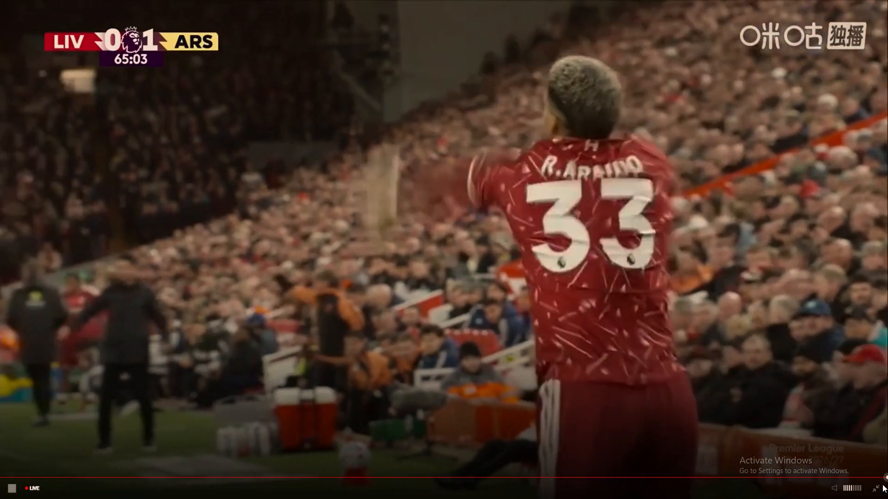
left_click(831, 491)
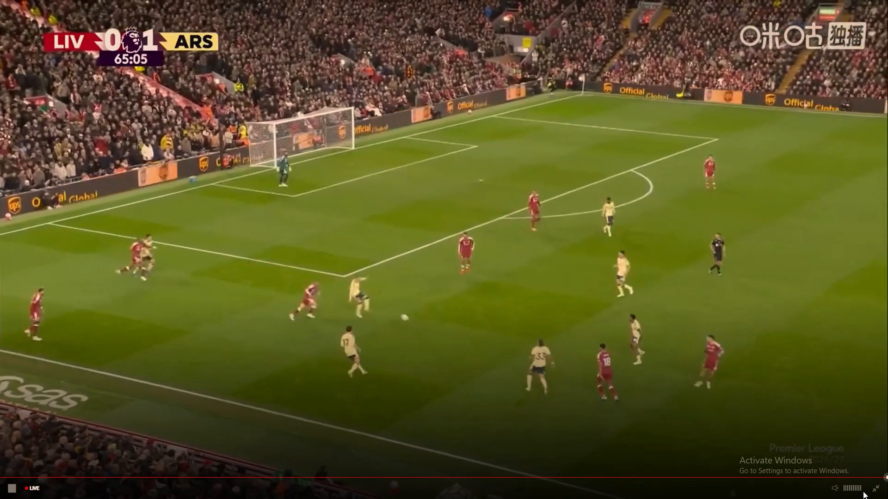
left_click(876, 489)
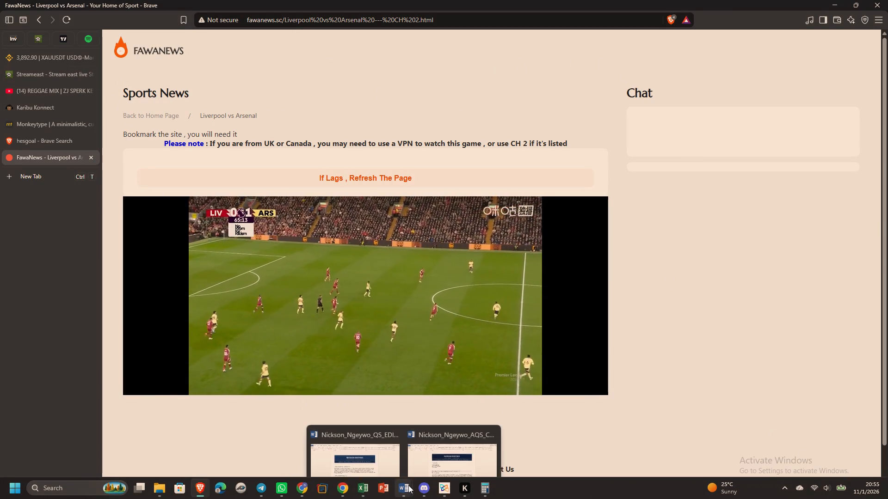
Switch to the Bar_Bending_Schedule_Template workbook in Excel and select cell G8 on Sheet1.
left_click(362, 488)
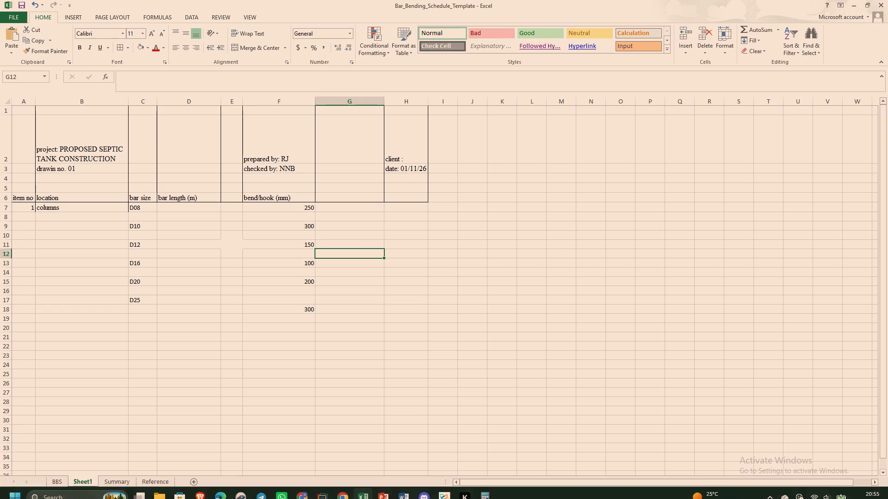
left_click(343, 213)
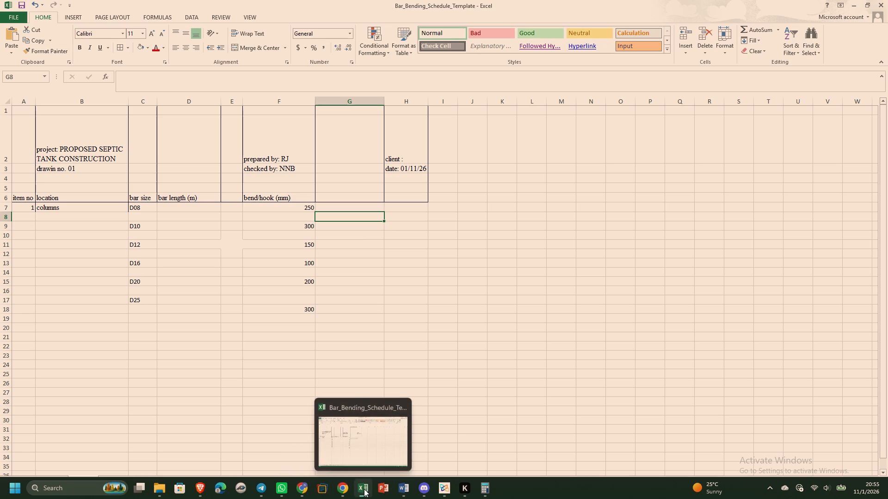
Launch PlanSwift Professional and continue to its main workspace.
left_click(246, 488)
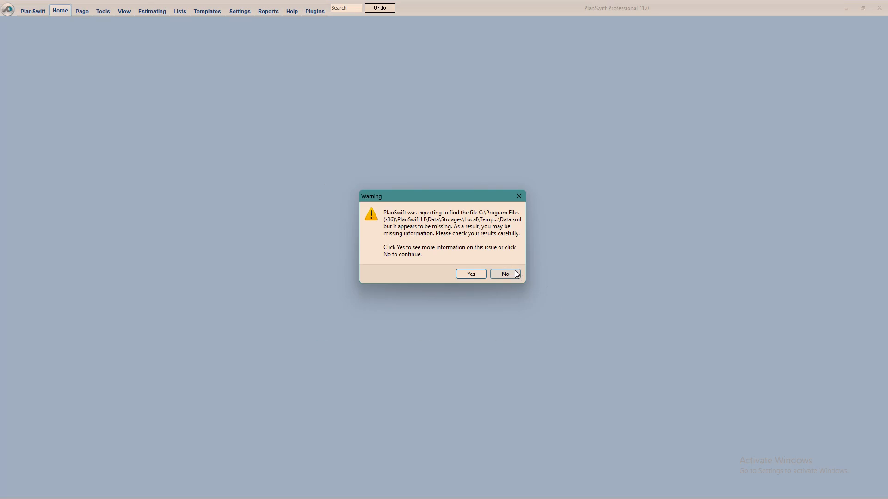
left_click(512, 272)
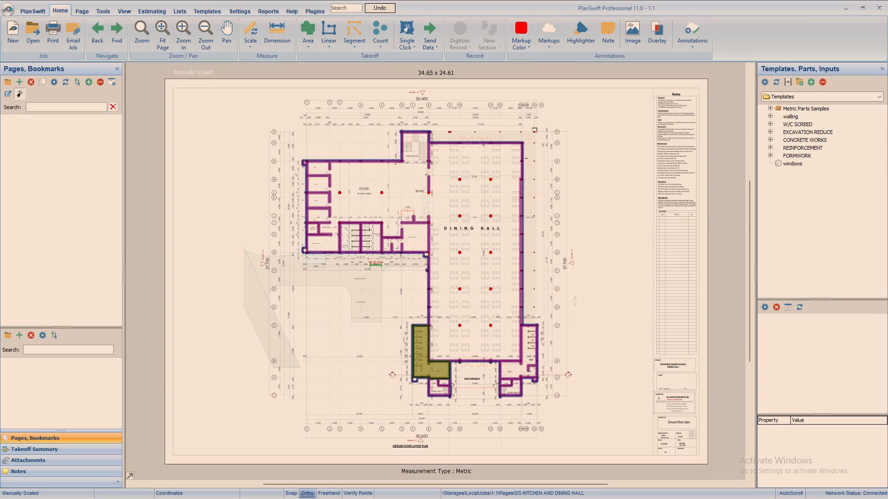
Open the local job 1.0, described as powerhouse.
scroll(472, 244, "up", 3)
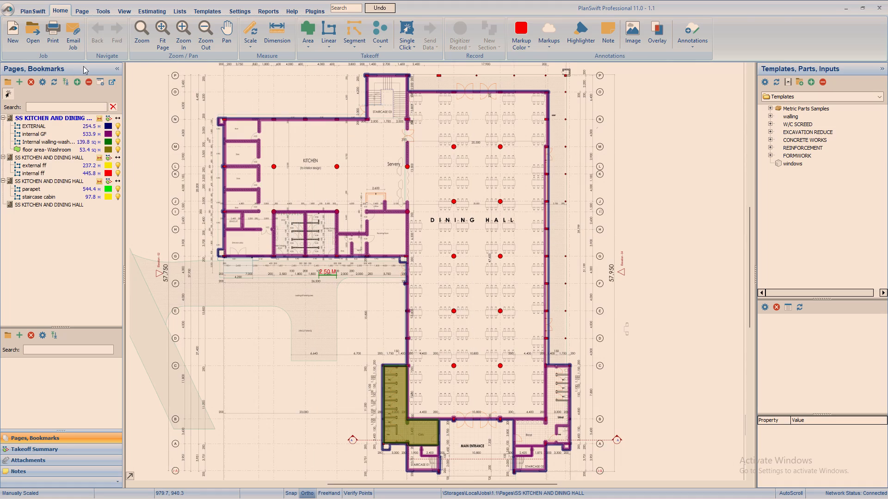
left_click(36, 41)
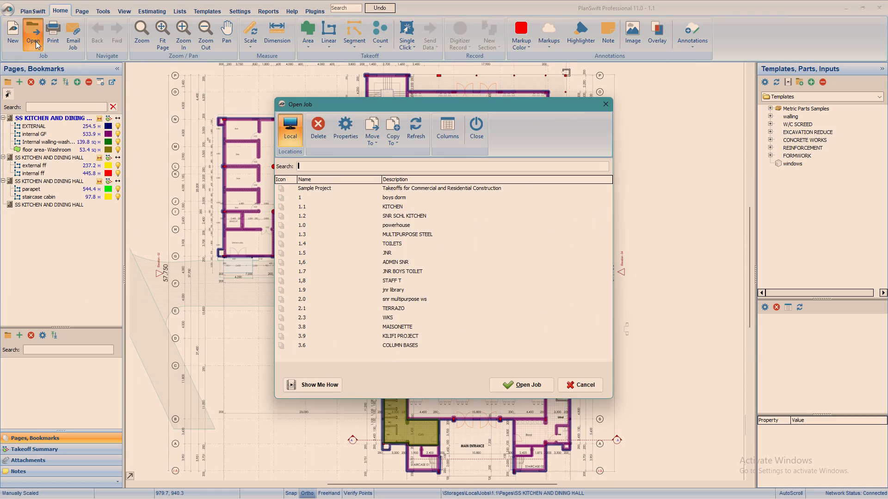
scroll(454, 207, "up", 2)
left_click(392, 207)
left_click(398, 224)
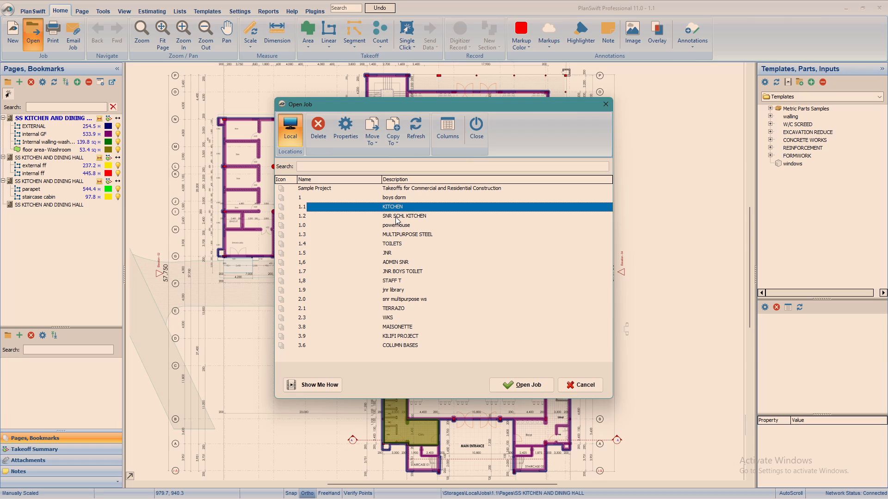
double_click(394, 225)
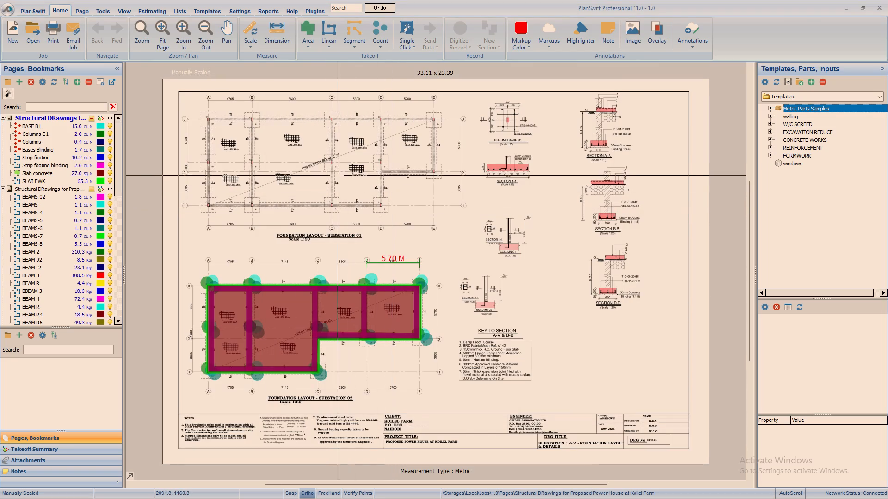
Examine the Substation 01 foundation layout, checking the column marks and bases along the grid lines.
scroll(337, 175, "up", 2)
scroll(338, 176, "down", 1)
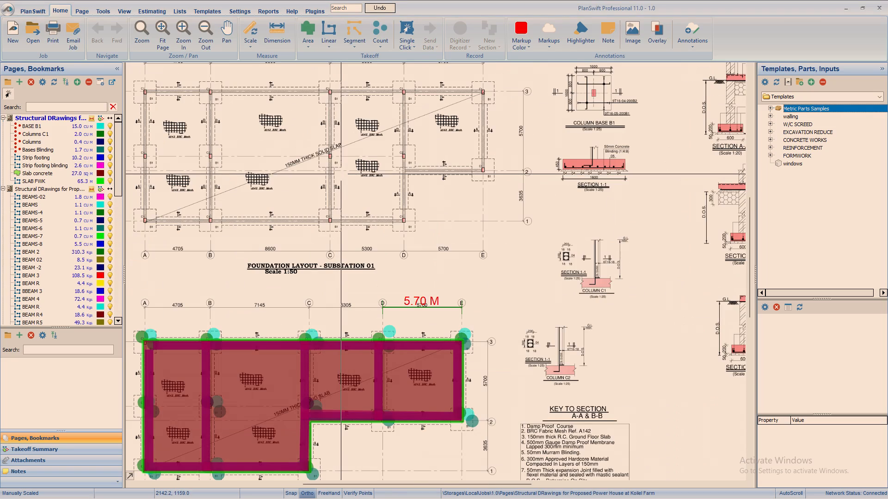
right_click_drag(342, 184, 450, 245)
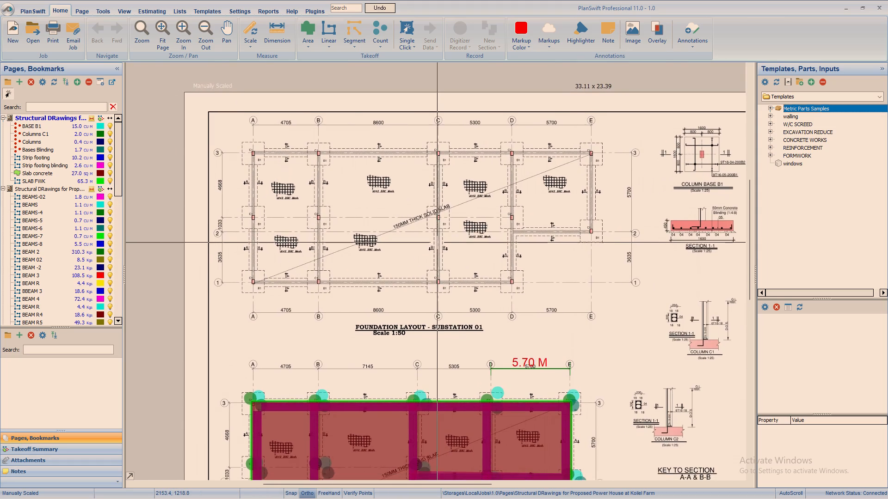
scroll(431, 242, "up", 2)
right_click_drag(418, 231, 520, 260)
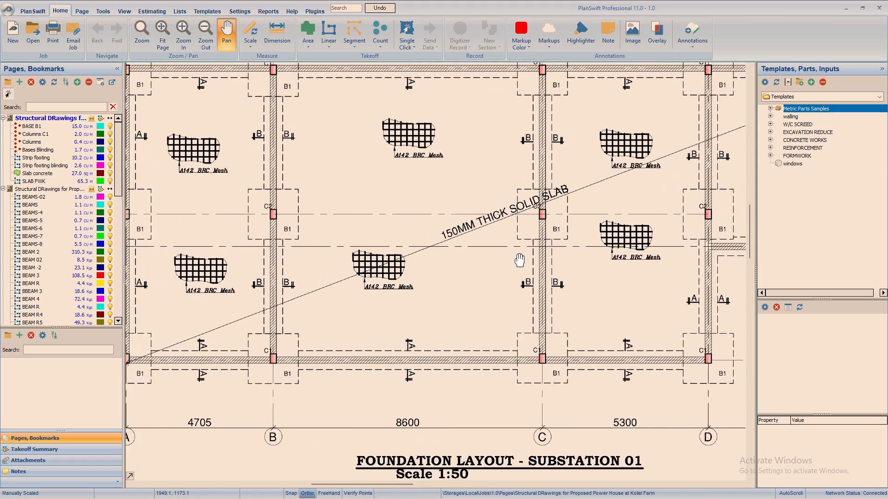
right_click_drag(520, 260, 527, 263)
scroll(507, 258, "down", 1)
scroll(347, 236, "up", 1)
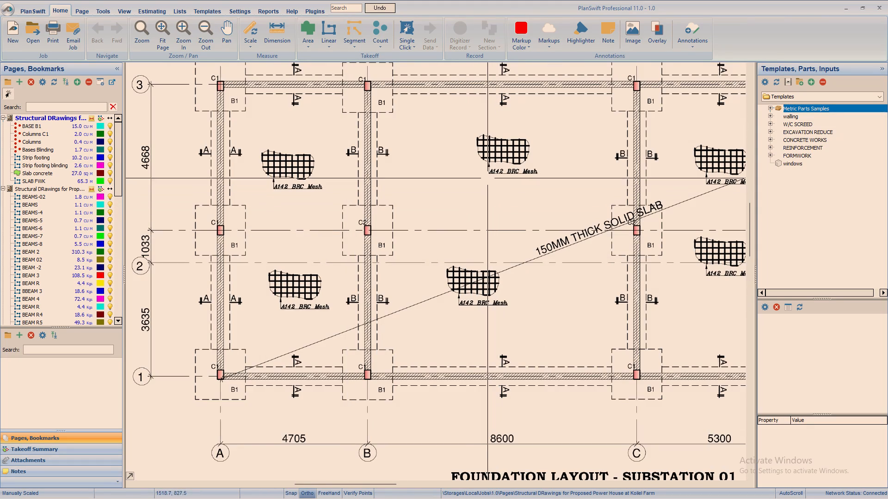
right_click_drag(453, 153, 445, 230)
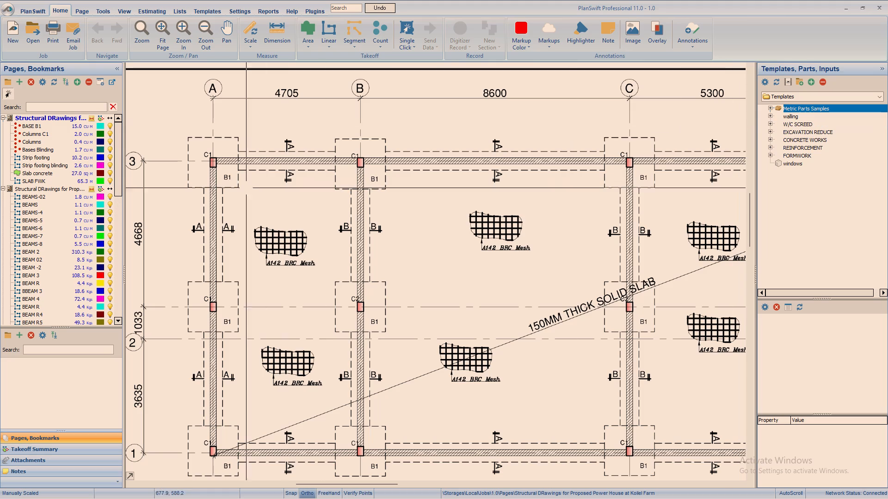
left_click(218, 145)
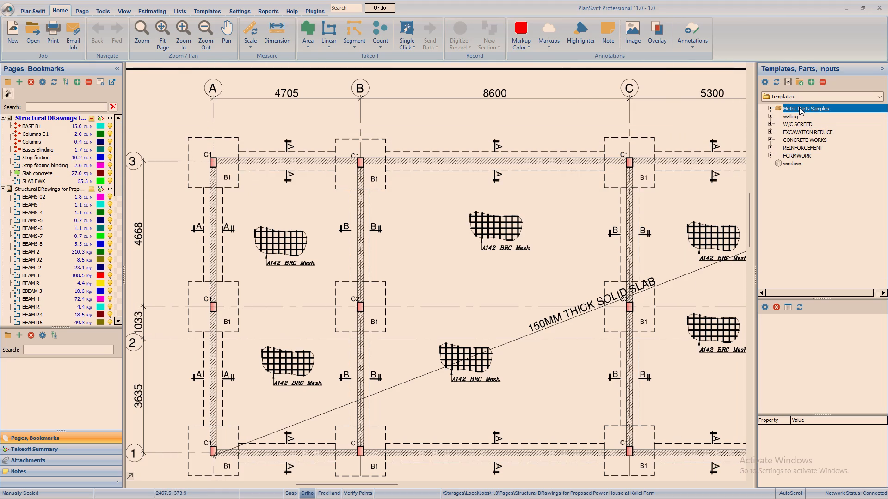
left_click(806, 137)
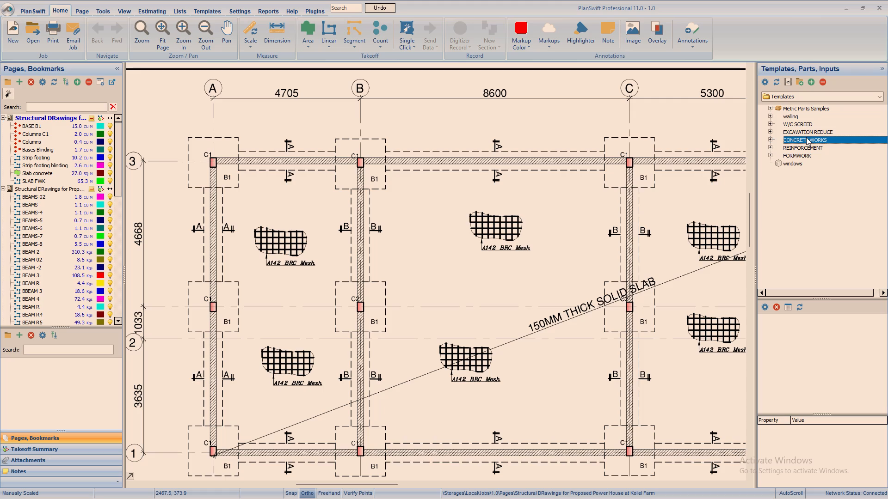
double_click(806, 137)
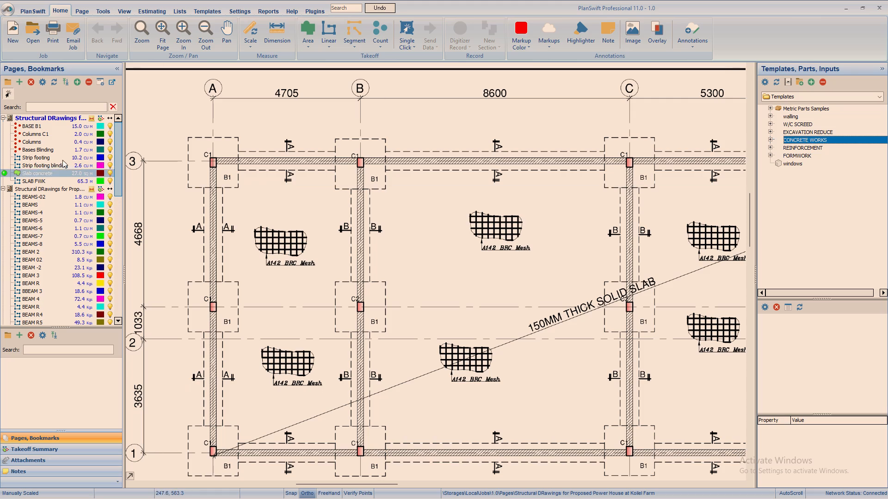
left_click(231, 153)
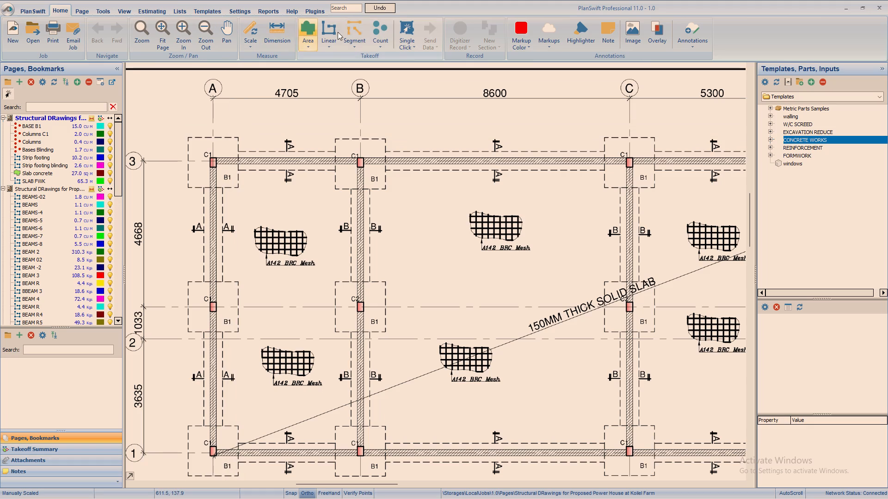
Start a new Count takeoff item and clear its default name.
left_click(381, 30)
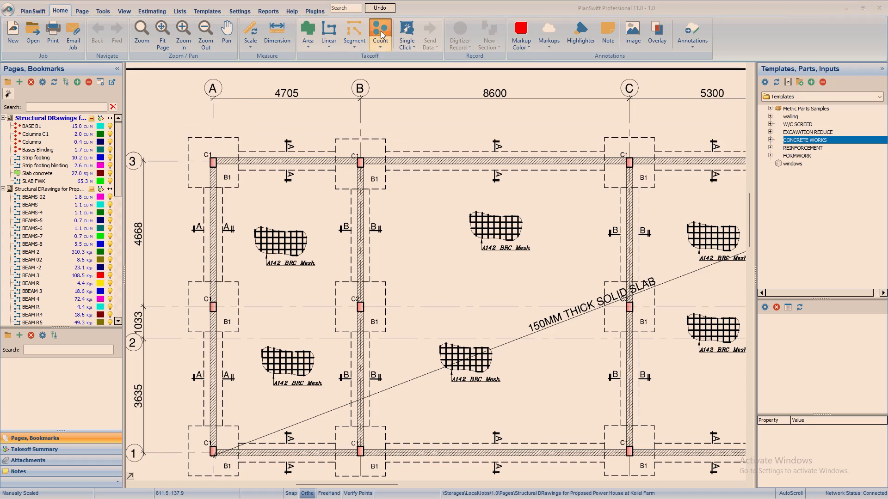
key("BackSpace")
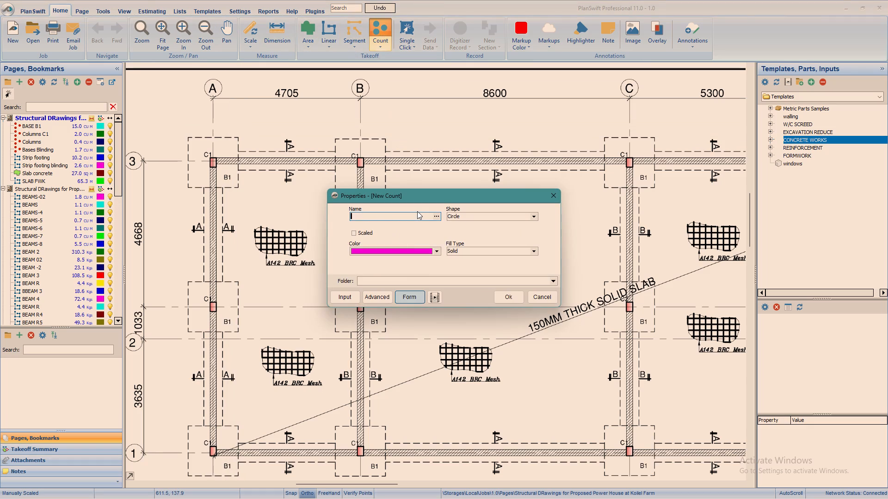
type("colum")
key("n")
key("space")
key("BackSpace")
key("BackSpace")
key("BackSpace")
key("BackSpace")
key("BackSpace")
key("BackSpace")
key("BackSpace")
Name the new count item CLM 1 and create it so its points can be recorded.
key("shift+c")
key("l")
key("m")
key("BackSpace")
key("BackSpace")
type("LM")
key("space")
type("1")
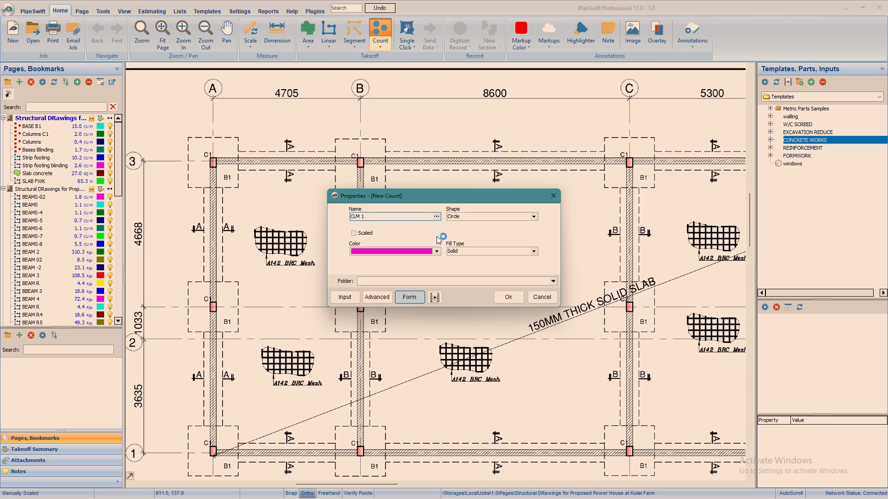
left_click(509, 297)
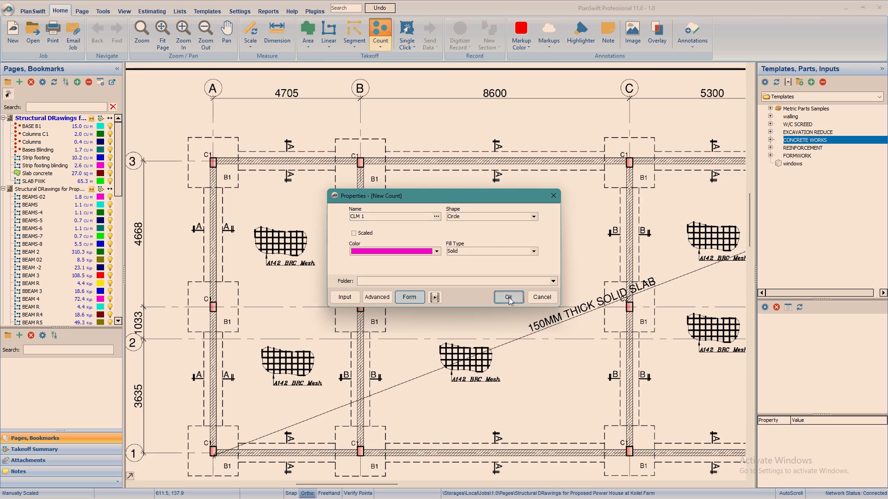
Mark the C1 columns for CLM 1 along grid line 3 from A to E, plus the one at E/2.
left_click(207, 152)
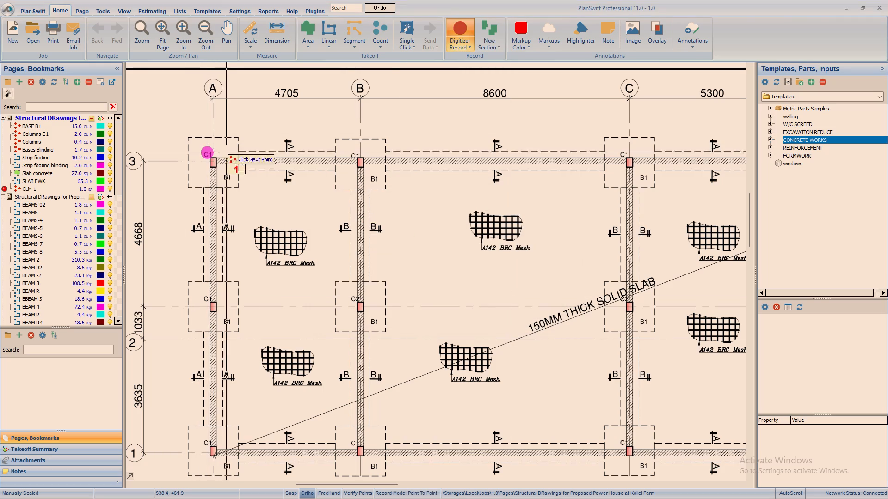
left_click(355, 152)
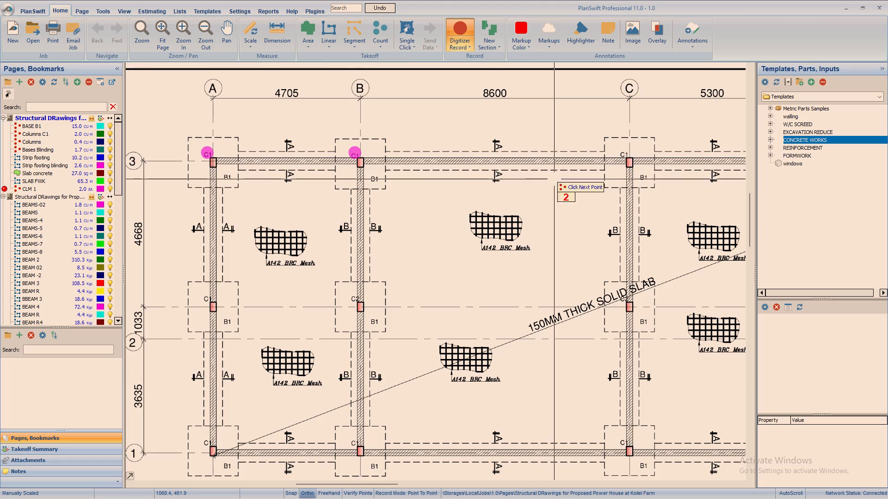
left_click(624, 154)
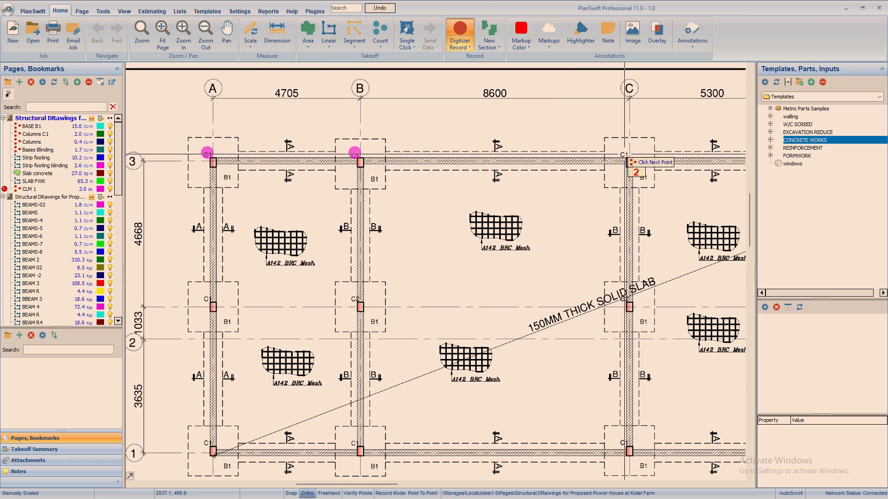
right_click_drag(661, 155, 422, 151)
left_click(550, 149)
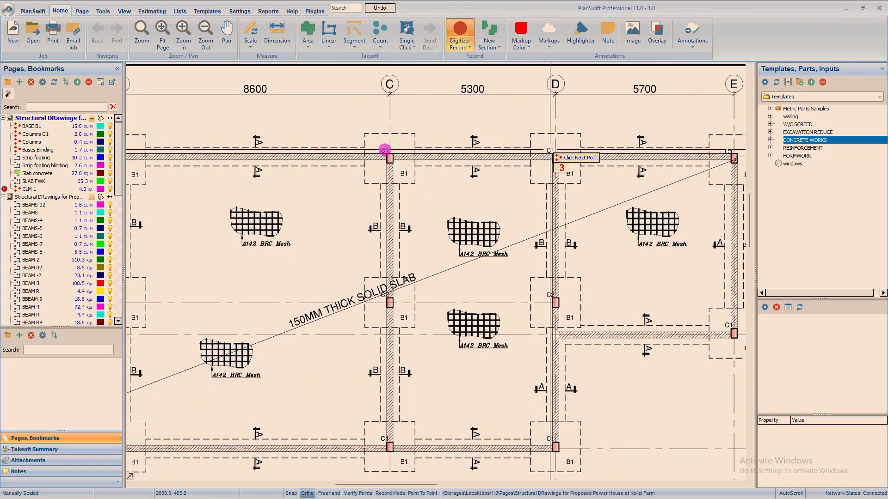
right_click_drag(612, 149, 414, 159)
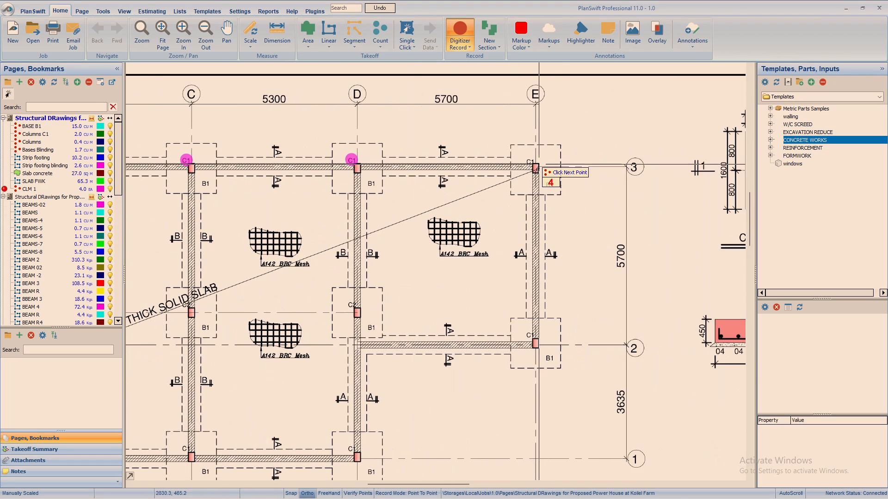
left_click(535, 162)
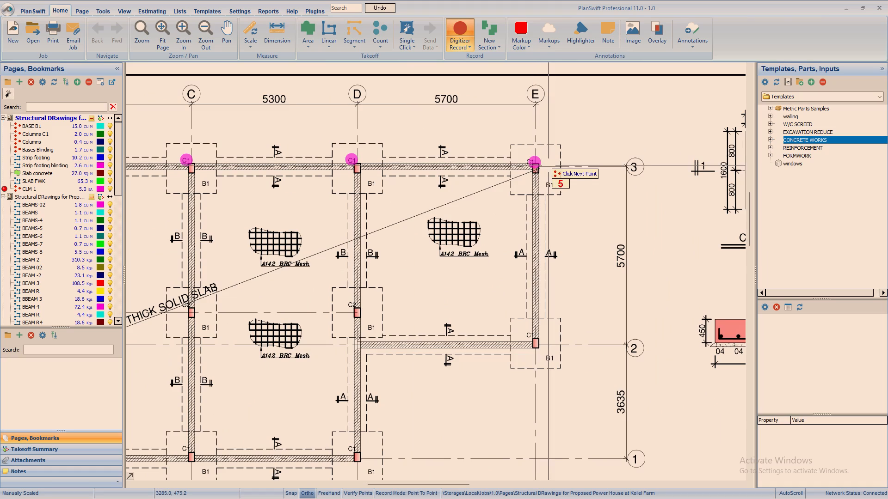
left_click(533, 334)
Mark the C1 columns along grid line 1 from D back to A, plus the intermediate C1 column on grid line A.
right_click_drag(533, 334, 703, 307)
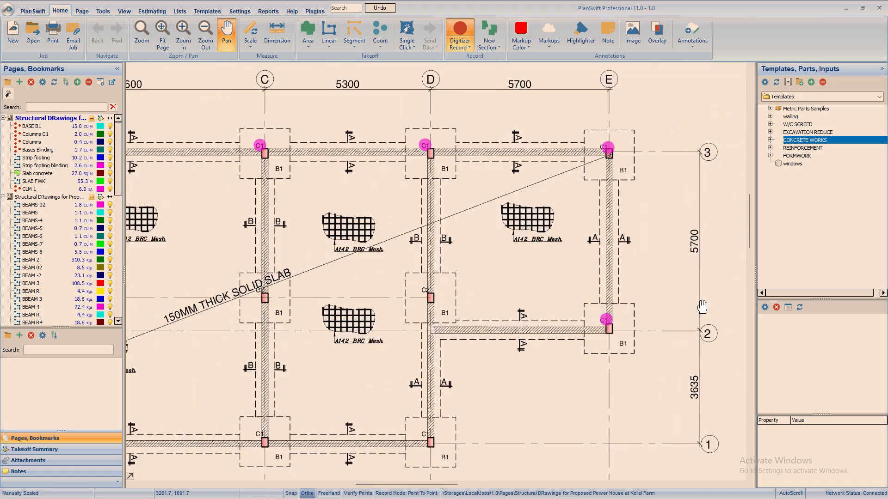
right_click_drag(703, 307, 693, 307)
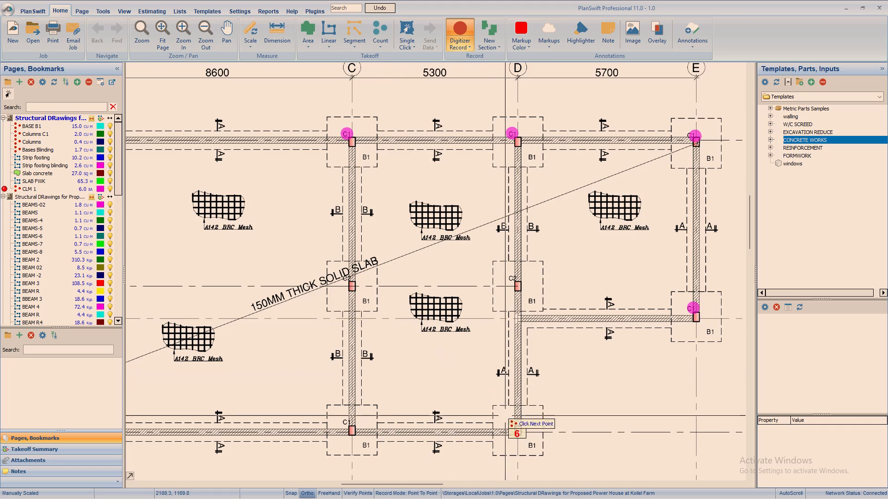
right_click_drag(506, 419, 543, 328)
left_click(550, 332)
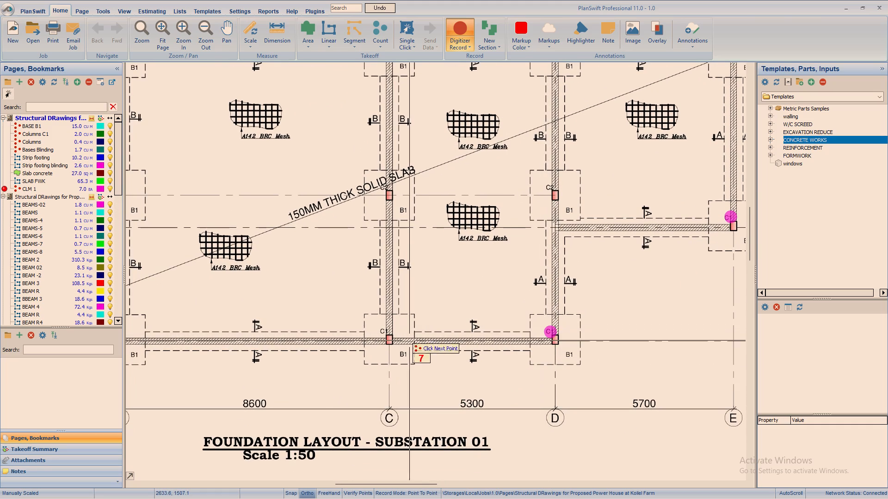
left_click(386, 331)
right_click_drag(397, 318, 442, 310)
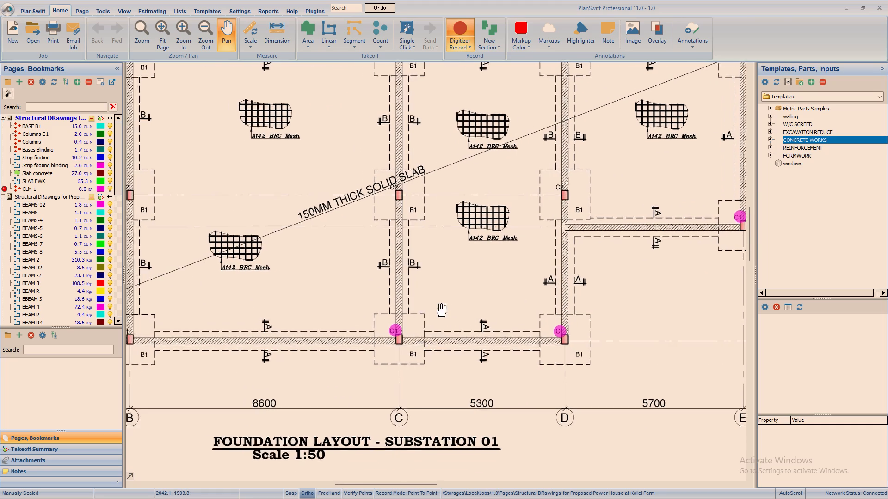
right_click_drag(442, 310, 632, 323)
left_click(350, 335)
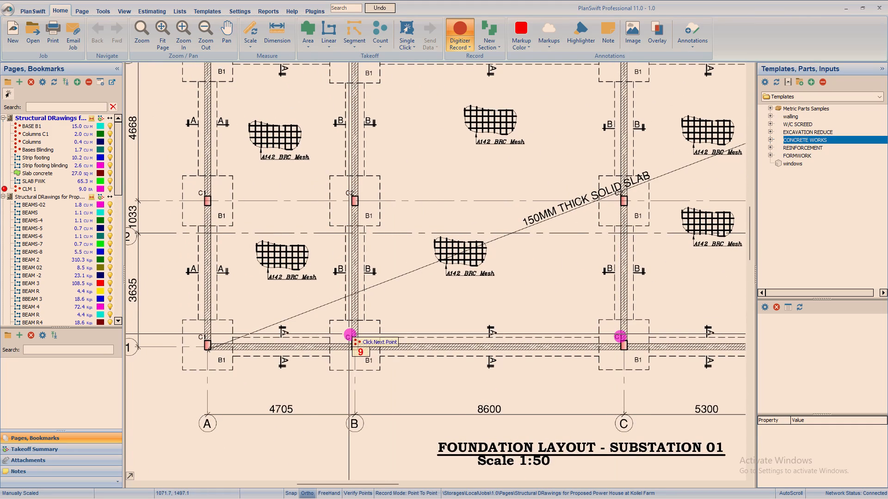
left_click(205, 340)
right_click_drag(225, 314, 514, 350)
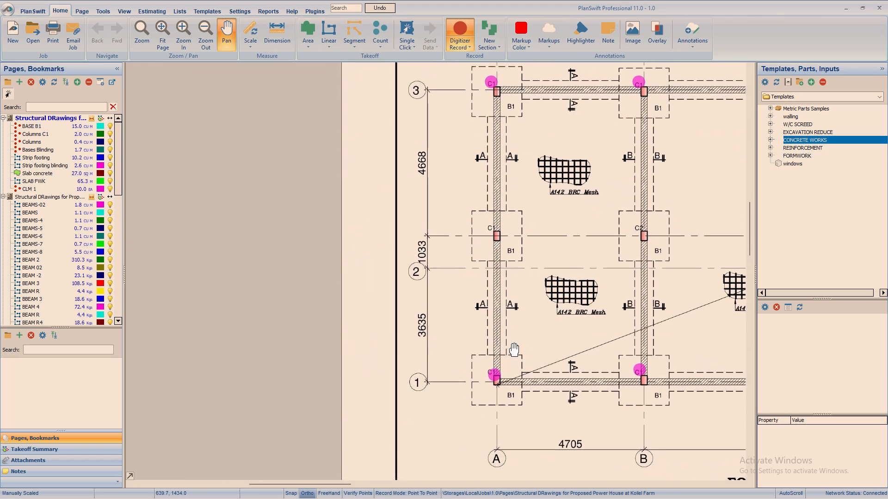
right_click_drag(514, 350, 511, 347)
left_click(488, 225)
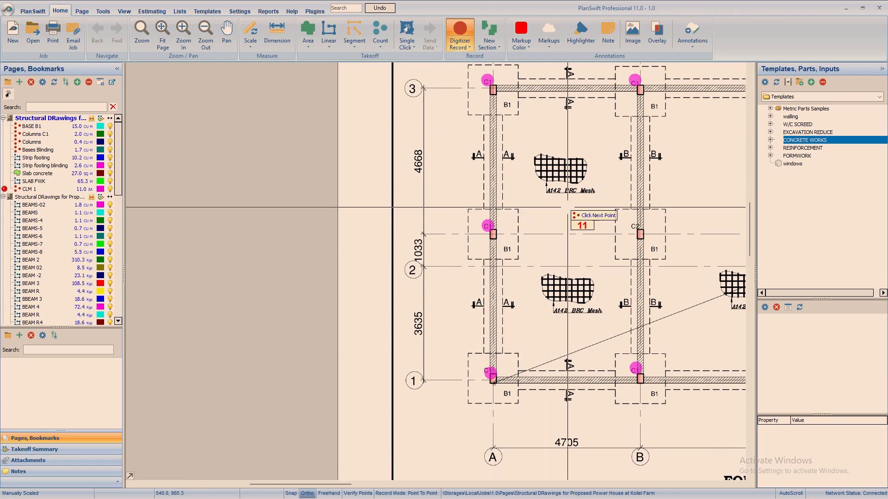
Check the remaining columns from grid line A to D for uncounted C1 marks and finish recording the CLM 1 count.
right_click_drag(566, 207, 409, 252)
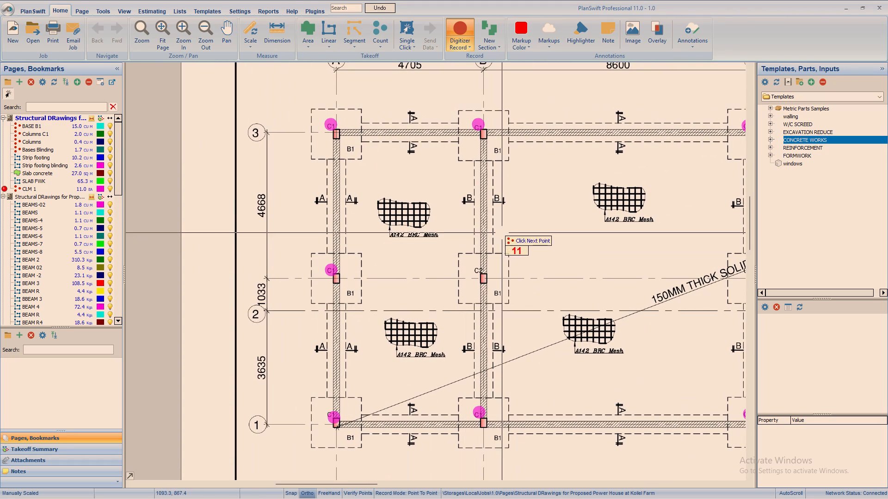
right_click_drag(509, 219, 447, 239)
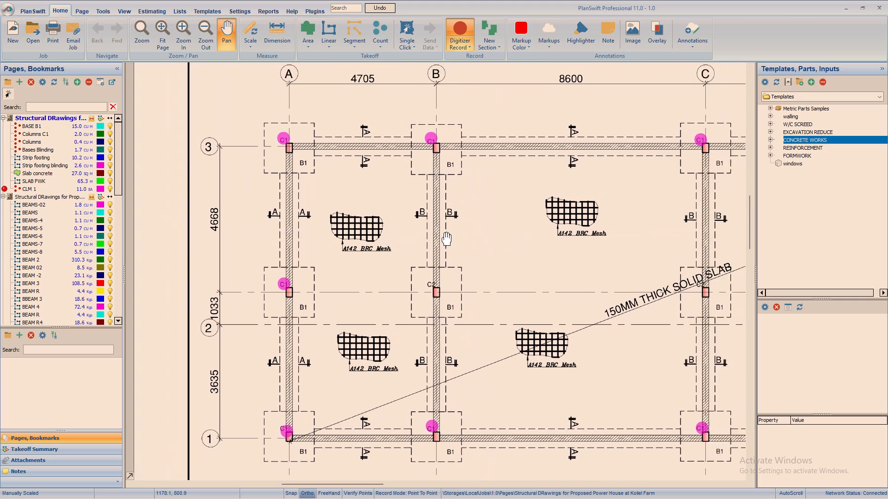
right_click_drag(447, 239, 394, 233)
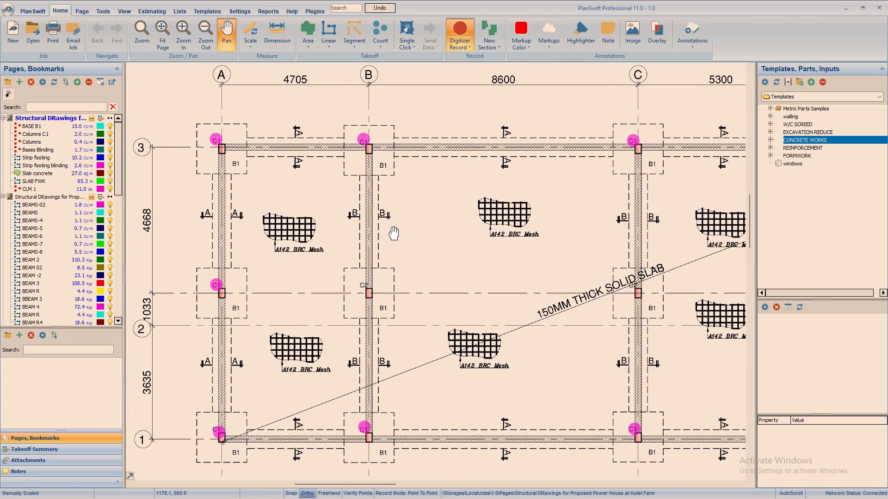
right_click_drag(394, 233, 389, 234)
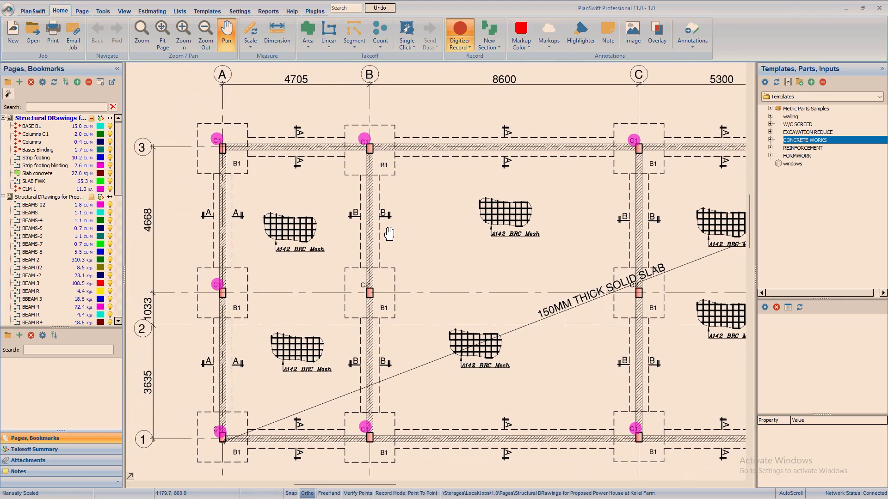
right_click_drag(389, 234, 256, 273)
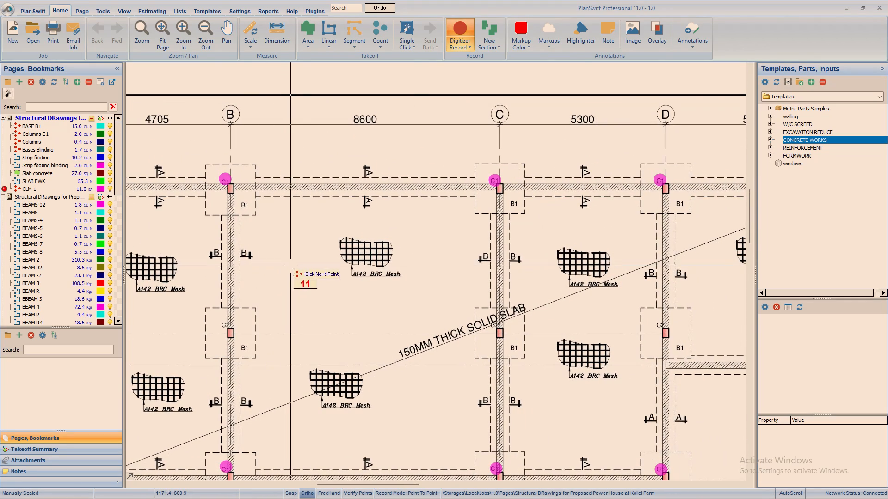
right_click(409, 250)
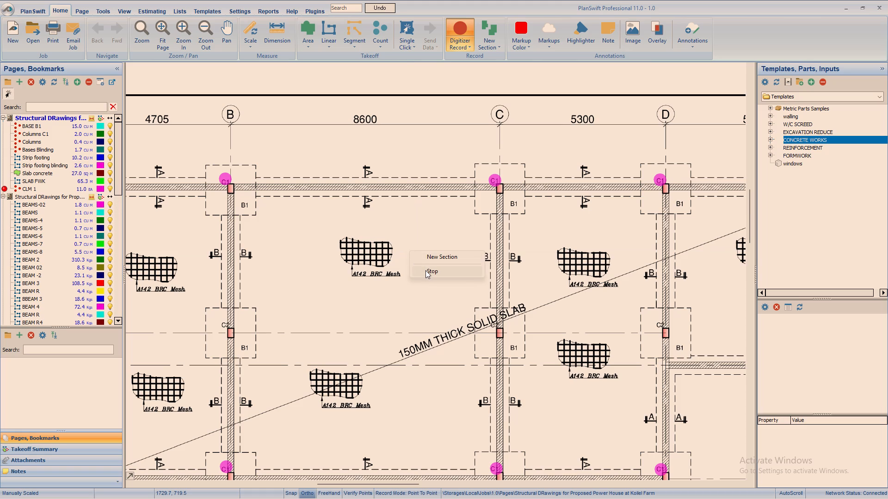
left_click(425, 270)
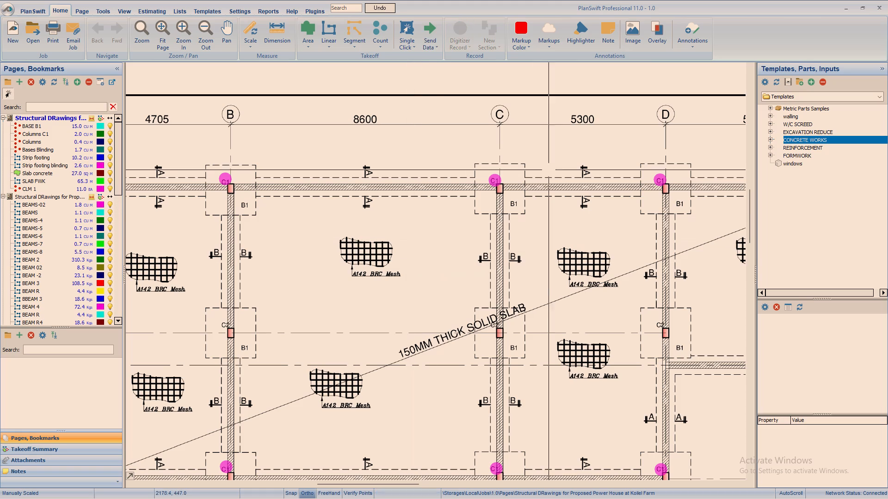
Create a second count item named CLM2, keeping the solid circle marker.
left_click(380, 42)
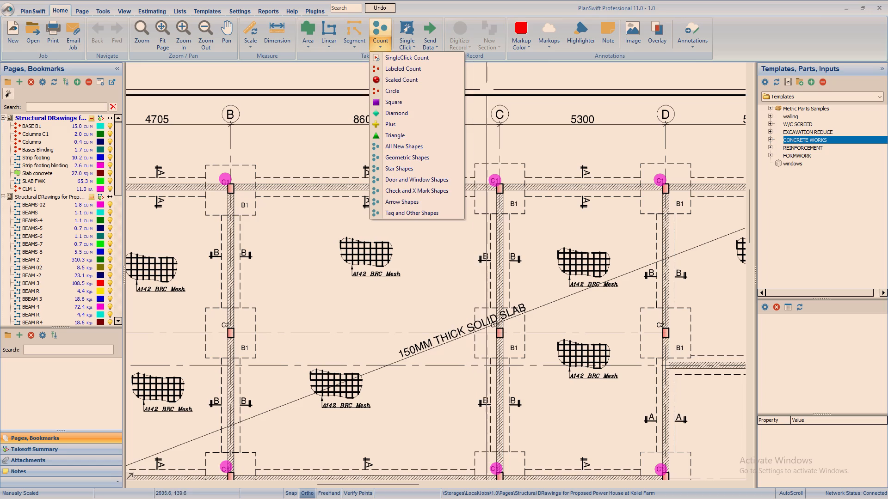
left_click(503, 87)
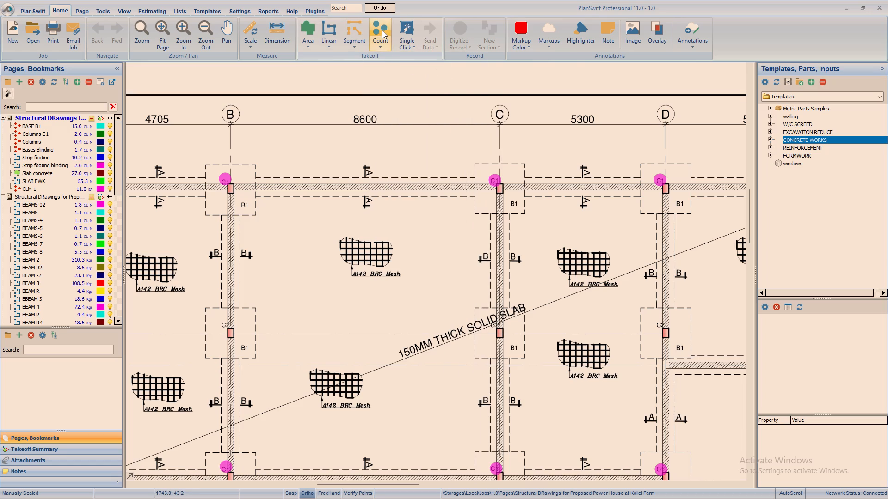
left_click(382, 30)
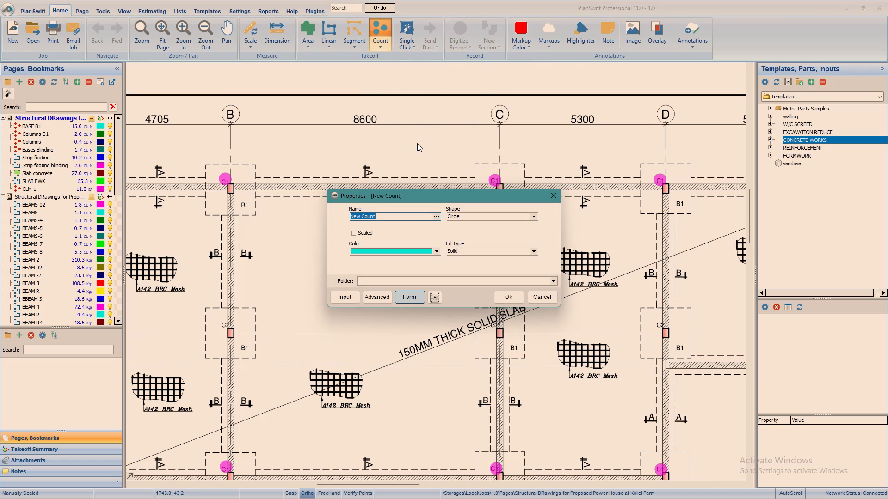
key("BackSpace")
type("CLM")
key("2")
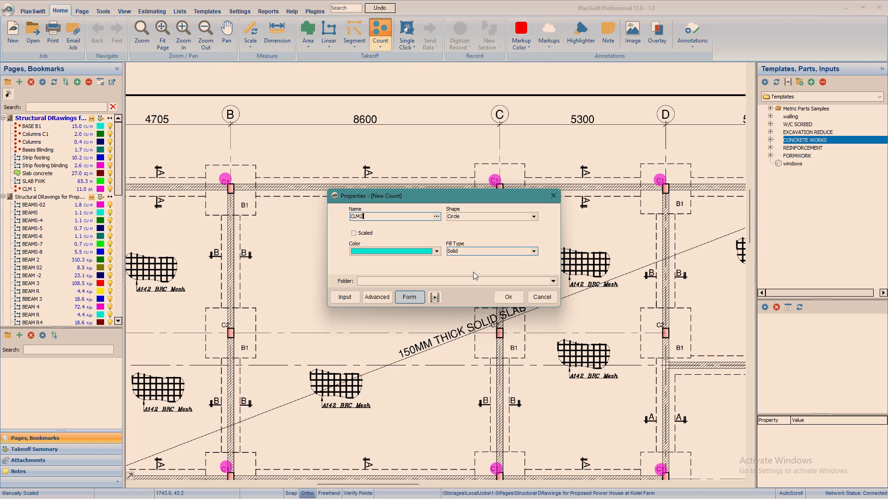
left_click(510, 297)
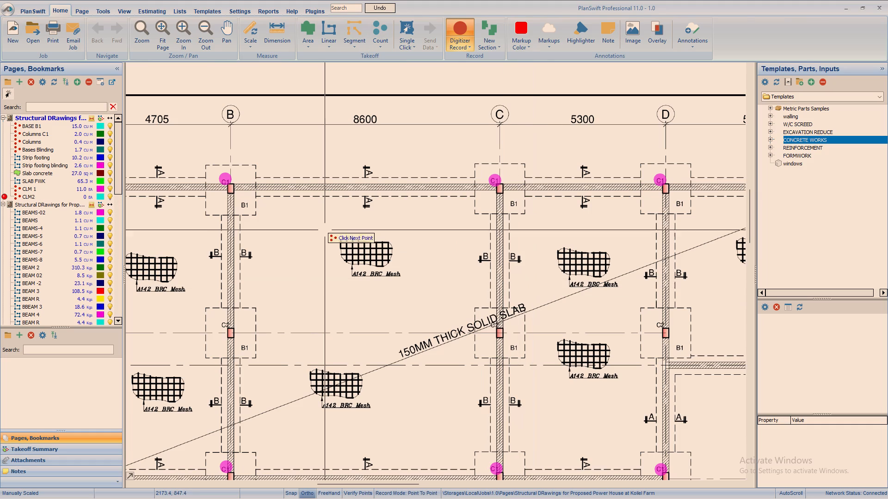
Mark the intermediate C2 columns on grid lines B, C and D for CLM2, and check the layout for any missed ones.
right_click_drag(251, 331, 335, 285)
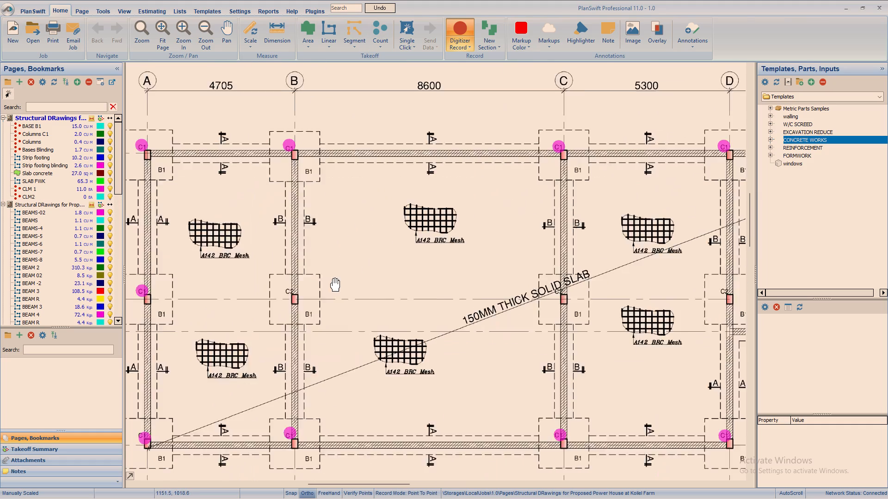
right_click_drag(335, 285, 408, 249)
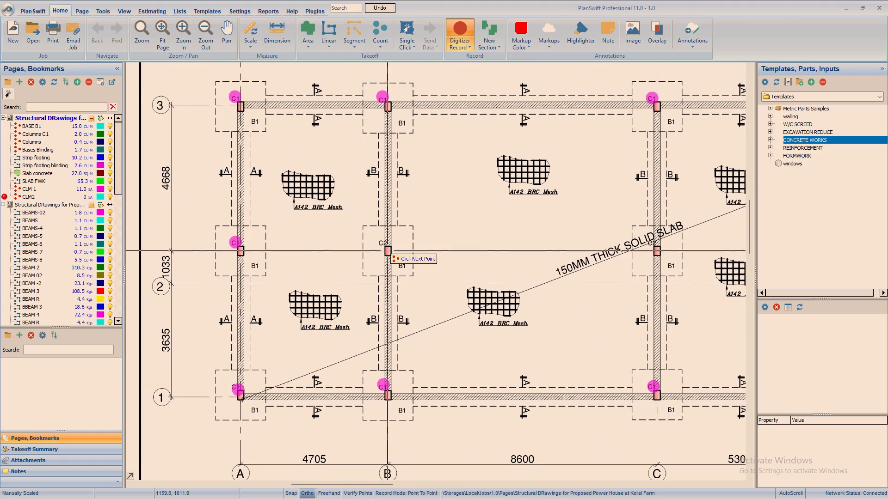
left_click(380, 243)
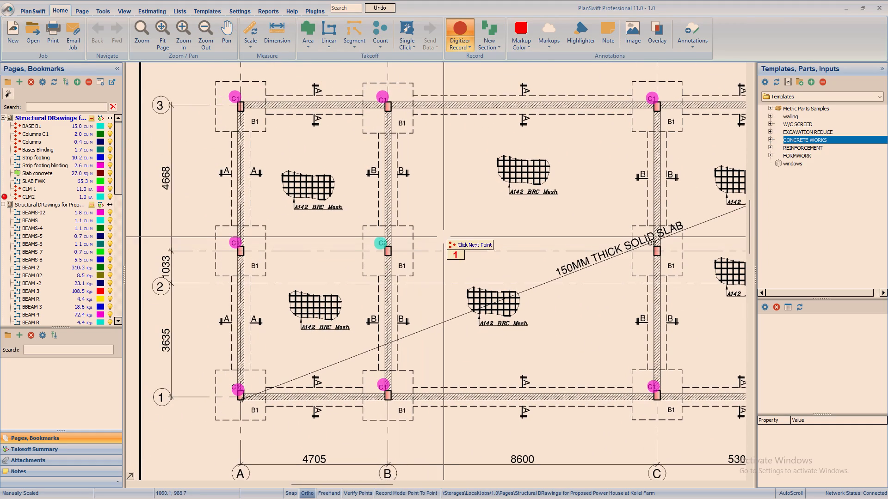
right_click_drag(450, 237, 218, 280)
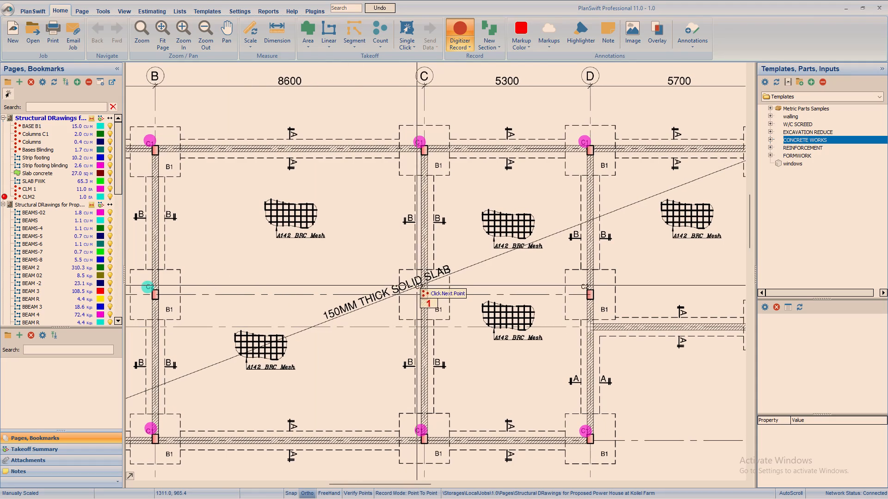
left_click(419, 286)
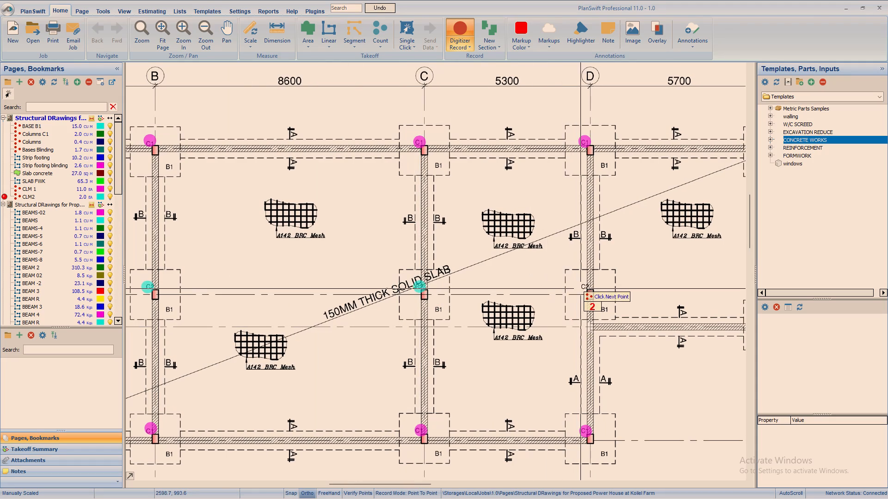
left_click(584, 286)
right_click_drag(606, 282, 376, 272)
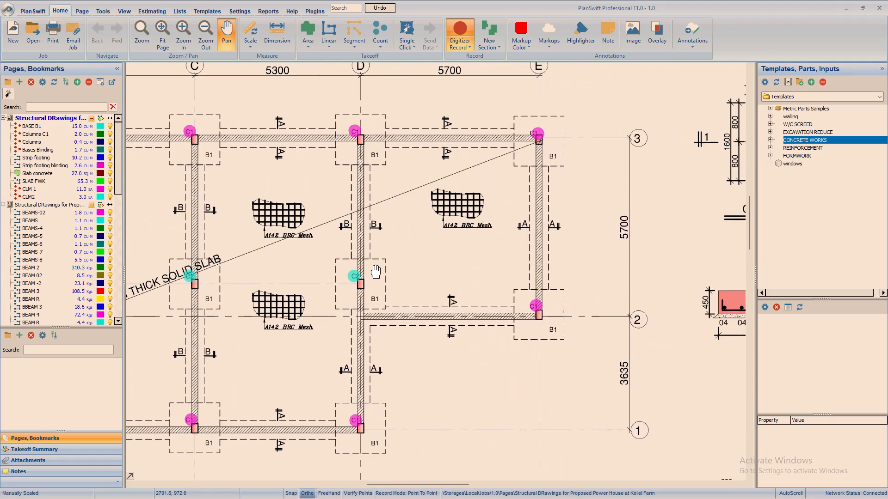
right_click_drag(376, 272, 649, 225)
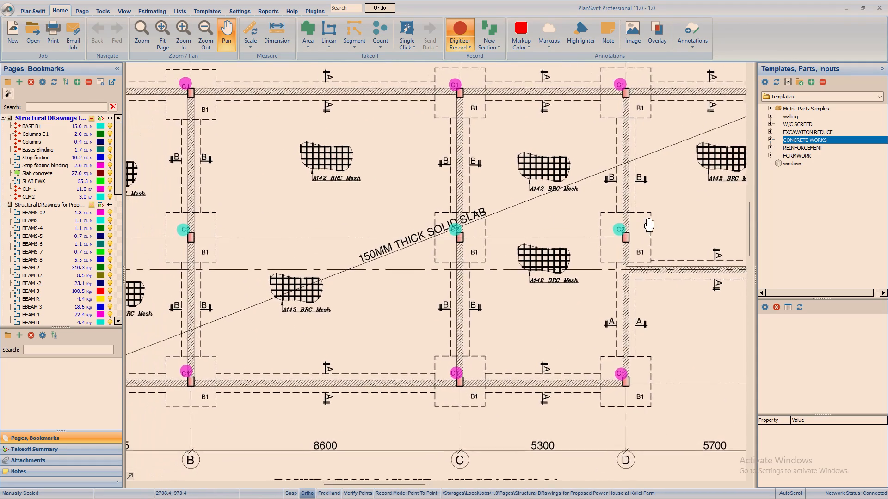
right_click_drag(649, 225, 659, 234)
right_click_drag(313, 261, 502, 263)
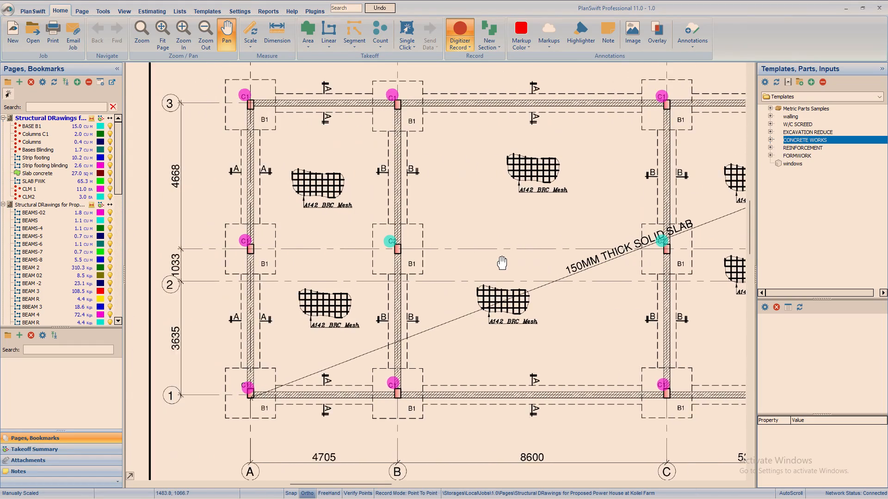
Recheck the layout between grid lines A and E for unmarked columns and start a new section for CLM2.
right_click_drag(502, 263, 568, 274)
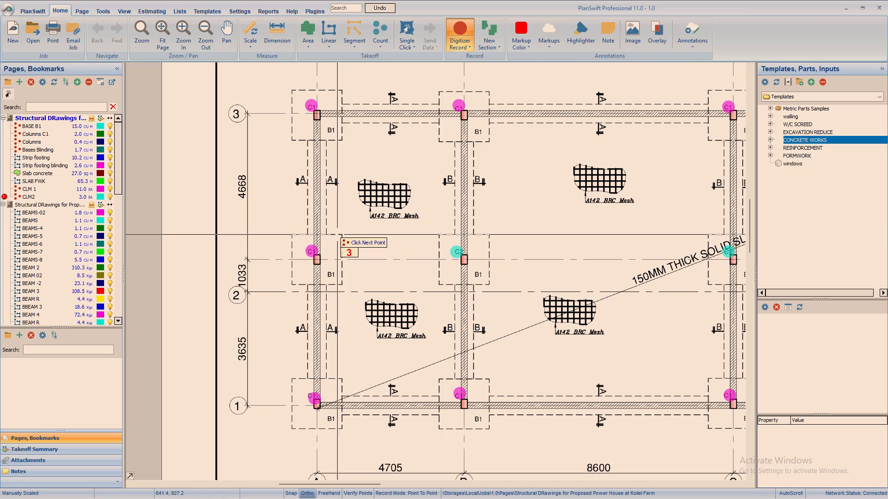
right_click_drag(519, 258, 328, 272)
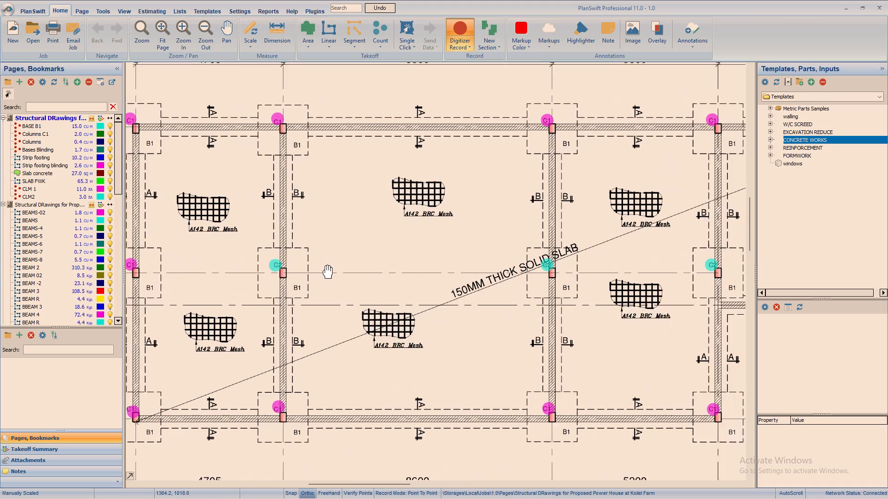
right_click_drag(328, 272, 97, 298)
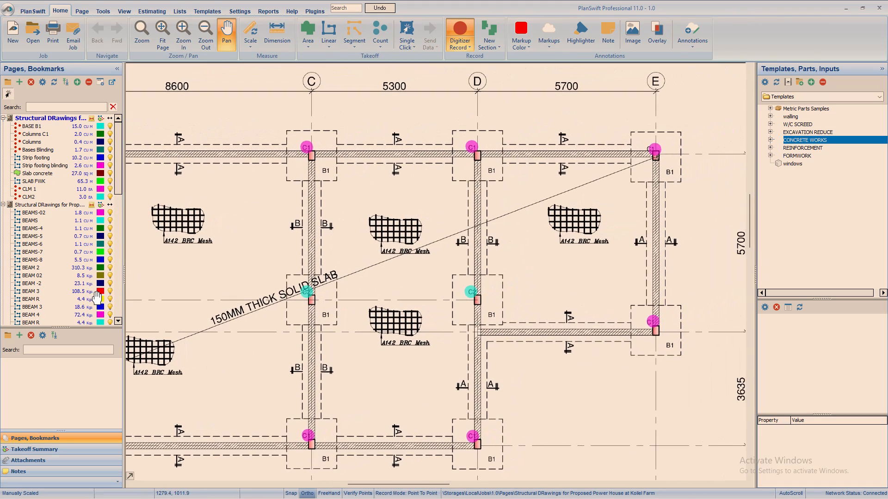
right_click_drag(97, 298, 400, 230)
right_click(386, 240)
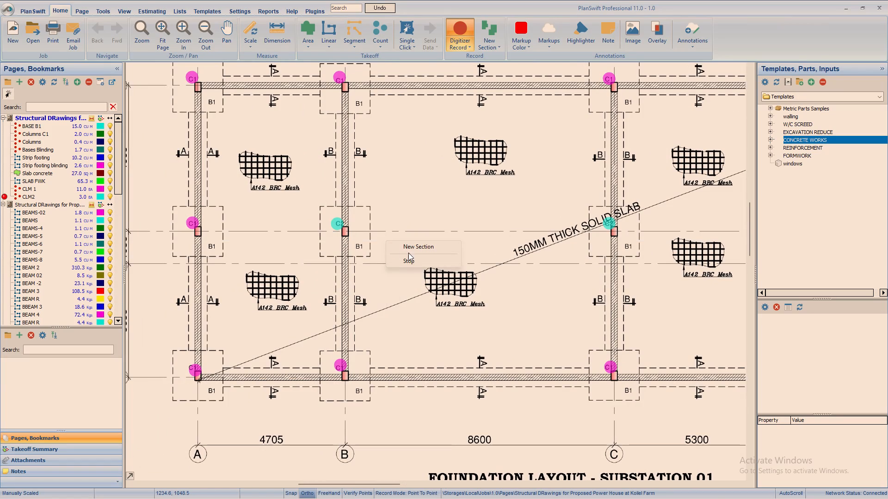
left_click(411, 247)
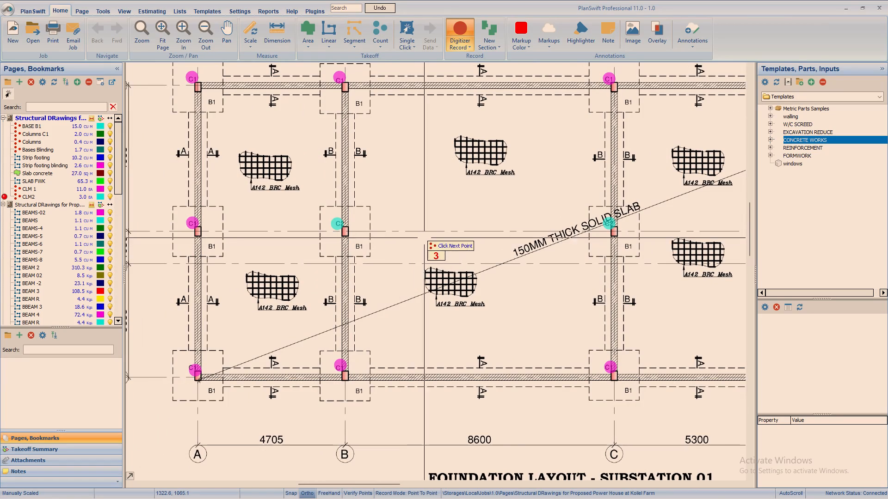
right_click_drag(510, 226, 387, 279)
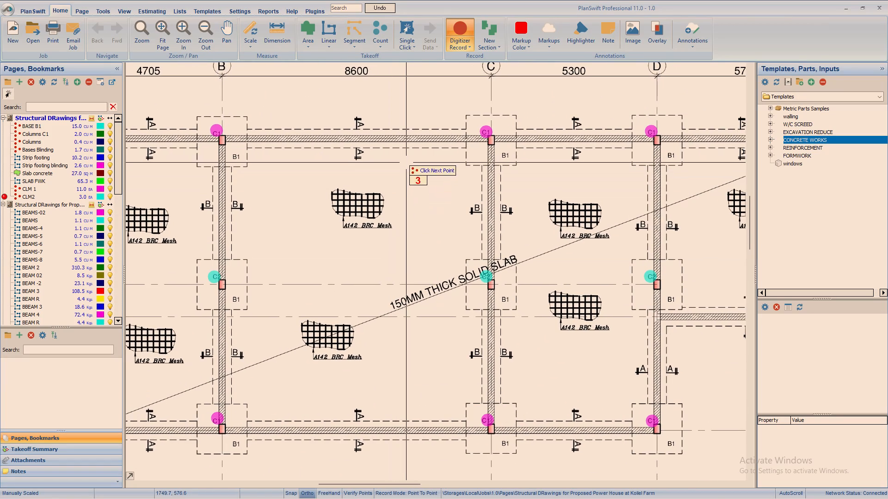
Create a third count item named BSE1, keeping the solid circle marker.
left_click(379, 27)
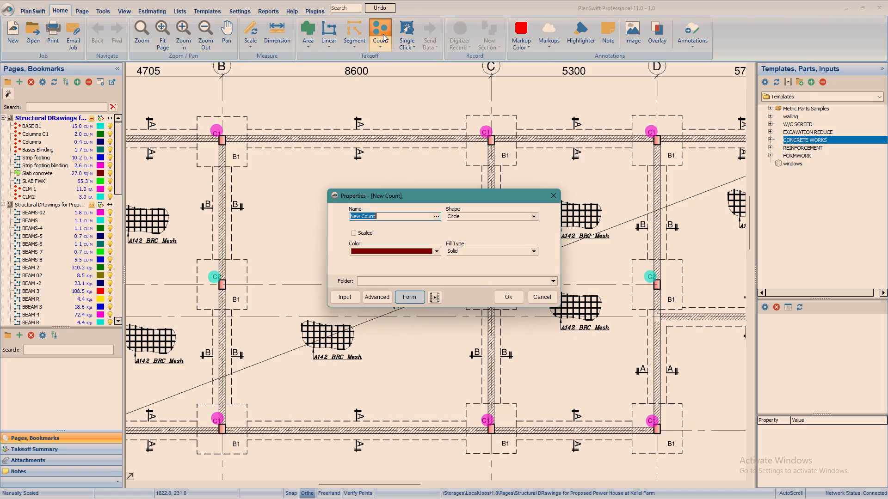
key("BackSpace")
key("shift+b")
key("BackSpace")
type("BS")
type("E1")
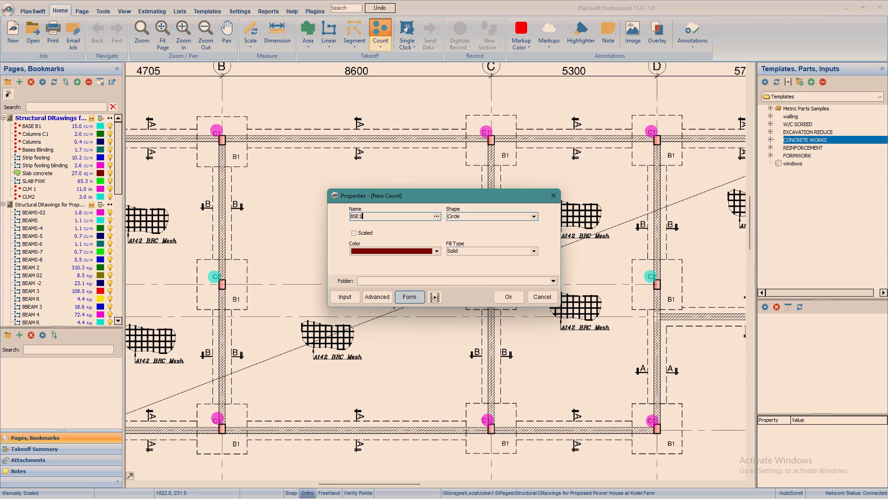
left_click(512, 298)
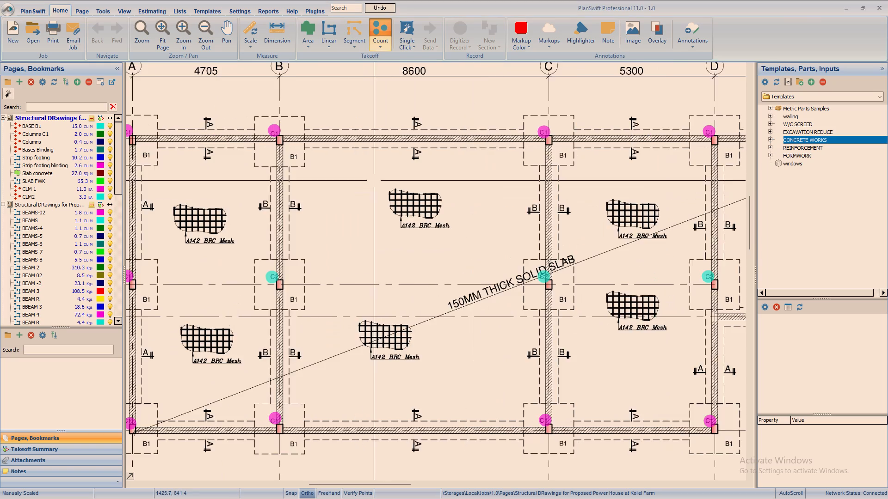
Mark the B1 bases along grid line 3 from A to E, plus the base where grid lines E and 2 meet, for BSE1.
right_click_drag(185, 149, 419, 156)
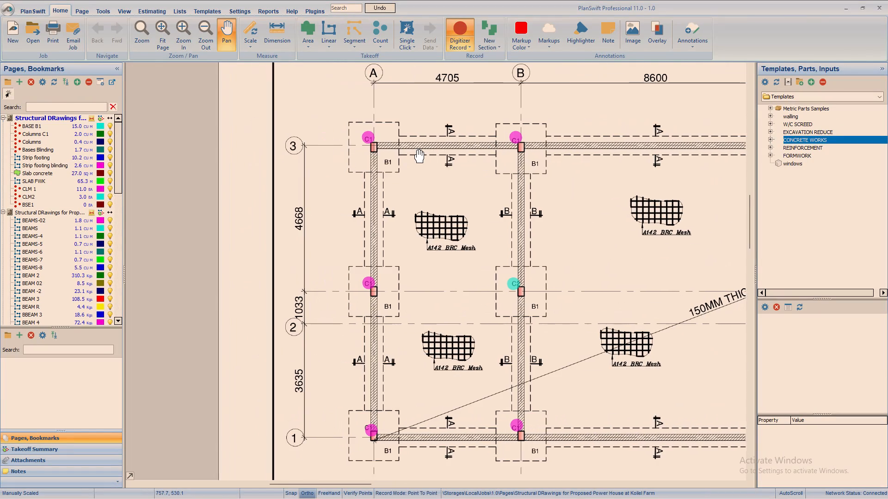
right_click_drag(419, 156, 418, 156)
left_click(379, 163)
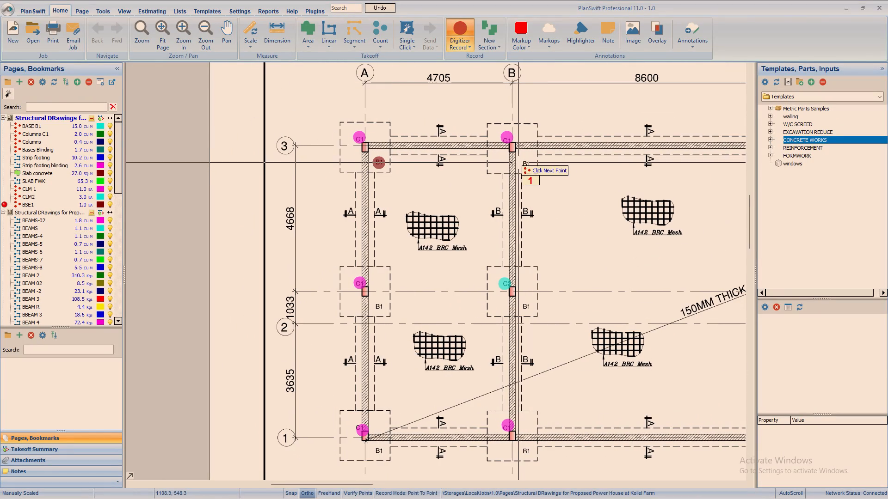
left_click(526, 165)
right_click_drag(560, 157, 365, 168)
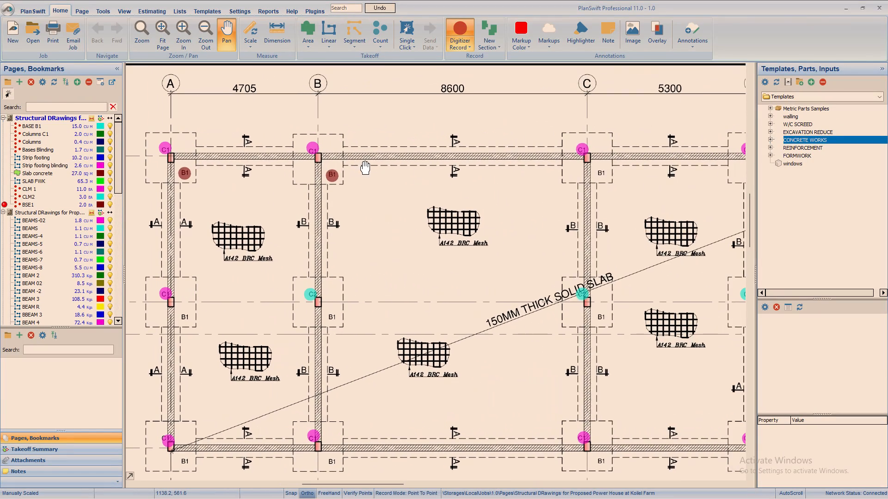
left_click(596, 170)
right_click_drag(622, 168, 415, 189)
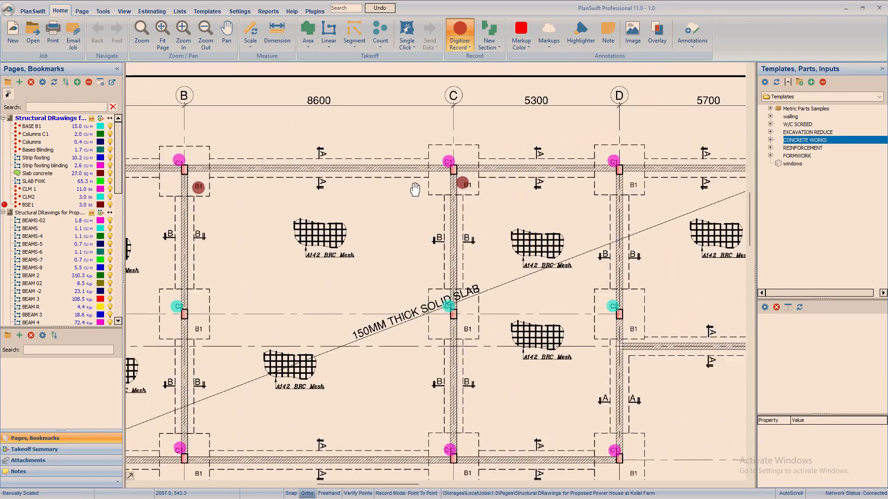
right_click_drag(415, 189, 356, 197)
left_click(503, 199)
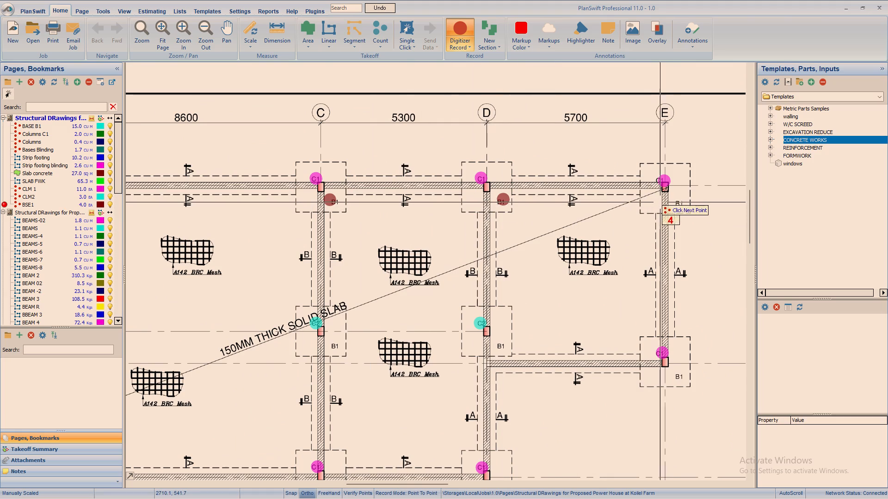
left_click(673, 201)
left_click(678, 377)
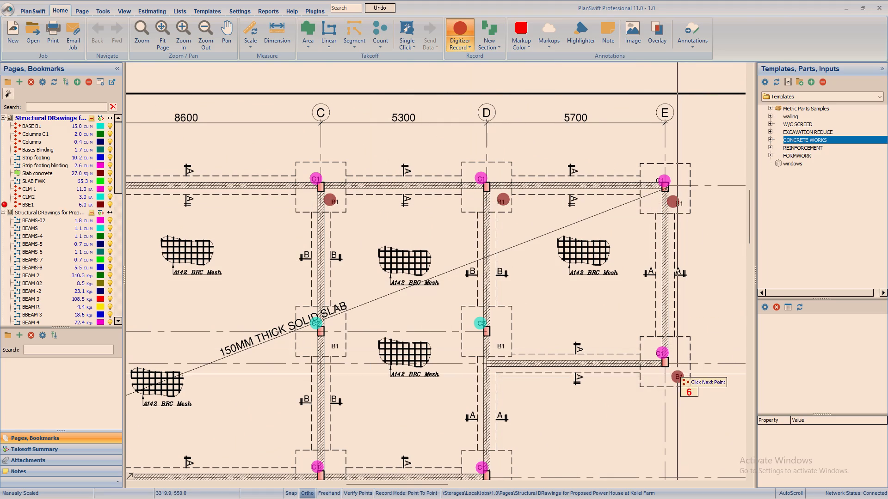
Mark the intermediate B1 bases between grid lines 2 and 3 from D back to A for BSE1.
right_click_drag(436, 334, 609, 242)
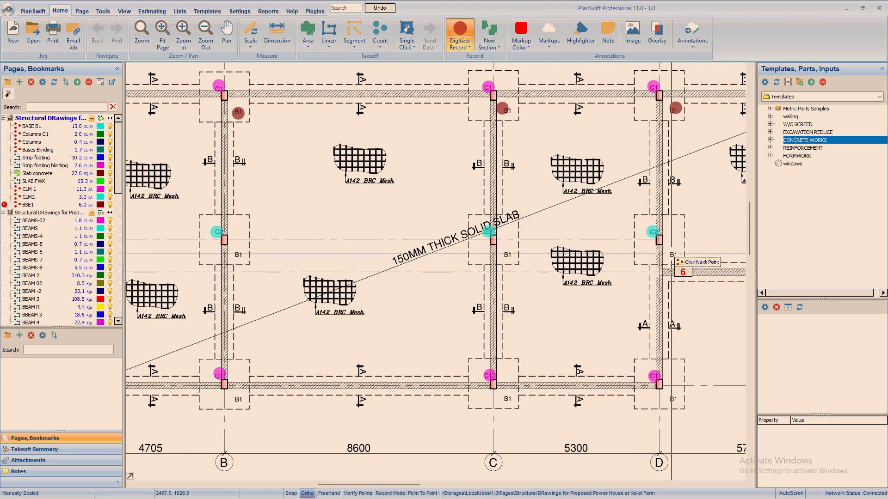
left_click(671, 254)
left_click(506, 256)
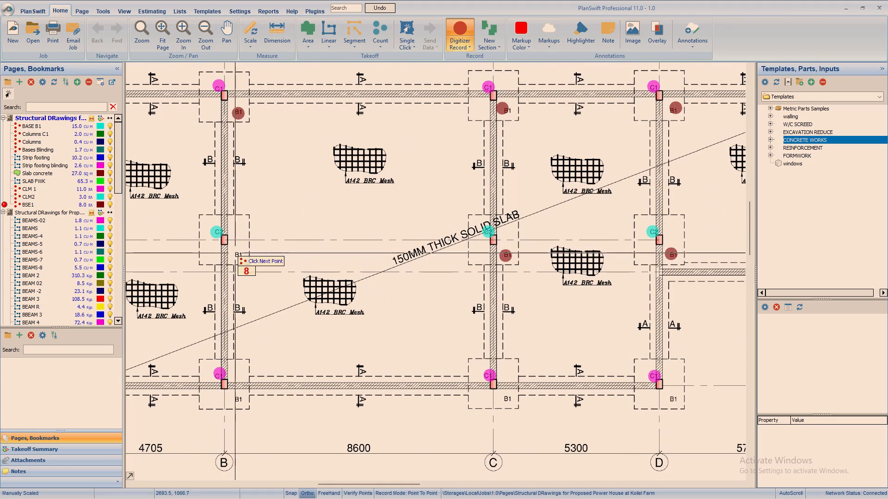
left_click(236, 252)
right_click_drag(268, 223, 509, 236)
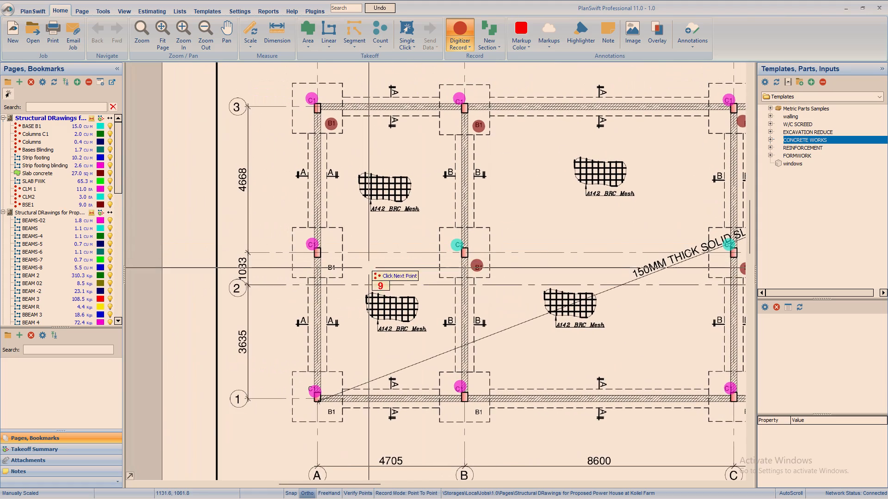
left_click(328, 267)
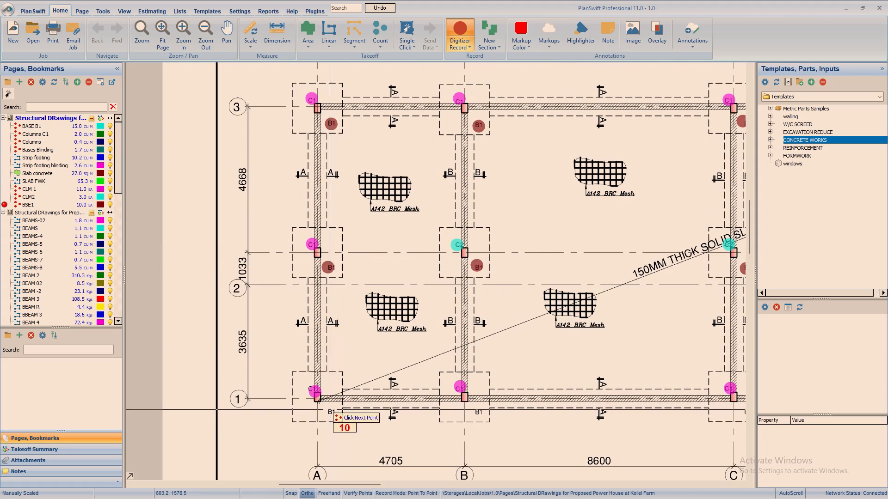
Mark the B1 bases along grid line 1 from A to D and stop recording the BSE1 count.
left_click(330, 410)
left_click(482, 411)
right_click_drag(519, 383, 356, 380)
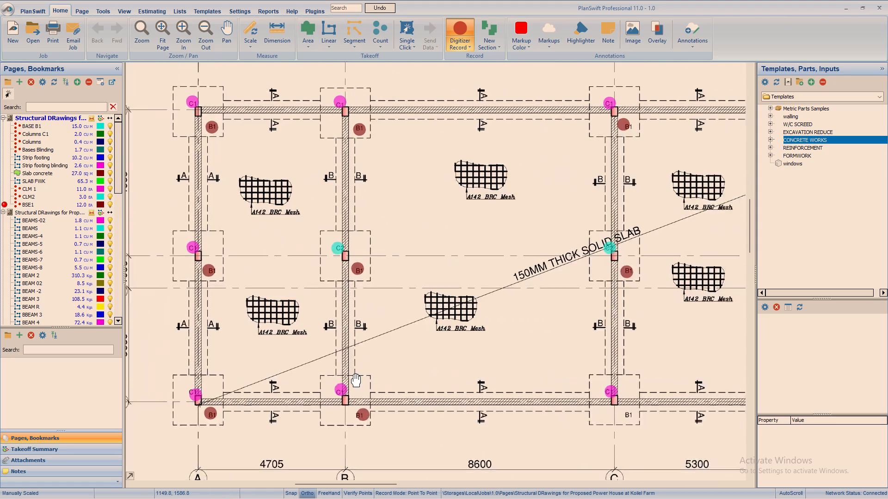
right_click_drag(356, 380, 229, 363)
left_click(454, 390)
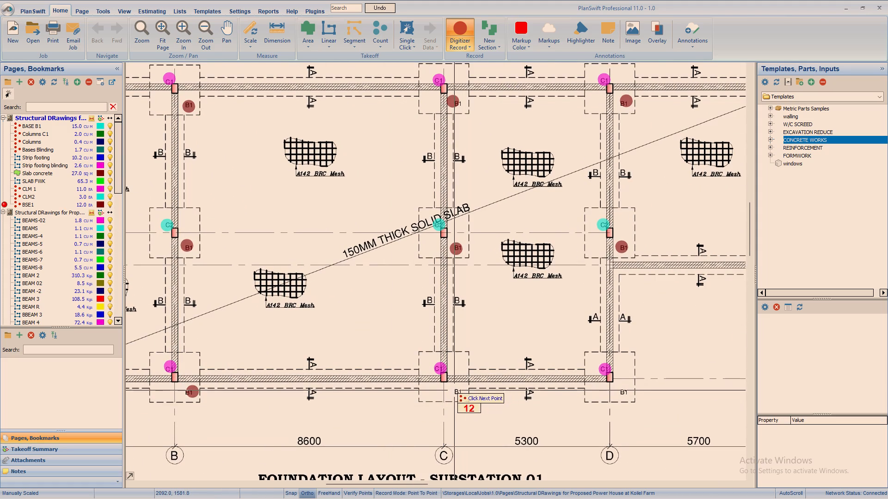
left_click(620, 391)
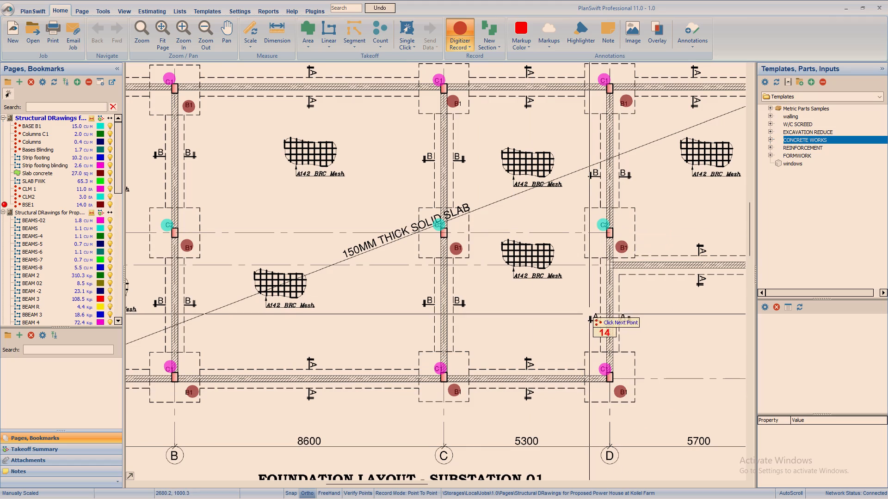
right_click(589, 297)
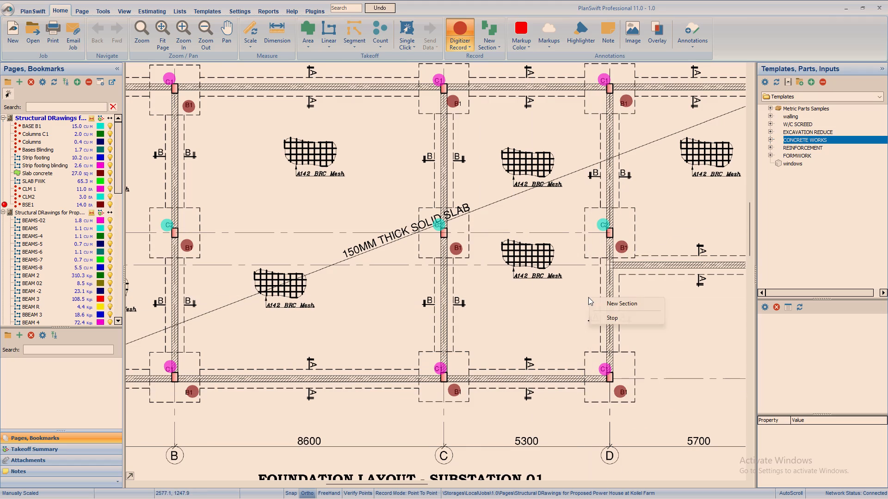
left_click(605, 314)
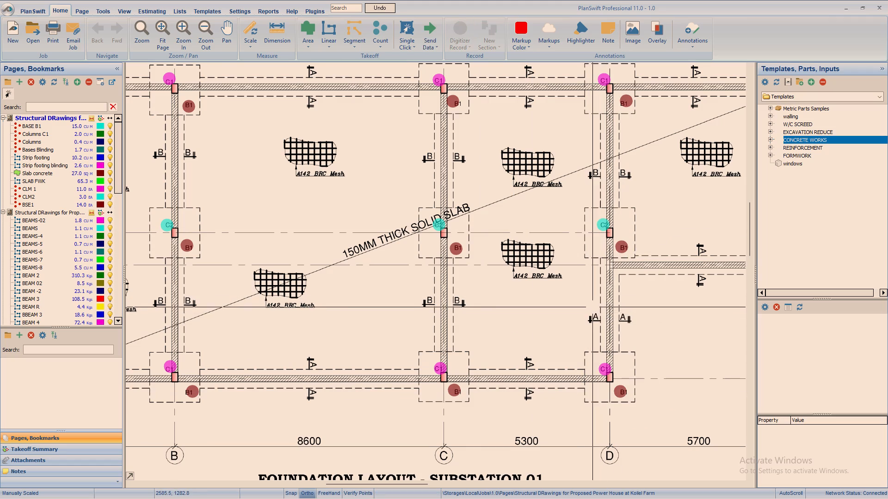
Examine the Substation 02 foundation layout and the column C1 and C2 section details on the drawing.
scroll(592, 307, "down", 2)
right_click_drag(571, 280, 573, 140)
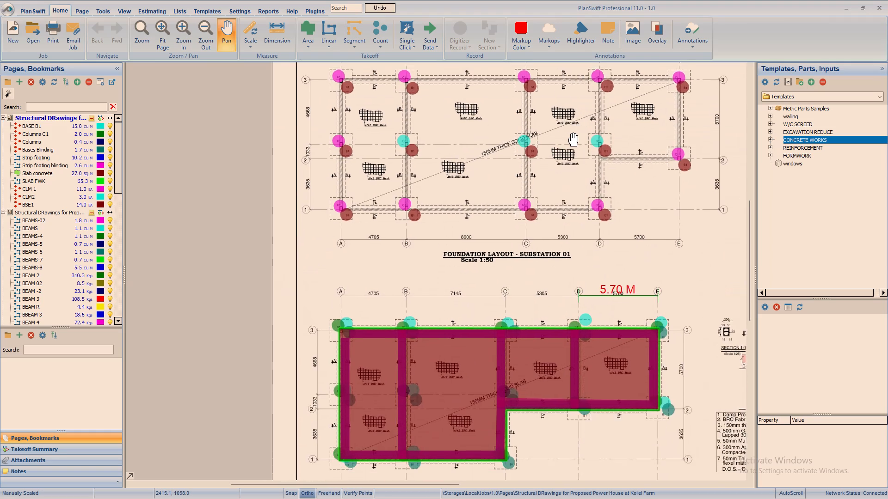
right_click_drag(573, 140, 574, 136)
right_click_drag(610, 252, 485, 169)
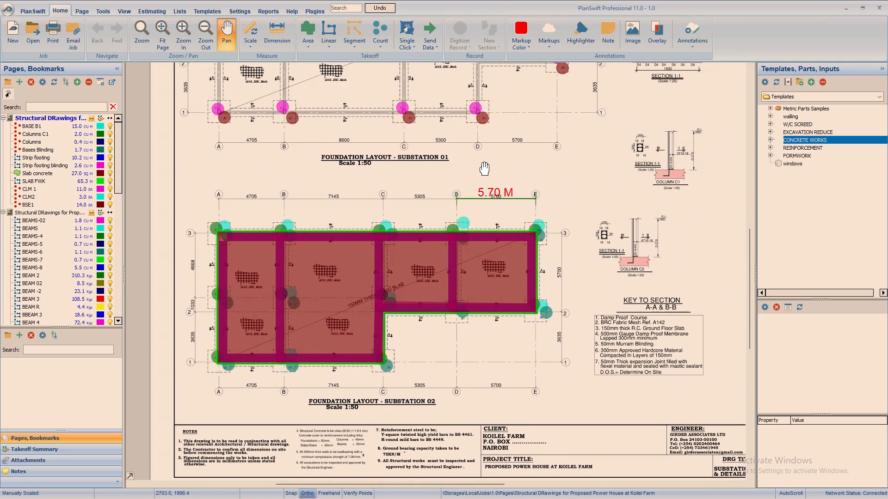
right_click_drag(485, 169, 487, 154)
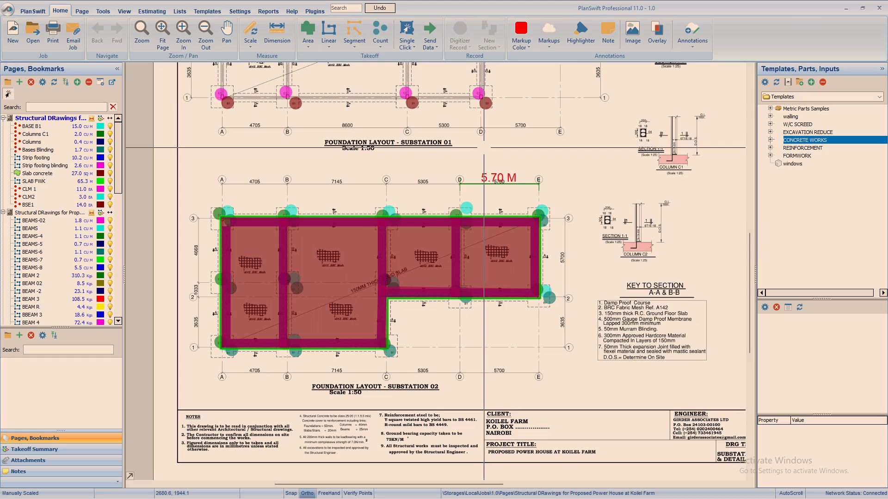
scroll(480, 293, "up", 1)
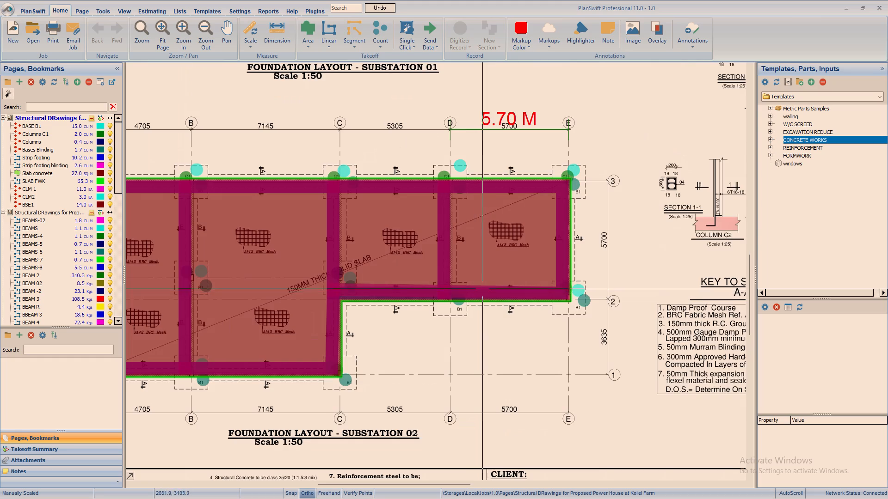
right_click_drag(499, 256, 572, 144)
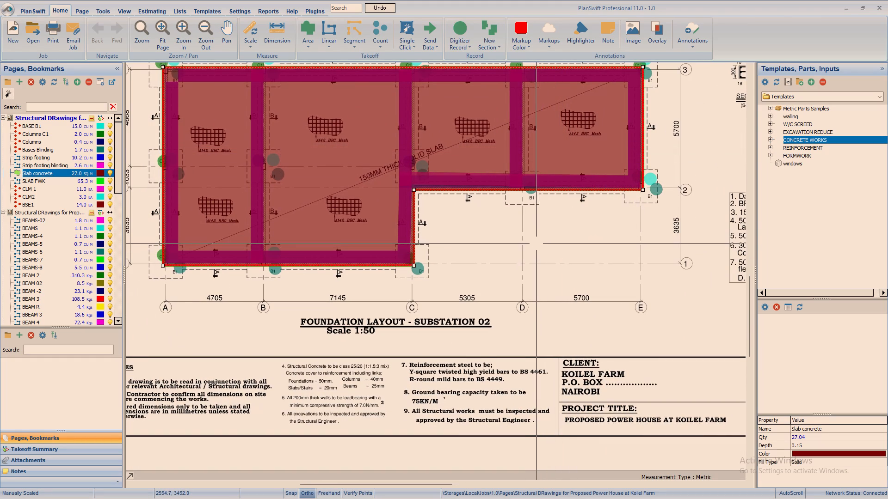
right_click_drag(438, 249, 571, 244)
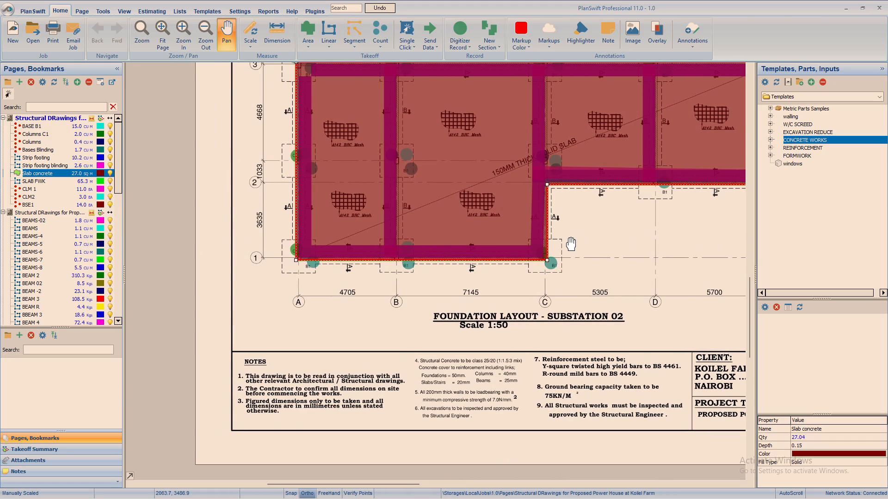
right_click_drag(571, 244, 399, 338)
right_click_drag(521, 297, 497, 302)
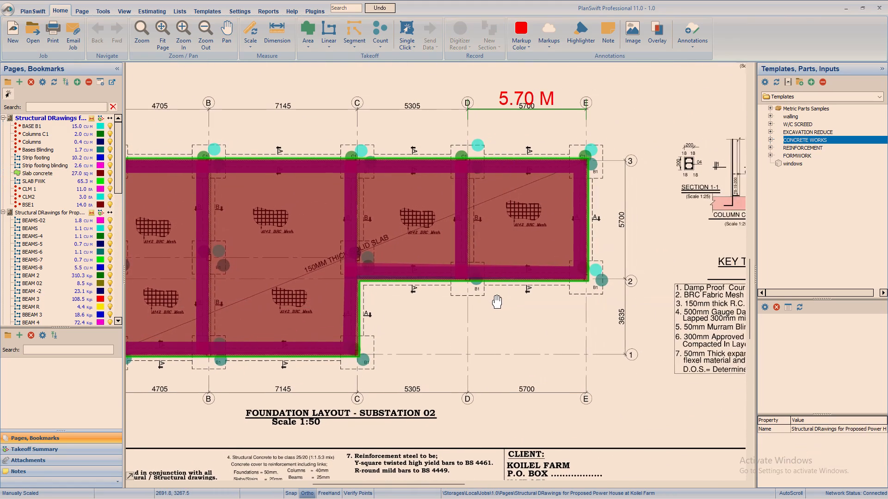
right_click_drag(497, 302, 419, 315)
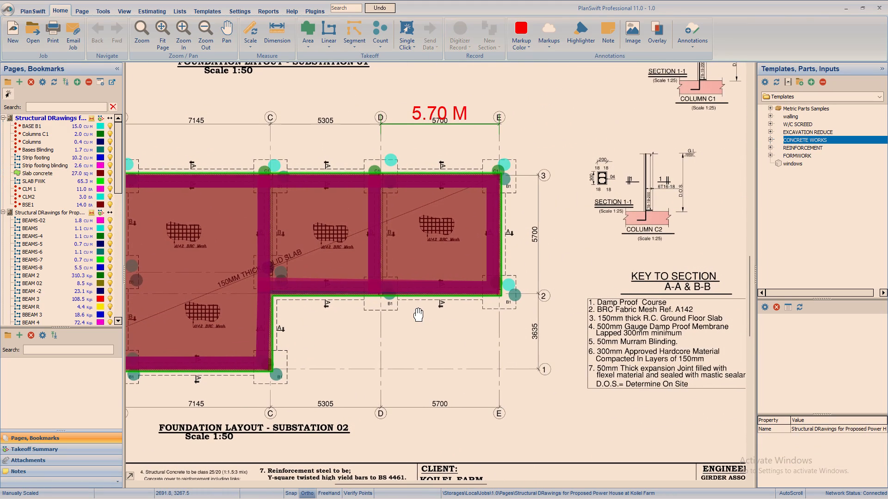
right_click_drag(419, 315, 414, 406)
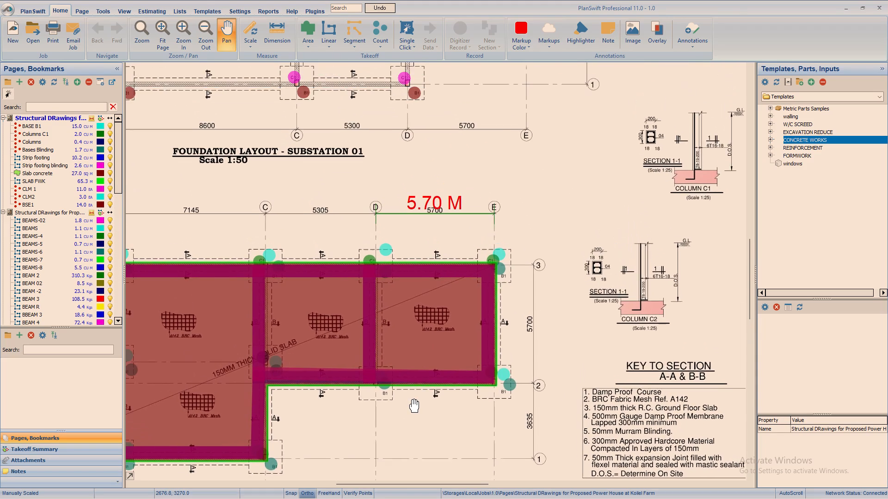
right_click_drag(414, 406, 415, 408)
right_click_drag(598, 313, 456, 355)
scroll(481, 344, "up", 1)
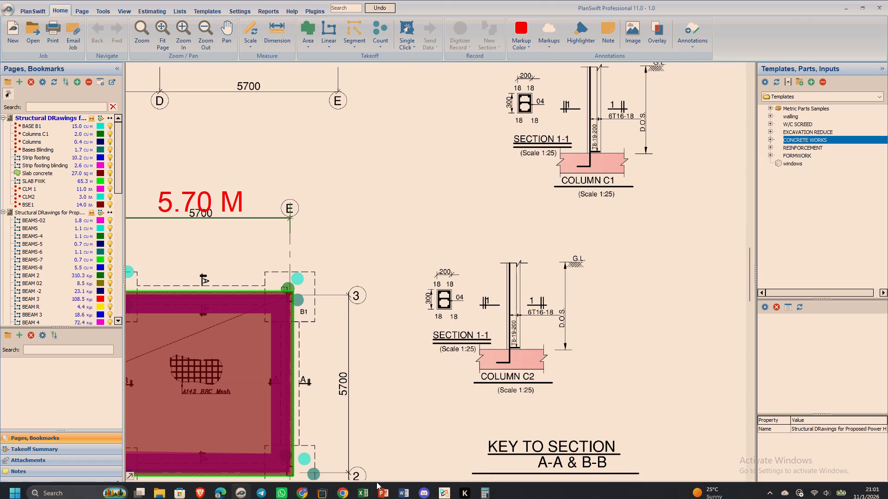
Switch to Excel and create a new blank workbook.
left_click(364, 494)
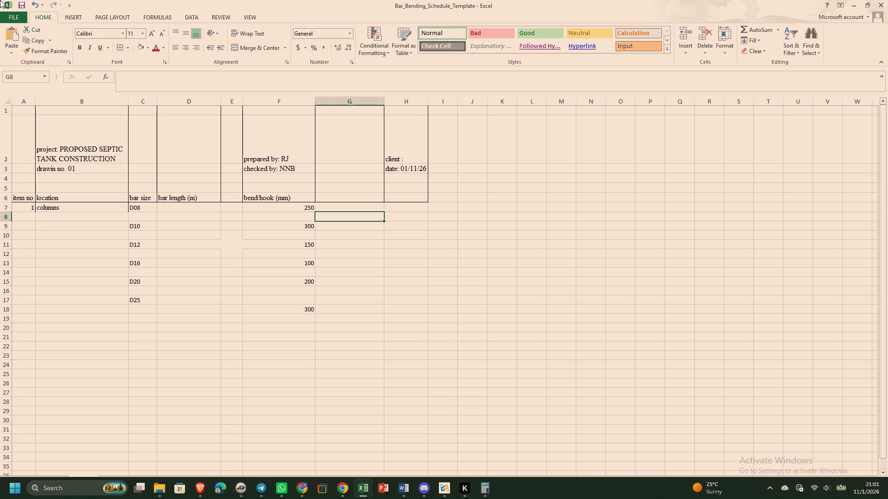
left_click(14, 17)
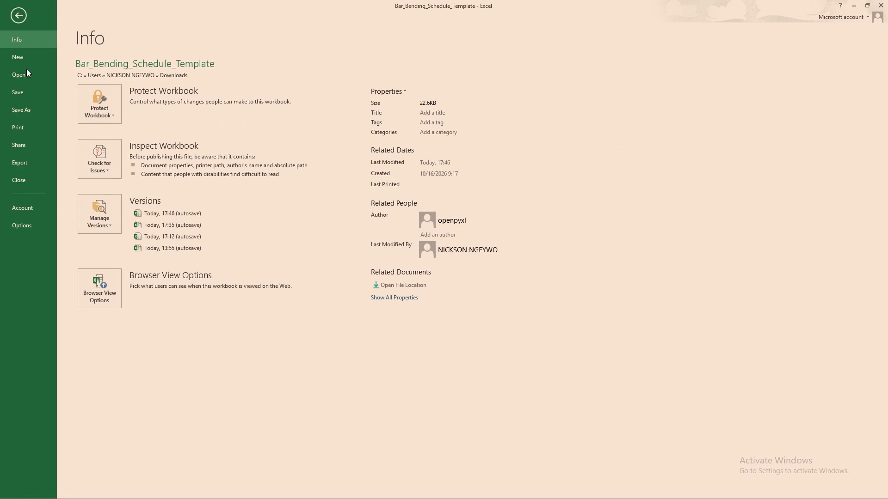
left_click(26, 61)
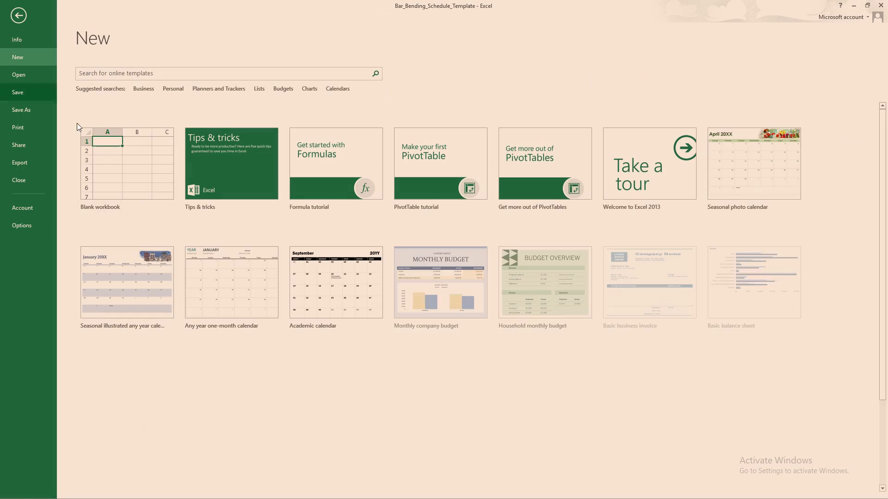
left_click(117, 164)
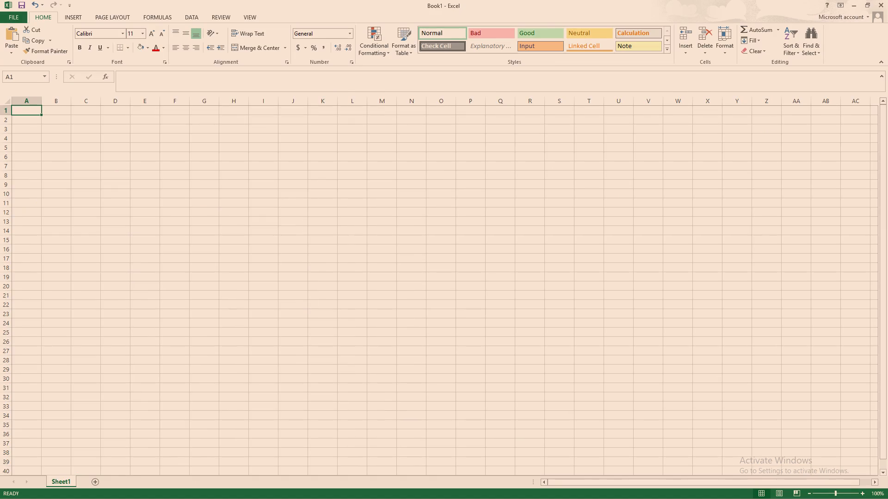
Enter the table headings ITEM NO in cell A2 and DESCRIPTION in cell B2.
left_click(24, 122)
left_click(25, 112)
key("i")
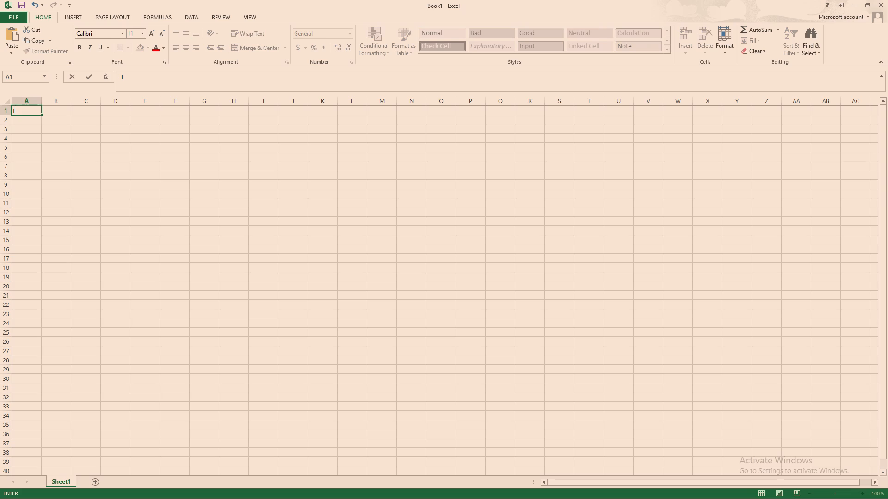
key("BackSpace")
left_click(32, 122)
type("IT")
type("EM")
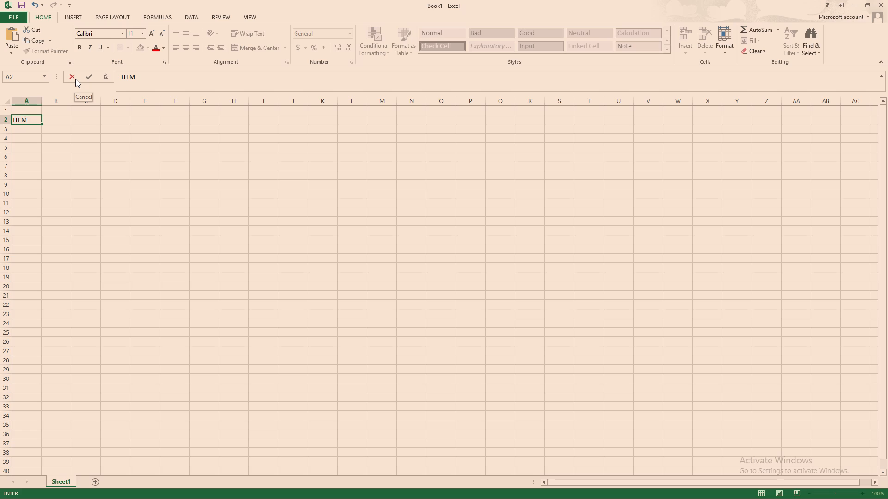
key("space")
type("NO")
left_click(63, 123)
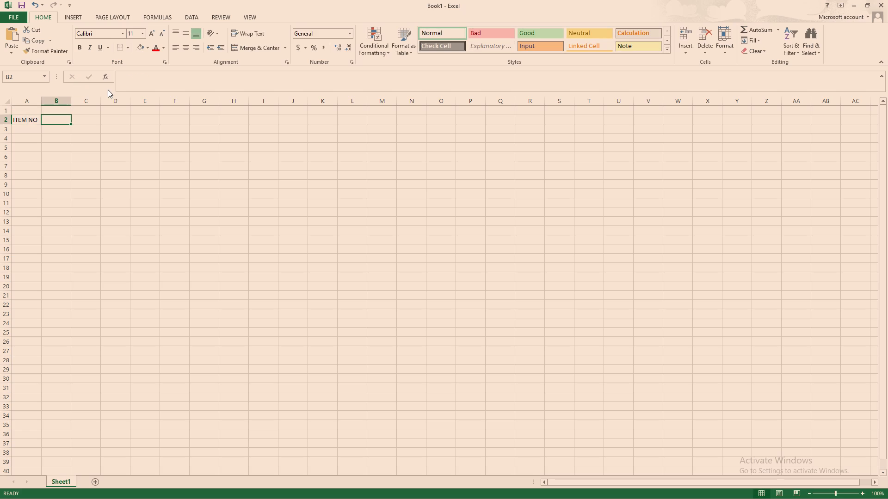
type("DESCRI")
type("PTION")
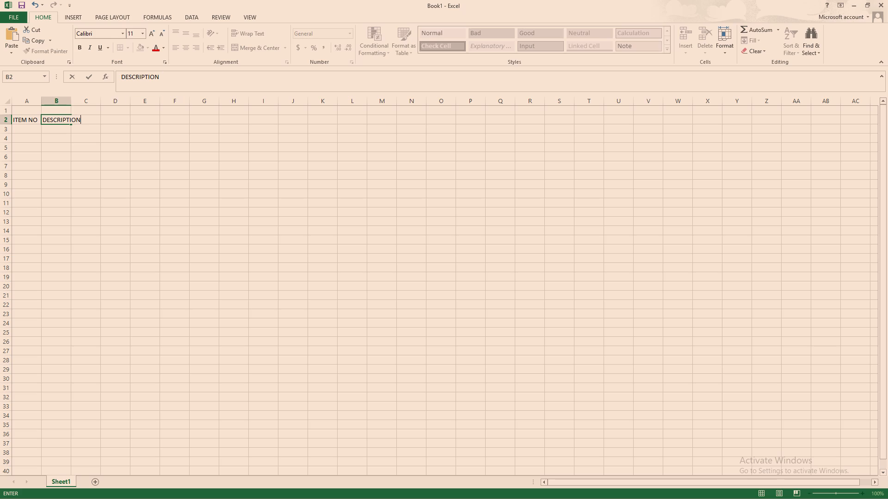
Enter the headings QTY, UNIT, RATE and AMOUNT in cells C2 to F2.
left_click(111, 123)
left_click(94, 122)
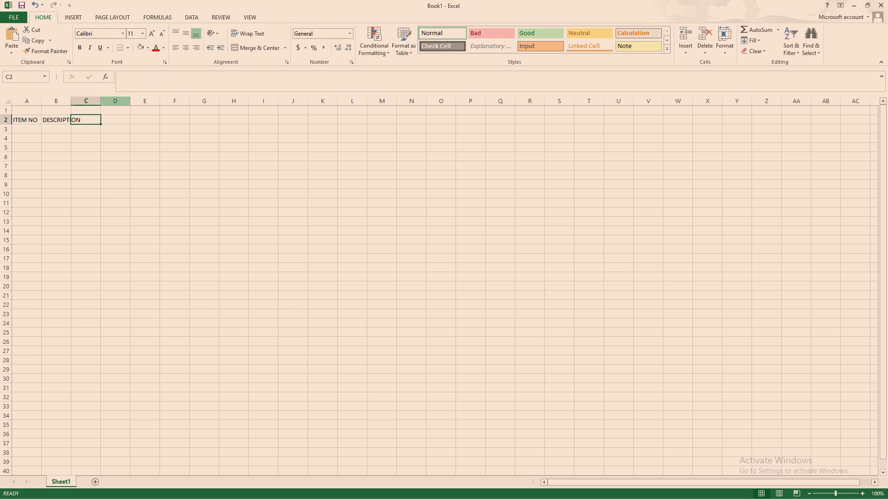
type("QTY")
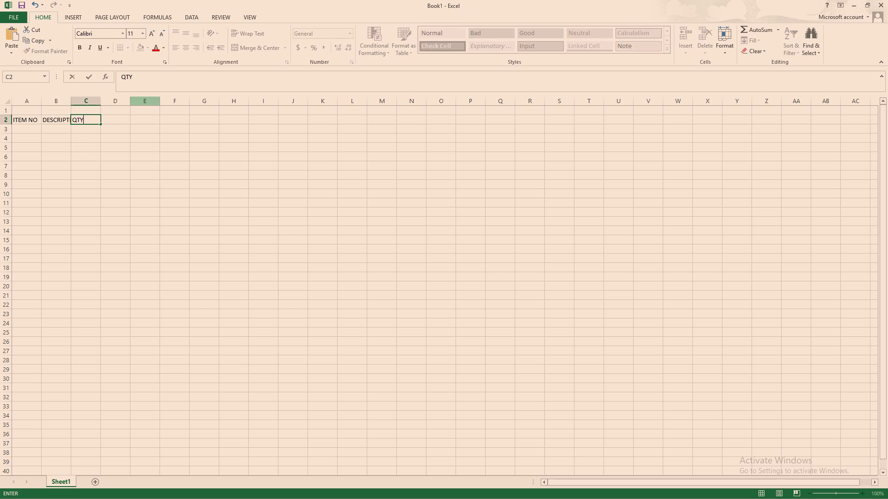
left_click(111, 123)
type("UNIT")
left_click(142, 118)
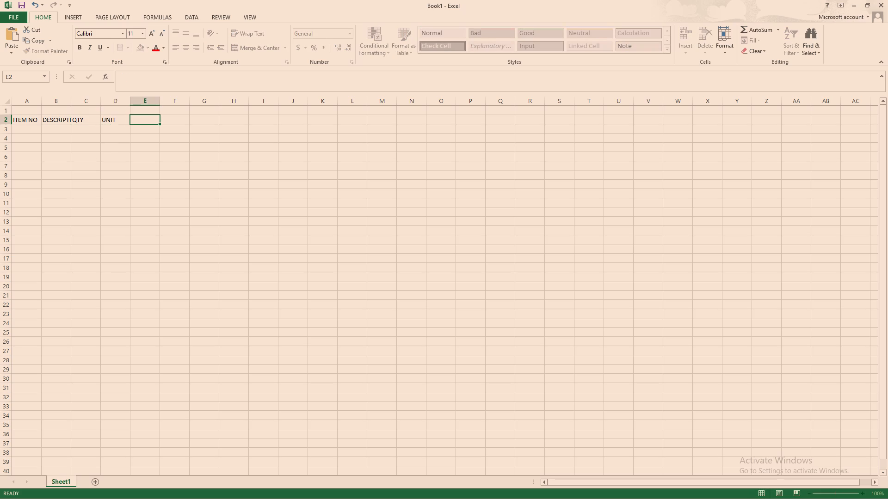
type("RTE")
left_click(179, 122)
type("AMOUNT")
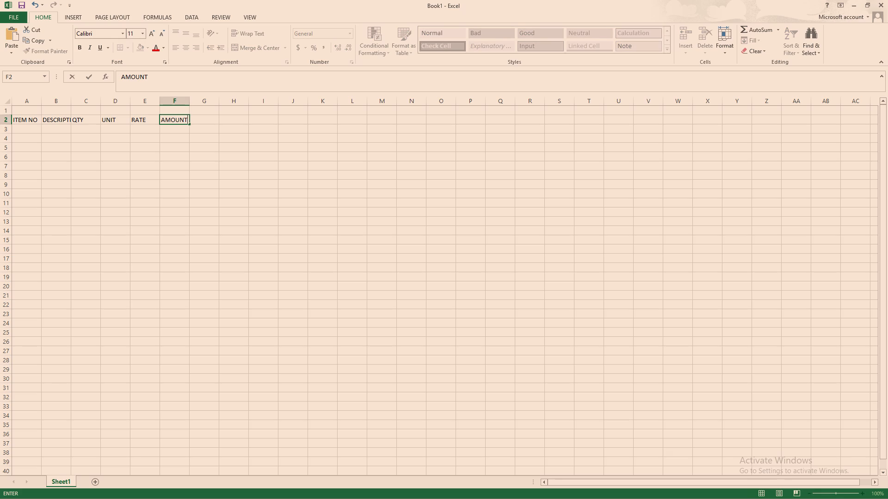
left_click(207, 130)
left_click(185, 120)
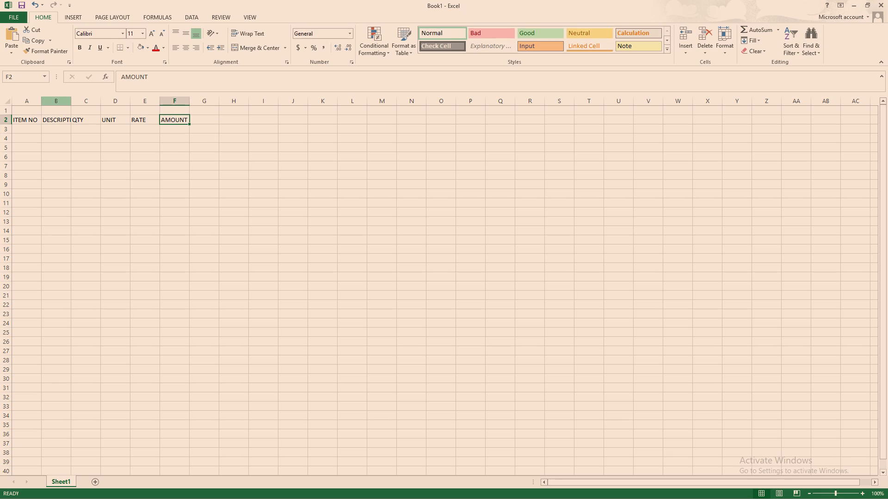
Narrow the ITEM NO column, widen the DESCRIPTION column to fit its heading, and slightly widen the QTY column.
left_click_drag(40, 101, 50, 103)
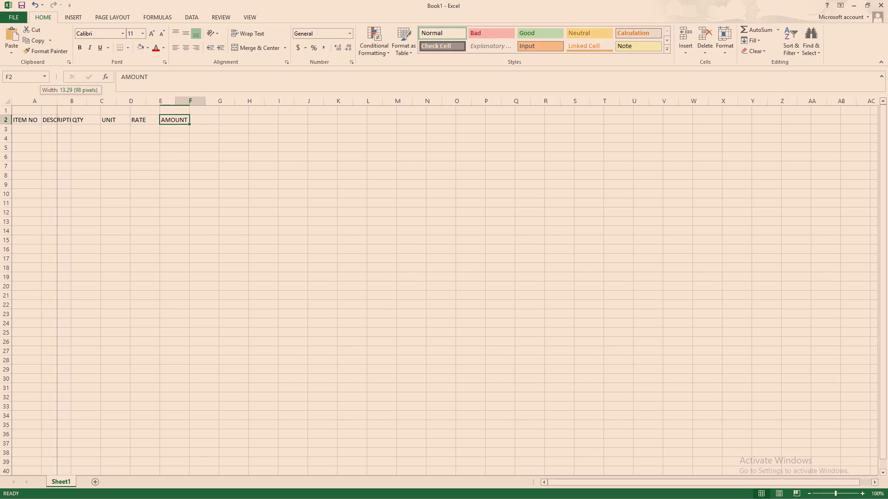
left_click_drag(50, 103, 36, 110)
left_click_drag(67, 99, 96, 108)
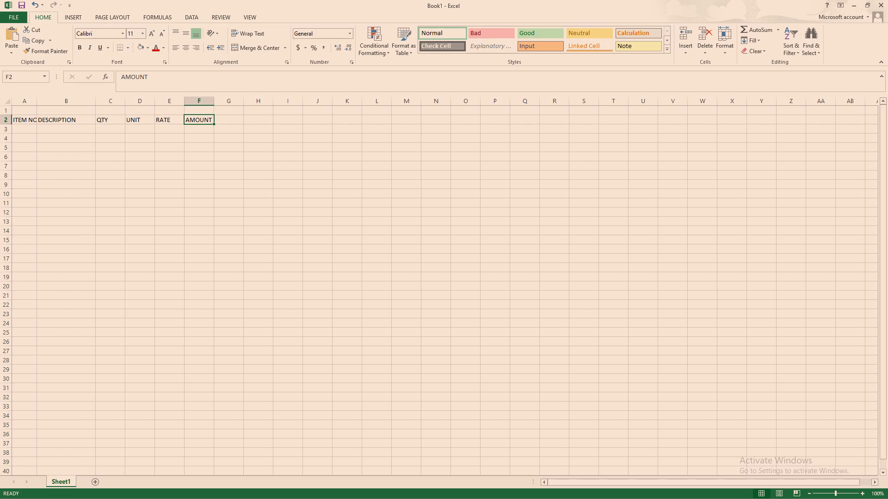
left_click_drag(125, 102, 130, 104)
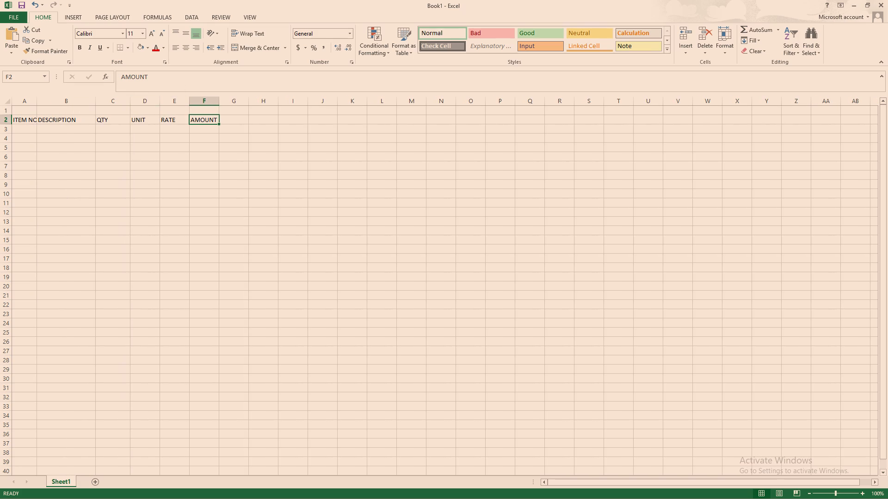
left_click(257, 133)
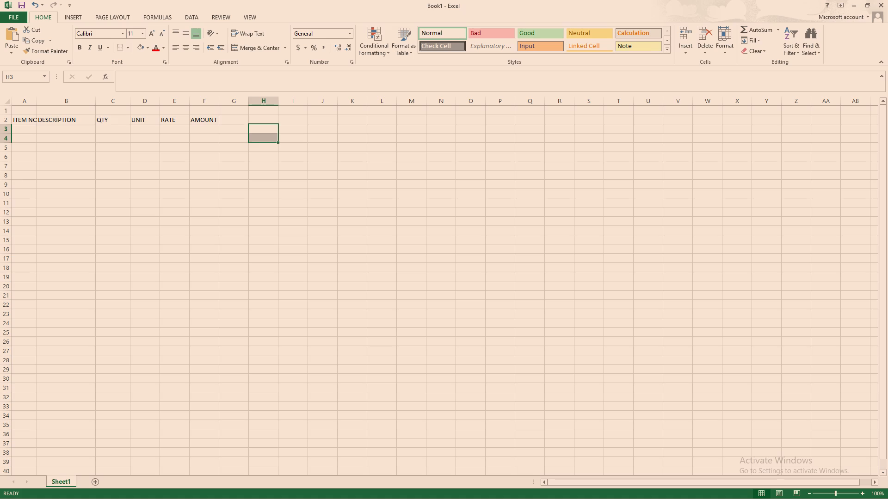
Show the sheet in page break preview and extend the print area to column G and row 57.
left_click_drag(17, 116, 201, 116)
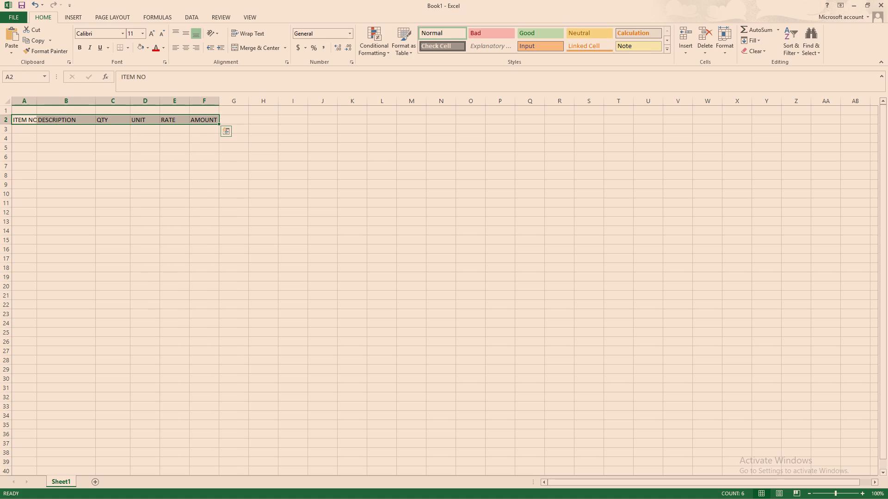
left_click(801, 494)
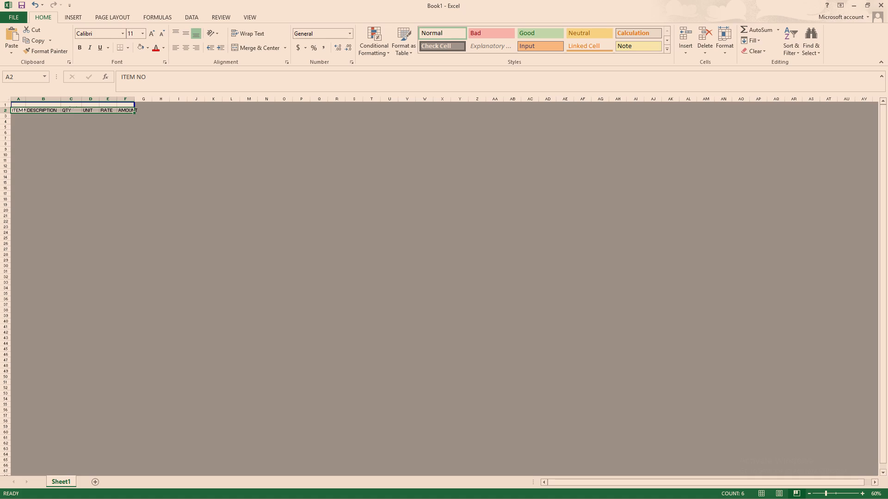
left_click(121, 135)
left_click_drag(134, 113, 142, 348)
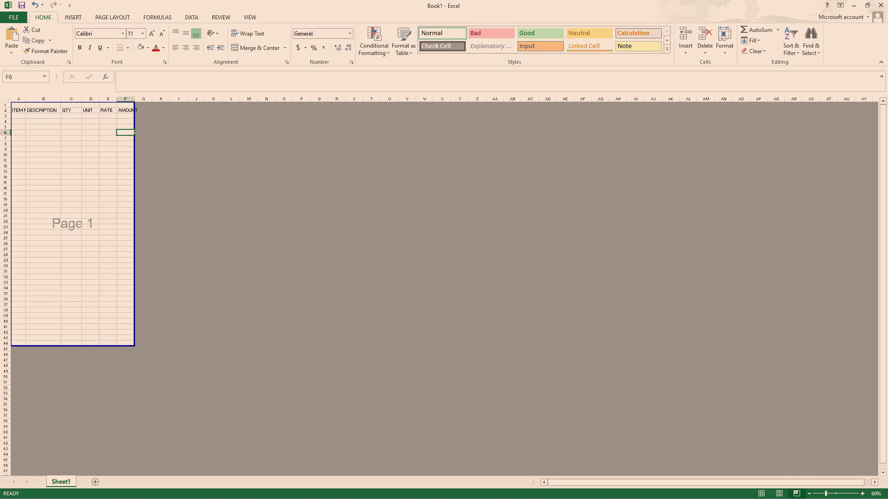
left_click_drag(133, 345, 146, 350)
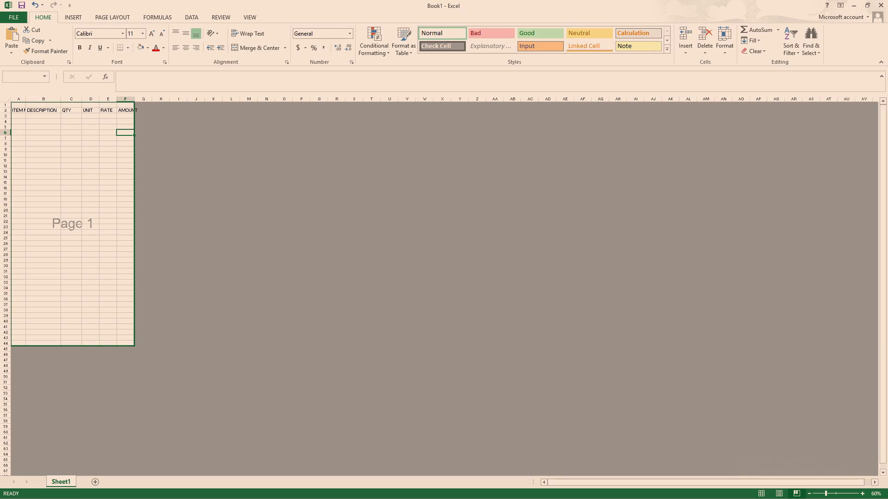
left_click_drag(146, 350, 148, 350)
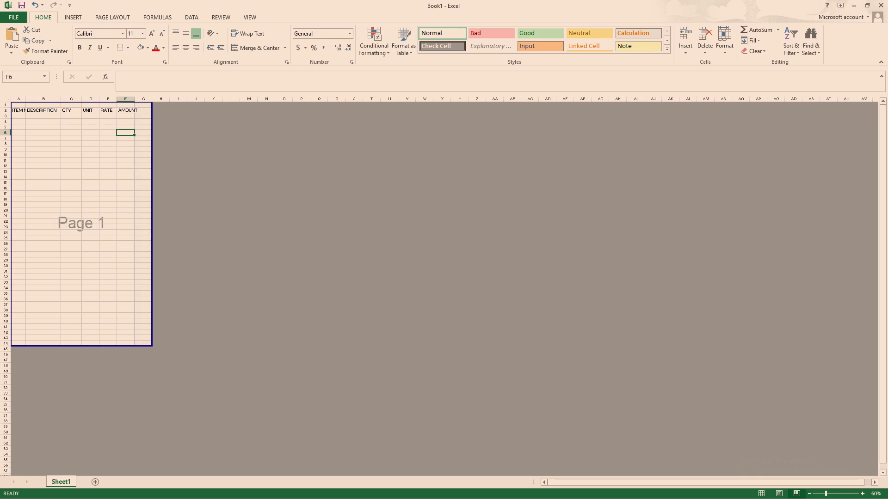
left_click_drag(150, 347, 142, 418)
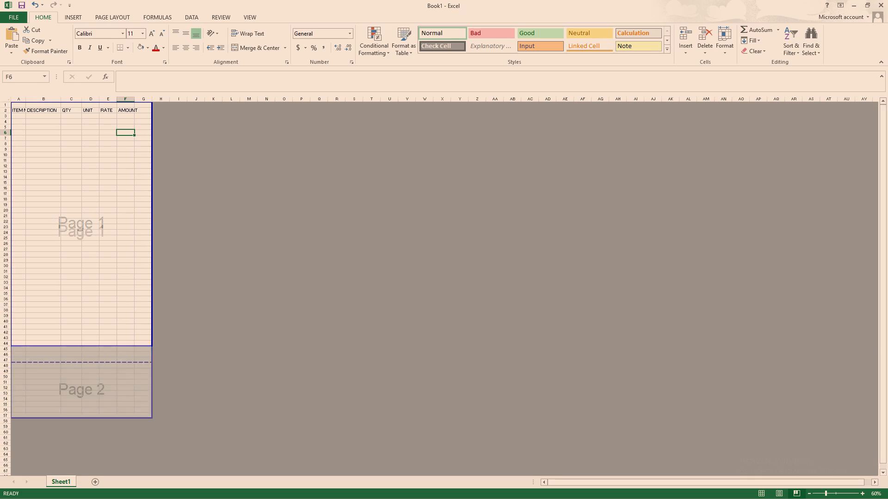
scroll(107, 292, "up", 1)
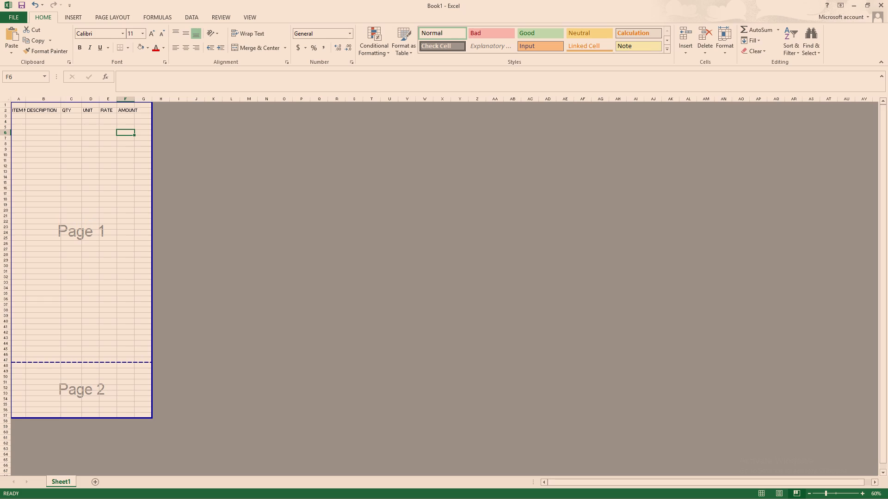
Apply thin outline borders and inside vertical borders to the heading row, cells A2 to G2.
left_click(107, 291)
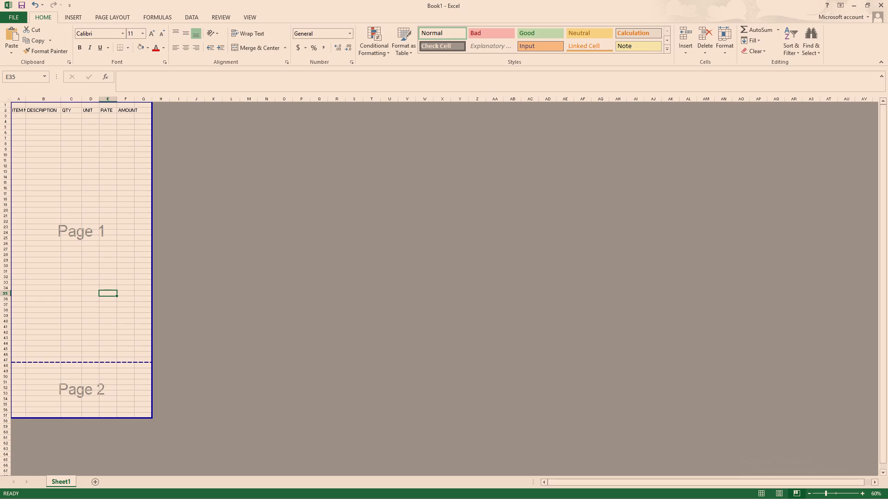
left_click(837, 492)
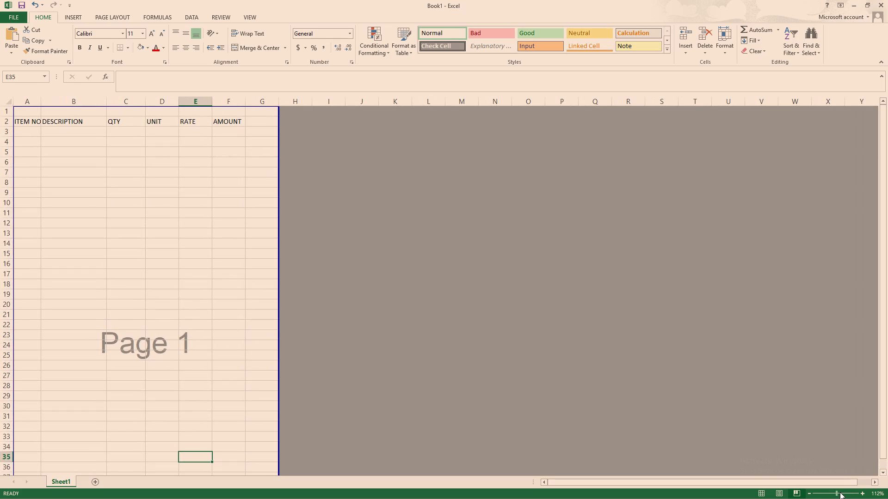
left_click(843, 492)
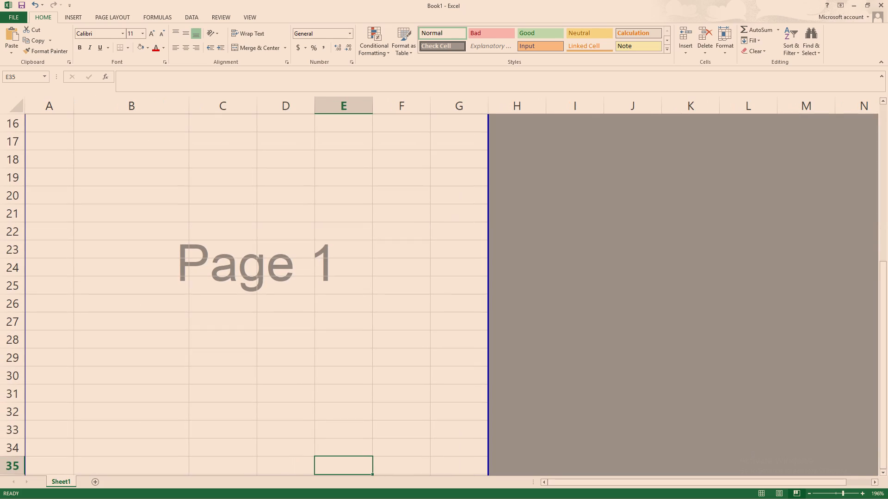
left_click_drag(336, 356, 392, 355)
left_click(392, 355)
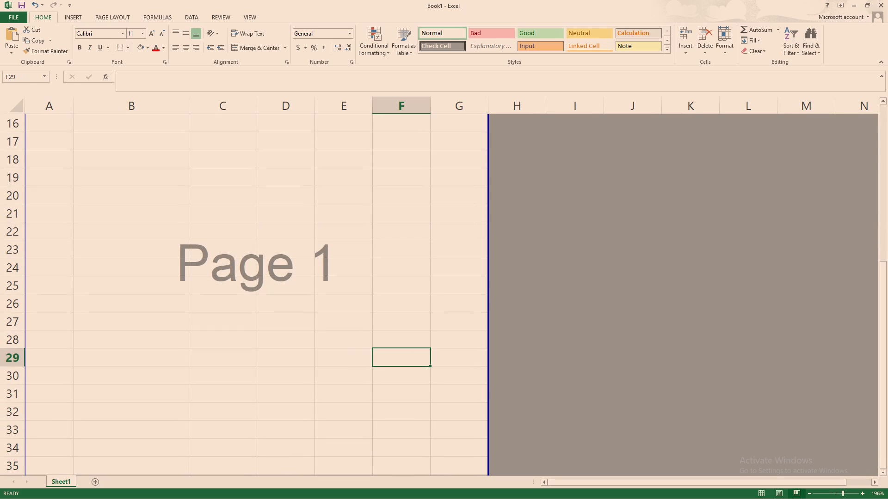
scroll(389, 352, "down", 2)
scroll(385, 345, "up", 6)
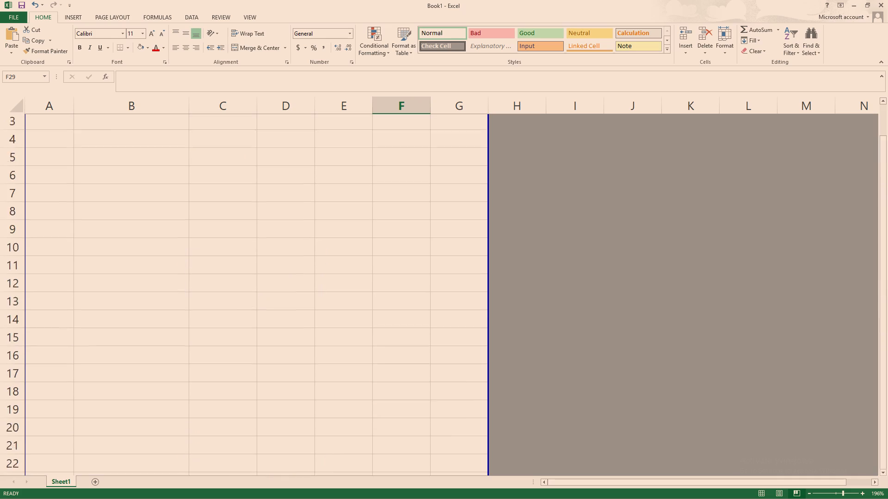
left_click(67, 146)
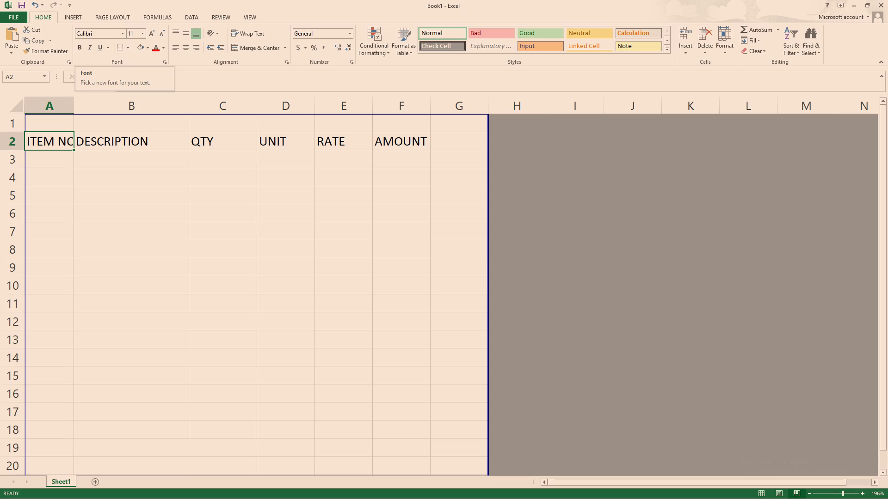
left_click(131, 142)
left_click(56, 140)
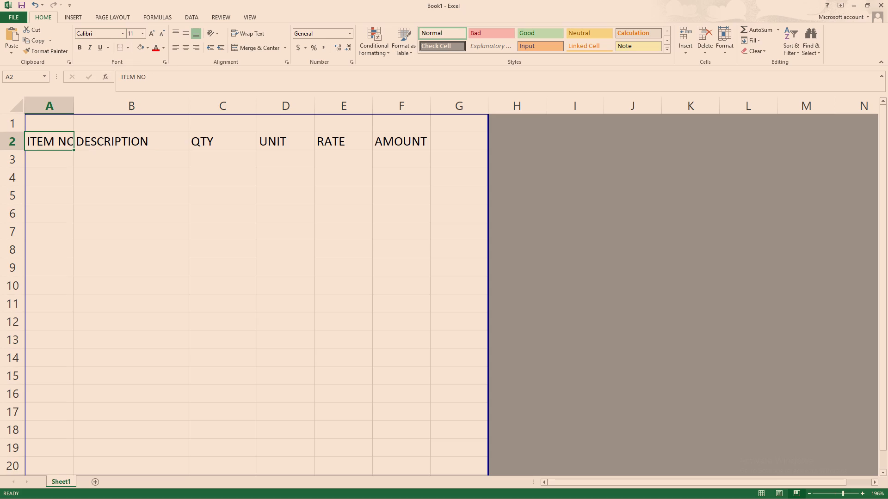
left_click(31, 127)
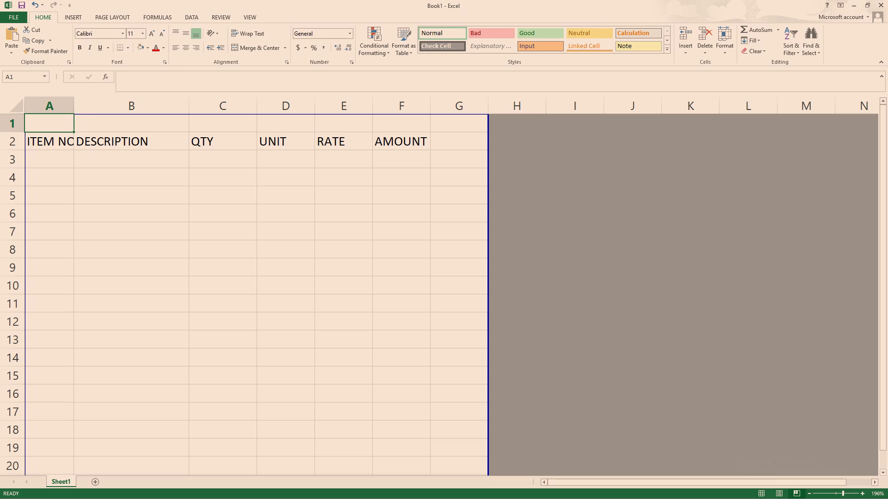
left_click_drag(53, 165, 51, 161)
left_click_drag(34, 139, 290, 146)
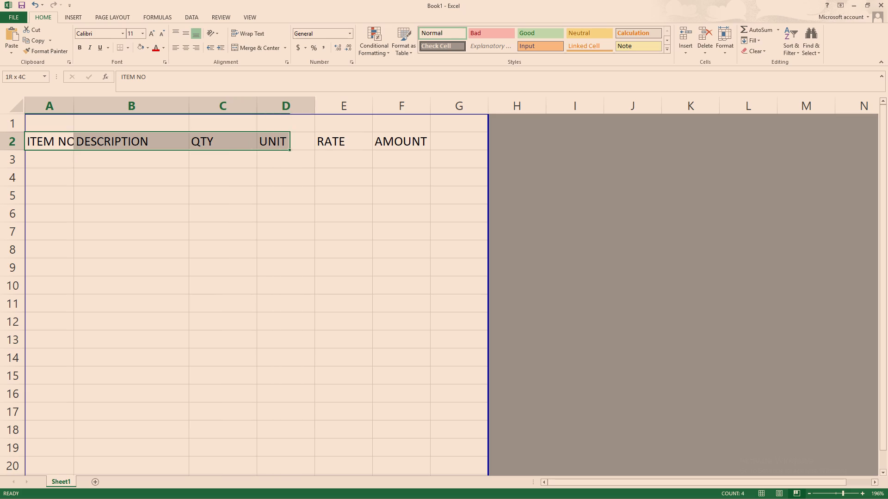
left_click_drag(290, 146, 454, 139)
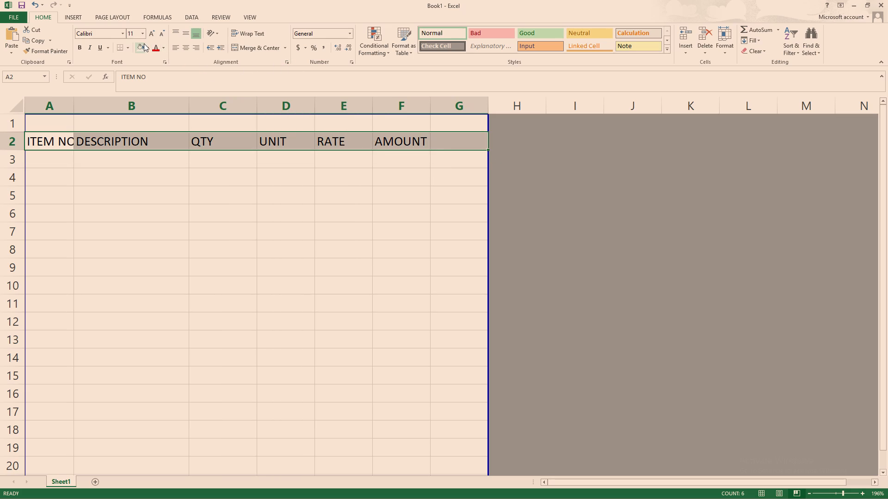
left_click(129, 47)
left_click(139, 284)
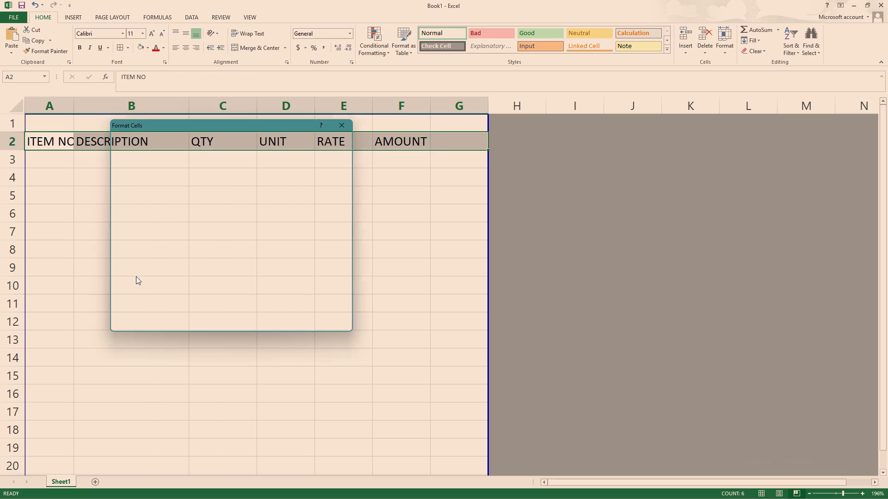
left_click(210, 205)
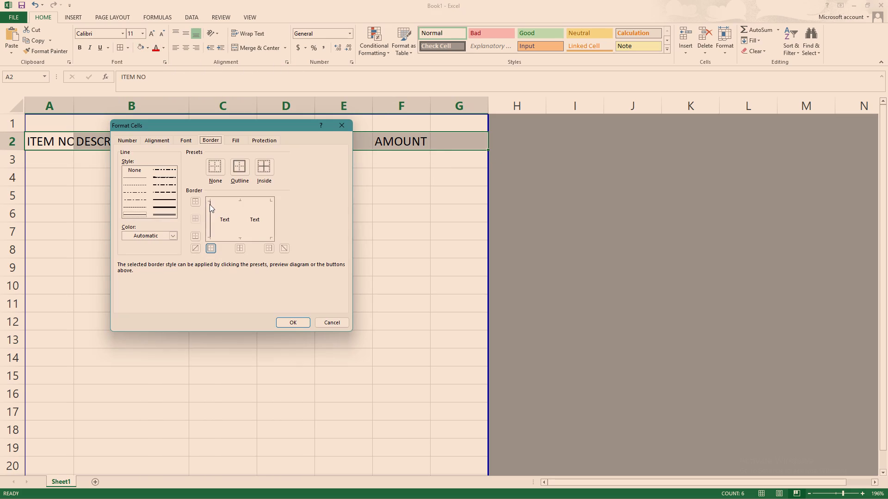
left_click(232, 199)
left_click(271, 218)
left_click(238, 237)
left_click(241, 232)
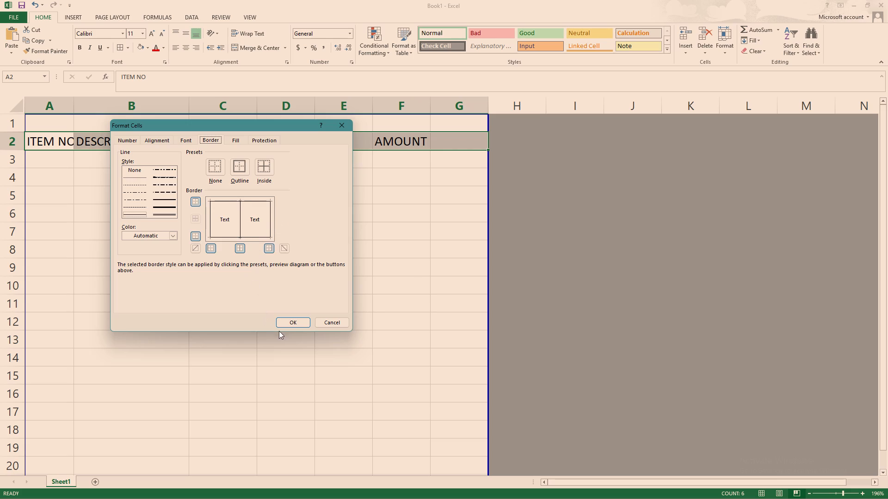
left_click(289, 323)
left_click(143, 170)
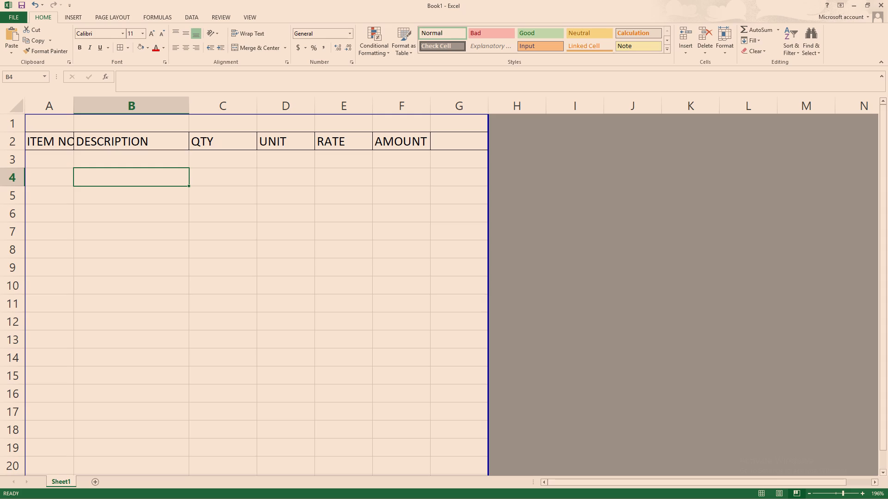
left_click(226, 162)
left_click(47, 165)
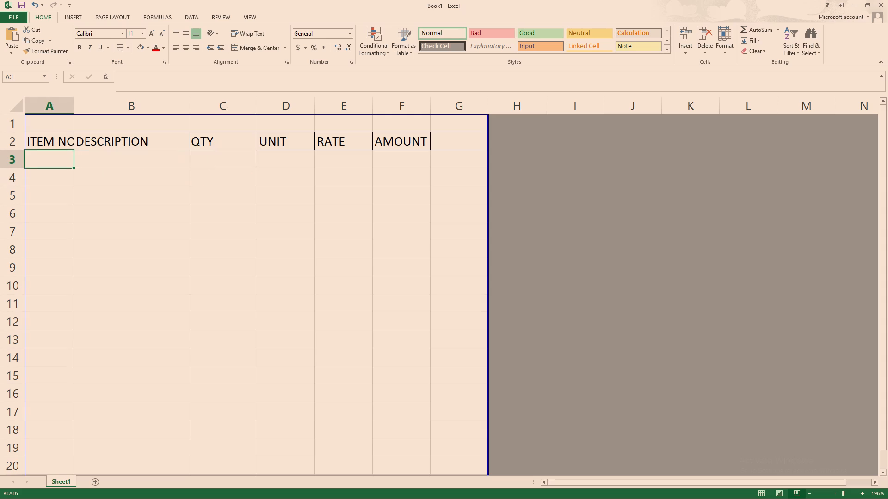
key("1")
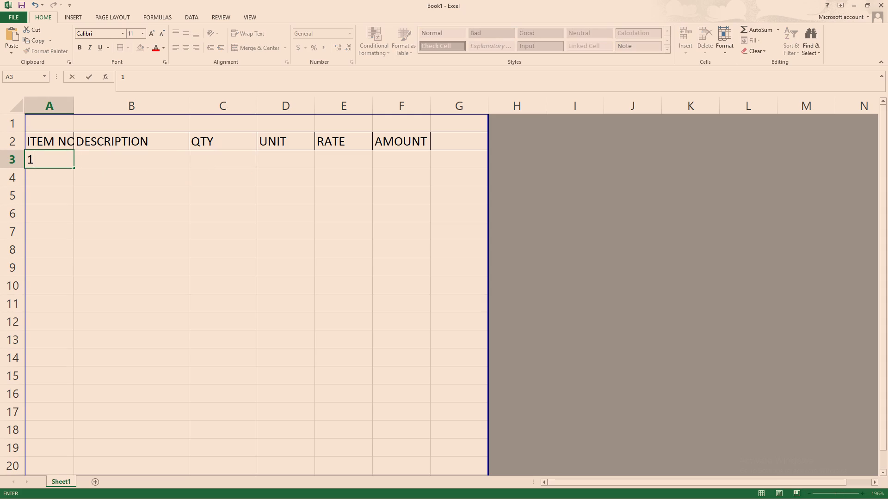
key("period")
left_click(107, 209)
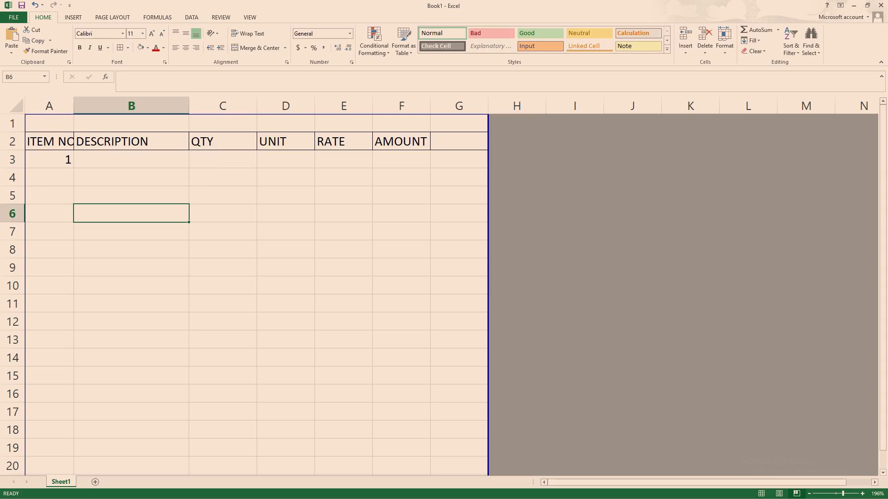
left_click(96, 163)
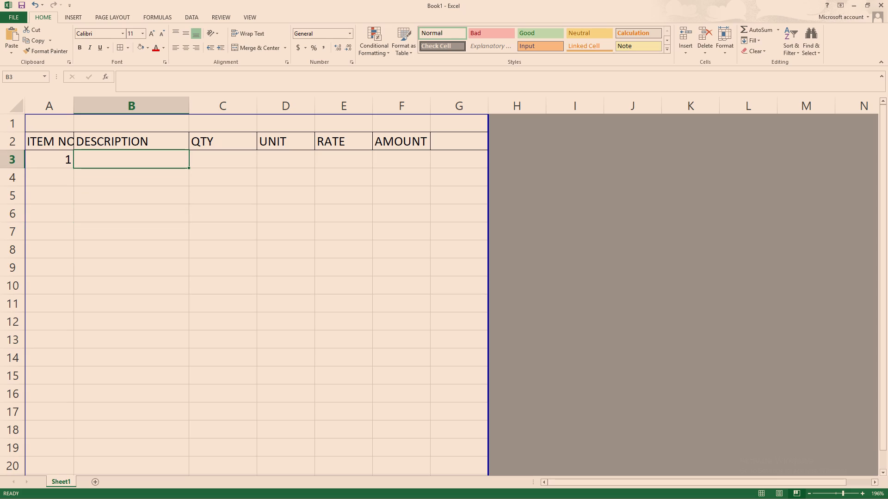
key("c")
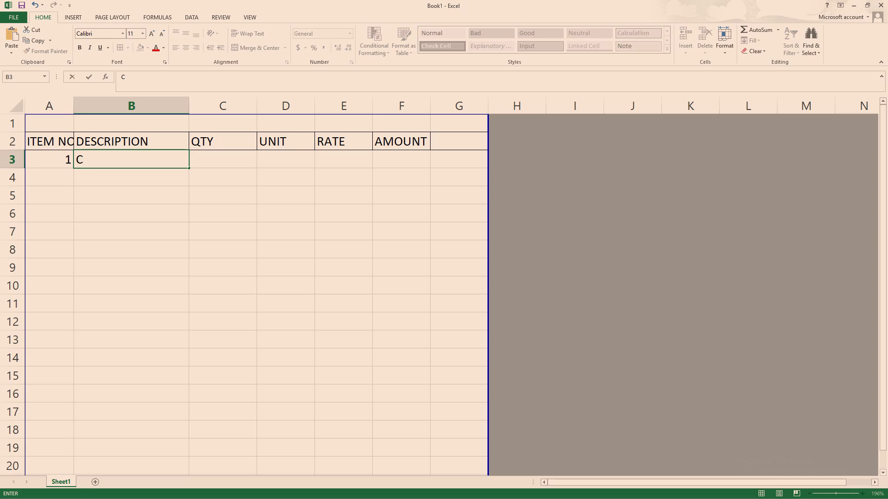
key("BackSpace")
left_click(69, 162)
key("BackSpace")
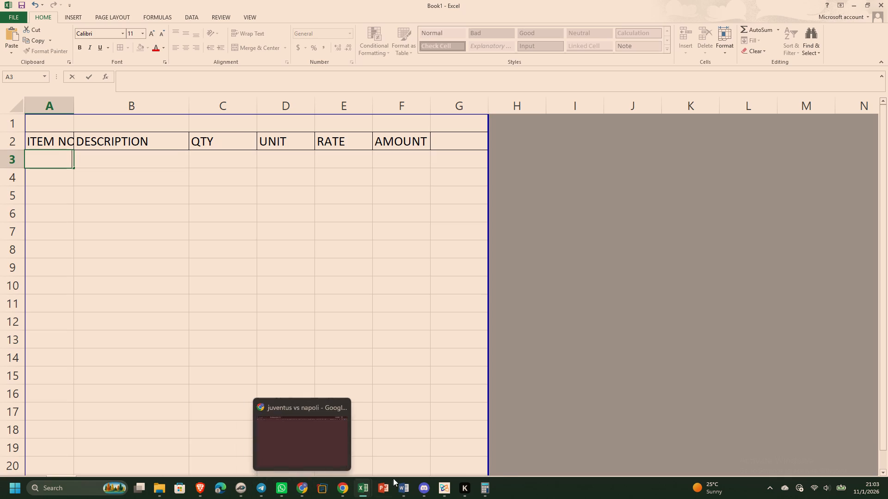
Switch to PlanSwift and examine the foundation layouts of Substation 01 and Substation 02 with their column and base markers.
left_click(235, 486)
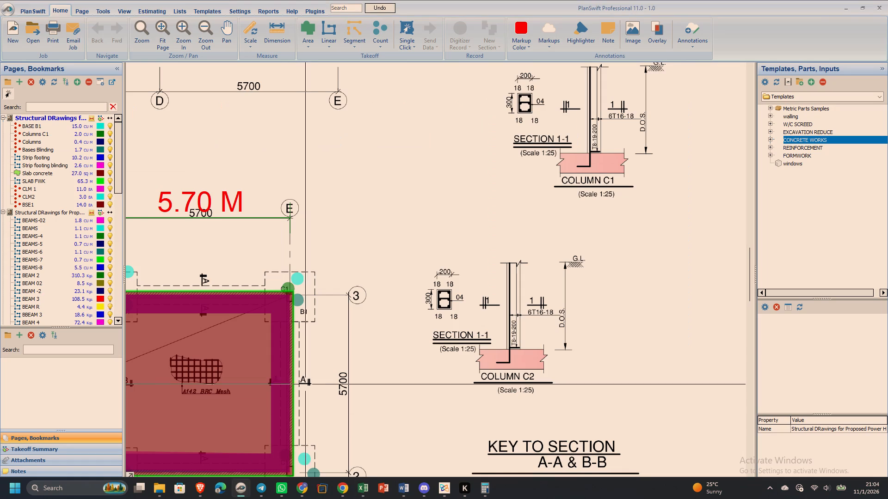
scroll(310, 376, "up", 3)
scroll(308, 375, "down", 8)
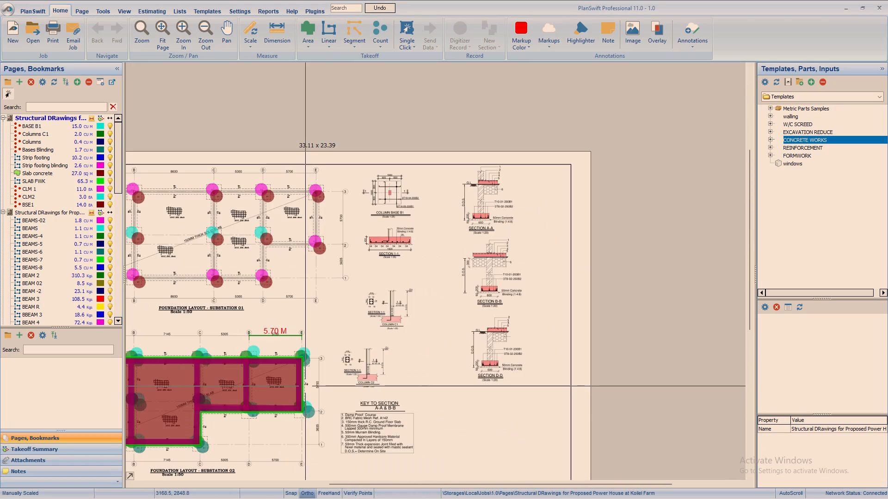
scroll(336, 420, "up", 2)
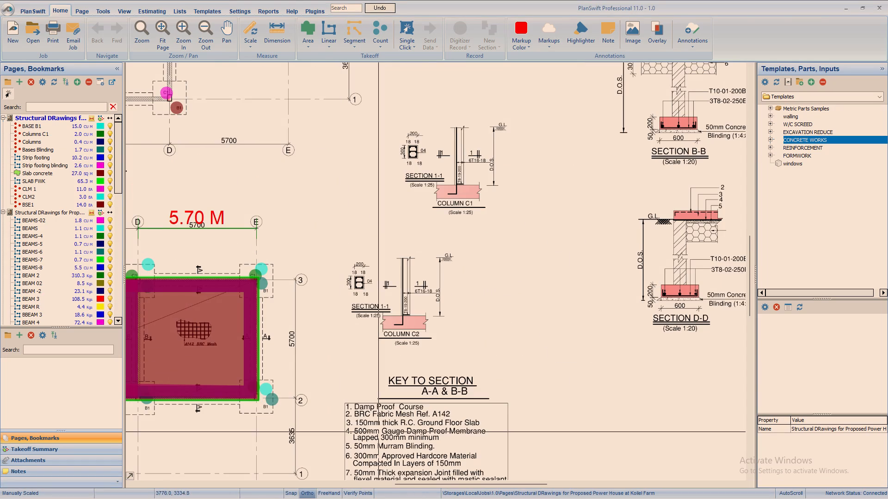
right_click_drag(360, 418, 643, 306)
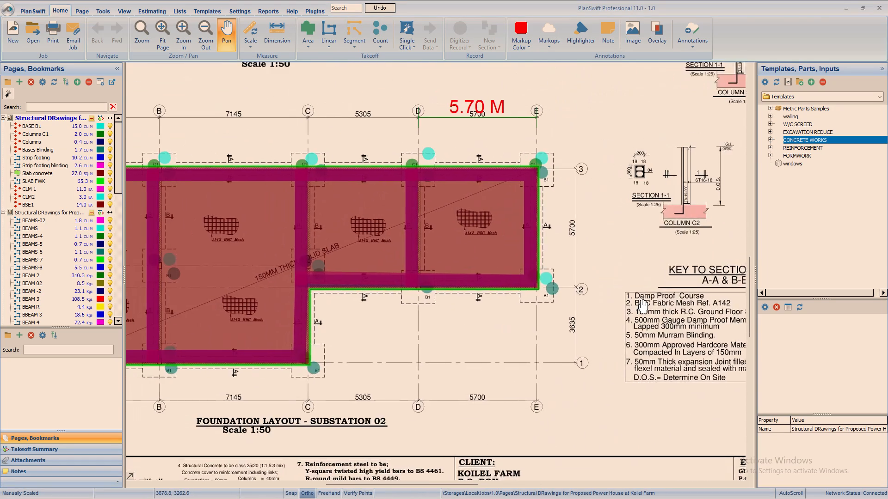
right_click_drag(643, 306, 667, 280)
right_click_drag(479, 322, 511, 487)
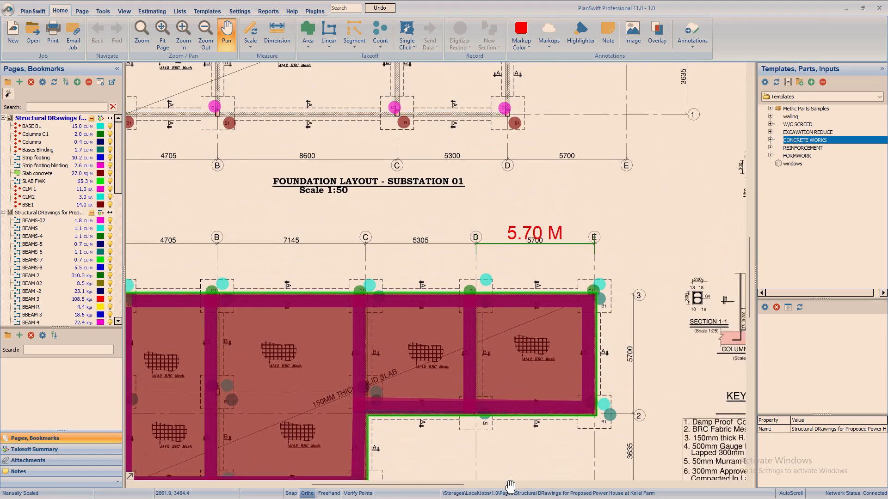
right_click_drag(511, 487, 511, 475)
scroll(503, 391, "down", 1)
right_click_drag(488, 312, 469, 376)
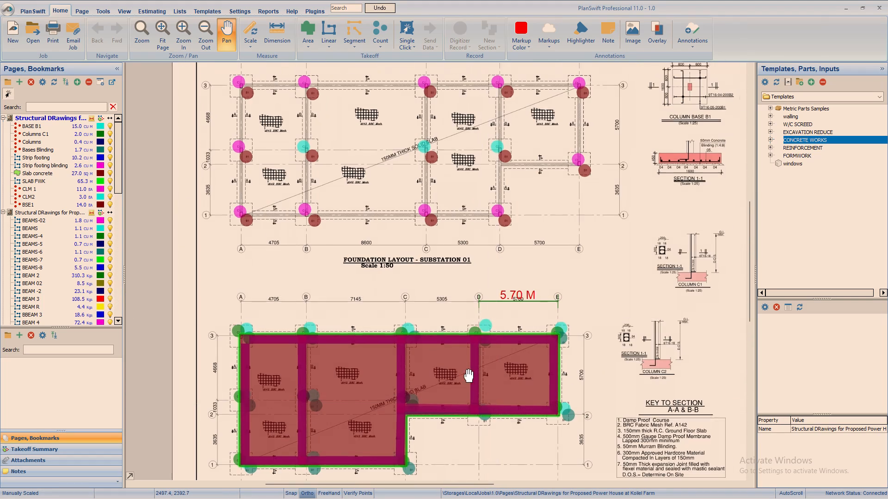
Review the Substation 01 and Substation 02 foundation layouts and their column and base markers again.
right_click_drag(469, 376, 462, 449)
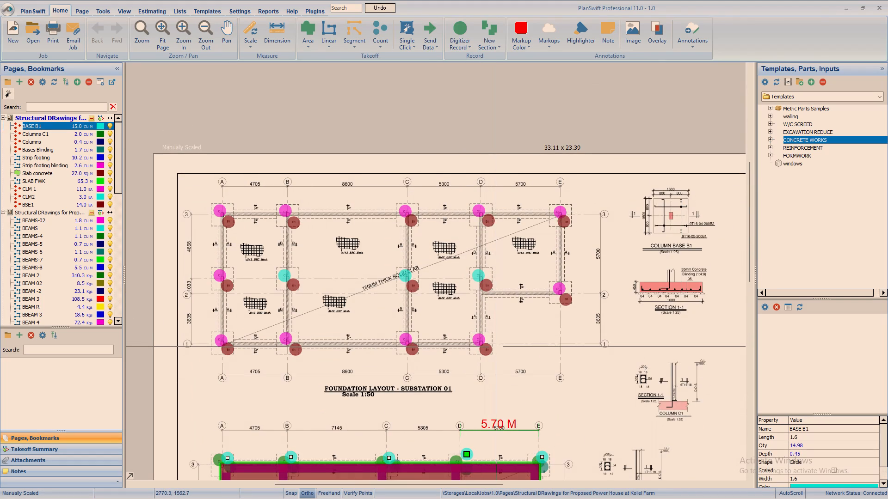
right_click_drag(512, 346, 428, 319)
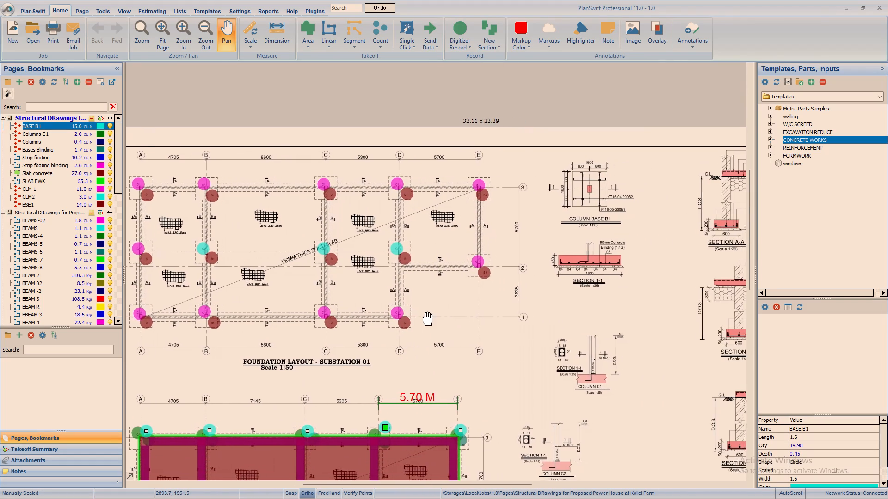
right_click_drag(428, 319, 480, 103)
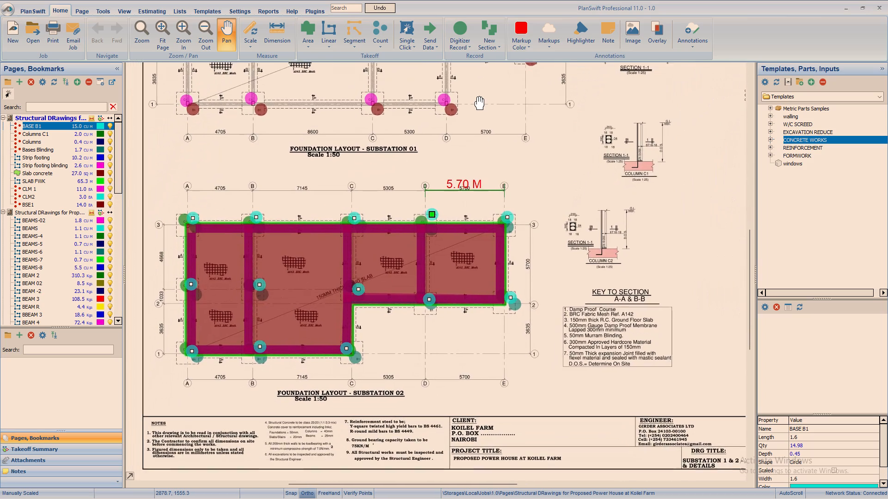
right_click_drag(480, 103, 489, 99)
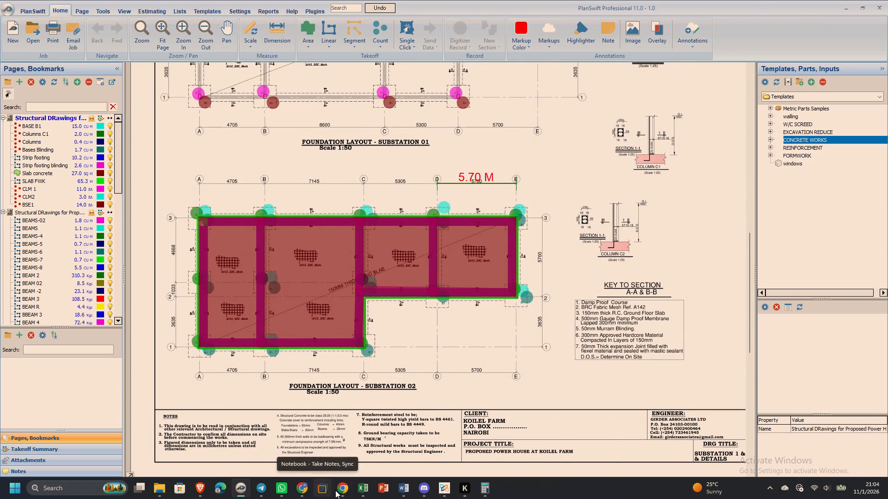
Switch to the Book1 workbook in Excel and enter PROPOSED POWER STATION in cell B3 with wrapped text.
left_click(360, 493)
left_click(318, 450)
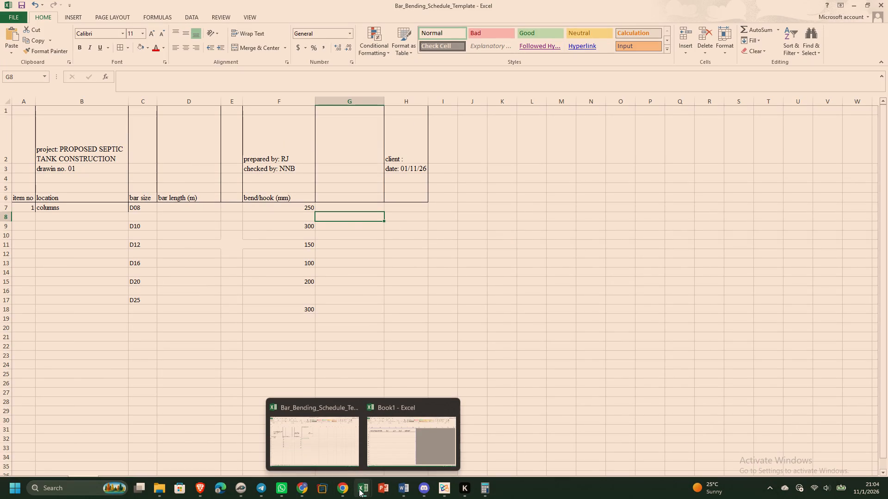
left_click(370, 442)
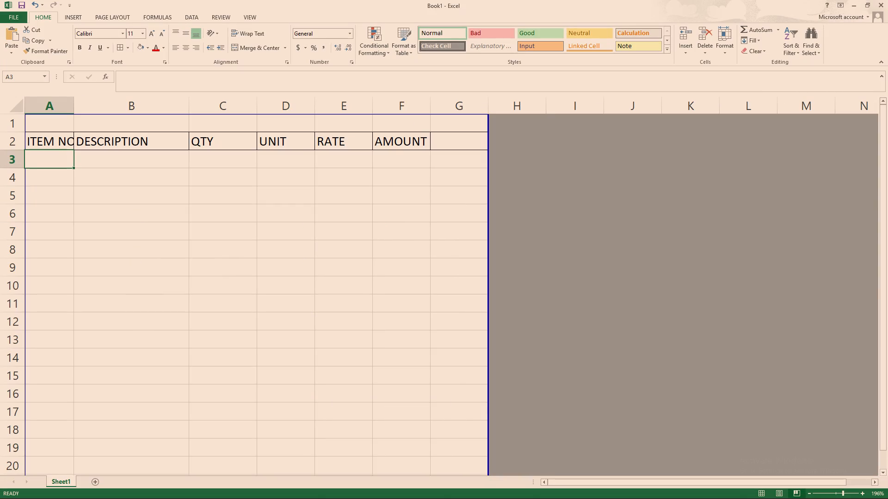
left_click(105, 154)
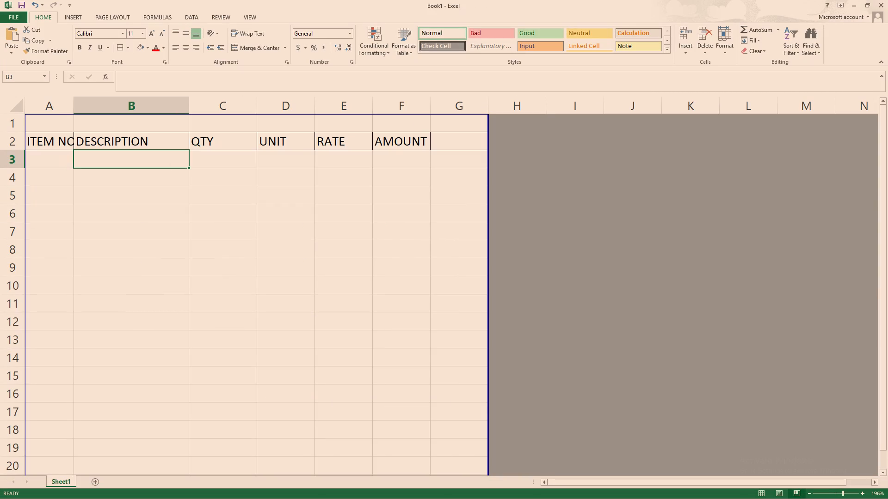
type("PR")
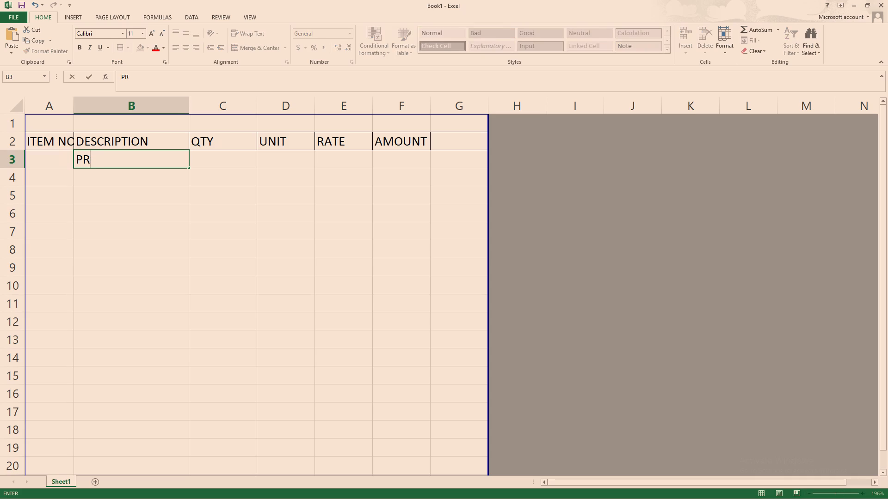
type("OPOSED POWER STA")
type("TION")
left_click(114, 189)
left_click(107, 164)
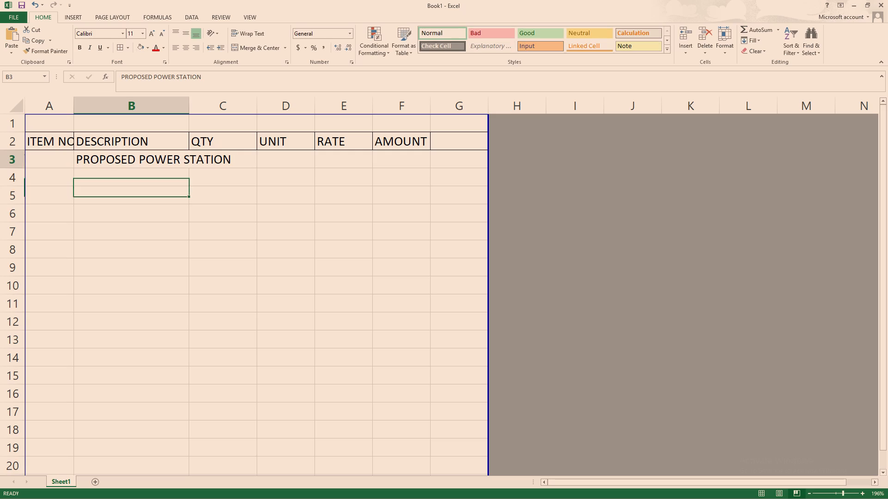
left_click(244, 34)
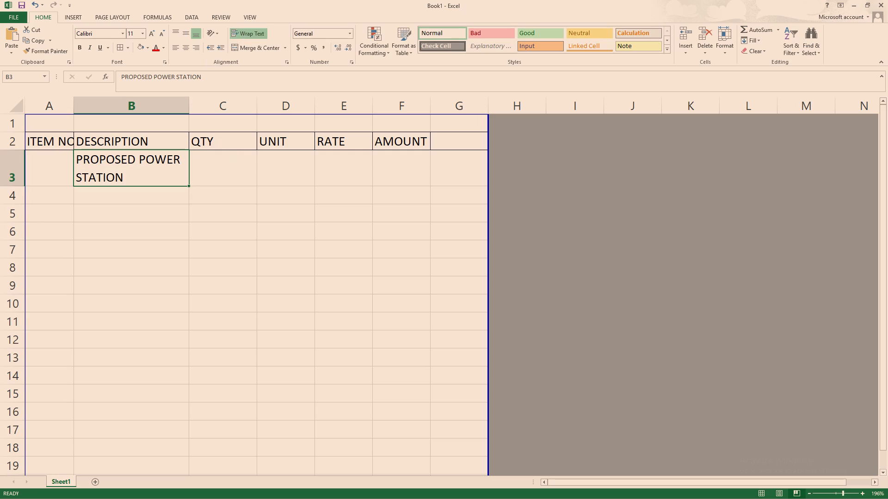
Underline the PROPOSED POWER STATION title in cell B3.
left_click(836, 492)
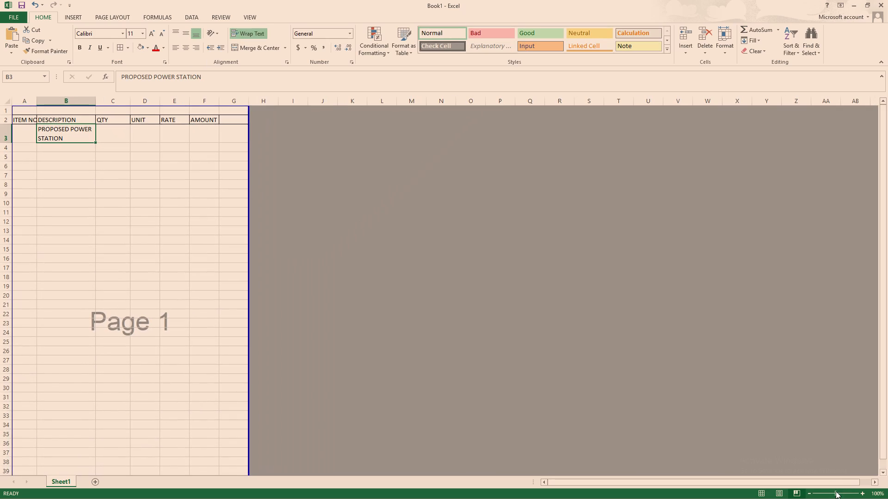
left_click(134, 197)
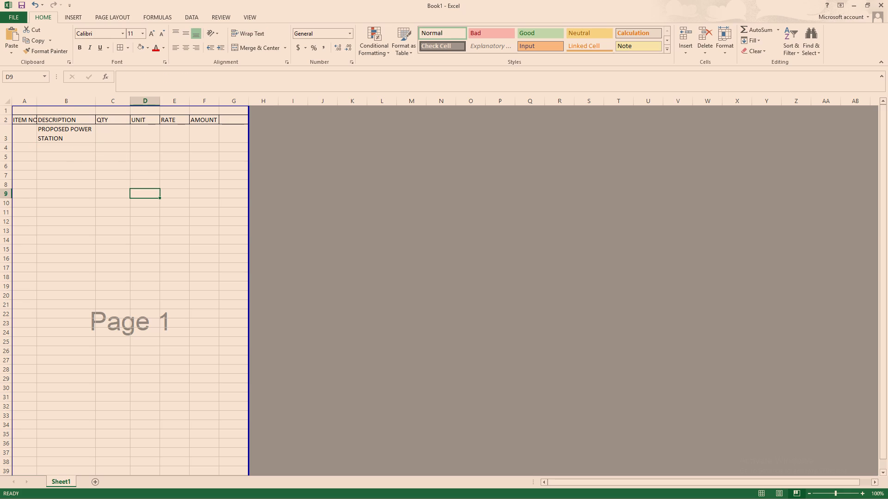
left_click(59, 129)
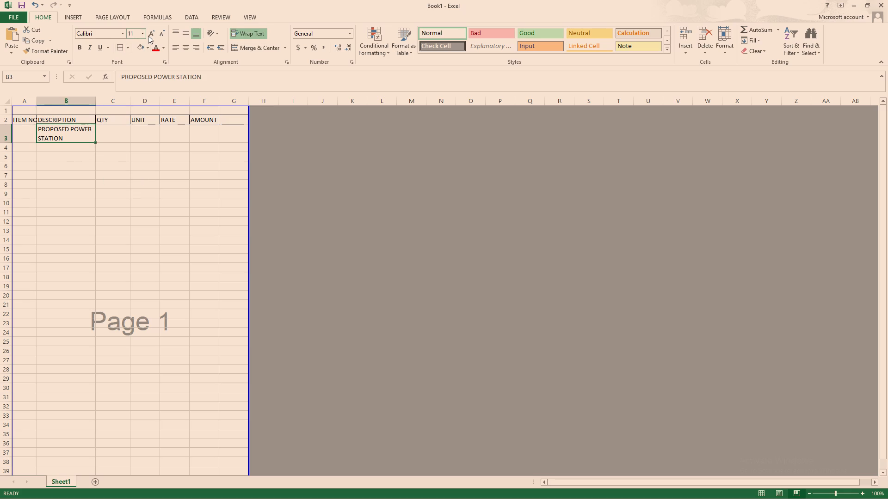
left_click(101, 50)
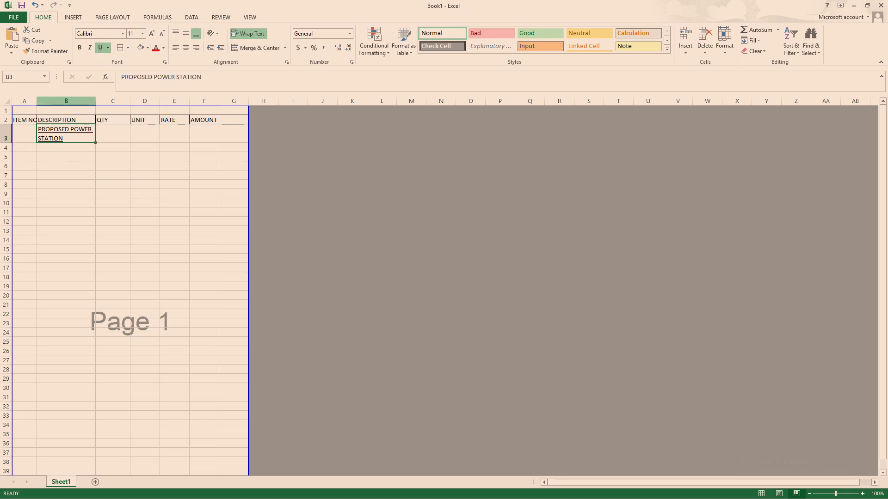
Enter ELEMENT 1 in the DESCRIPTION column at cell B5.
left_click(52, 173)
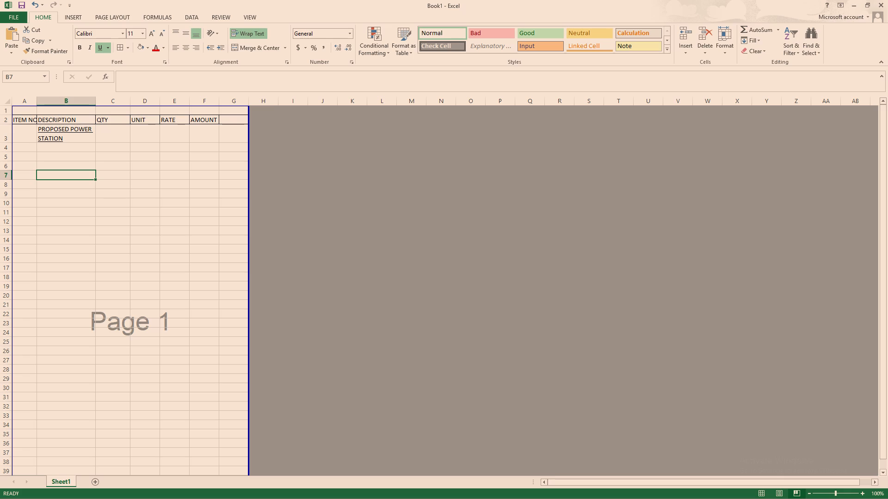
left_click(22, 158)
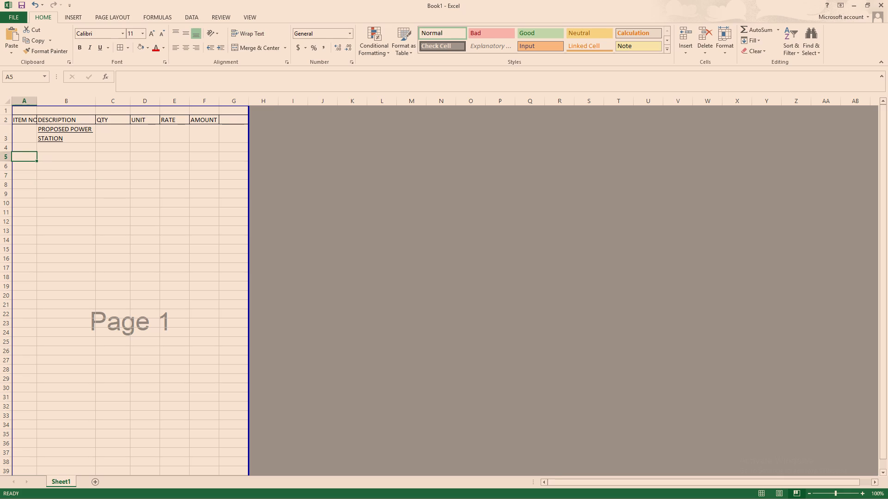
left_click(60, 153)
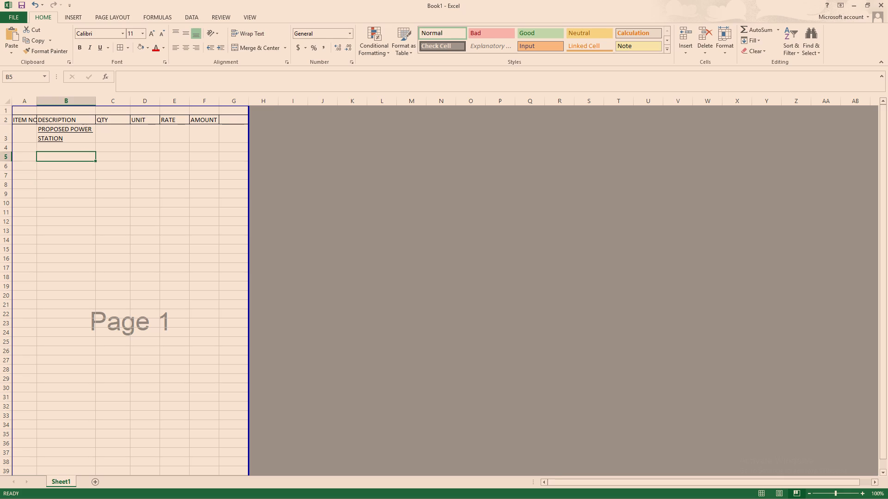
type("EL")
type("ME")
key("BackSpace")
key("BackSpace")
key("e")
type("MENT 1")
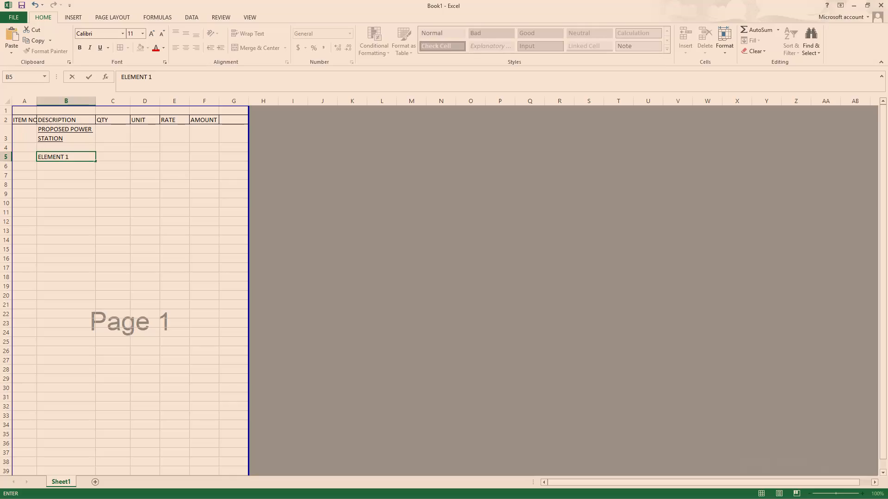
Enter column bases as a description in cell B7.
left_click(51, 175)
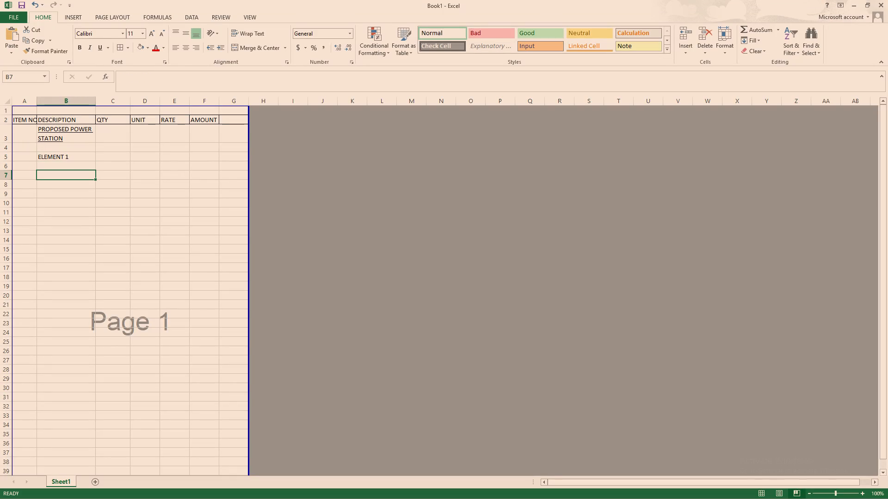
type("col")
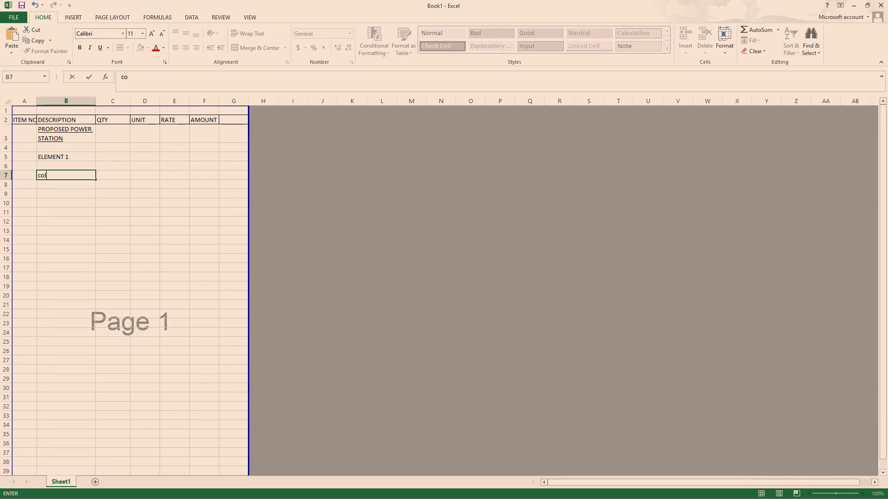
type("umn")
key("space")
type("basees")
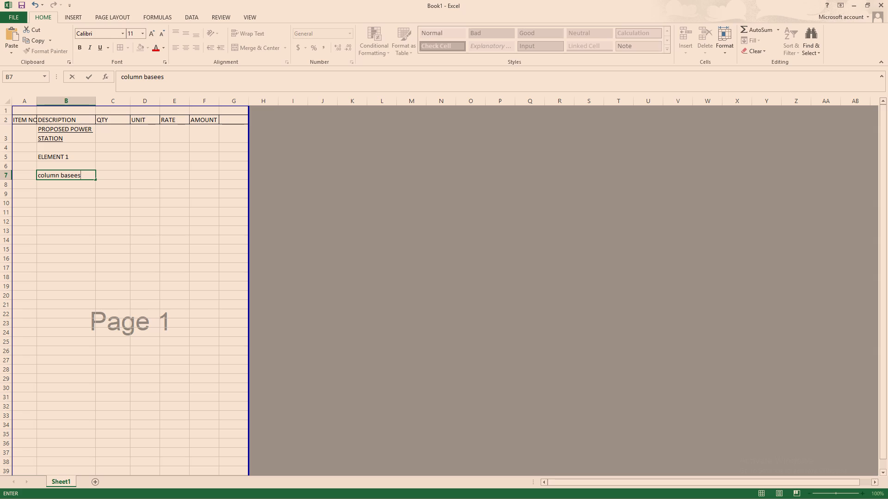
key("BackSpace")
key("BackSpace")
key("s")
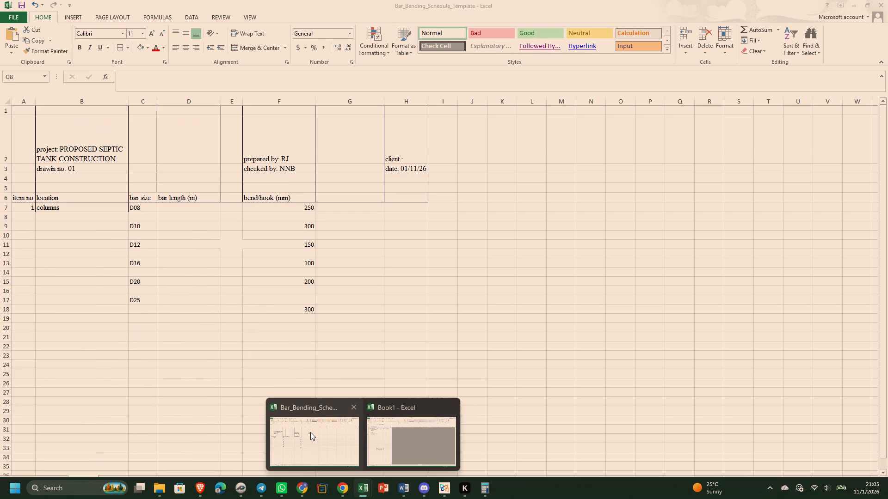
From the bar bending schedule workbook, open the recent workbook Bungalow Flat Kiambu as a reference.
left_click(310, 432)
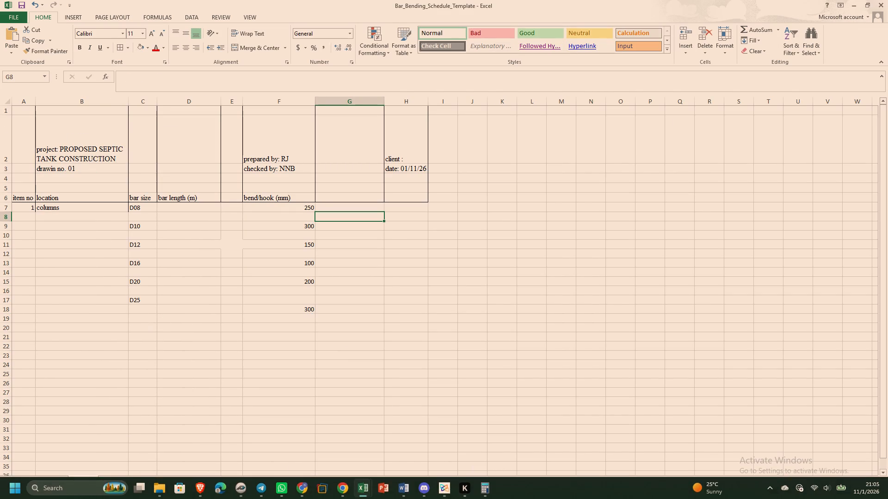
left_click(16, 19)
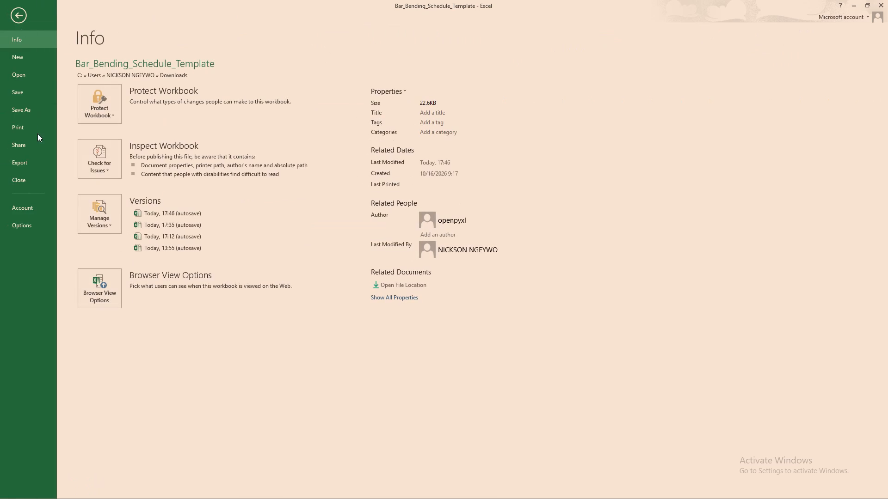
left_click(23, 76)
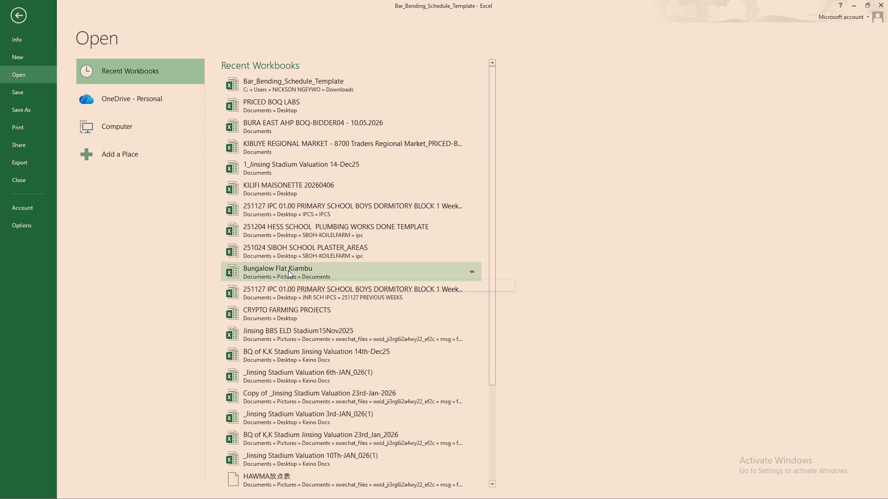
left_click(330, 271)
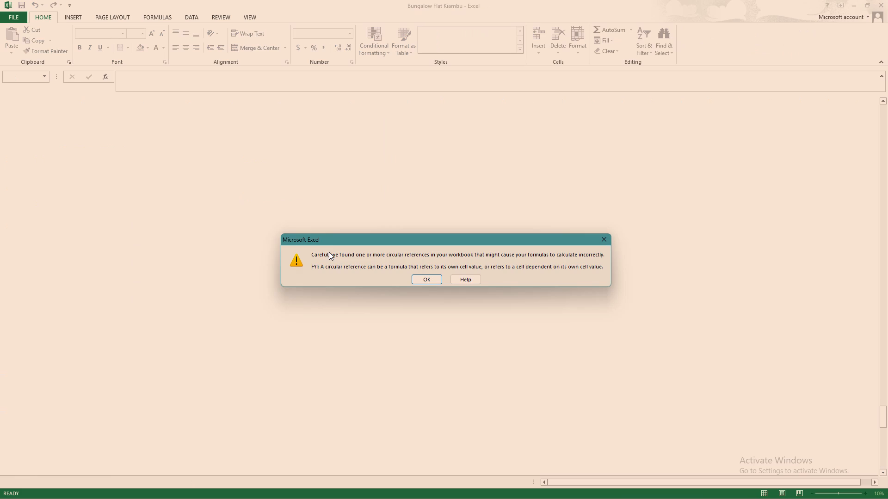
left_click(434, 280)
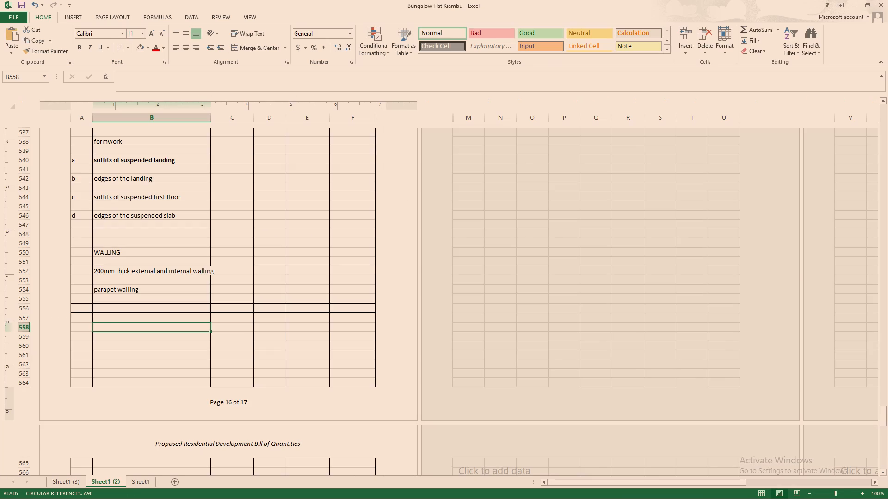
Look back through the Bungalow Flat Kiambu bill of quantities from its last entries to its first page.
scroll(230, 211, "up", 7)
scroll(223, 214, "up", 17)
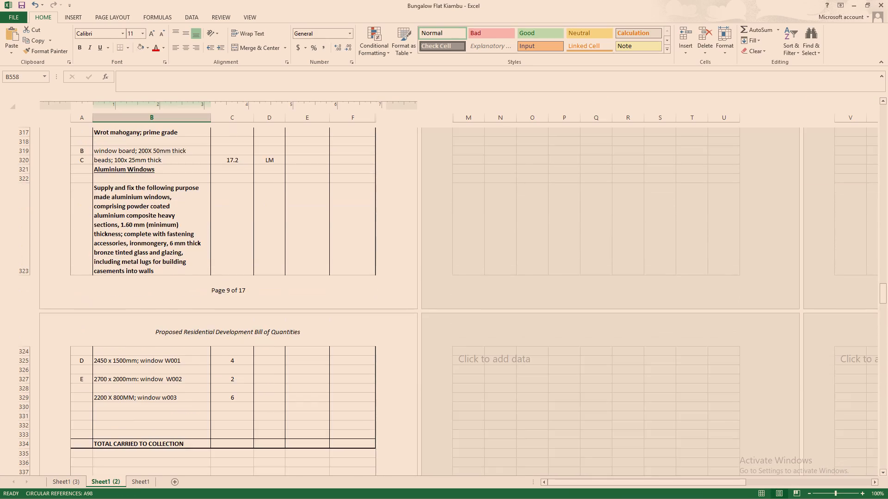
scroll(214, 222, "up", 9)
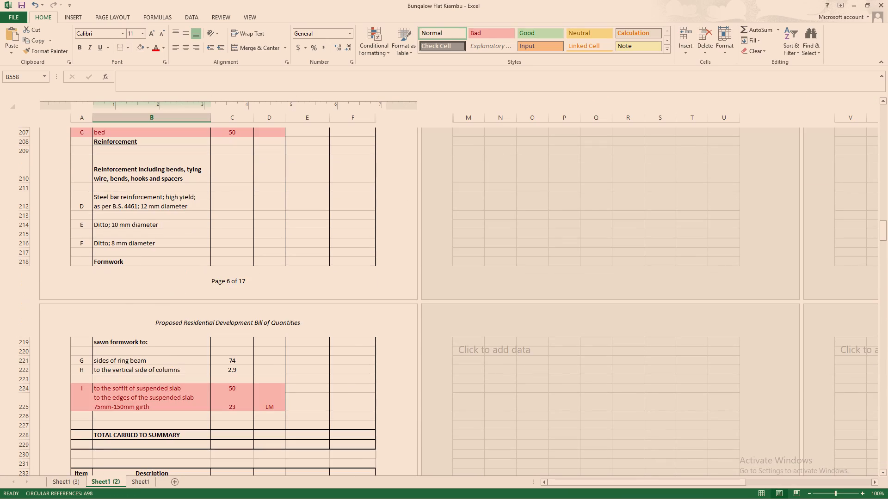
scroll(211, 215, "up", 19)
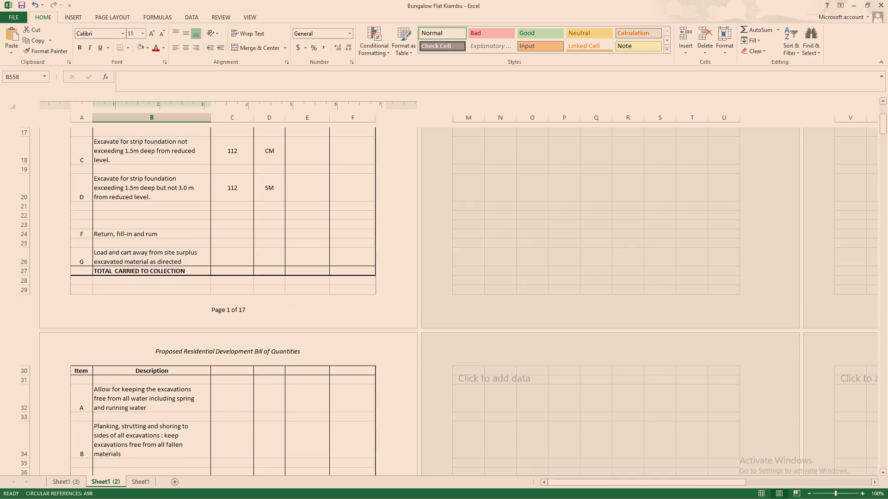
scroll(212, 222, "up", 6)
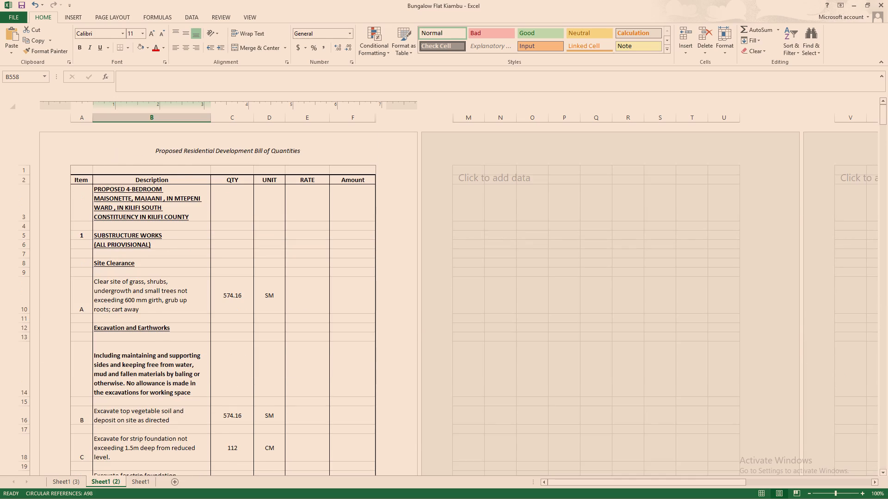
Examine how the reference bill words and orders its substructure items, from site clearance and excavation through to concrete work and reinforcement.
scroll(211, 224, "down", 3)
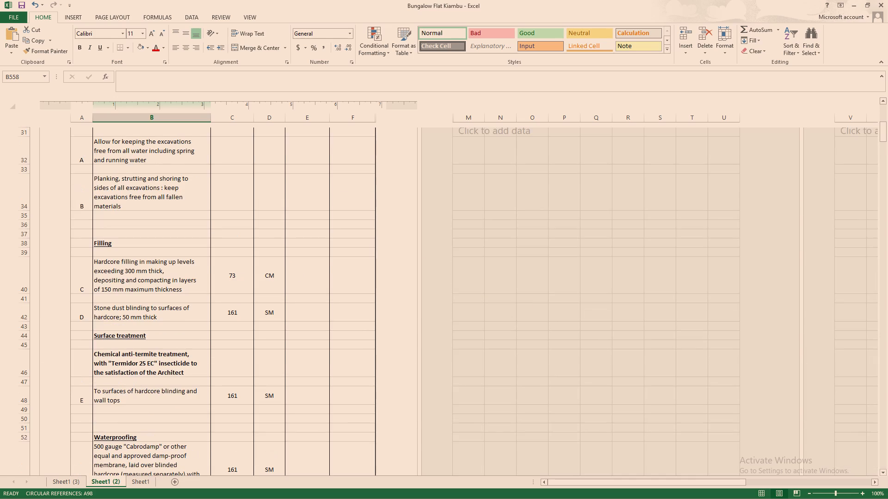
scroll(210, 224, "down", 2)
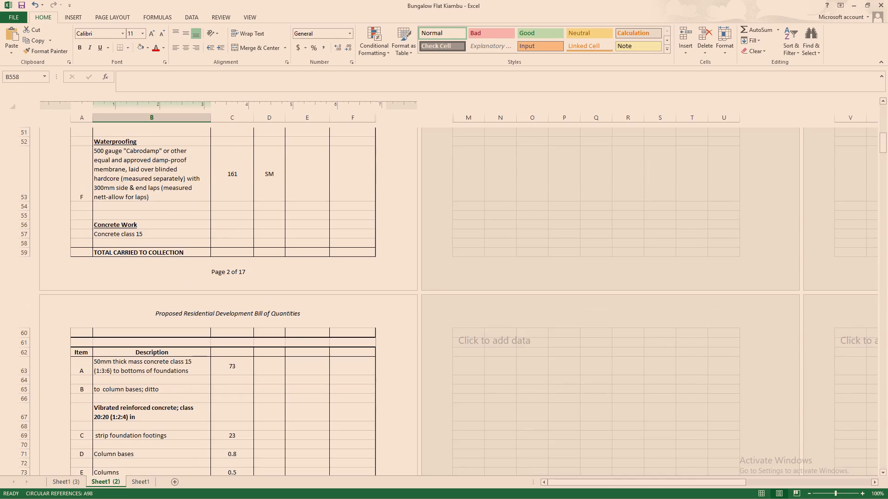
scroll(210, 223, "up", 2)
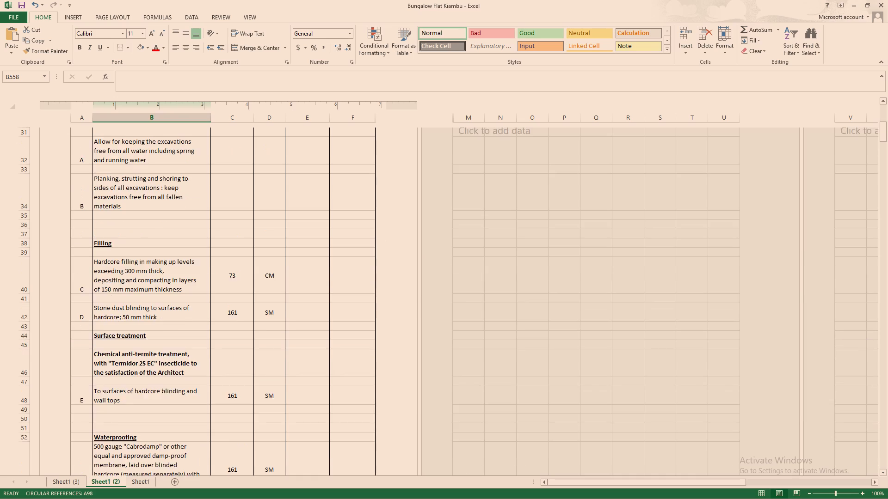
scroll(210, 223, "up", 3)
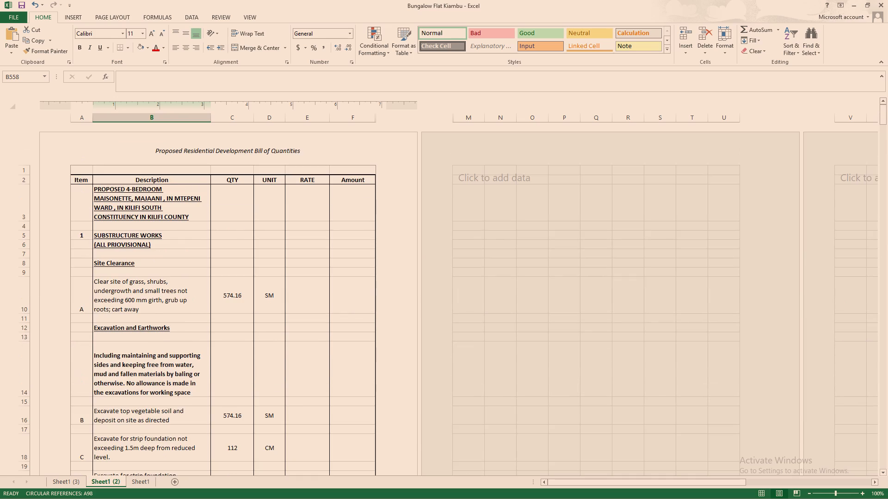
scroll(210, 222, "down", 2)
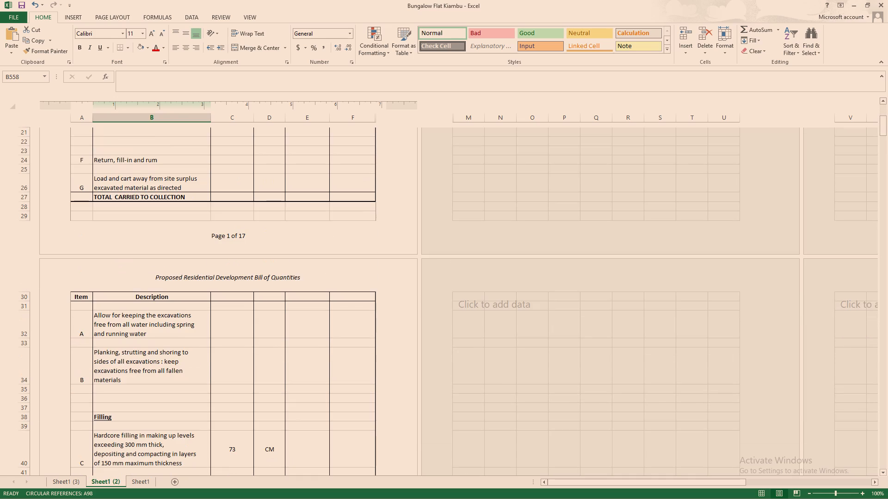
scroll(210, 222, "down", 2)
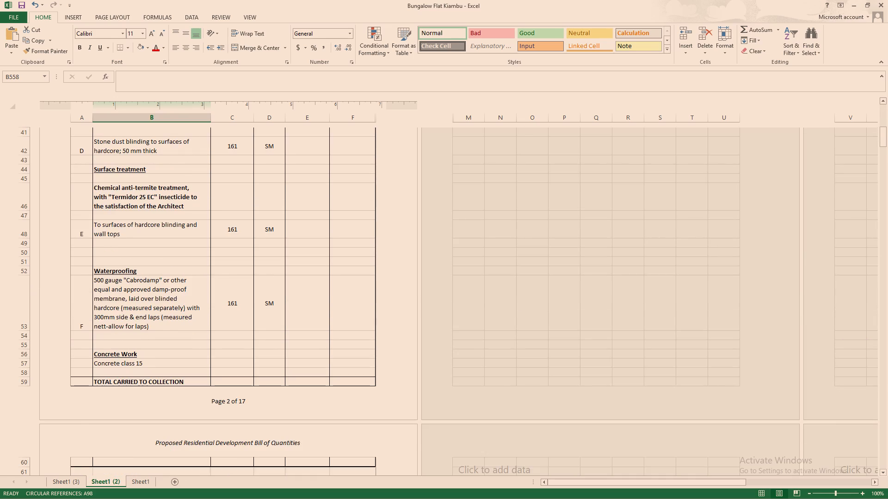
scroll(210, 221, "down", 2)
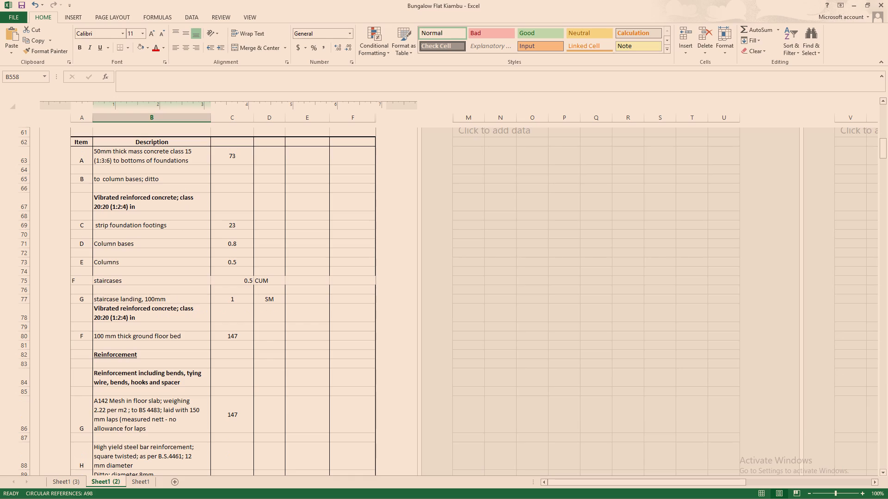
scroll(212, 218, "up", 2)
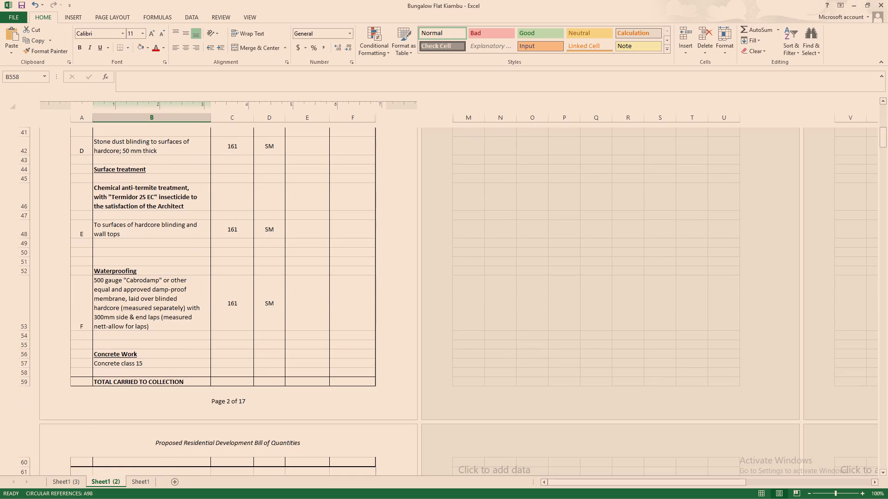
scroll(212, 218, "up", 4)
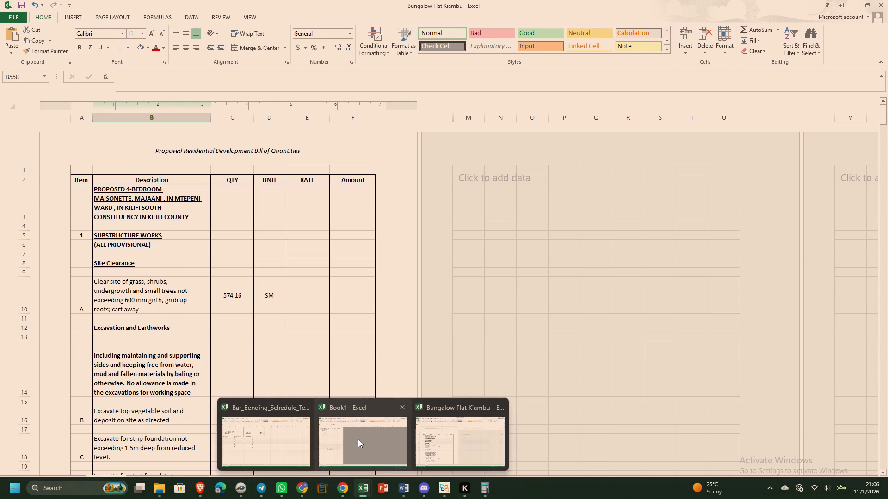
Switch to the Book1 workbook and enter EXCAVATION & EARTHWORKS in the DESCRIPTION column at cell B8.
left_click(358, 437)
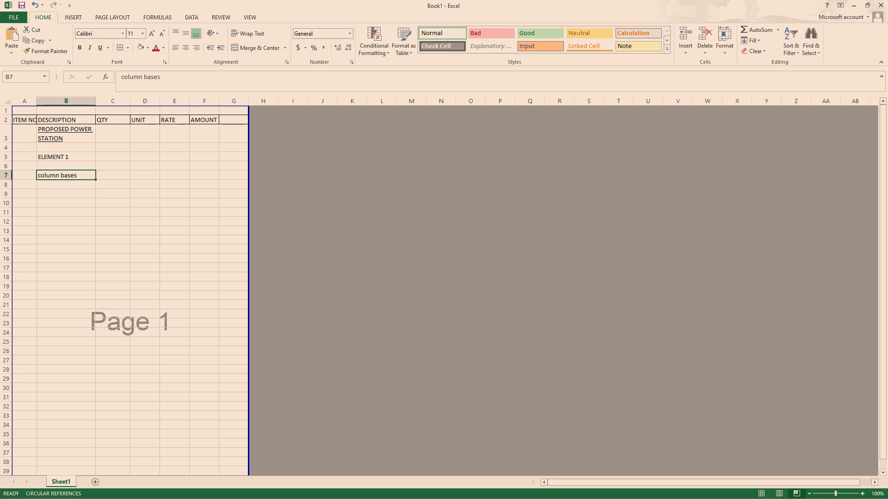
left_click(61, 185)
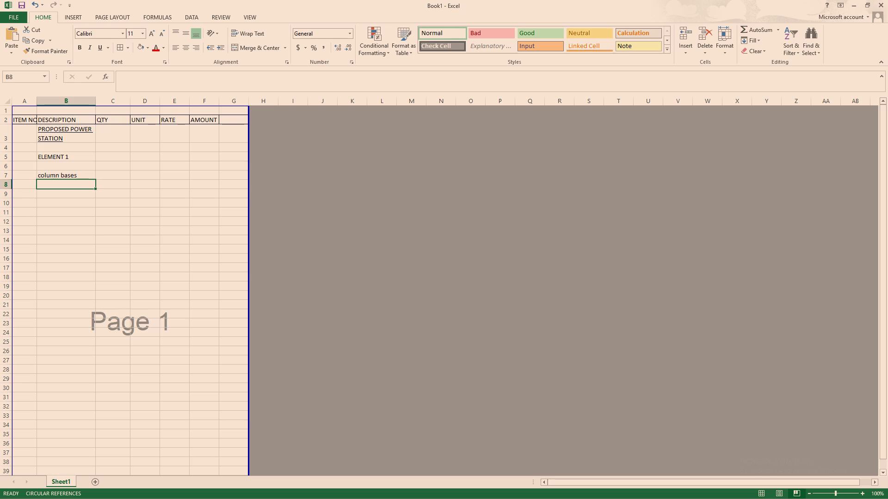
key("e")
type("XCAV")
type("ATION")
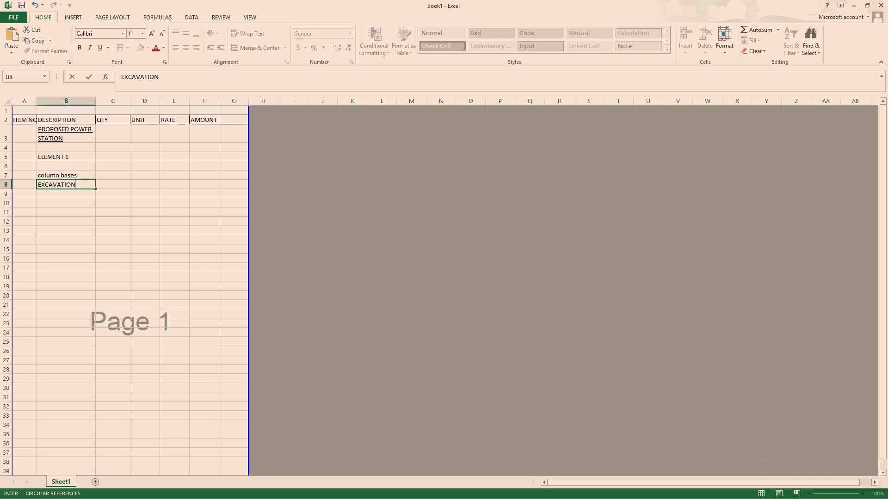
key("space")
type("&")
key("space")
type("EART")
type("HWORKS")
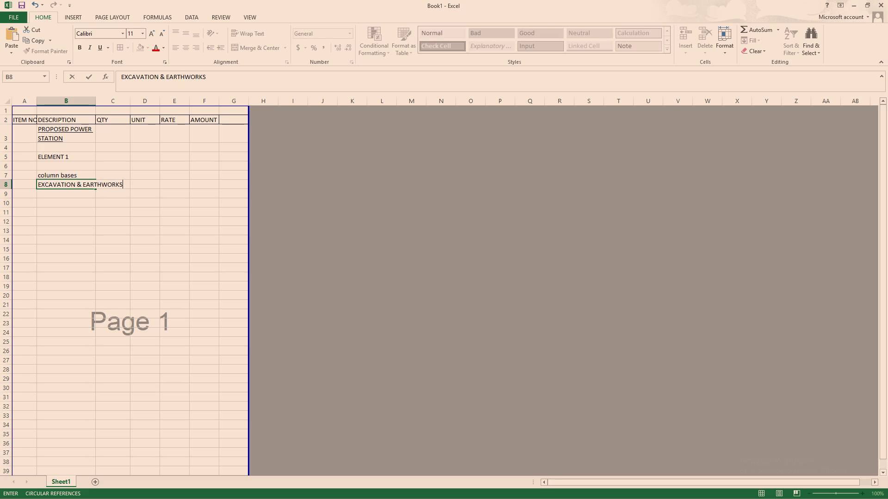
left_click(42, 230)
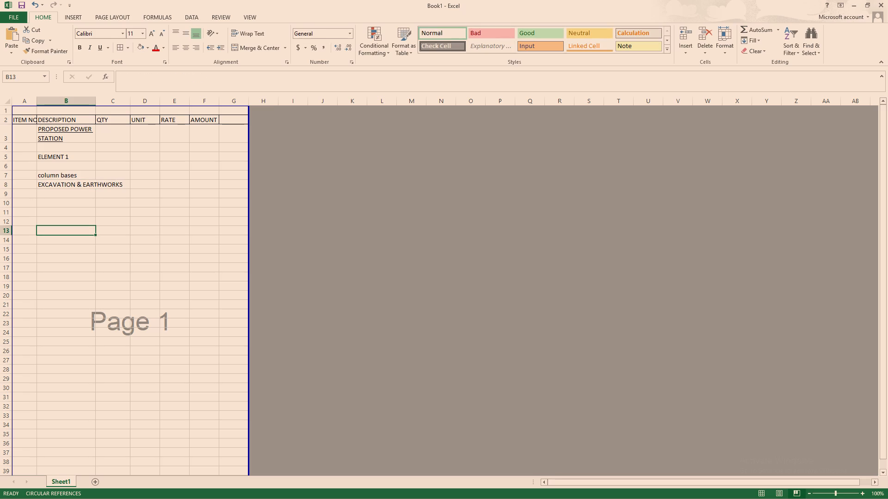
Narrow the item number column slightly and widen the DESCRIPTION column until EXCAVATION & EARTHWORKS fits inside it.
left_click_drag(97, 101, 102, 101)
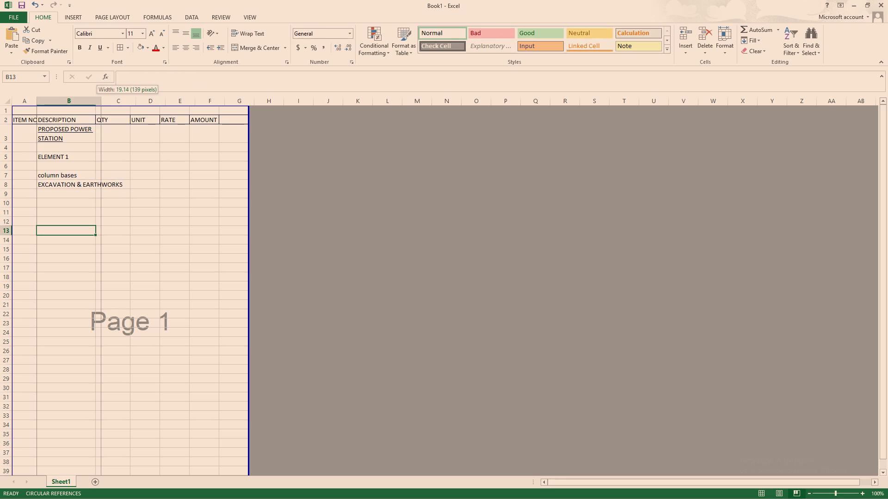
left_click_drag(102, 101, 104, 103)
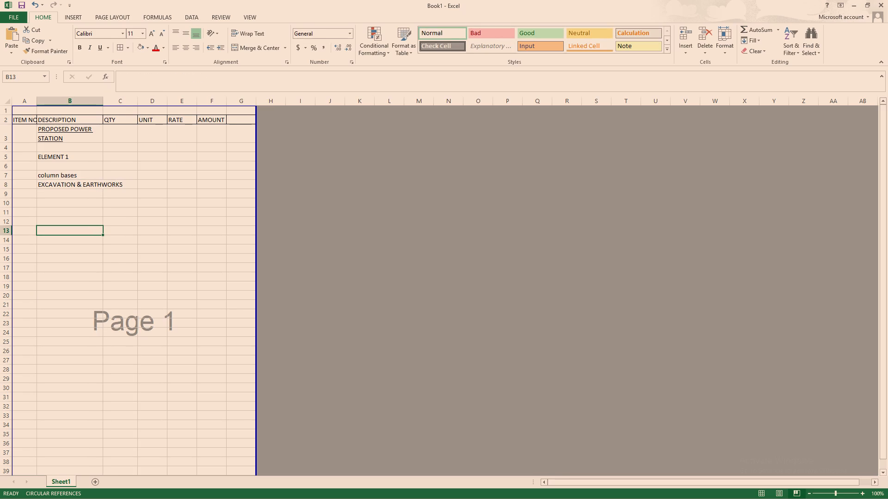
left_click_drag(103, 100, 117, 102)
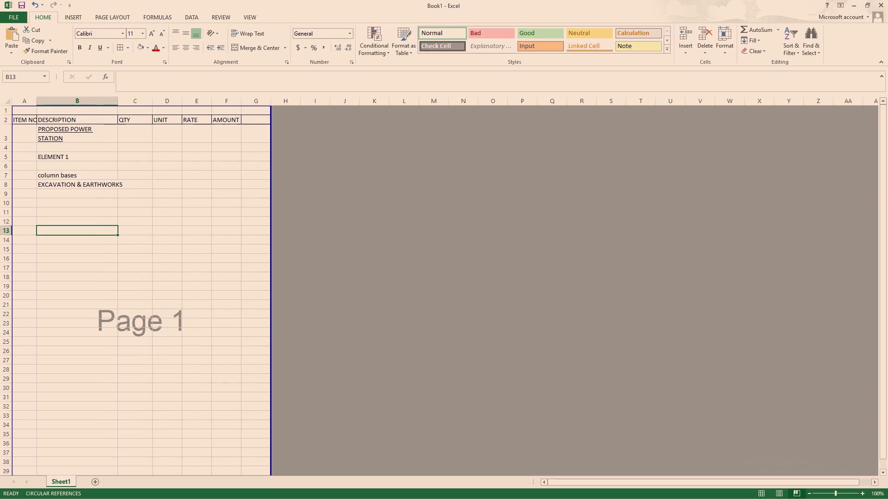
left_click(85, 241)
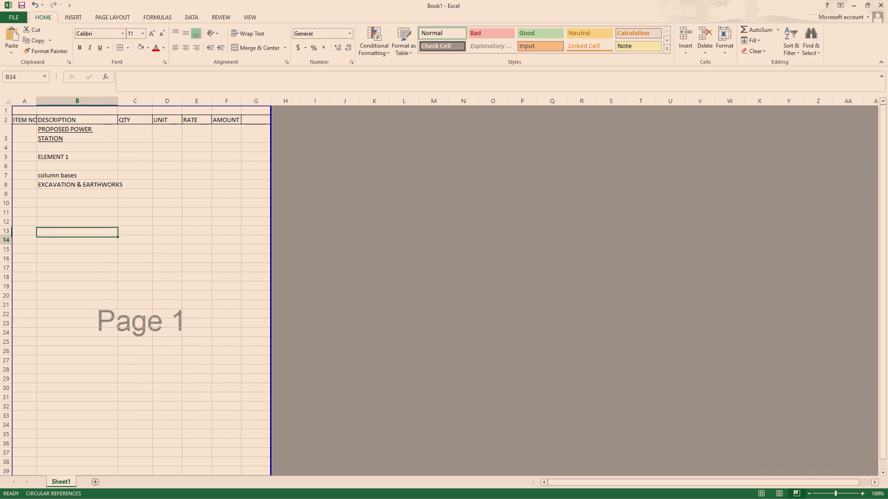
left_click(81, 186)
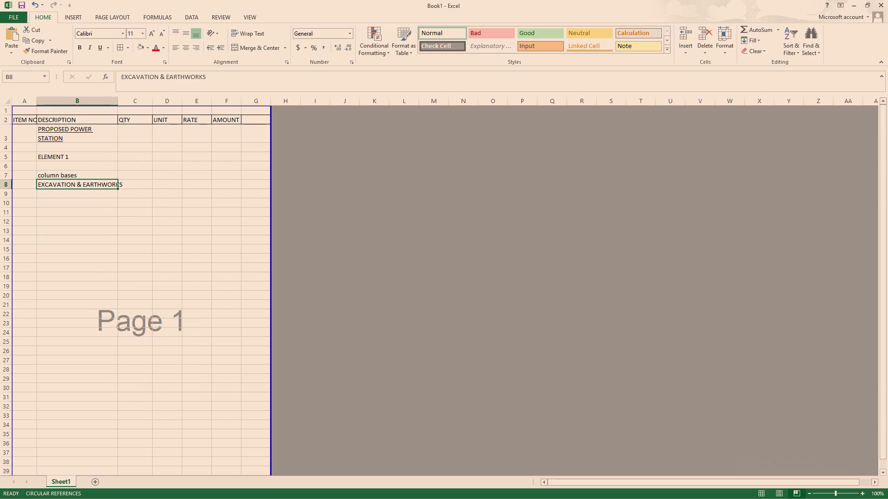
left_click_drag(37, 102, 27, 104)
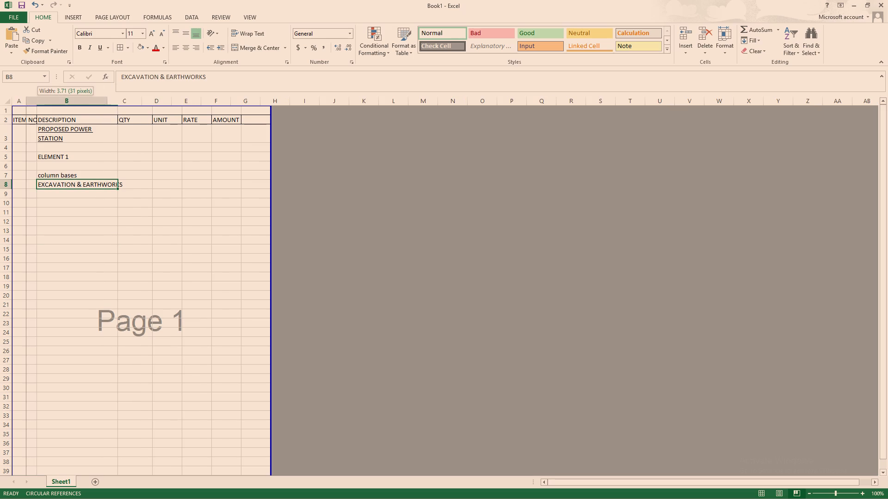
left_click_drag(27, 104, 33, 108)
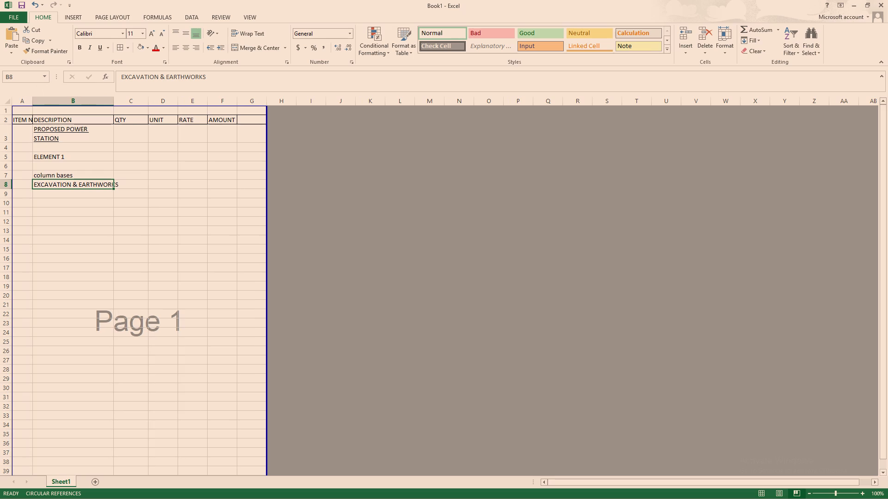
left_click_drag(113, 99, 118, 100)
left_click(119, 101)
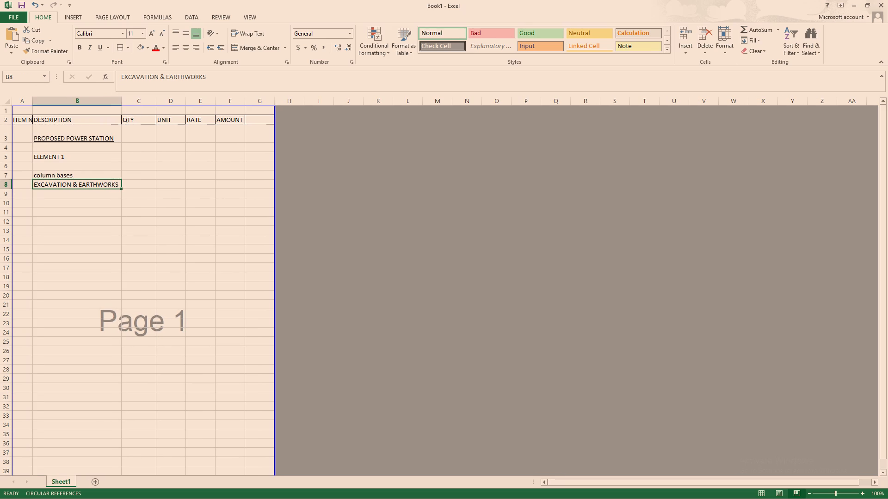
left_click(83, 231)
left_click(81, 190)
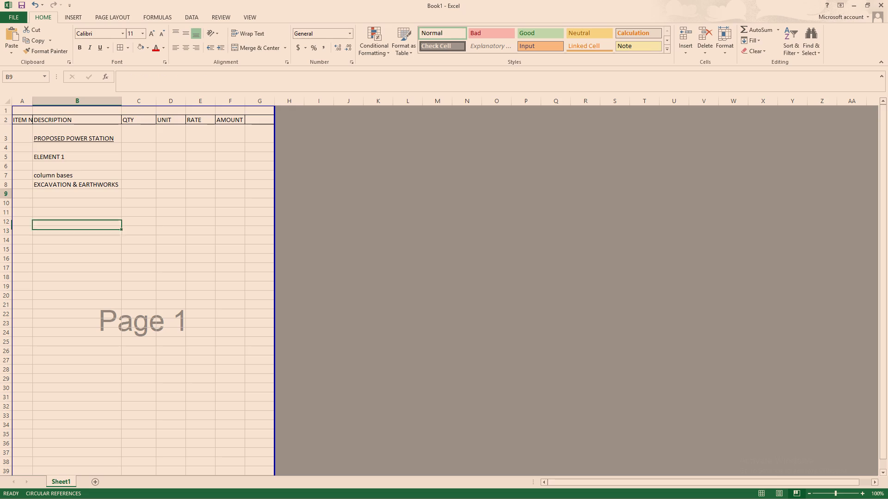
Enter A as the item reference in cell A10, two rows below the EXCAVATION & EARTHWORKS heading.
left_click(82, 184)
left_click(66, 197)
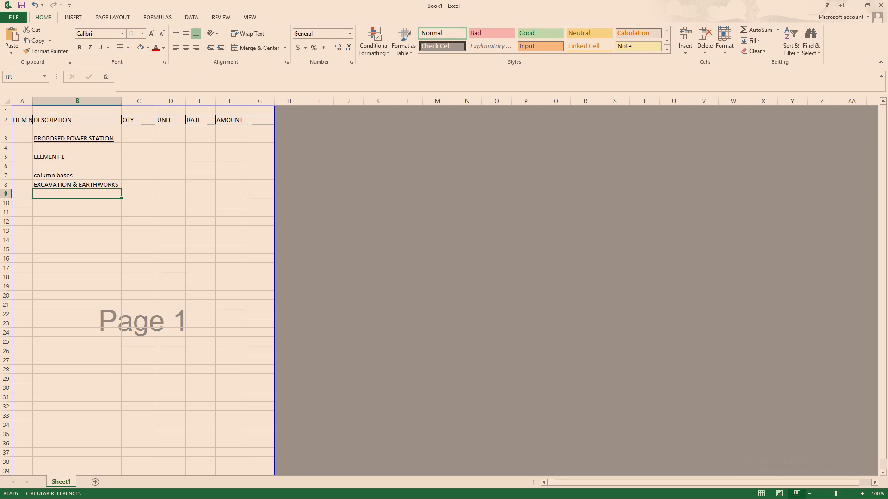
left_click(65, 206)
left_click(25, 203)
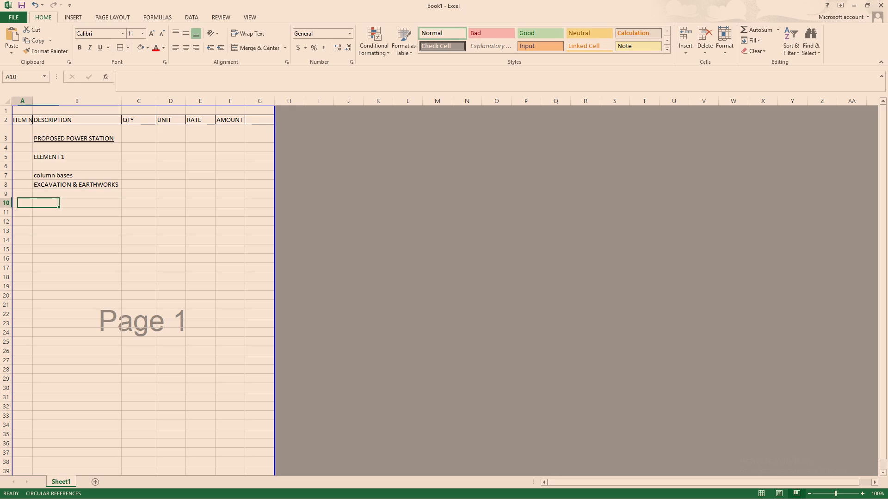
key("a")
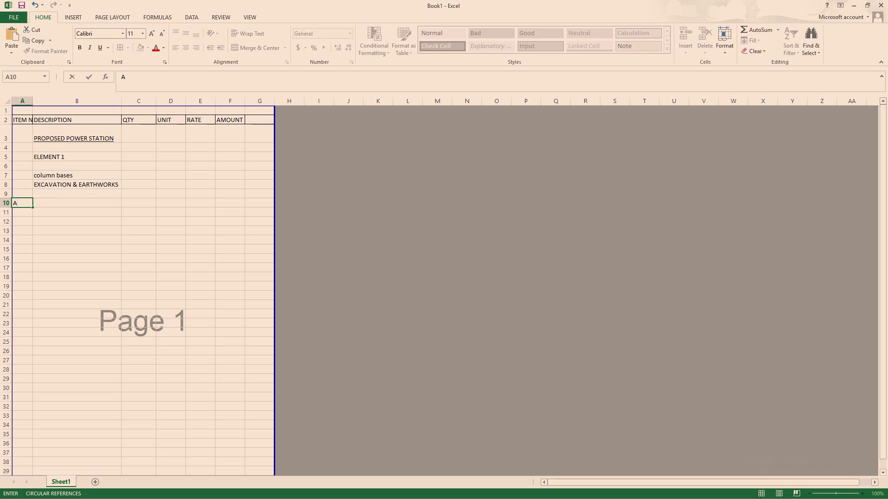
left_click(59, 207)
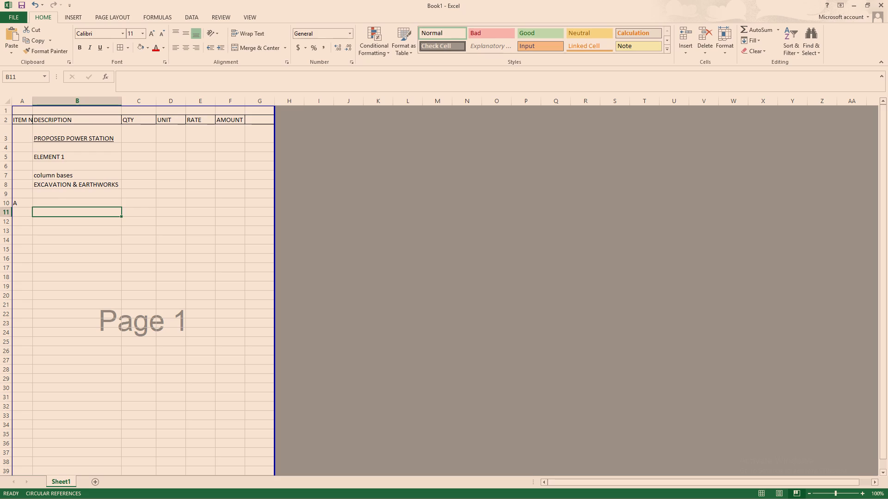
Copy "Excavate top vegetable soil and deposit on site as directed" from the Bungalow Flat Kiambu workbook into cell B10 of Book1.
left_click(63, 202)
left_click(197, 489)
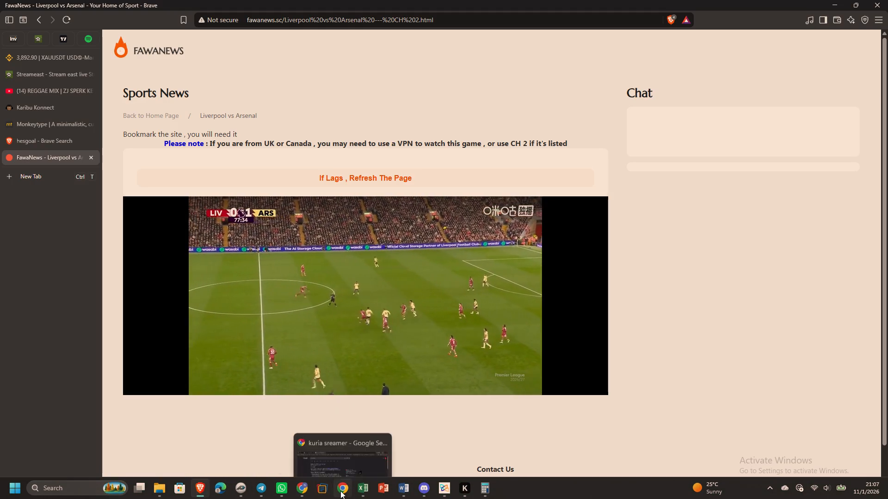
left_click(360, 493)
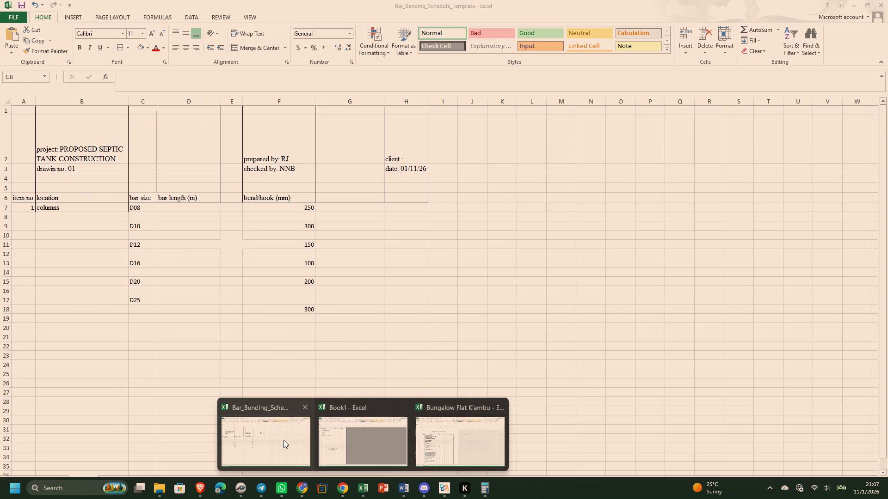
left_click(423, 444)
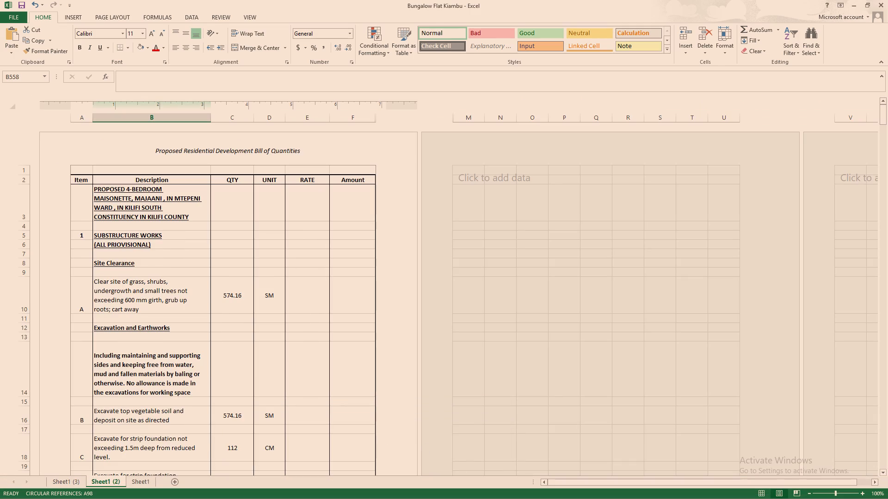
left_click(107, 414)
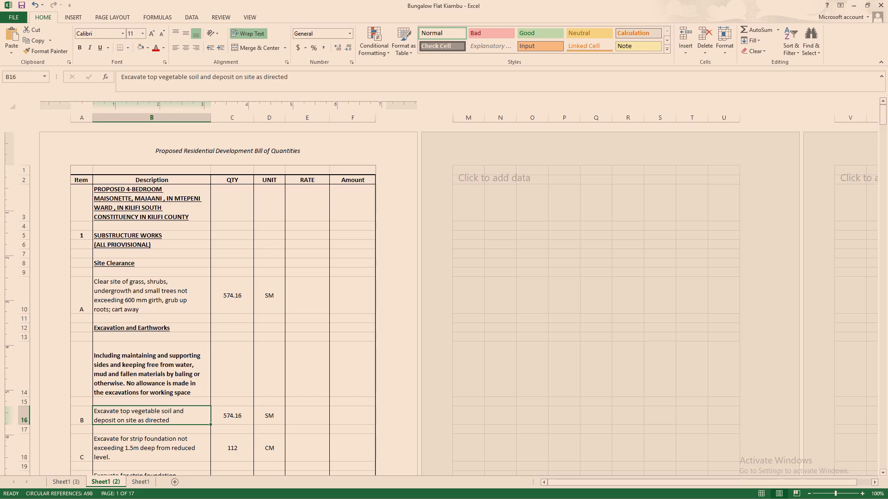
key("ctrl+c")
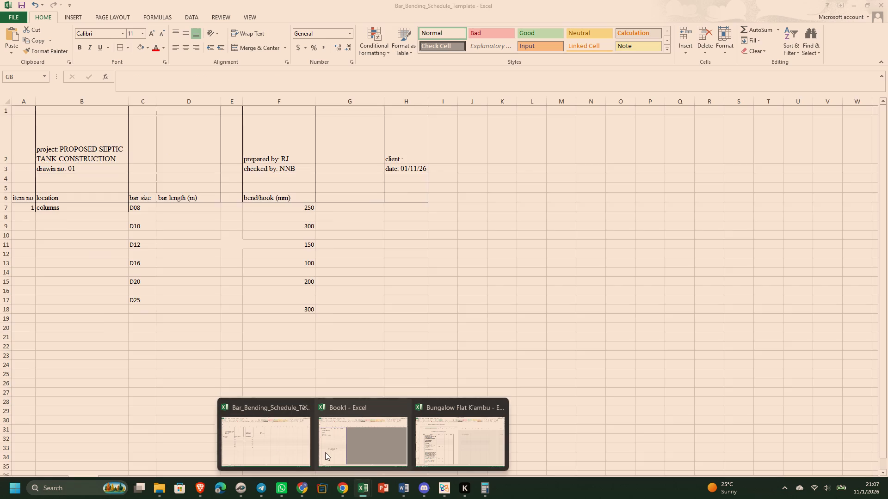
left_click(325, 452)
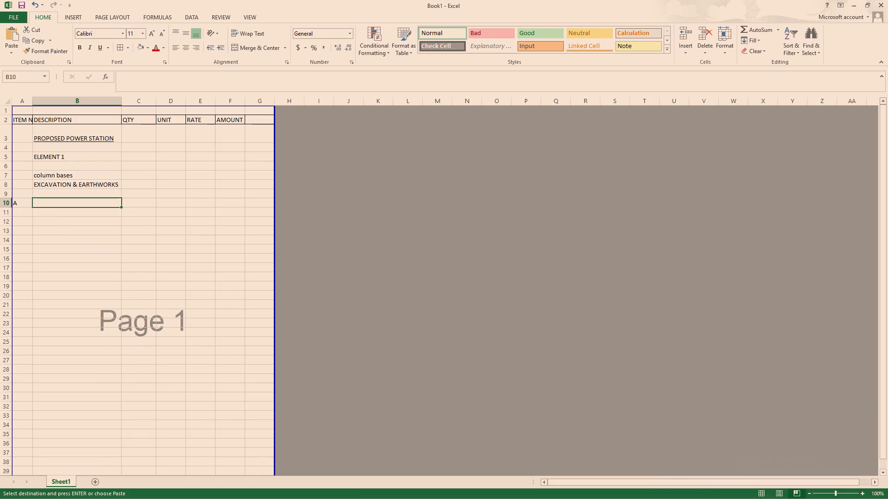
left_click(46, 213)
left_click(45, 202)
key("ctrl+v")
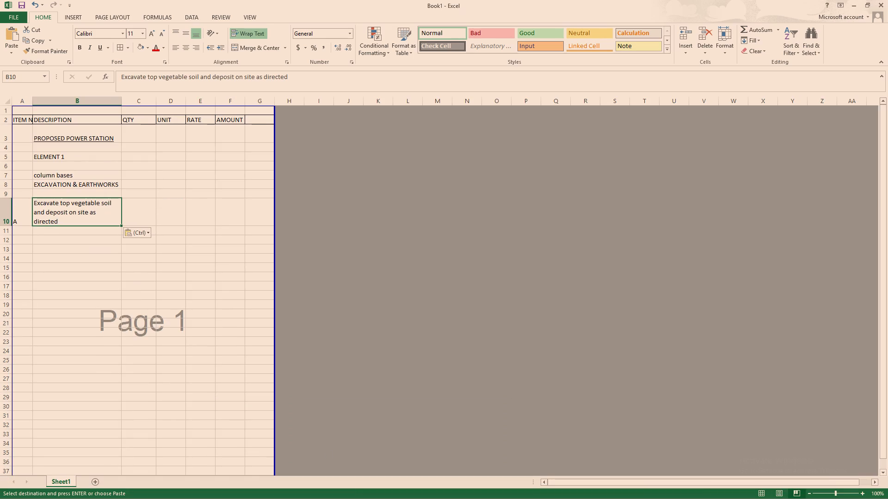
Enter b as the item reference in cell A12 and "excavate the top soil" as its description in B12.
left_click(42, 244)
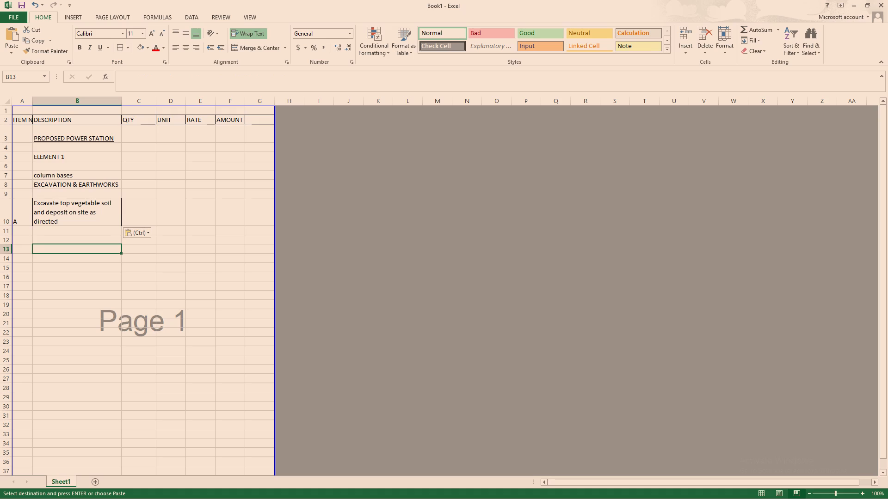
left_click(22, 238)
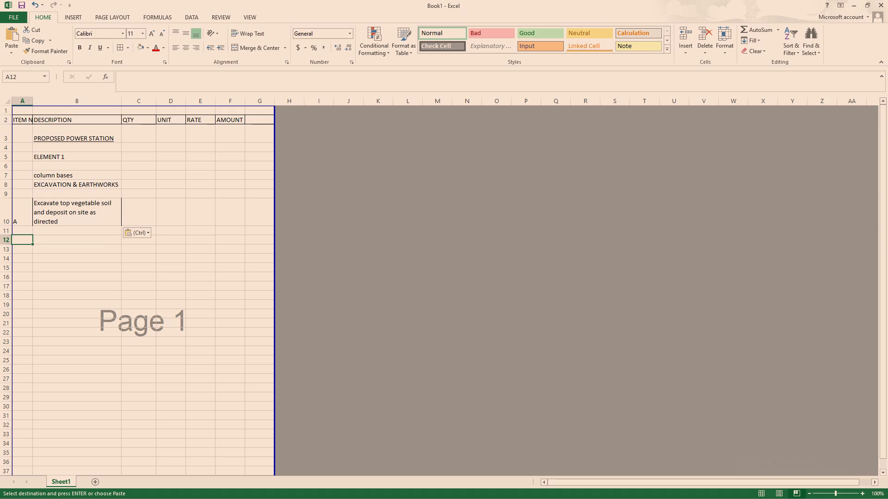
key("b")
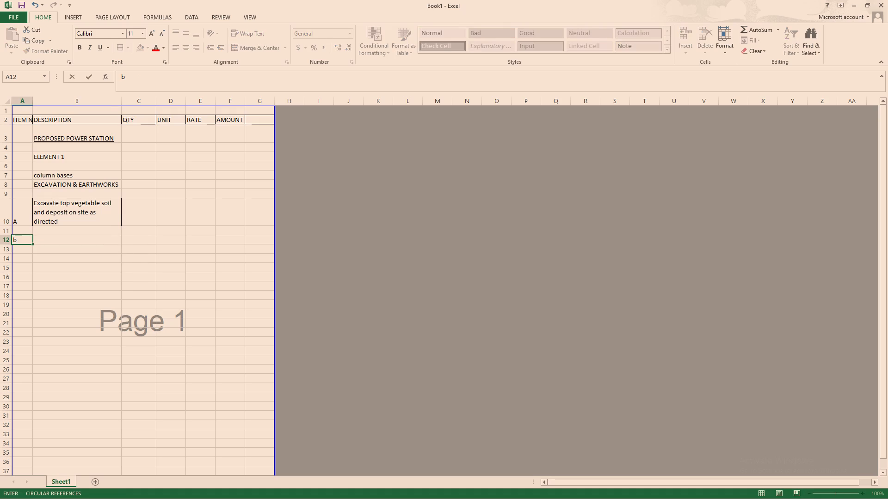
left_click(43, 234)
left_click(43, 239)
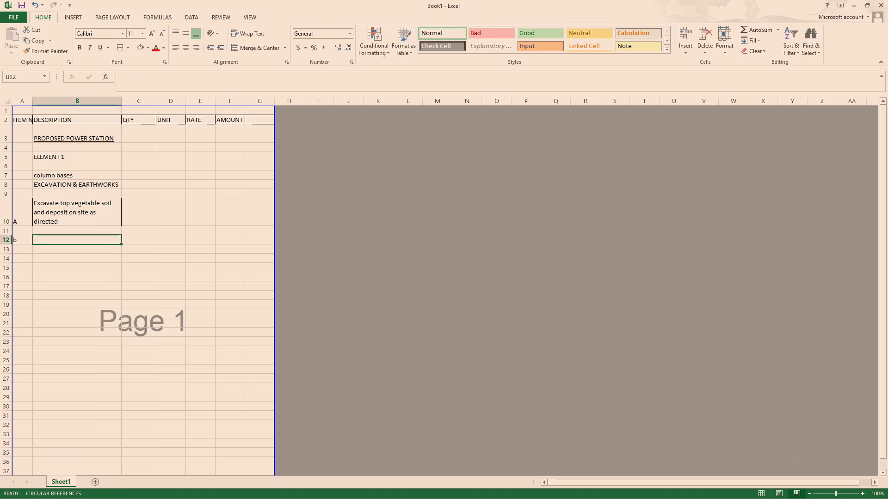
type("exca")
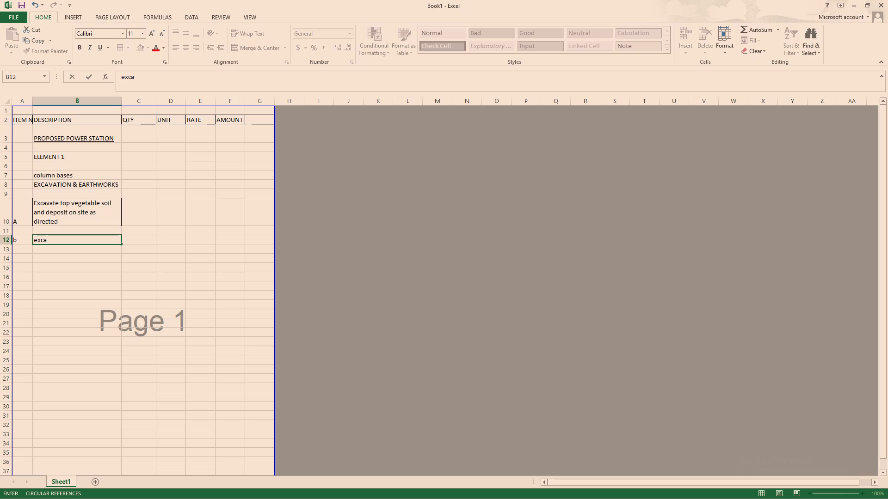
type("vate")
key("space")
type("the")
key("space")
type("top")
key("space")
type("soil")
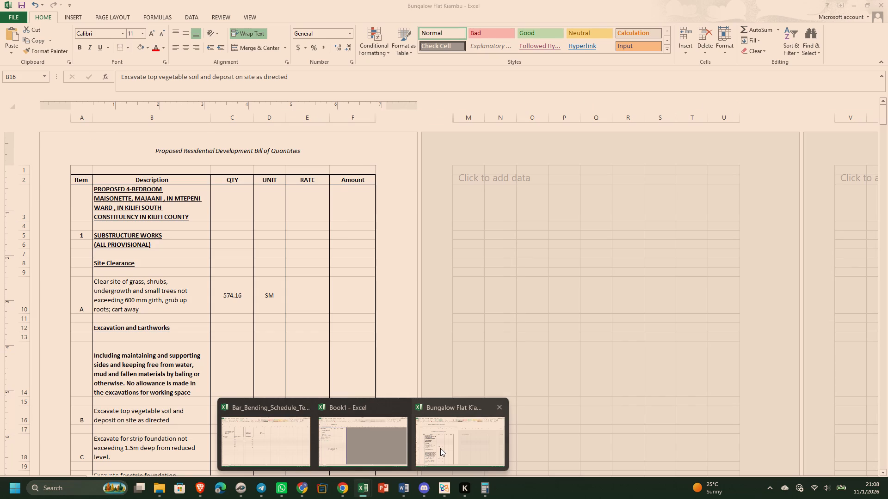
Consult the excavation items in the Bungalow Flat Kiambu bill and extend Book1's B12 description with "for column bases exceeding".
left_click(439, 448)
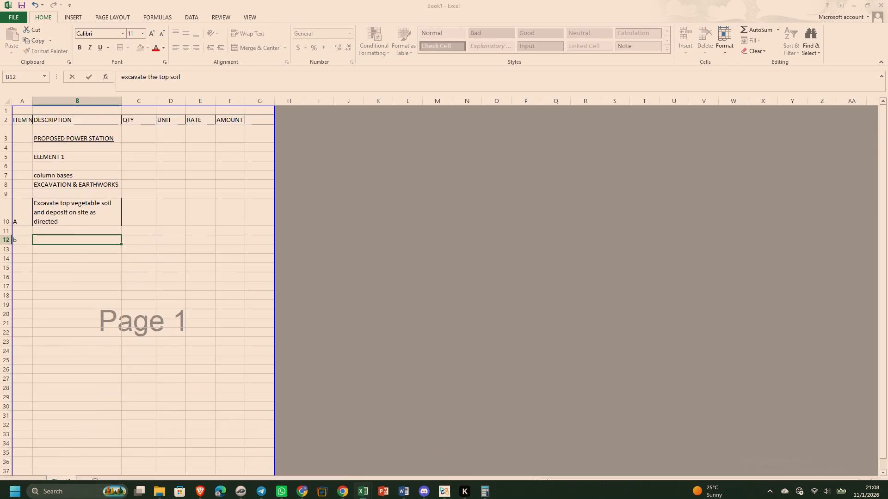
scroll(217, 384, "down", 2)
scroll(213, 382, "up", 2)
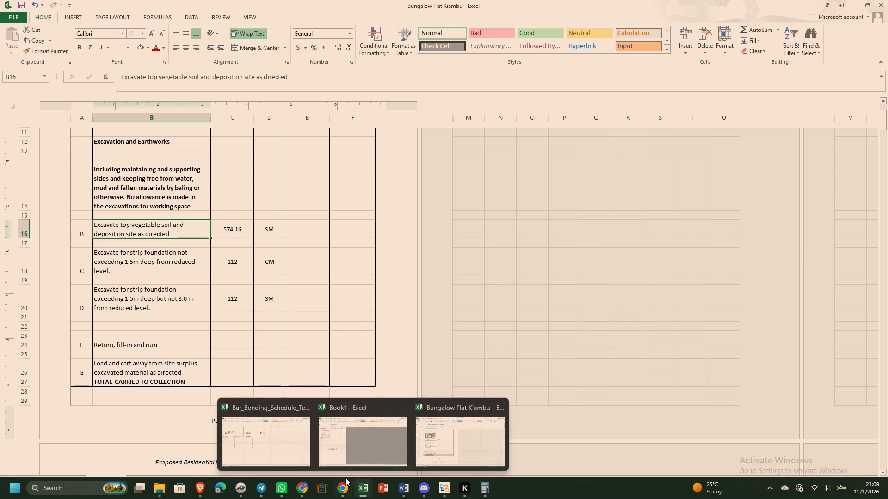
left_click(335, 450)
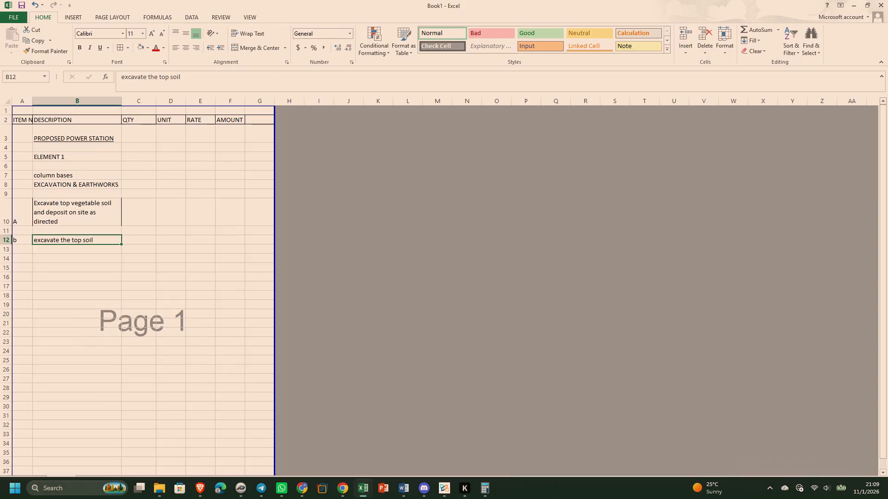
left_click(99, 241)
double_click(99, 241)
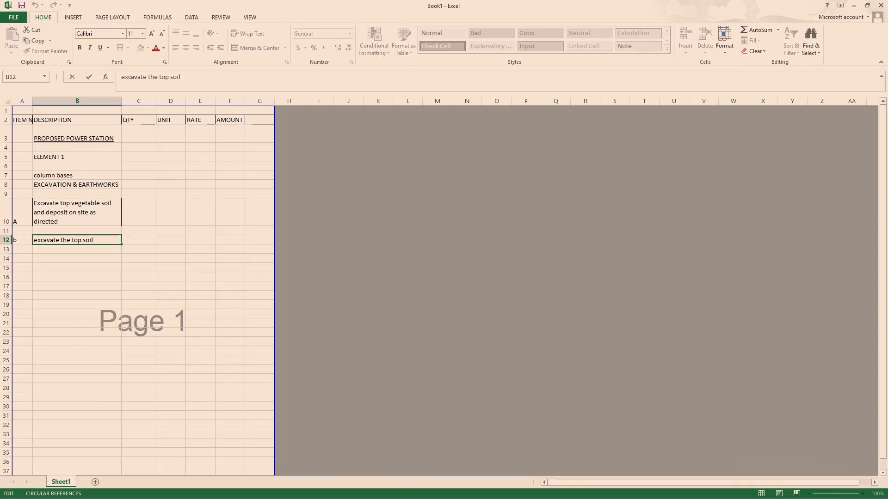
key("space")
type("for")
key("space")
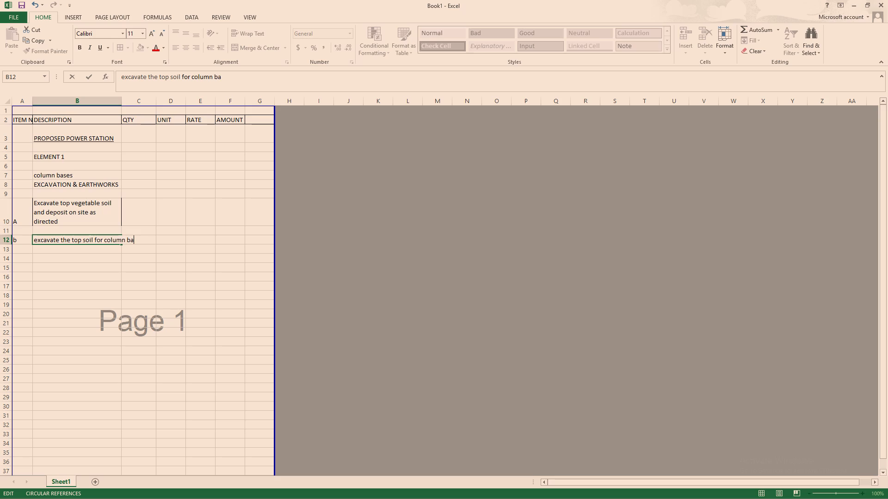
type("sees")
key("BackSpace")
key("BackSpace")
key("s")
key("space")
type("exceedin")
key("g")
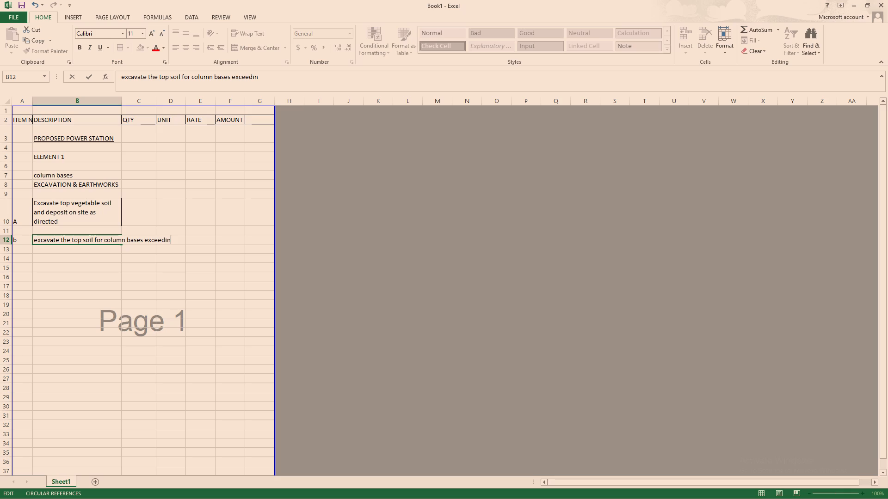
left_click(54, 261)
Wrap the text of the item b description in cell B12 so it fits within the DESCRIPTION column.
left_click(62, 238)
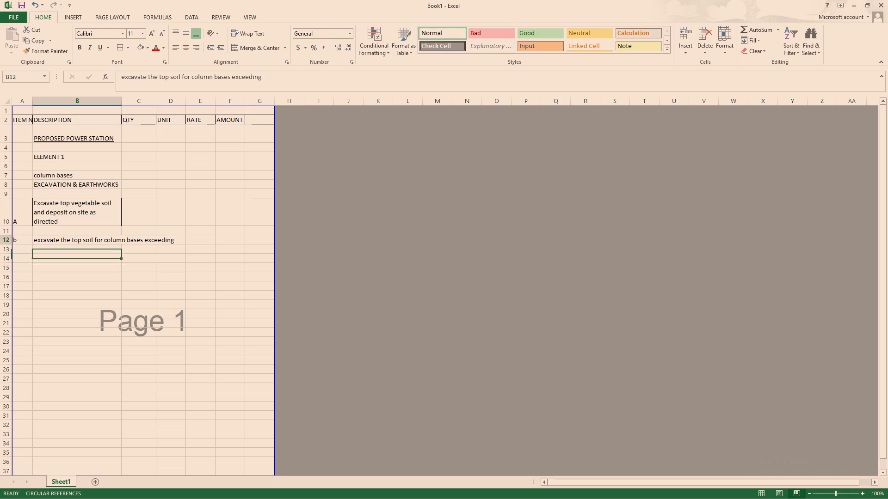
left_click(242, 36)
left_click(74, 269)
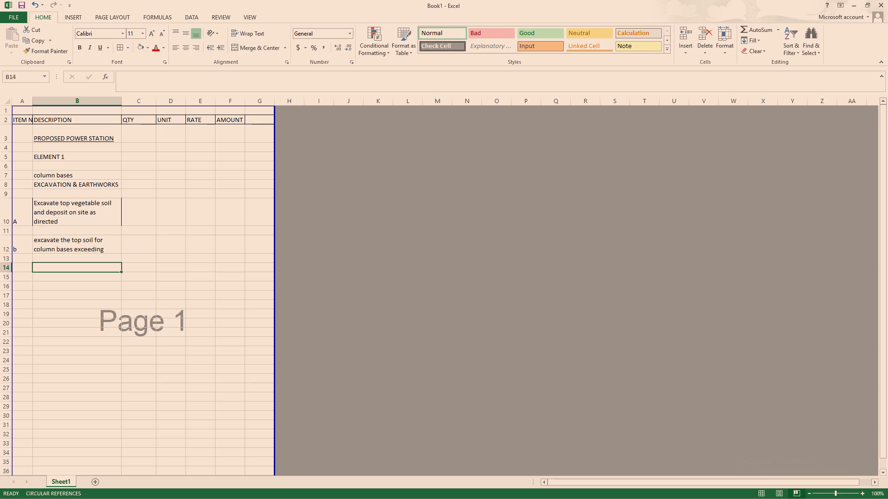
Complete the item b description in cell B12 by adding "1.5 but not exceeeding 3.0m" after "exceeding".
left_click(98, 249)
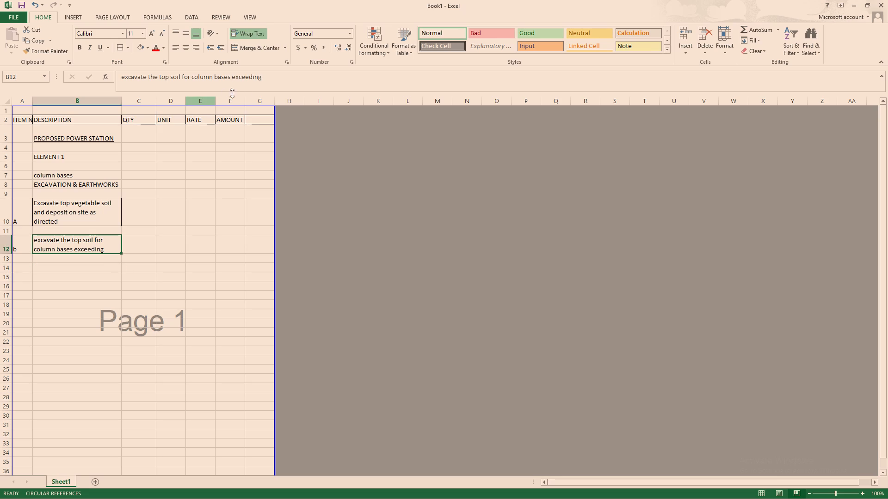
left_click(268, 79)
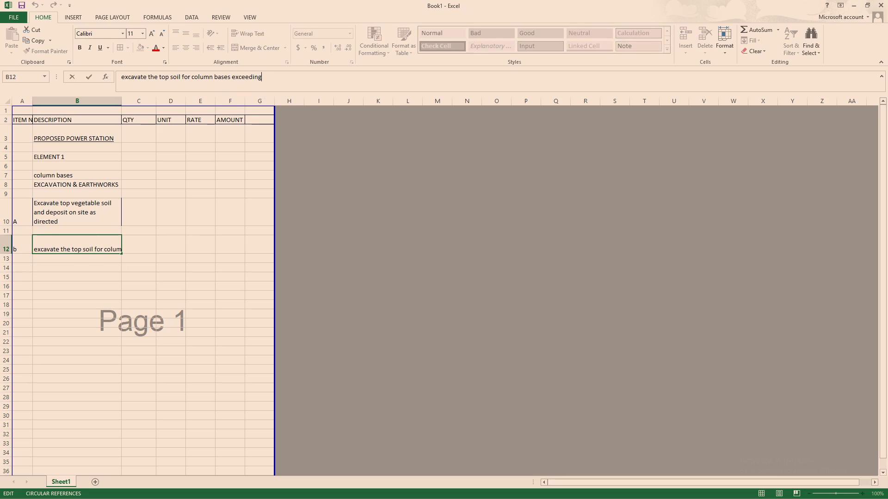
key("space")
type("1.5")
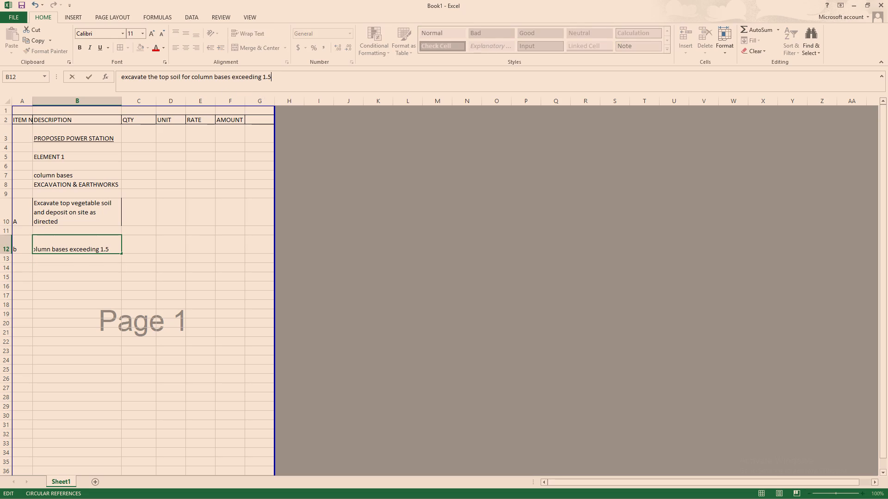
key("space")
type("but no")
type("t exceeed")
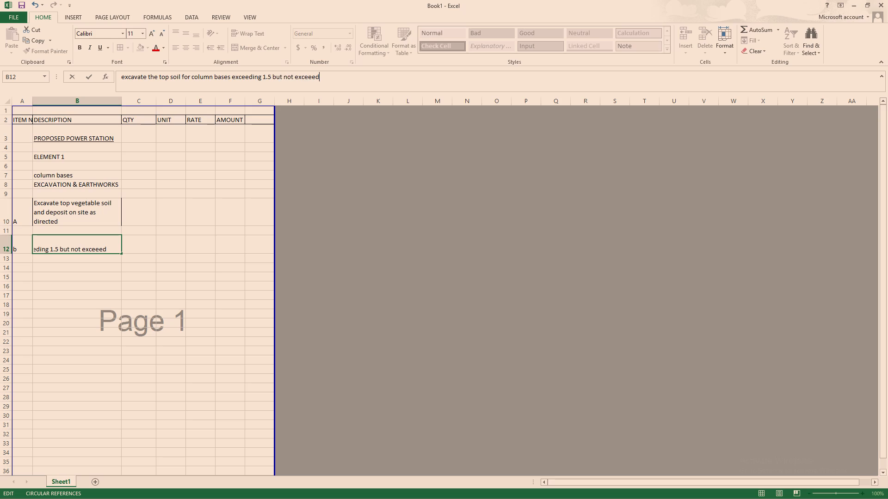
type("ing")
key("space")
key("3")
key("period")
key("0")
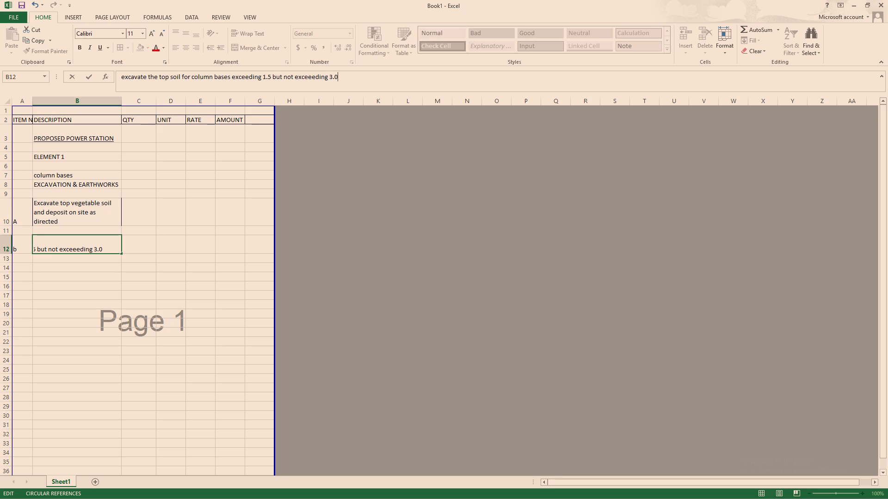
key("m")
left_click(45, 267)
left_click(50, 293)
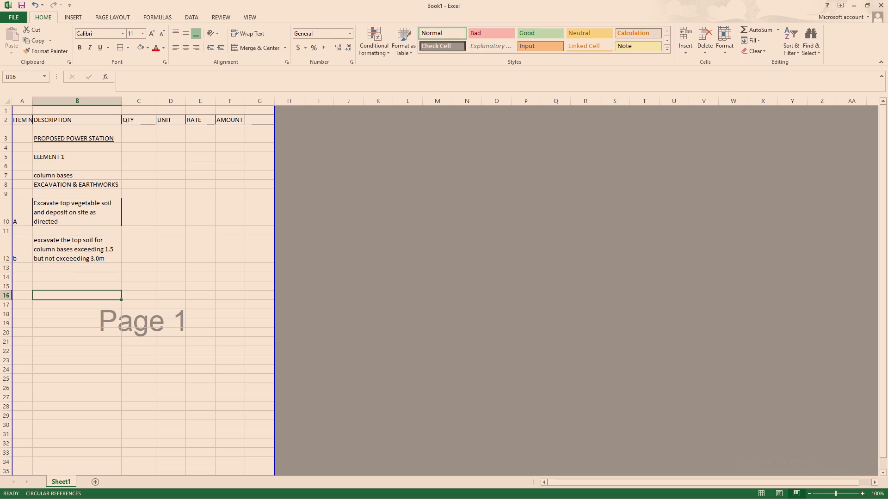
Enter "excavate for the strip foundation exceeding" as the next item description in cell B14.
left_click(36, 276)
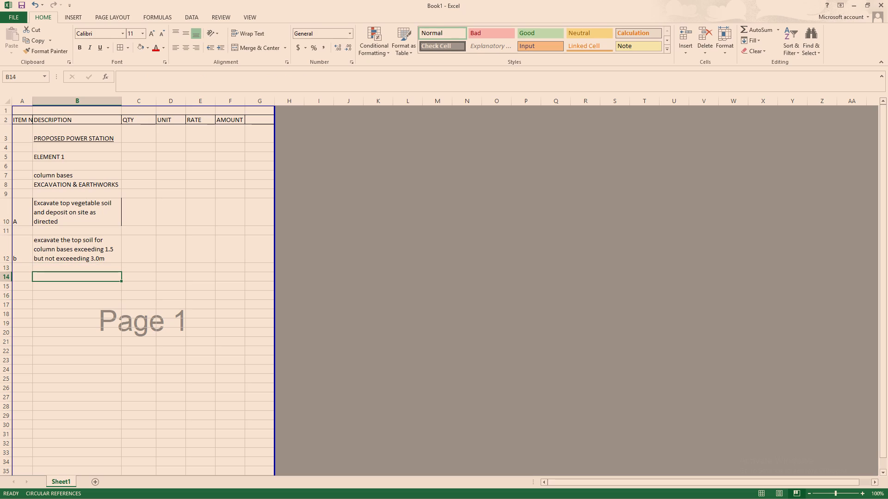
type("exca")
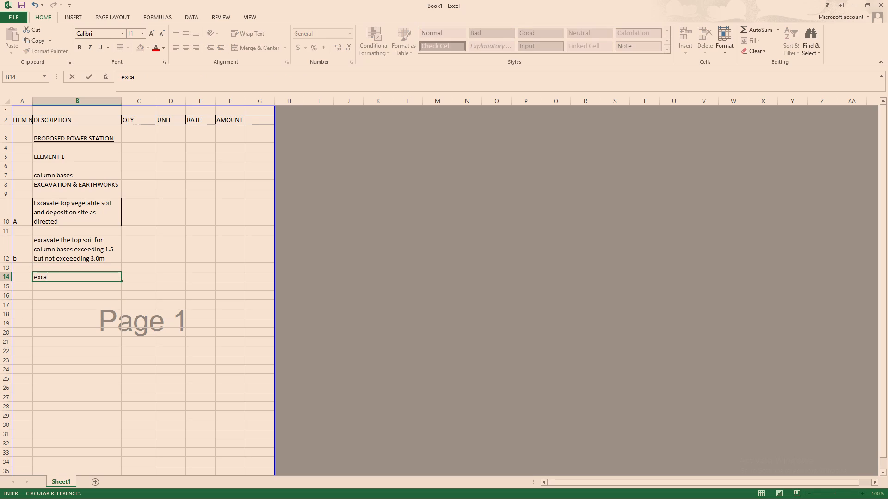
type("vate for the strip foundation not")
key("space")
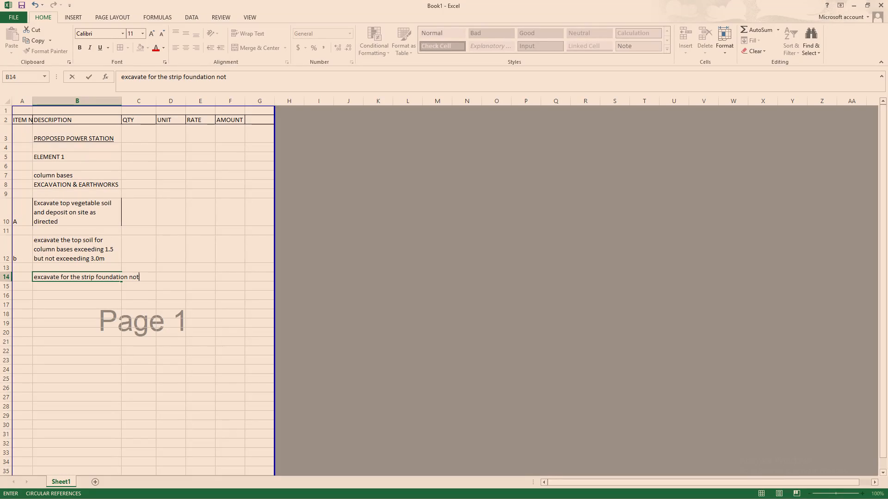
key("BackSpace")
key("BackSpace")
key("BackSpace")
key("BackSpace")
key("BackSpace")
key("space")
type("exceeding")
key("space")
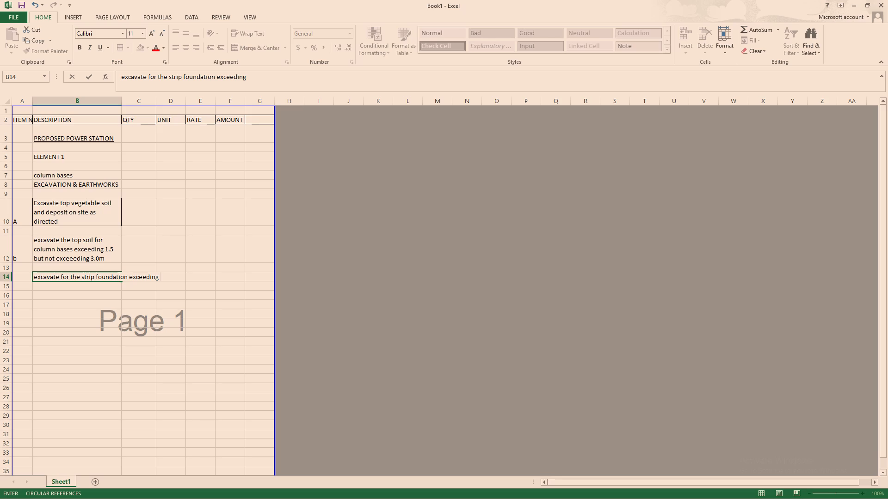
left_click(56, 290)
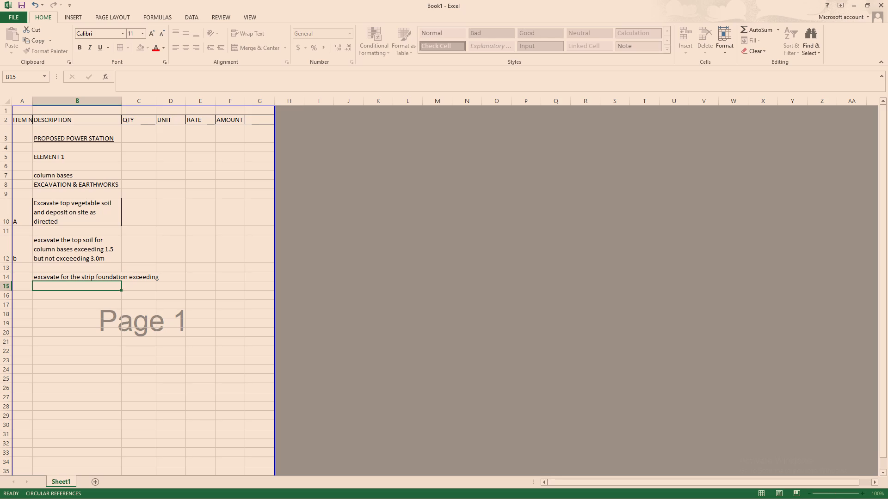
Complete the strip foundation description in cell B14 by adding "3.0 but not exceeding 4.5m" after "exceeding".
left_click(115, 278)
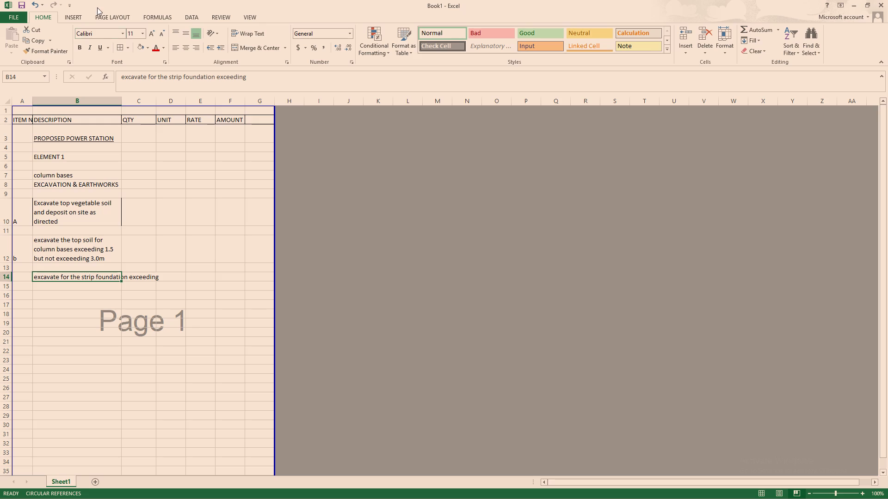
left_click(257, 77)
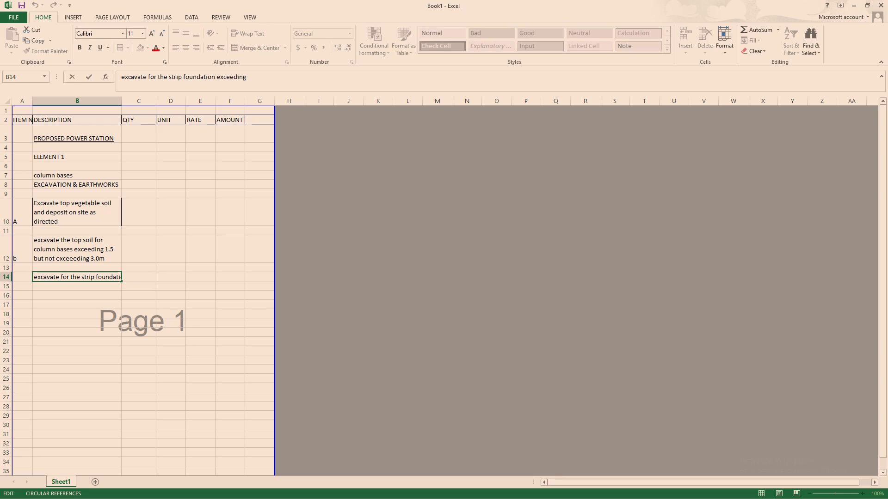
key("3")
key("period")
type("o")
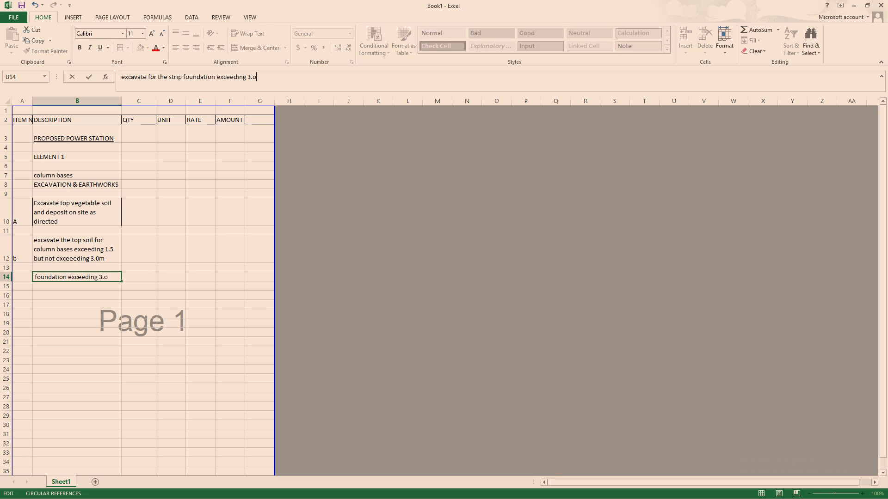
key("space")
key("BackSpace")
key("BackSpace")
type("0 but not e")
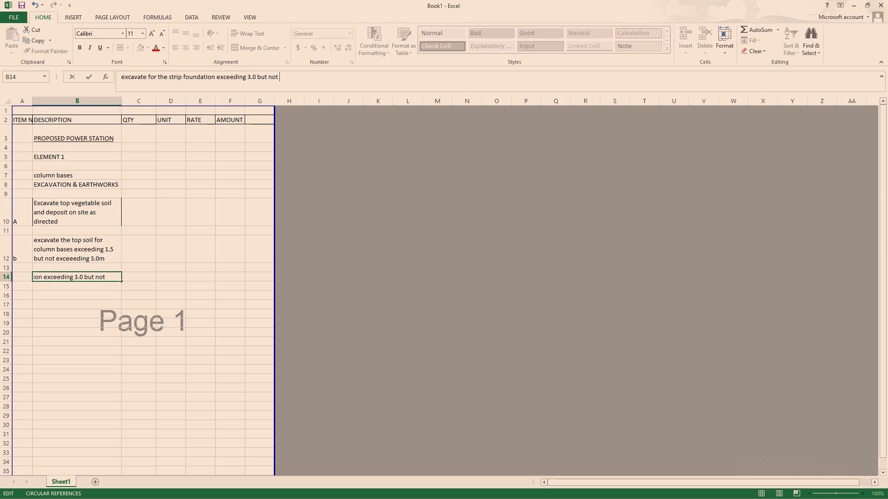
type("xceeding")
key("space")
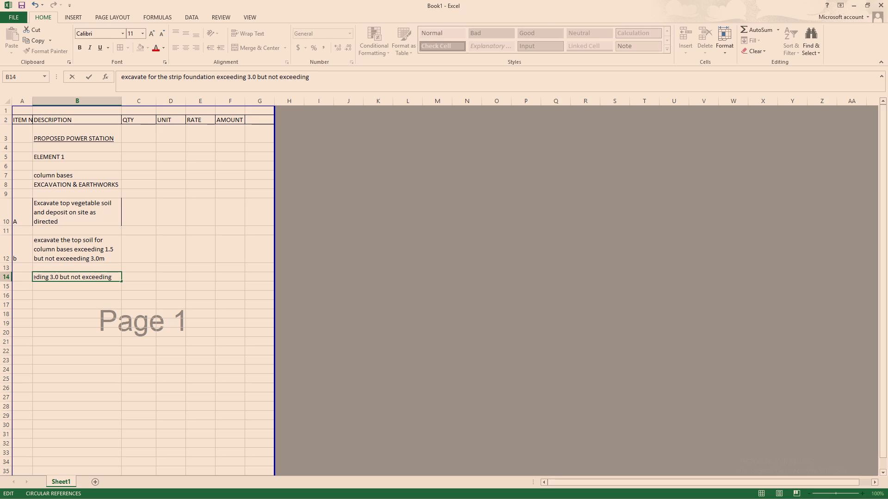
type("4.")
key("5")
key("m")
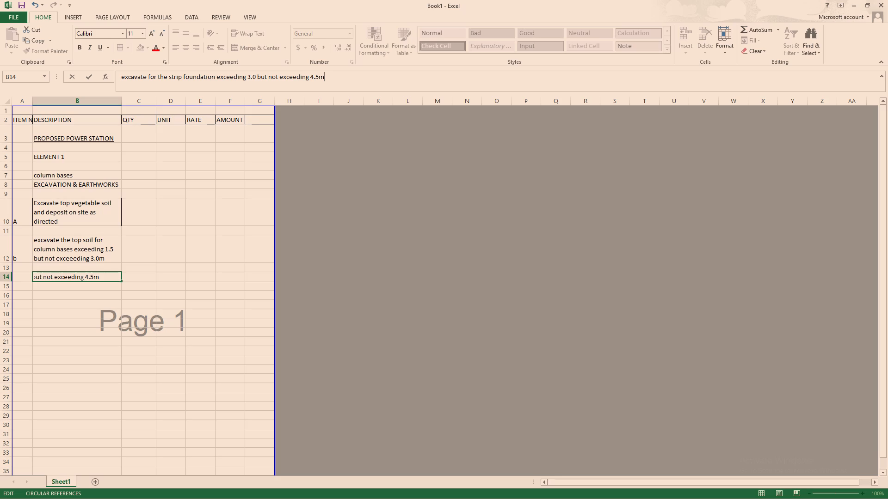
left_click(73, 307)
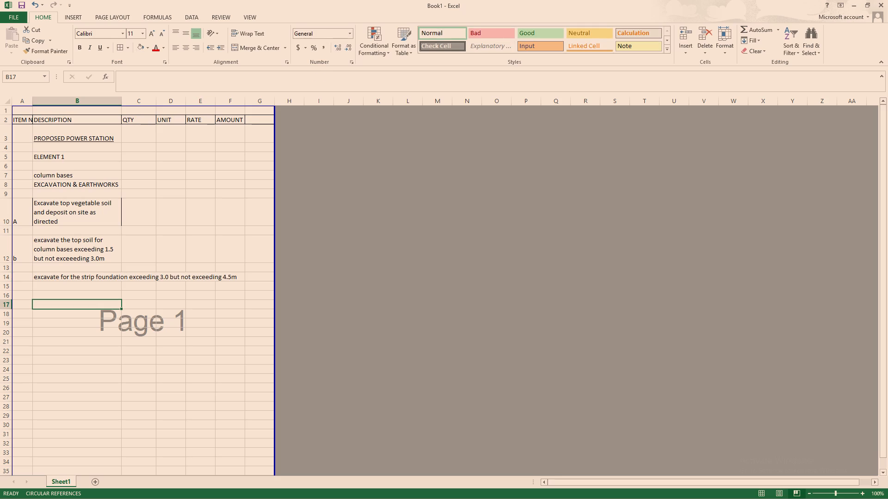
Wrap the text of the strip foundation description in cell B14 so it fits within the DESCRIPTION column.
left_click(72, 278)
left_click(251, 32)
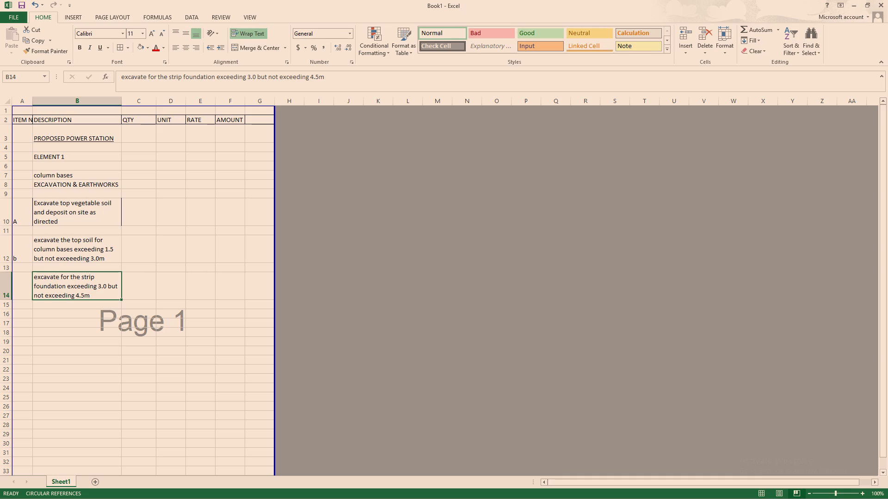
left_click(60, 318)
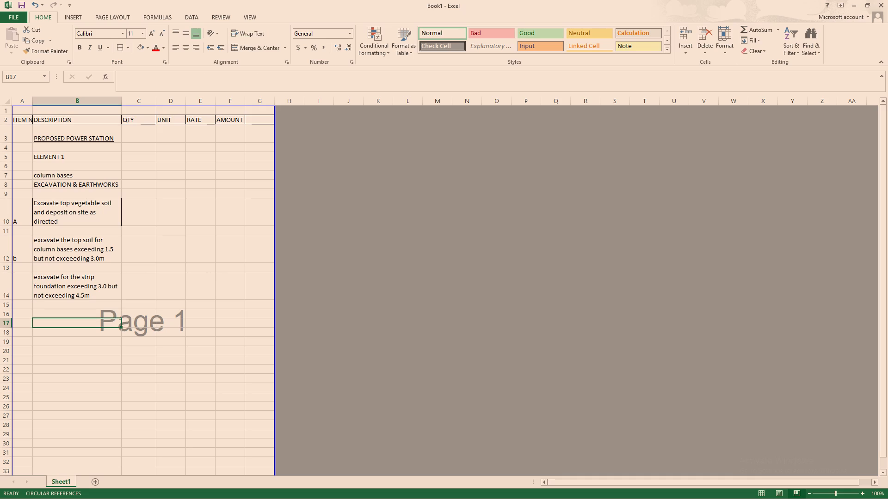
Enter "cut fill and ram" as the item description in cell B16.
left_click(60, 315)
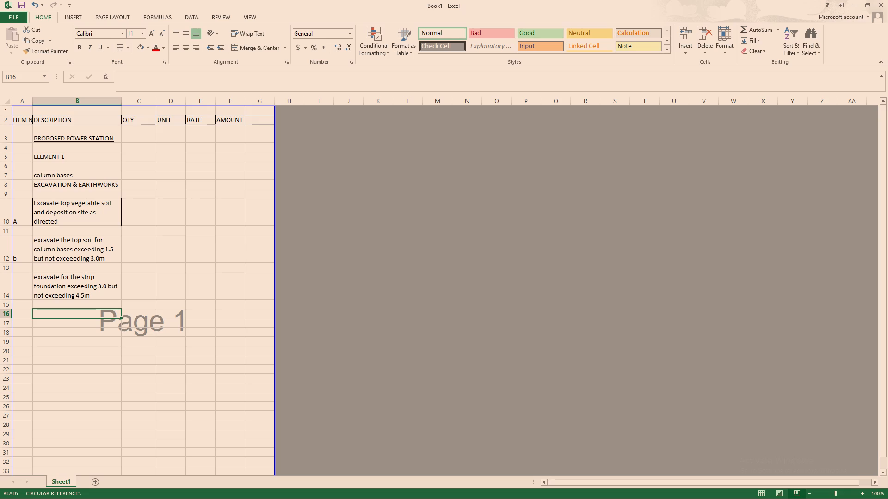
left_click(58, 324)
left_click(56, 319)
left_click(53, 313)
type("cut")
key("space")
type("fill and ram")
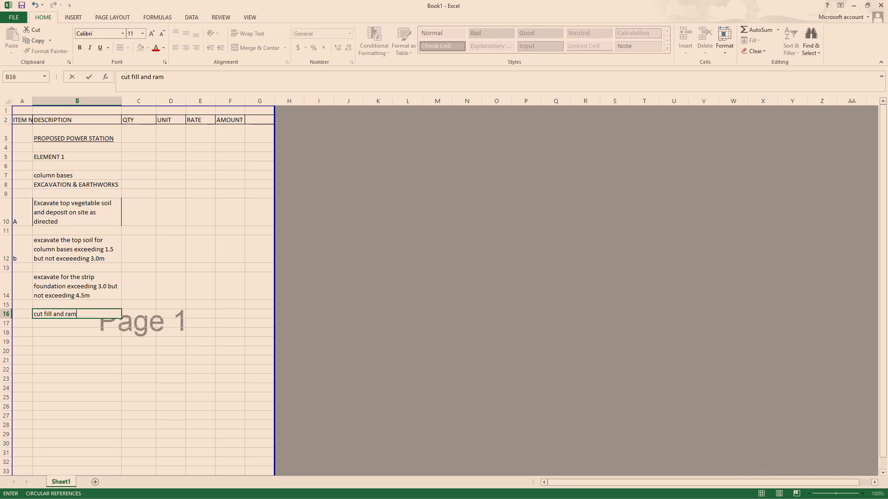
left_click(66, 338)
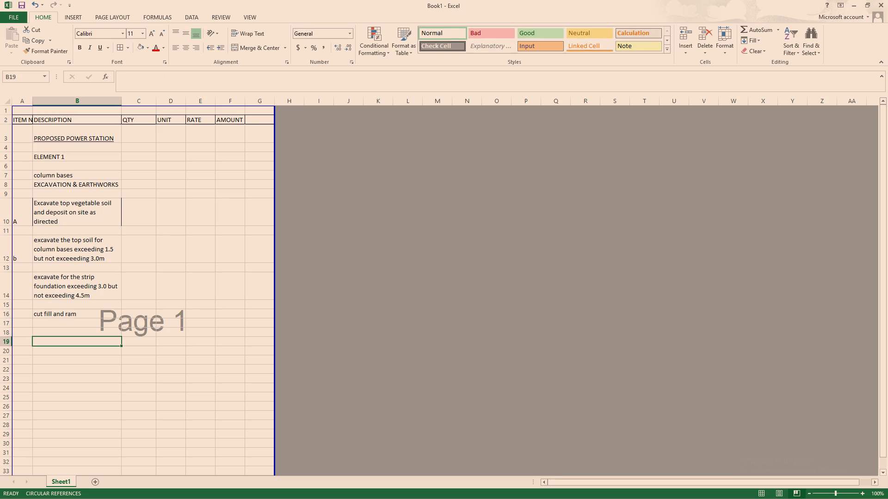
Copy the "Return, fill-in and rum" description from the Bungalow Flat Kiambu bill into cell B18 of Book1.
left_click(50, 329)
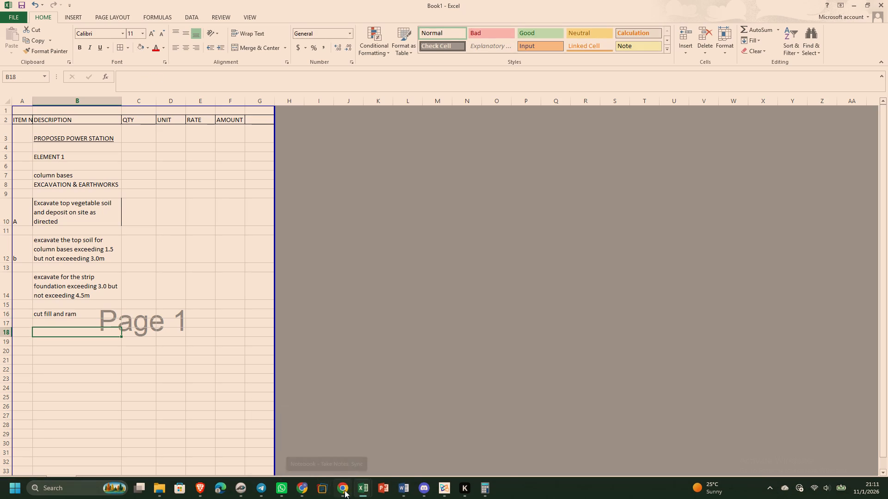
left_click(434, 445)
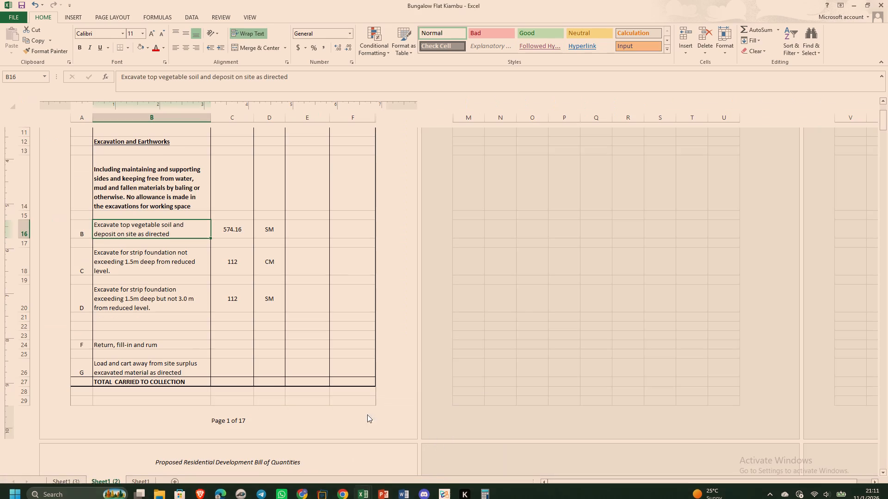
left_click(103, 345)
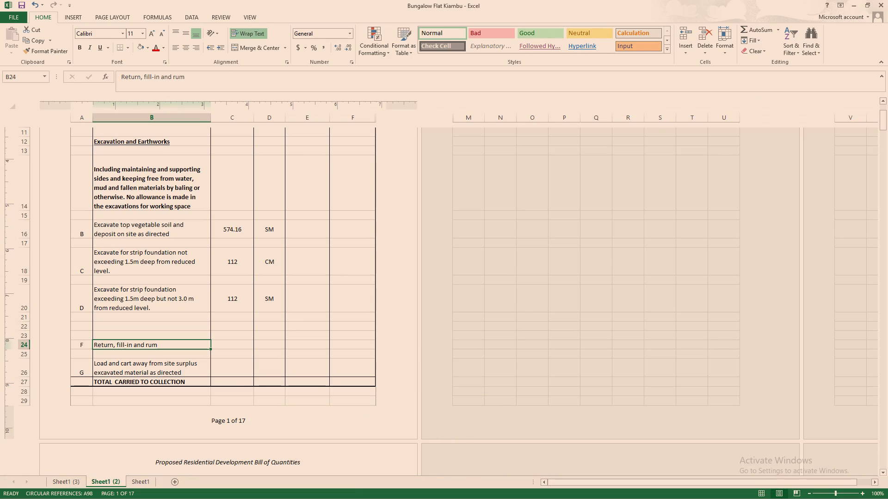
key("ctrl+c")
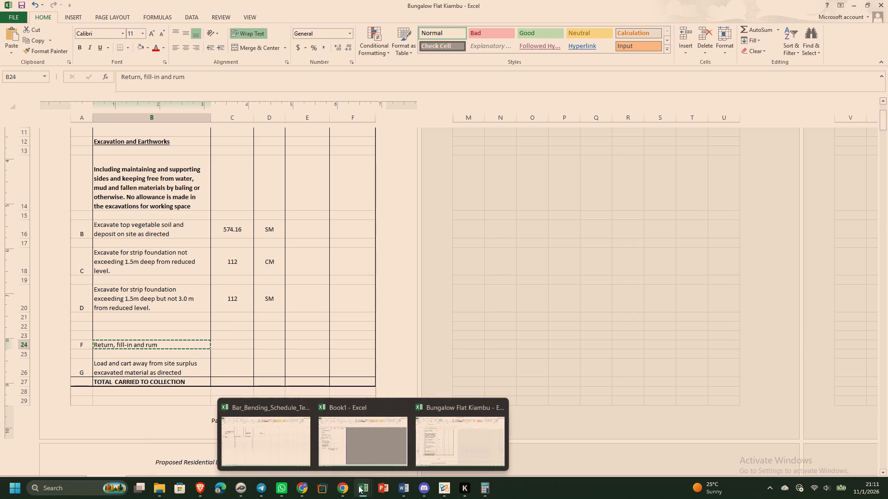
left_click(339, 450)
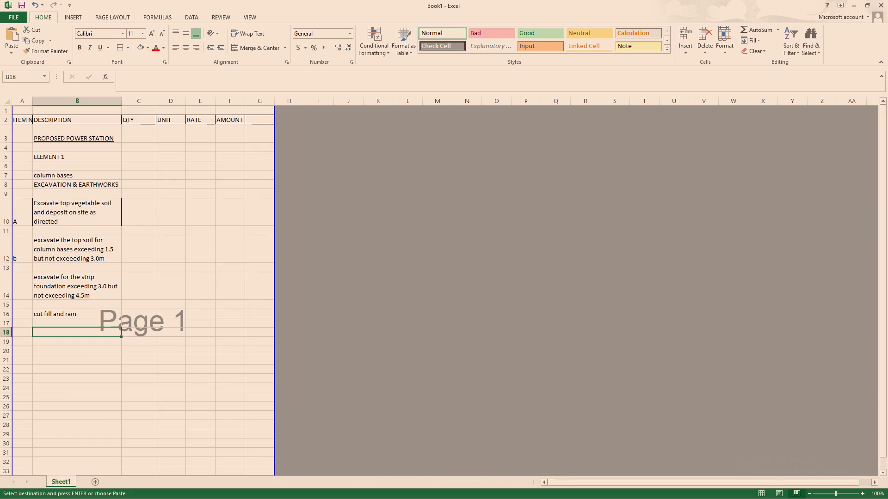
key("ctrl+v")
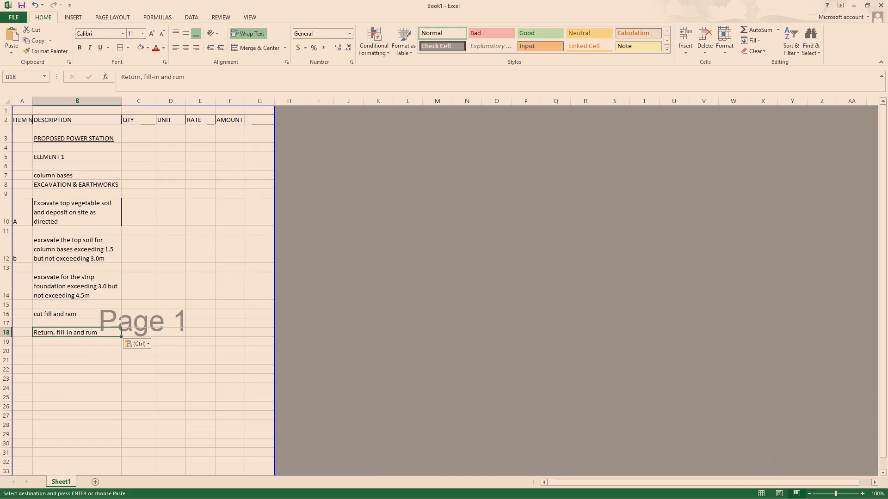
Copy the "Load and cart away from site surplus excavated material as directed" description from the Bungalow Flat Kiambu bill into Book1's cell B20.
left_click(63, 353)
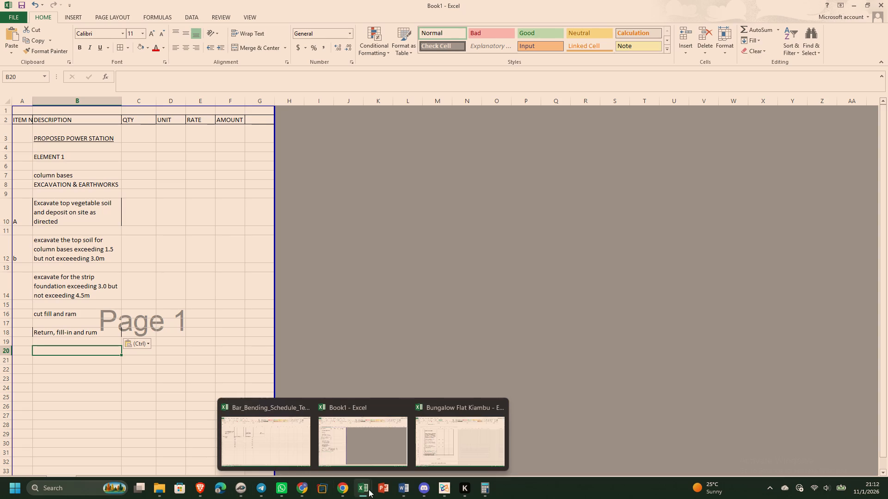
left_click(431, 450)
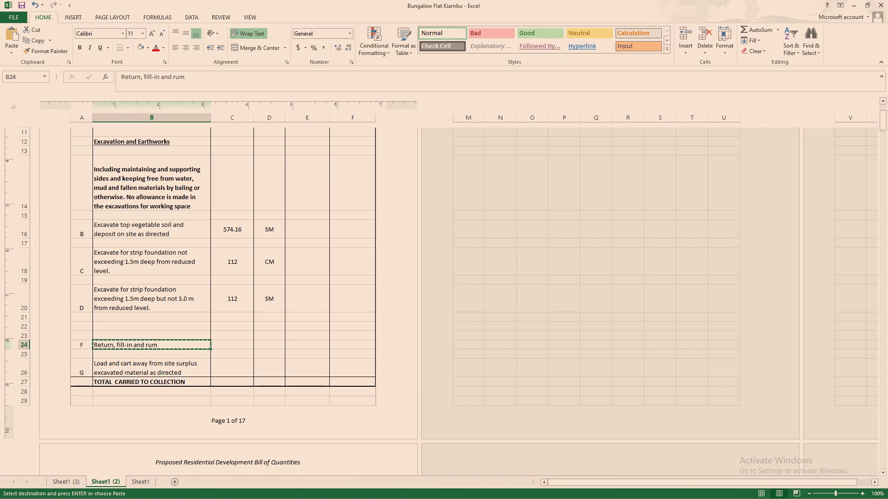
left_click(118, 369)
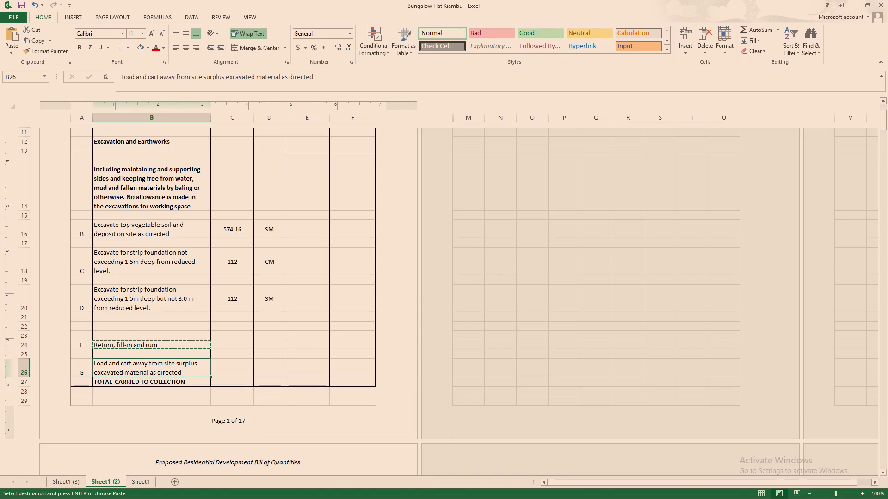
key("ctrl+c")
scroll(148, 367, "down", 1)
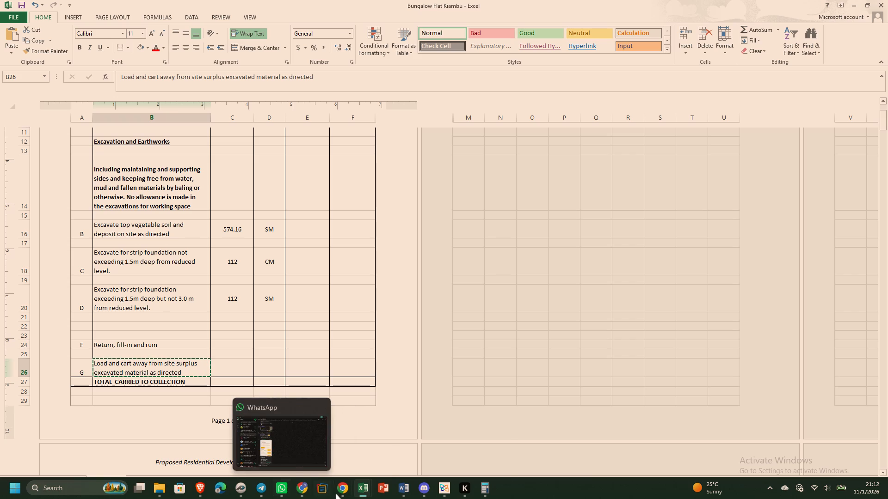
left_click(329, 445)
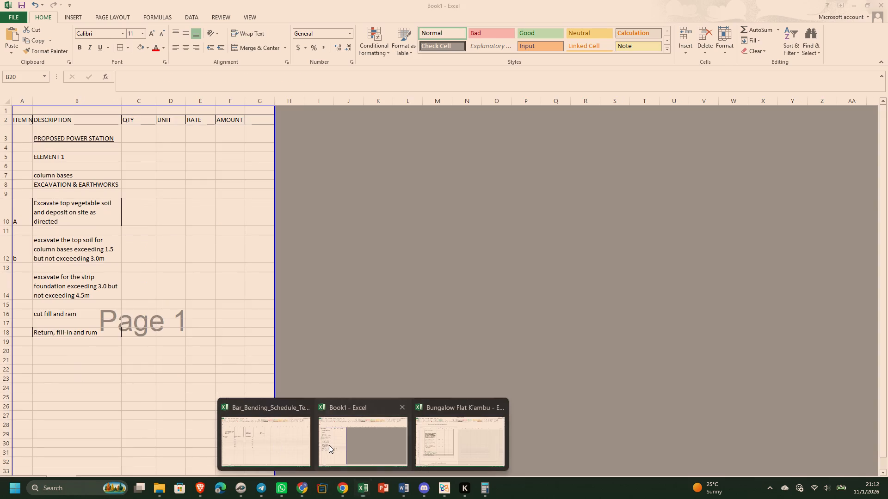
key("ctrl+v")
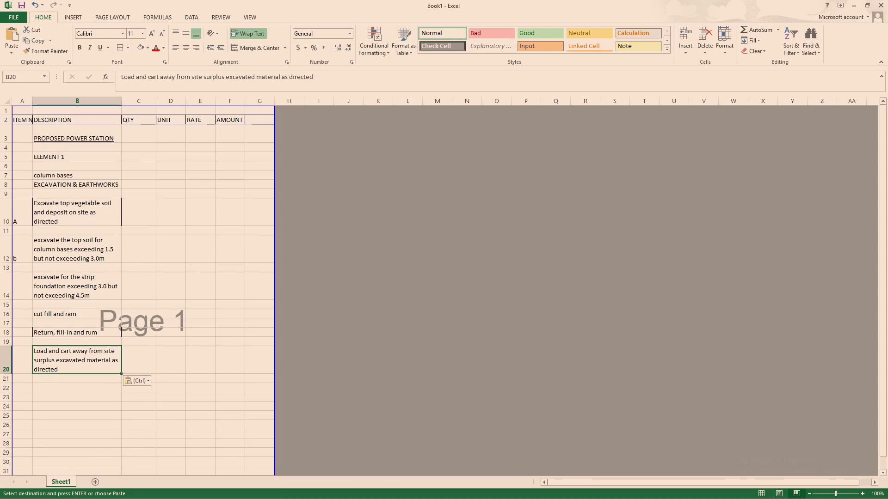
Enter the item letters c, d, e and f in cells A14, A16, A18 and A20 beside their descriptions.
left_click(20, 292)
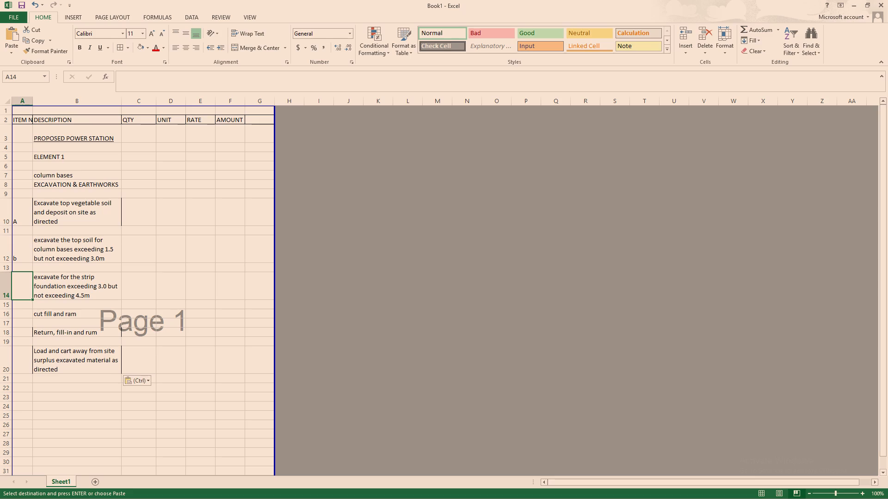
key("c")
left_click(23, 314)
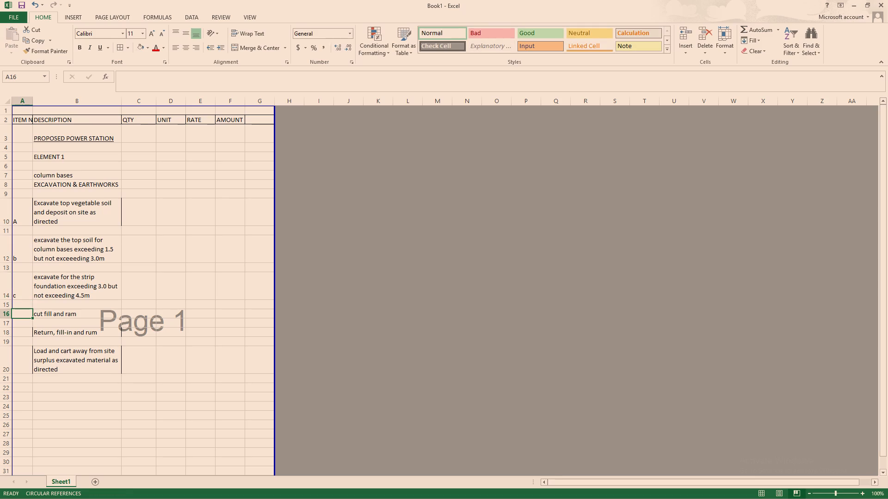
key("d")
left_click(25, 335)
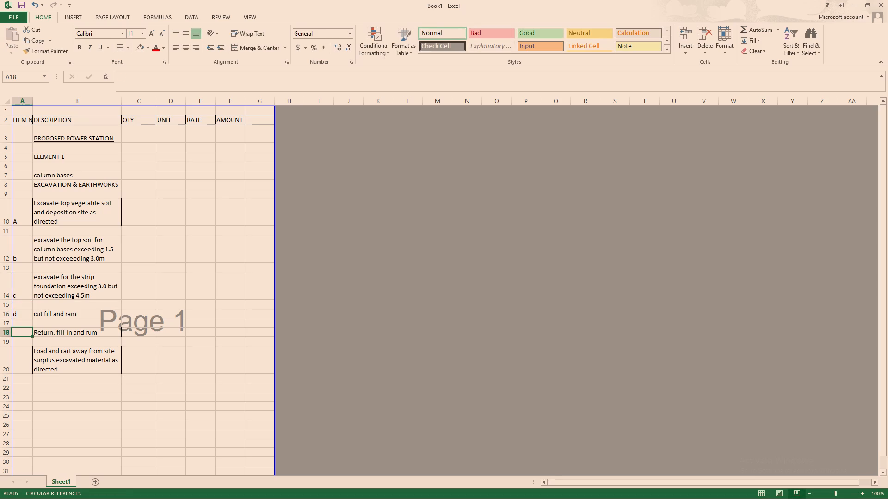
key("e")
left_click(26, 358)
key("f")
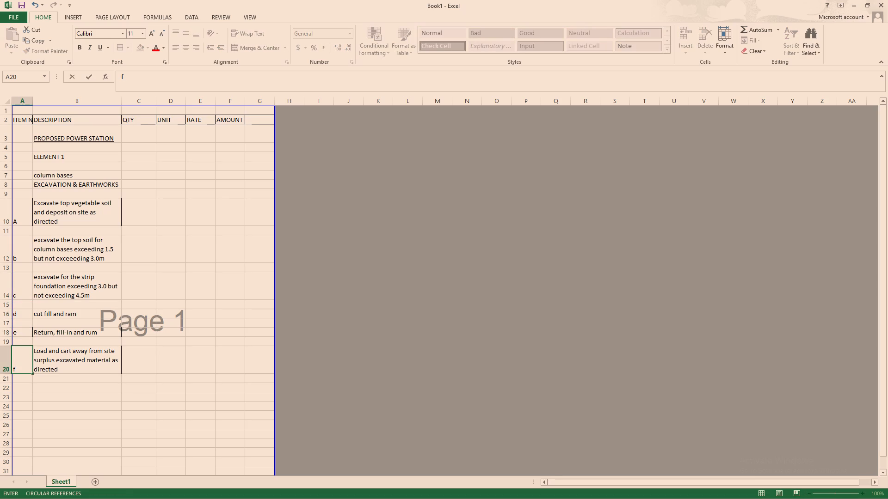
left_click(49, 391)
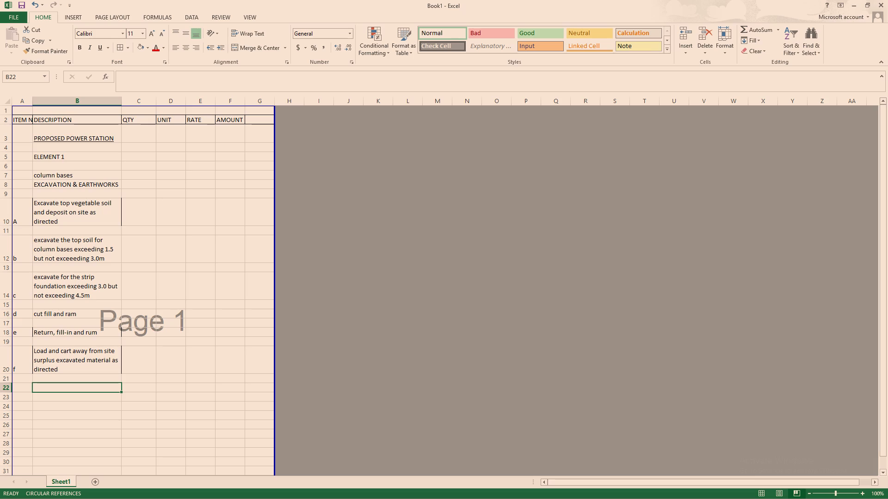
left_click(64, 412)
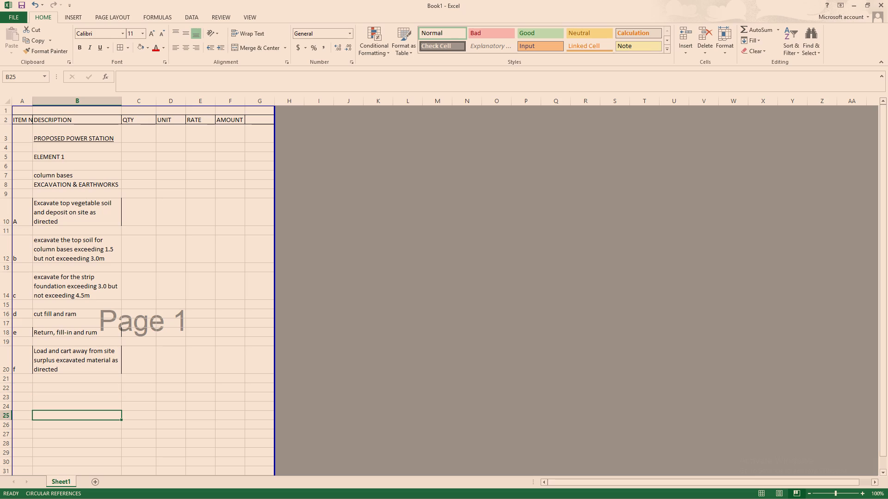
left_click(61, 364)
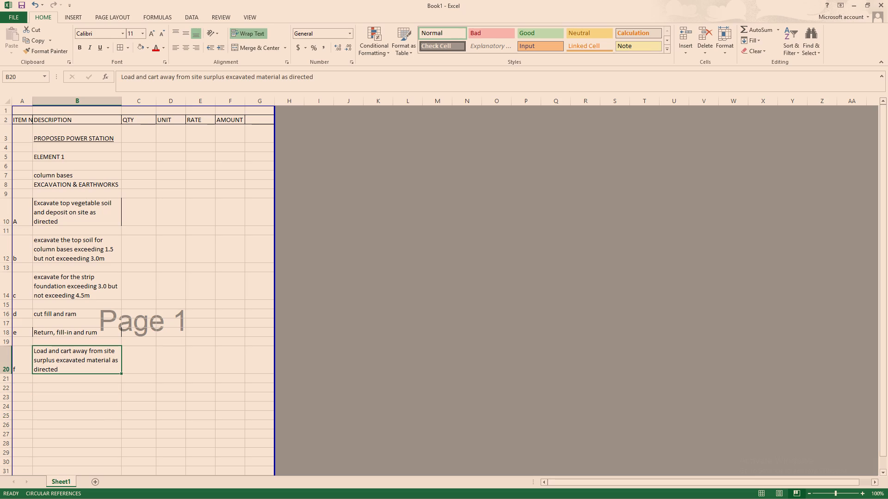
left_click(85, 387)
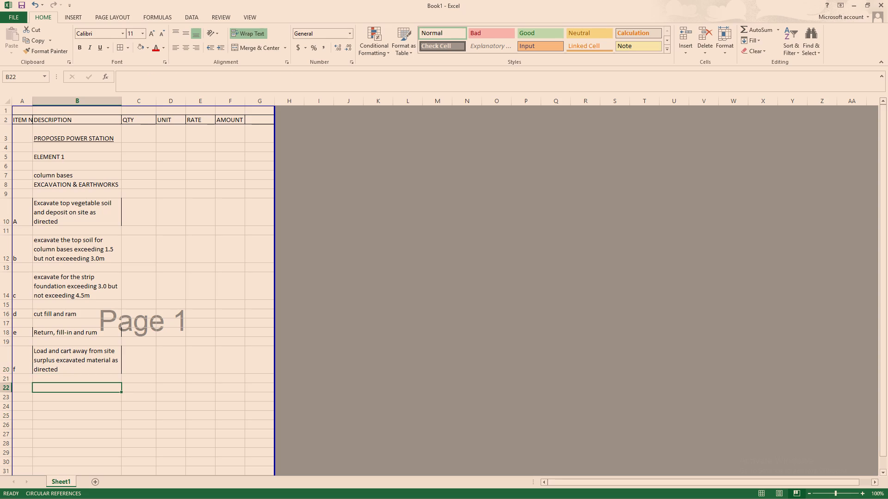
Underline the ELEMENT 1 and EXCAVATION & EARTHWORKS headings and italicise the column bases heading.
left_click(101, 156)
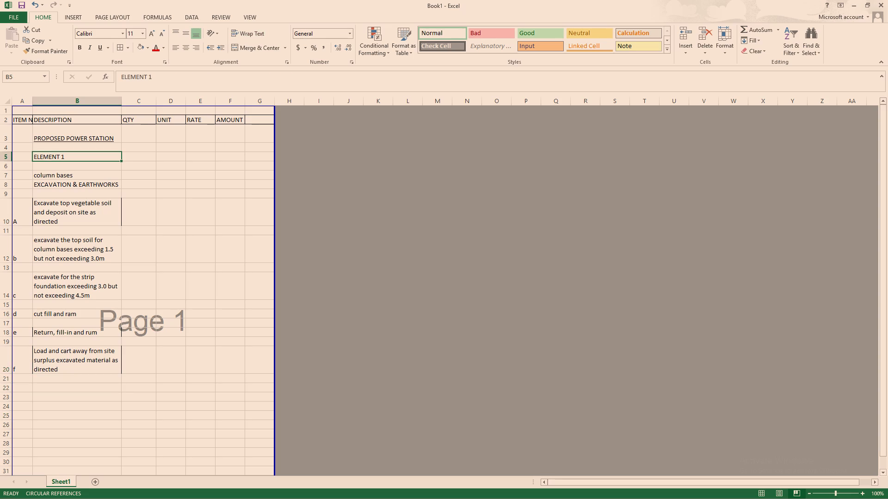
key("ctrl+u")
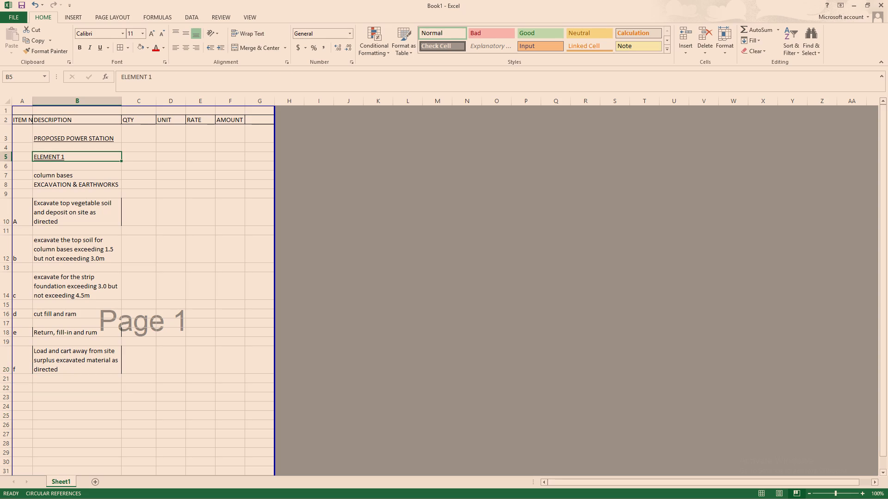
left_click(56, 177)
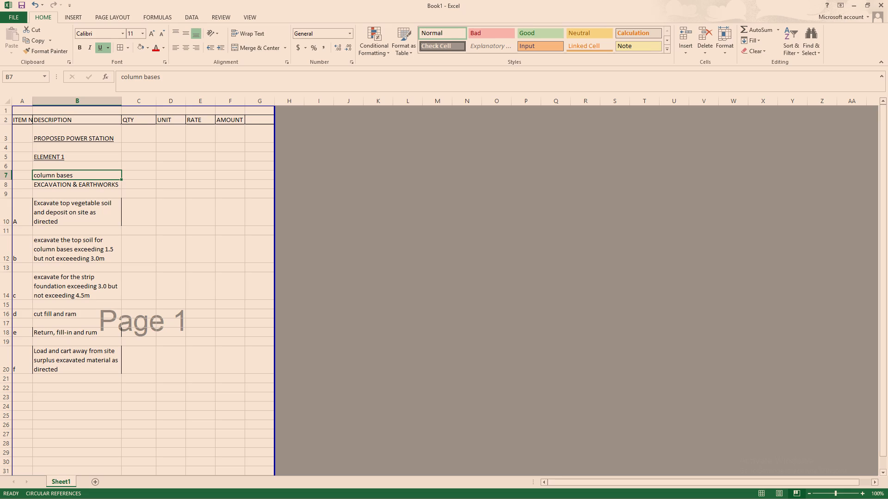
key("ctrl+i")
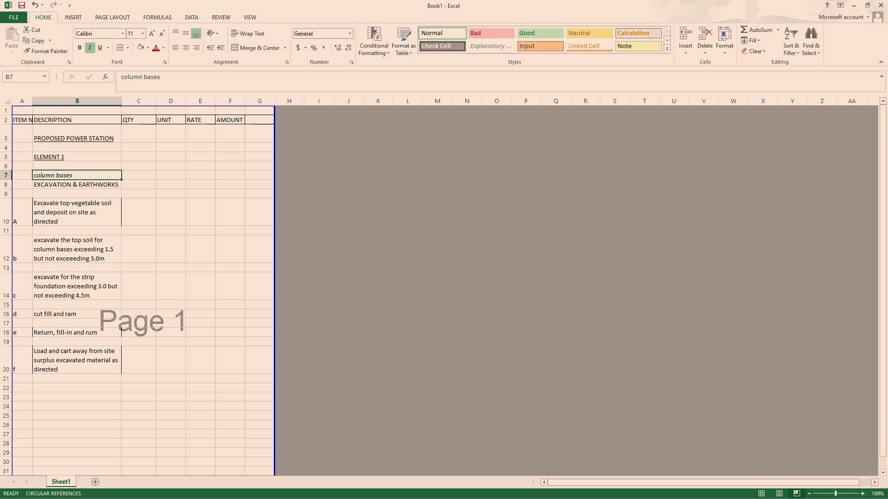
left_click(61, 187)
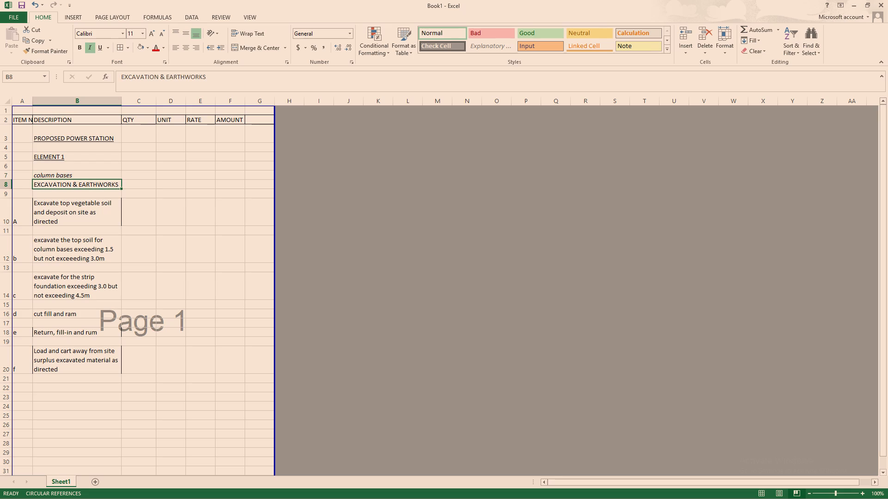
key("ctrl+u")
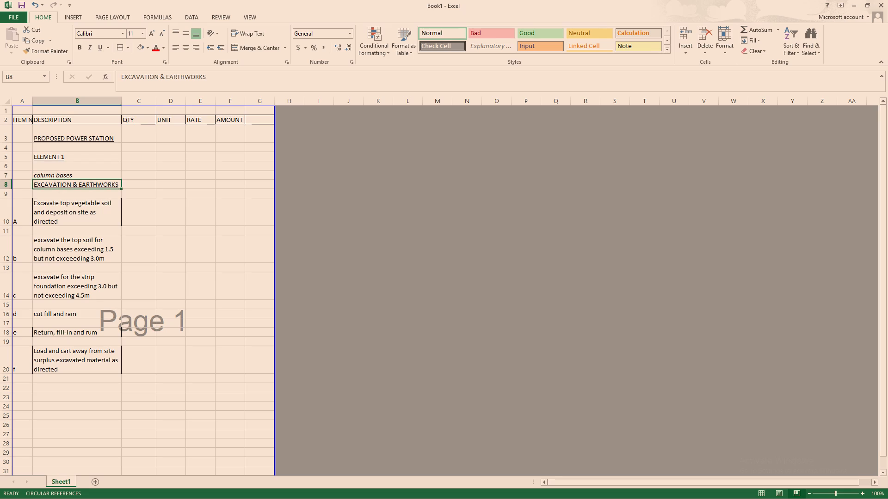
left_click(72, 278)
Change the item letter in cell A10 to lowercase a.
left_click(19, 226)
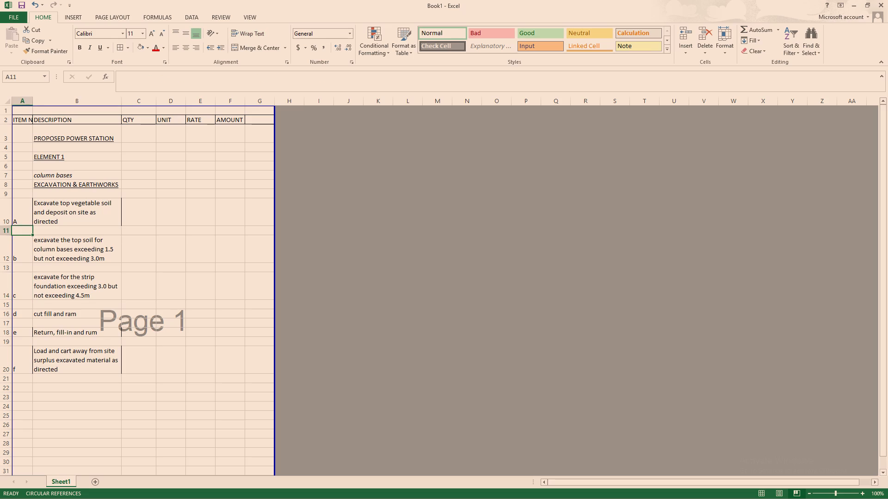
left_click(19, 219)
key("BackSpace")
key("a")
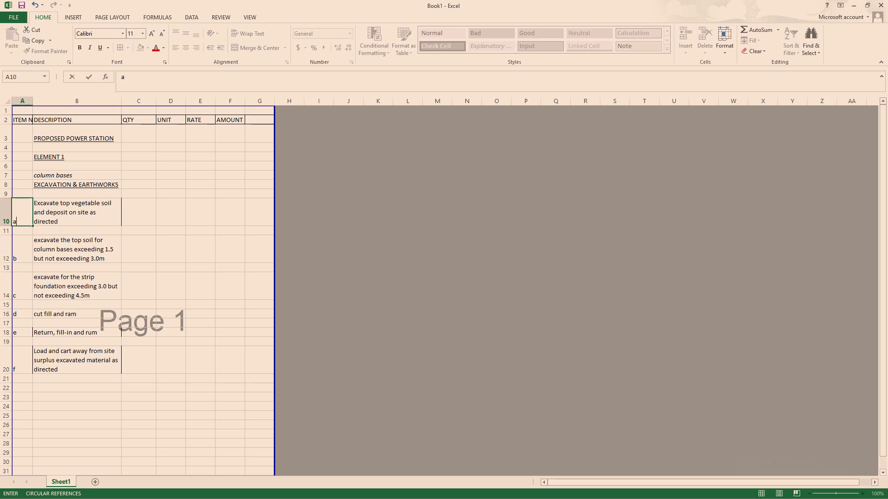
left_click(36, 255)
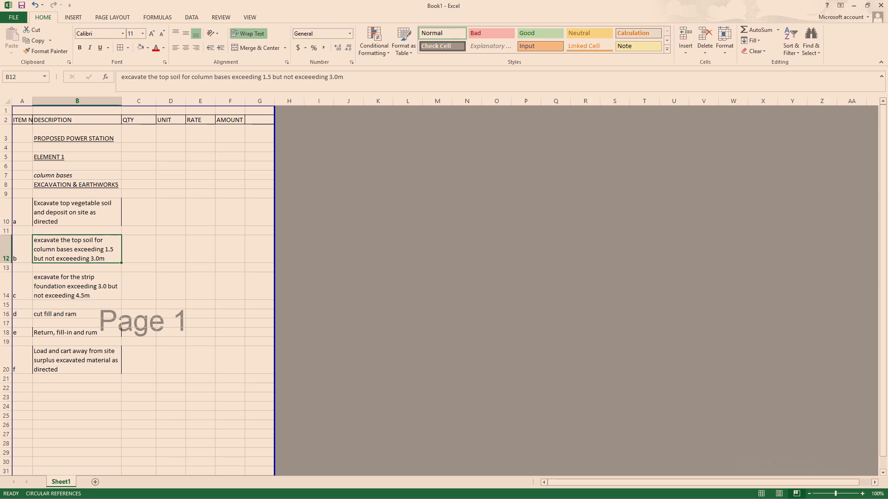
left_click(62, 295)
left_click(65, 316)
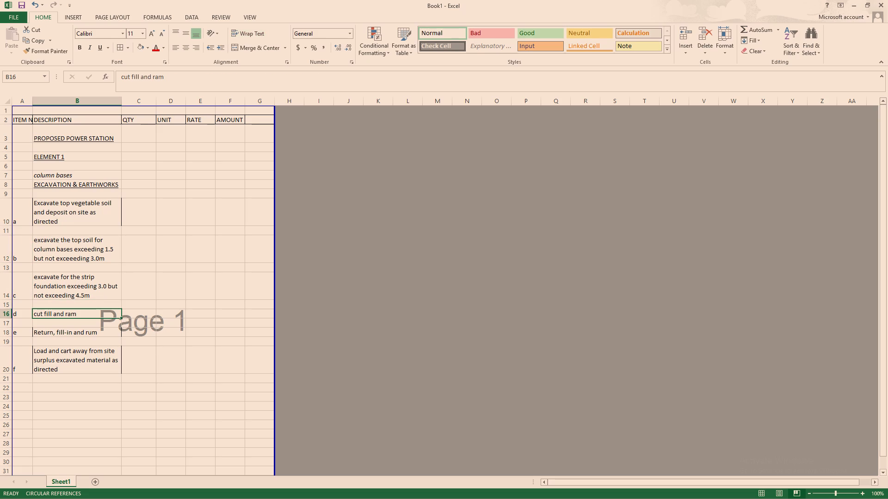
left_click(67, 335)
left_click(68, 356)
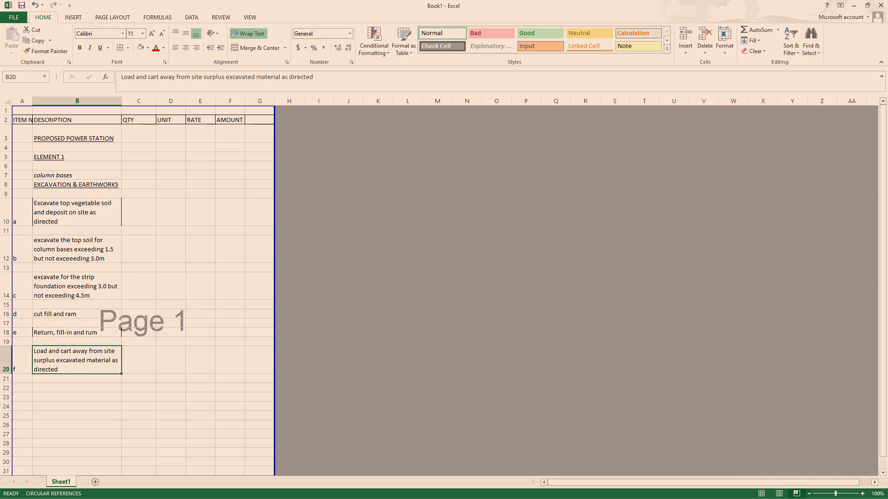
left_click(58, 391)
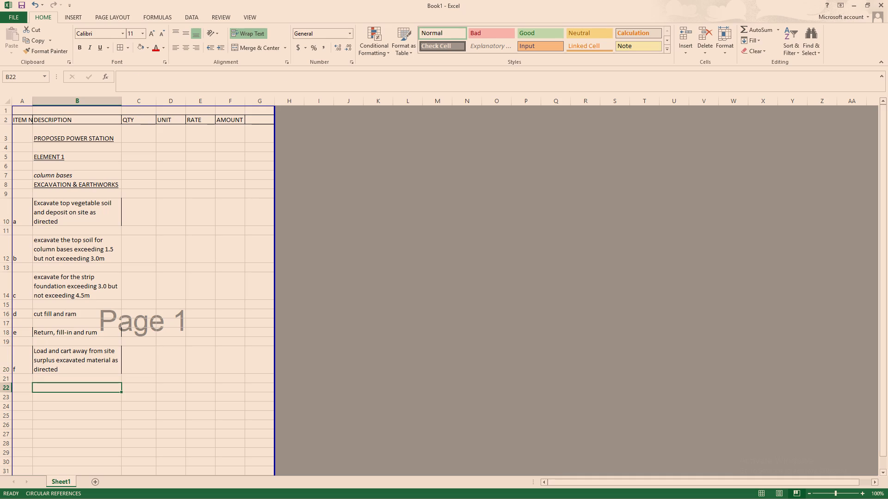
Enter the item letter g in cell A23 for the next bill item.
left_click(24, 398)
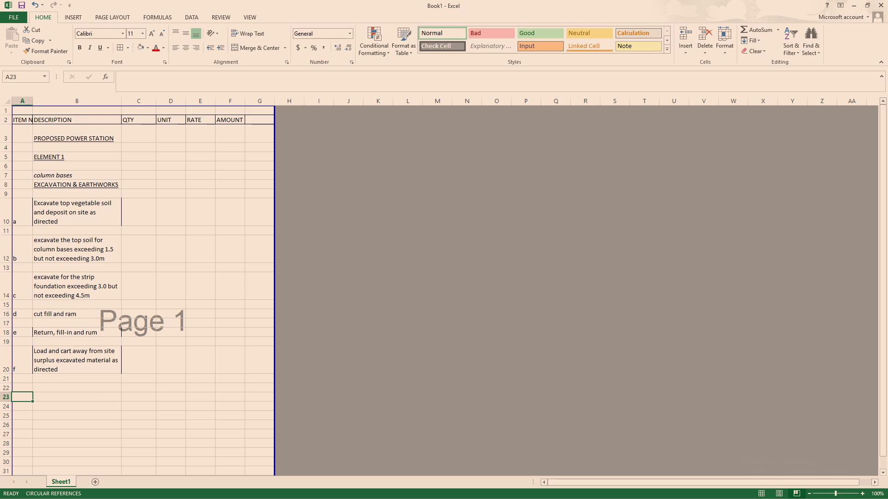
key("g")
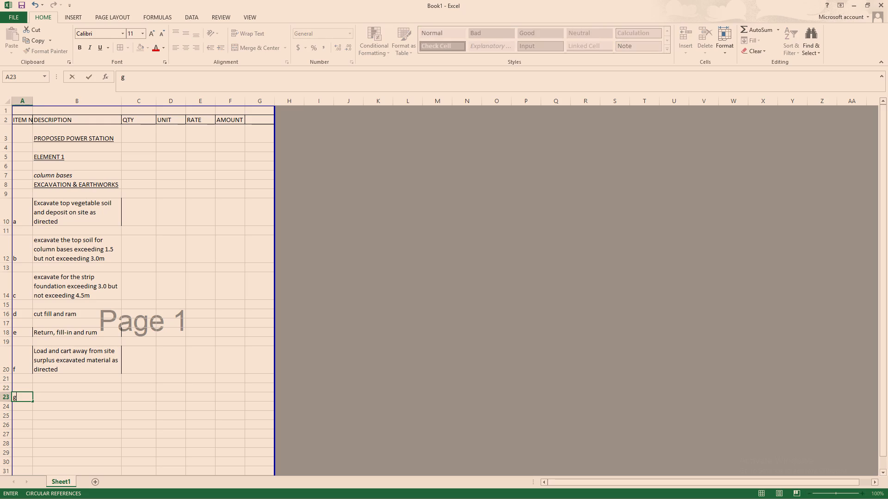
left_click(53, 394)
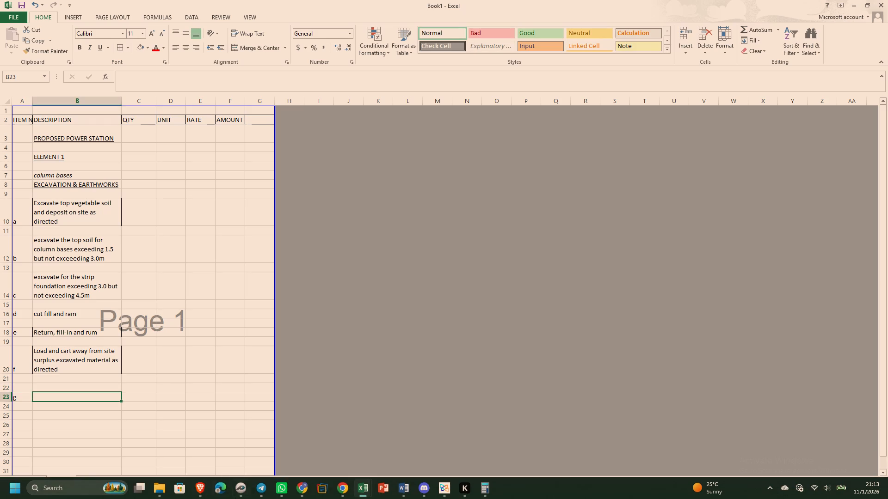
Consult the Bungalow Flat Kiambu bill for the items after the cart-away item, and return to Book1.
left_click(362, 492)
left_click(440, 426)
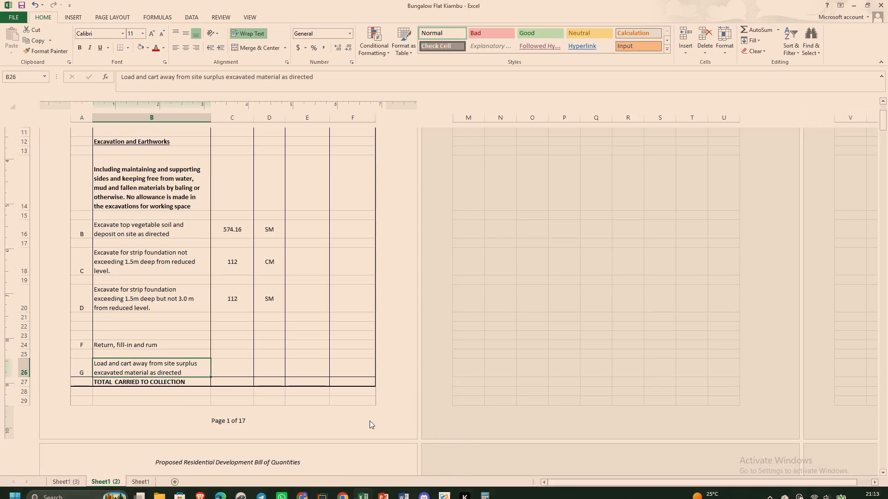
scroll(224, 364, "down", 1)
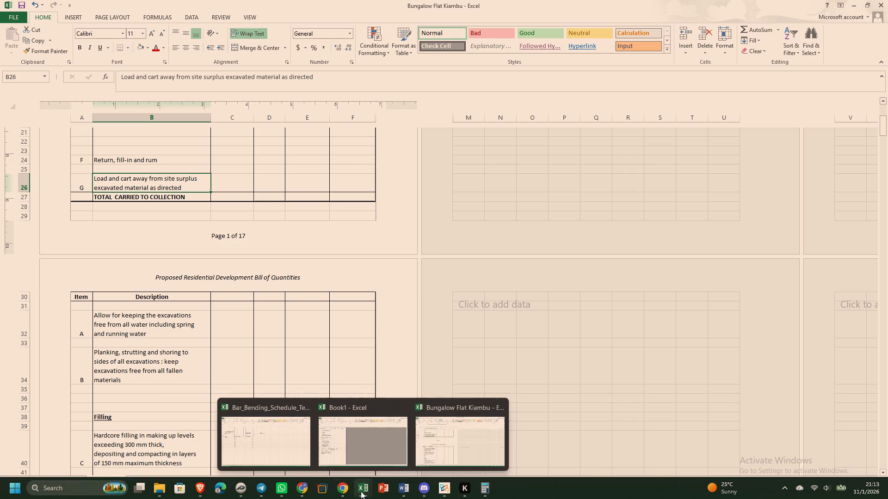
left_click(362, 431)
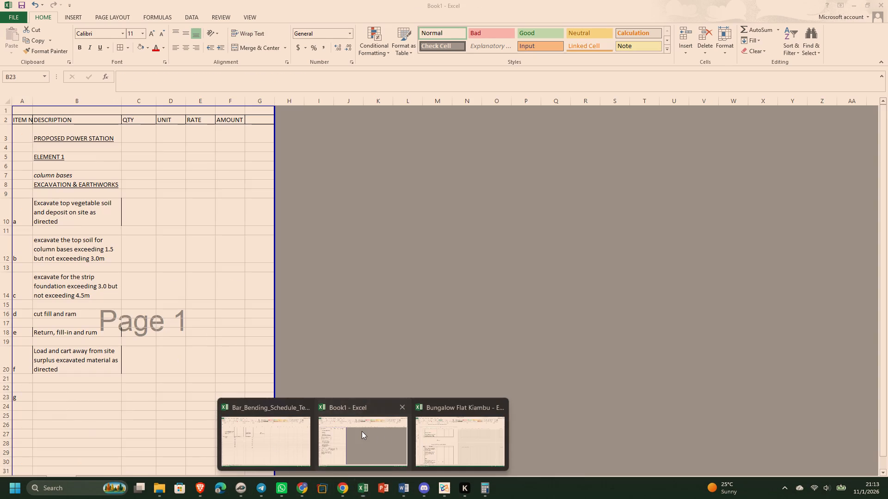
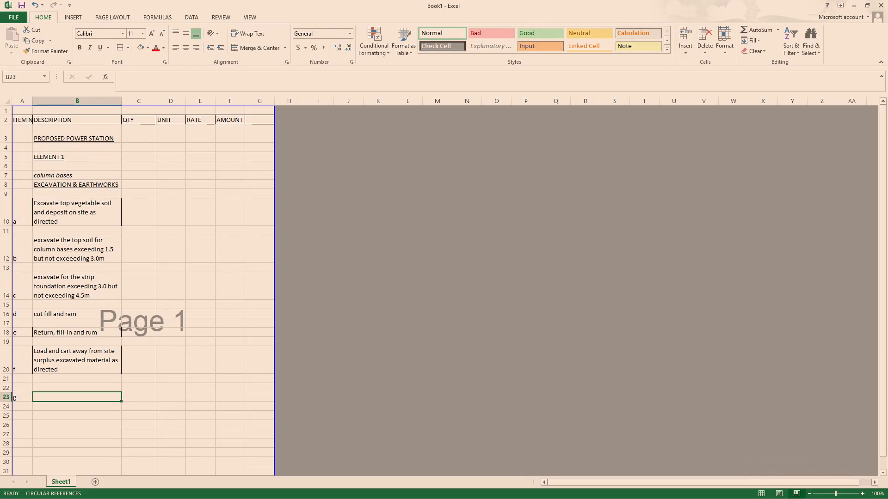
Enter Maintanance as the description of item g in cell B23.
key("s")
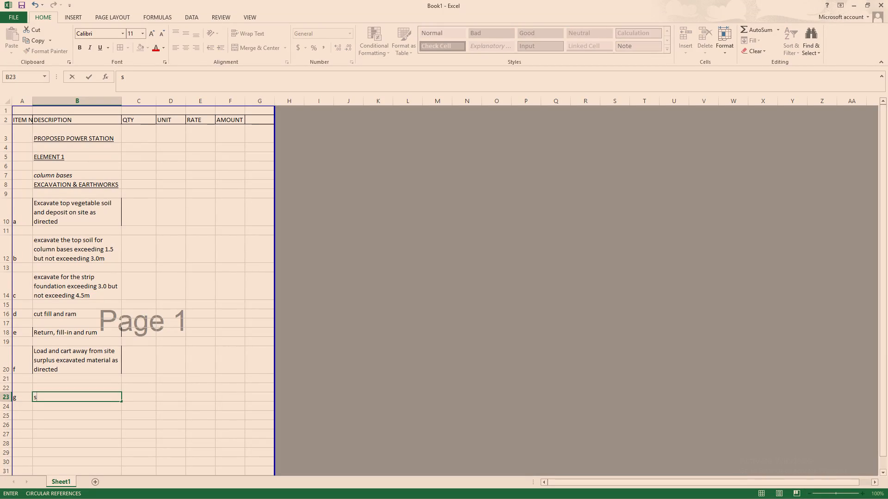
key("BackSpace")
type("Maintan")
type("ance")
key("space")
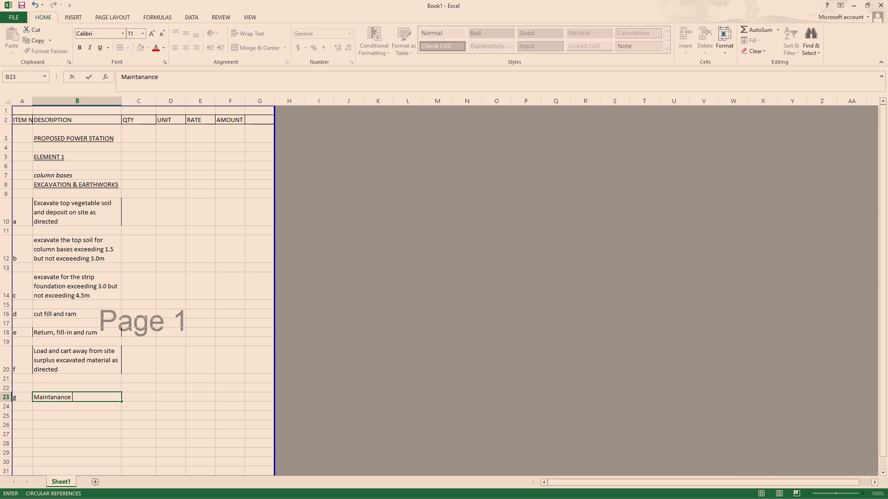
Enter "keep the site free from the water and" as the description in cell B25.
left_click(61, 417)
type("keep the site free for")
key("BackSpace")
key("BackSpace")
type("rom the")
key("space")
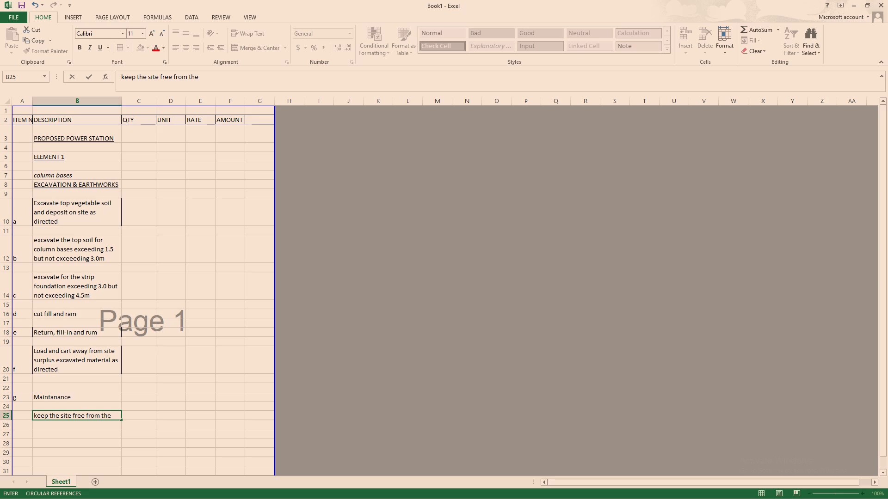
type("water")
key("space")
type("and")
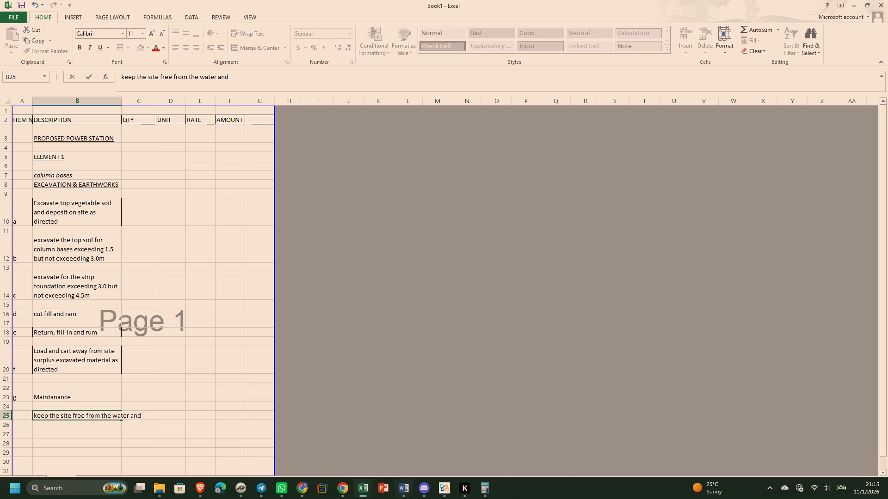
Check the Bungalow Flat Kiambu wording and replace the final "and" in B25 with "including spring and running water".
left_click(432, 451)
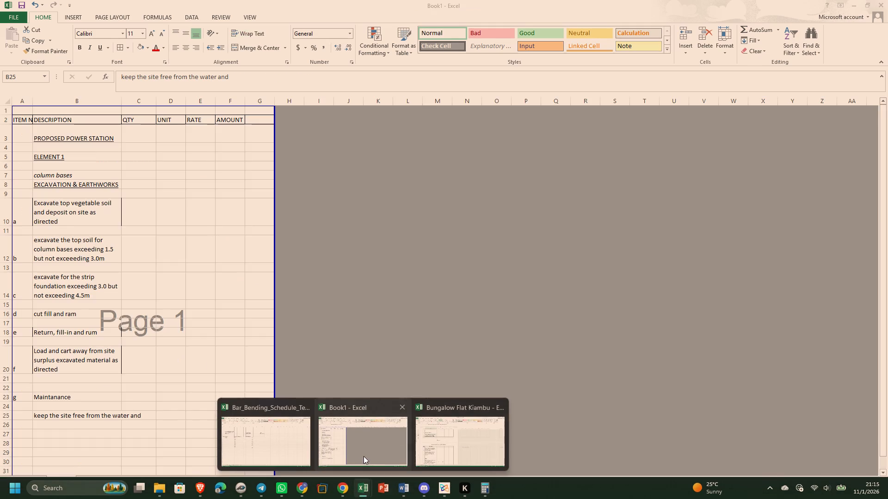
left_click(364, 455)
left_click(154, 418)
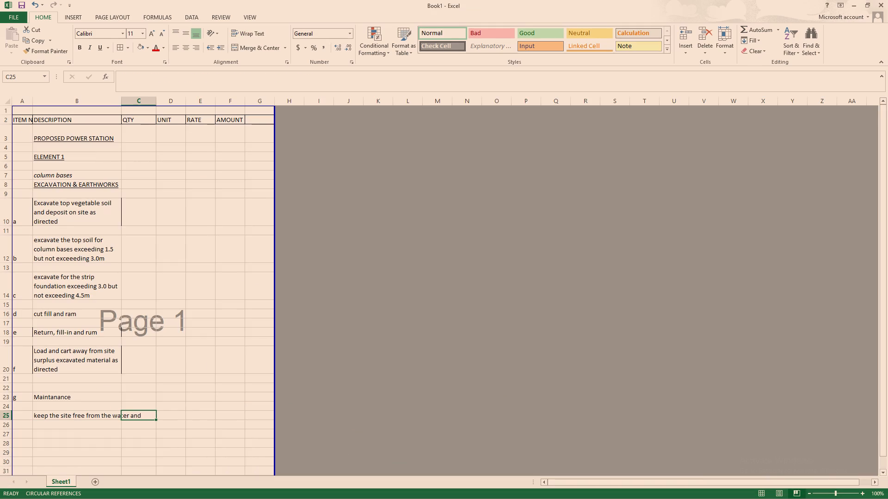
left_click_drag(111, 418, 108, 413)
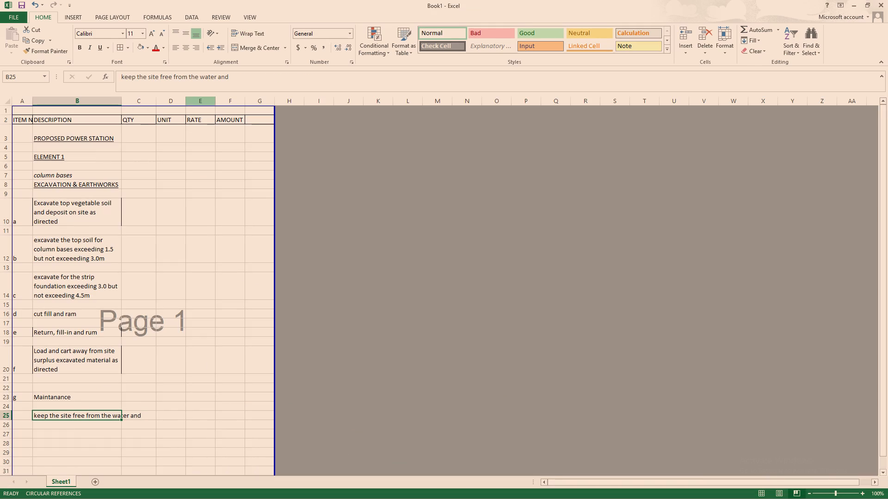
left_click(235, 74)
key("BackSpace")
key("BackSpace")
key("BackSpace")
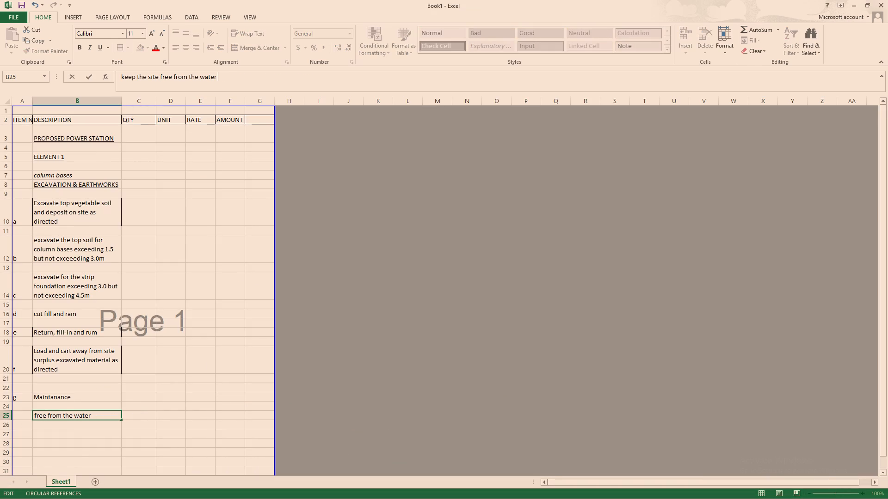
type("incl")
type("uding")
key("space")
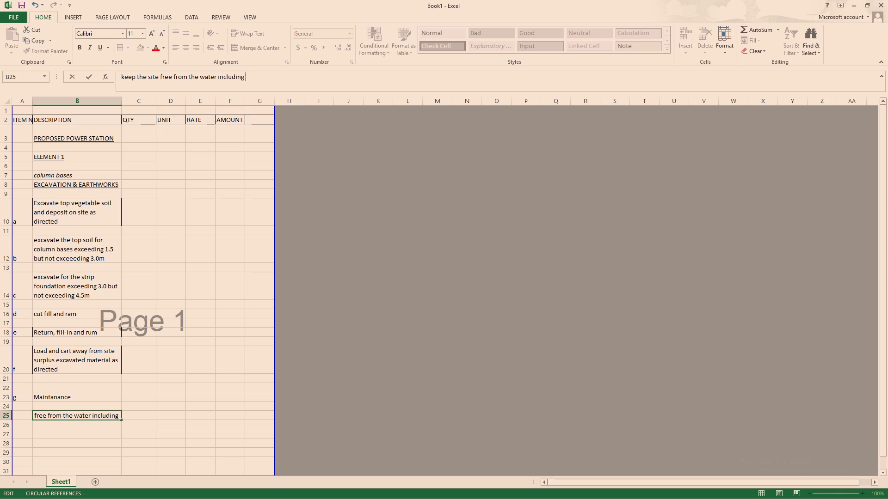
type("spring and running water")
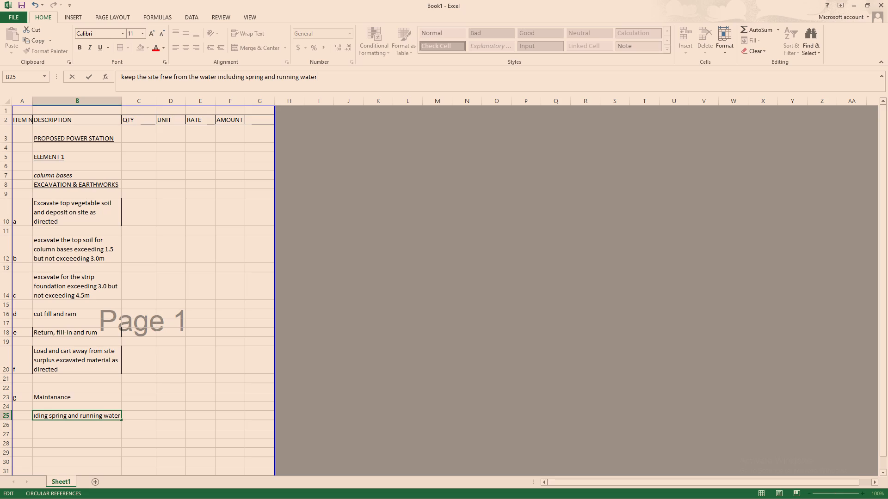
Wrap the text of the water-clearing description in cell B25.
left_click(76, 432)
left_click(76, 417)
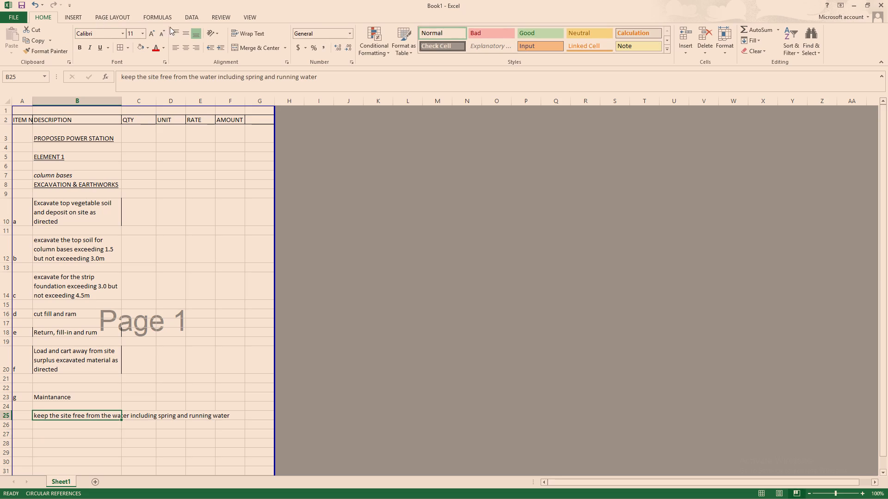
left_click(248, 34)
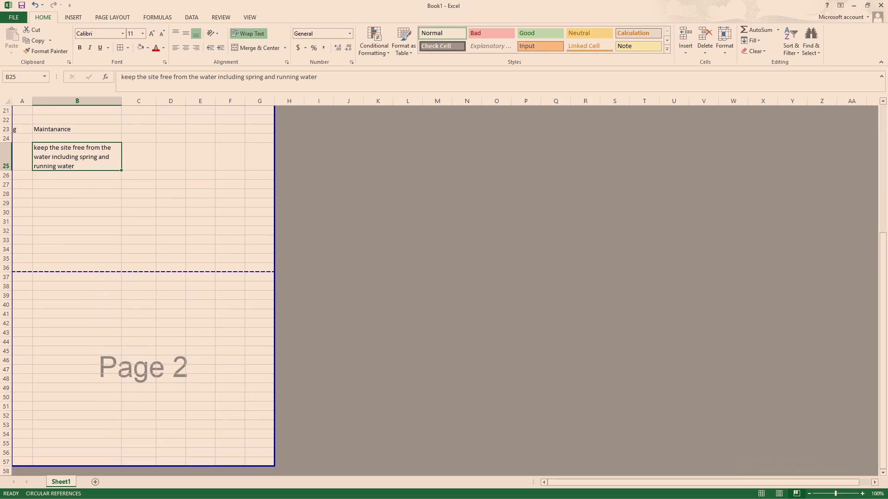
Check the planking item in the Bungalow Flat Kiambu bill and enter "planking, strutting, and shoring sides" in cell B27 of Book1.
left_click(63, 189)
left_click(59, 185)
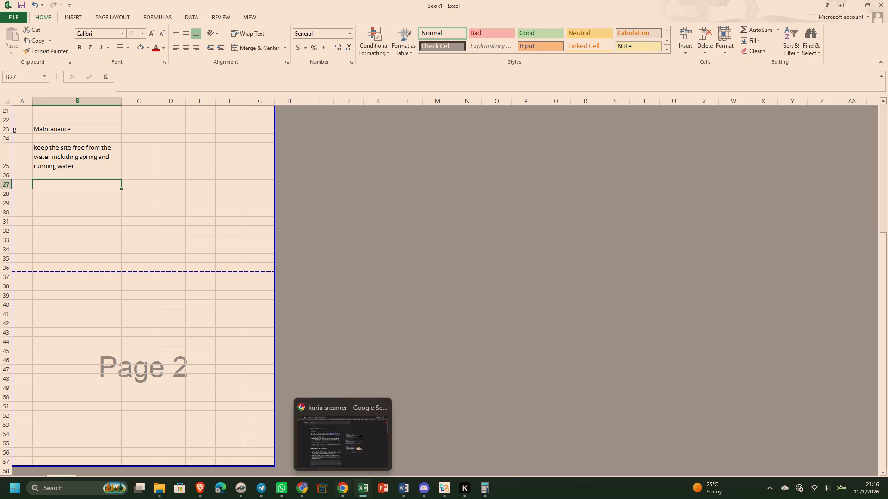
left_click(332, 450)
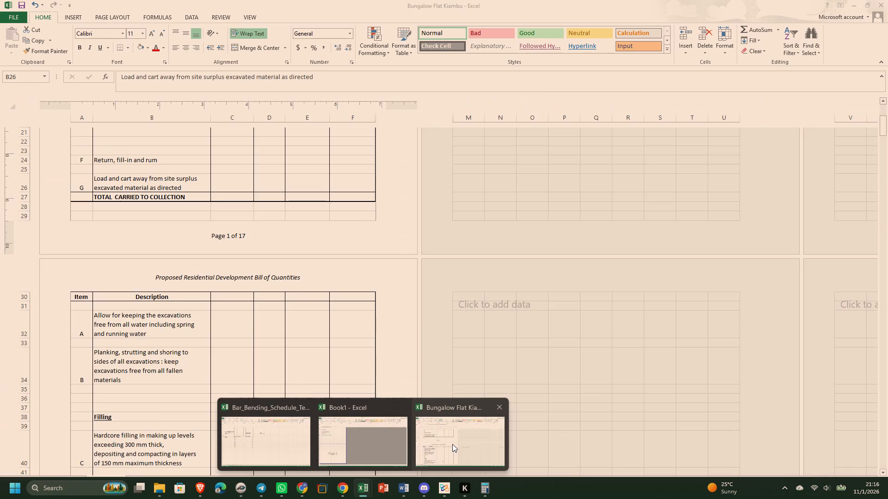
left_click(323, 440)
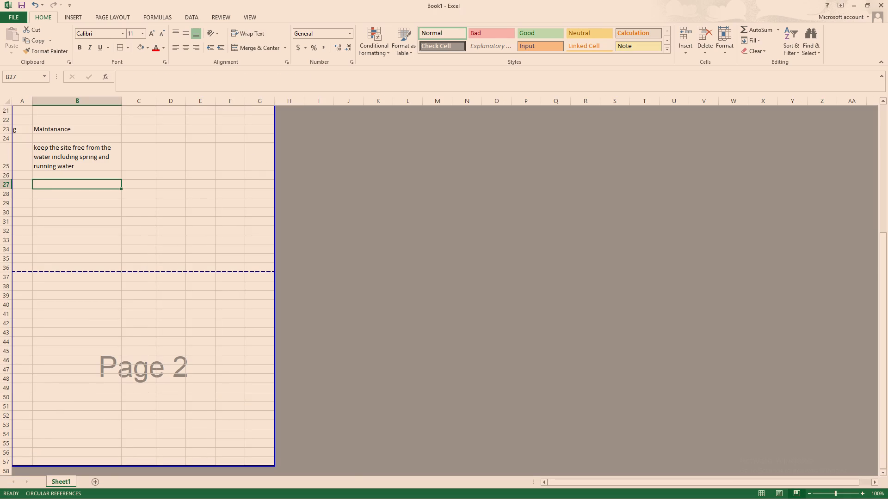
type("planking, str")
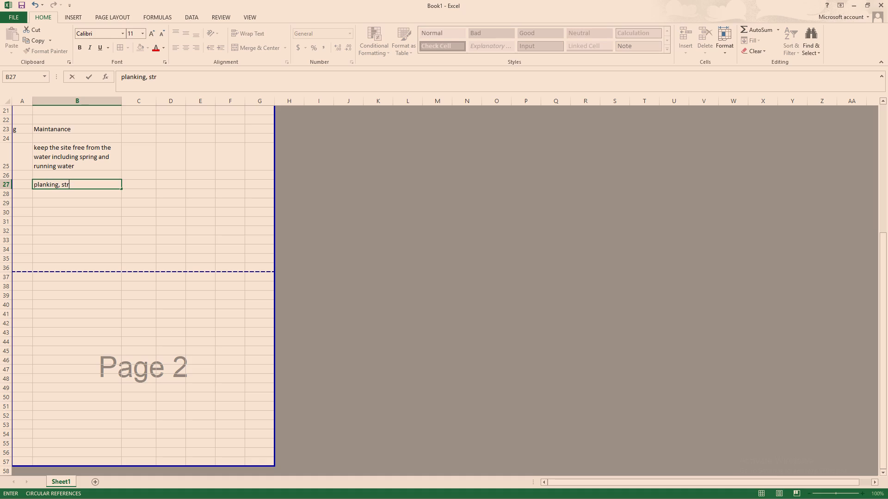
type("utt")
type("ing")
type(", and shoring sides for")
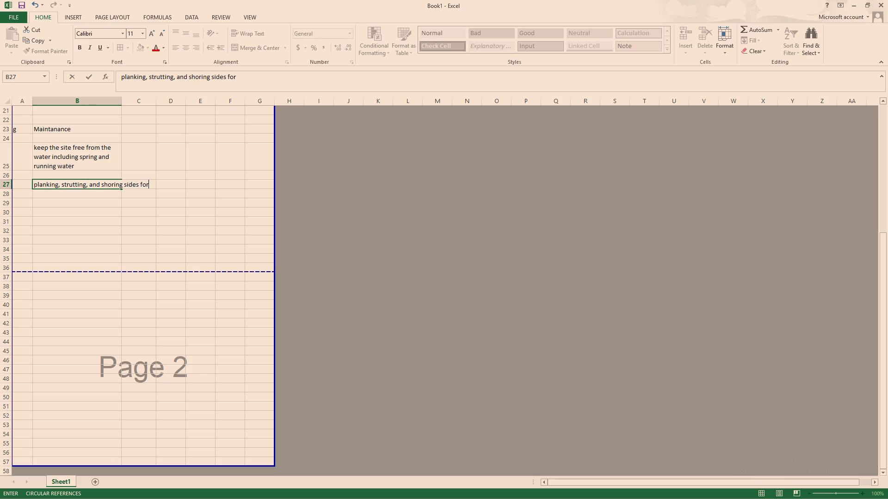
key("BackSpace")
key("BackSpace")
type("ree f")
key("BackSpace")
type("of")
key("space")
key("BackSpace")
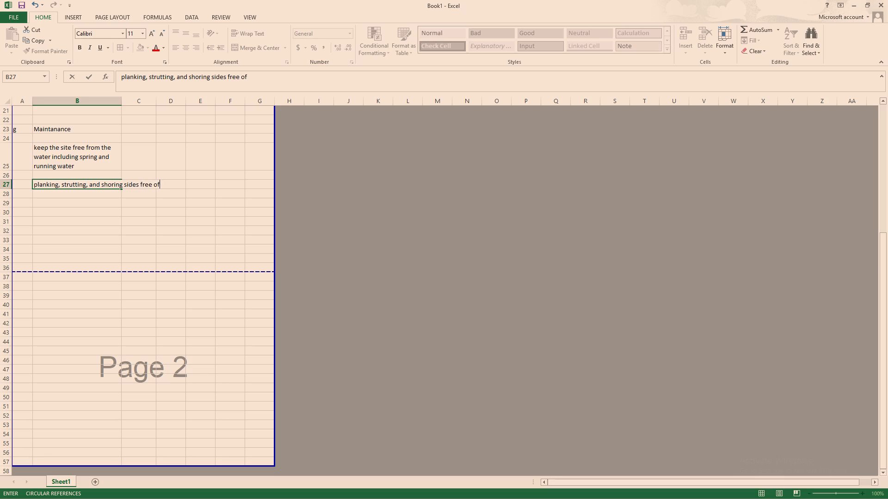
key("BackSpace")
key("BackSpace")
key("BackSpace")
key("BackSpace")
key("BackSpace")
key("BackSpace")
key("BackSpace")
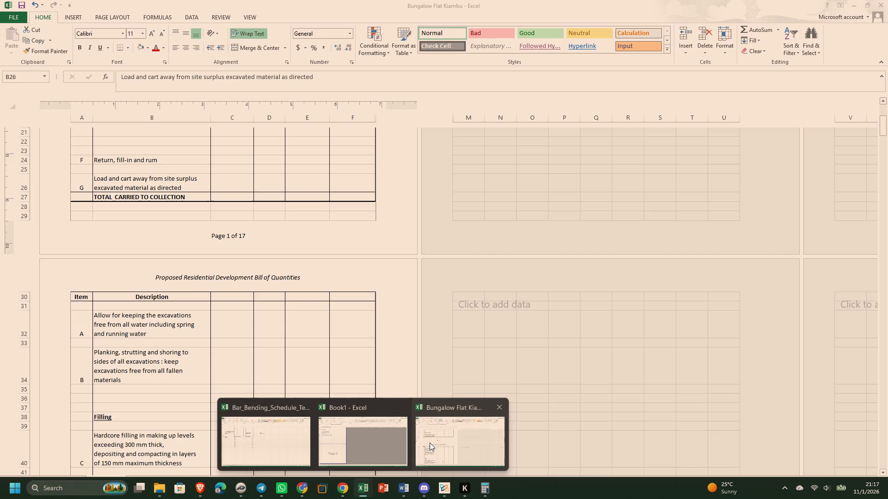
Extend the planking description in B27 with "of all excavations; keep side free of all fallen materials", following the Bungalow Flat Kiambu bill.
left_click(66, 199)
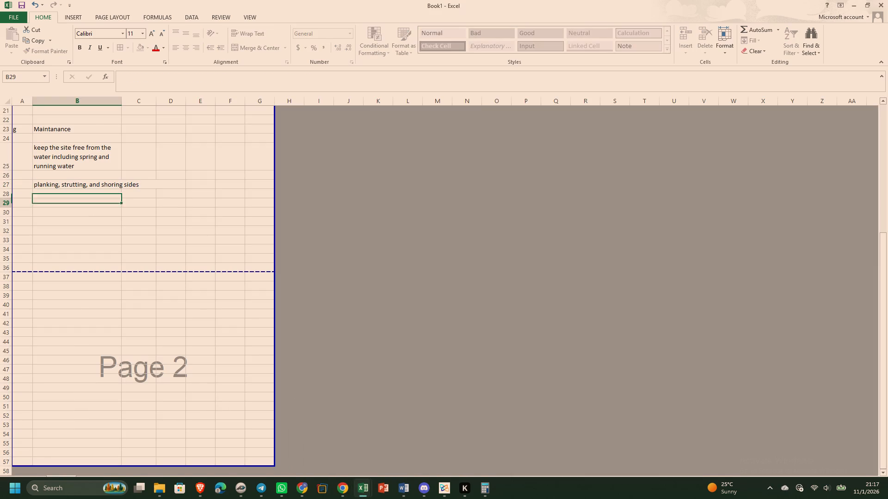
left_click(129, 187)
left_click(92, 181)
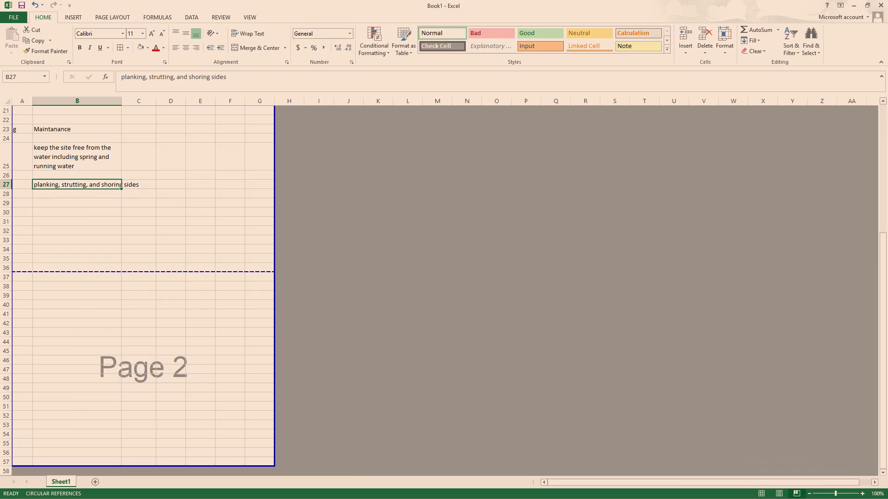
left_click(238, 75)
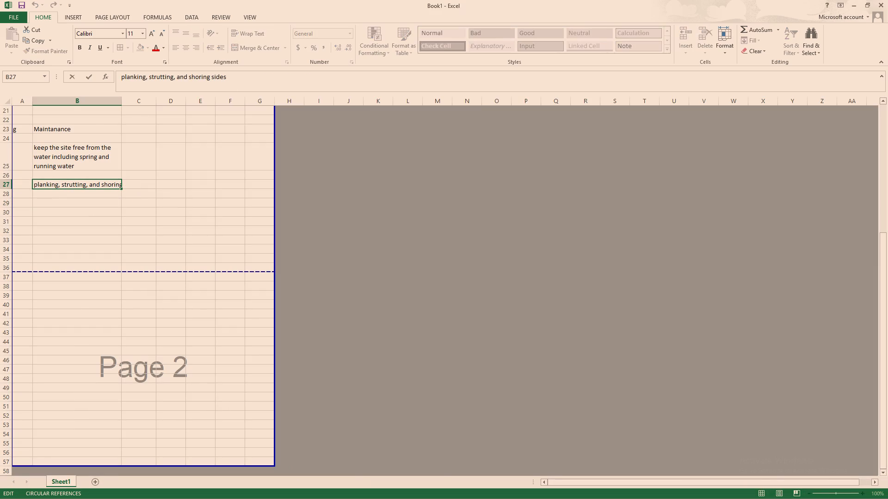
type("of all excavations")
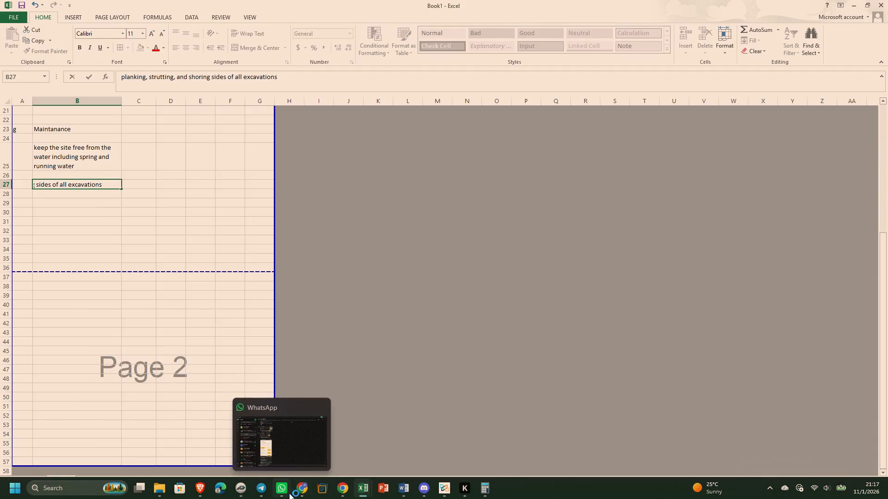
left_click(338, 448)
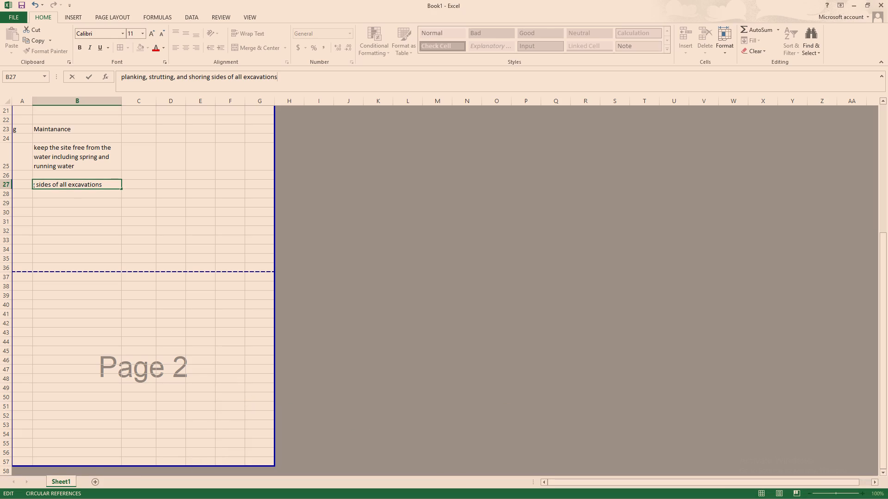
type("; keep side free f")
key("BackSpace")
type("of all a")
key("BackSpace")
type("fallen materials")
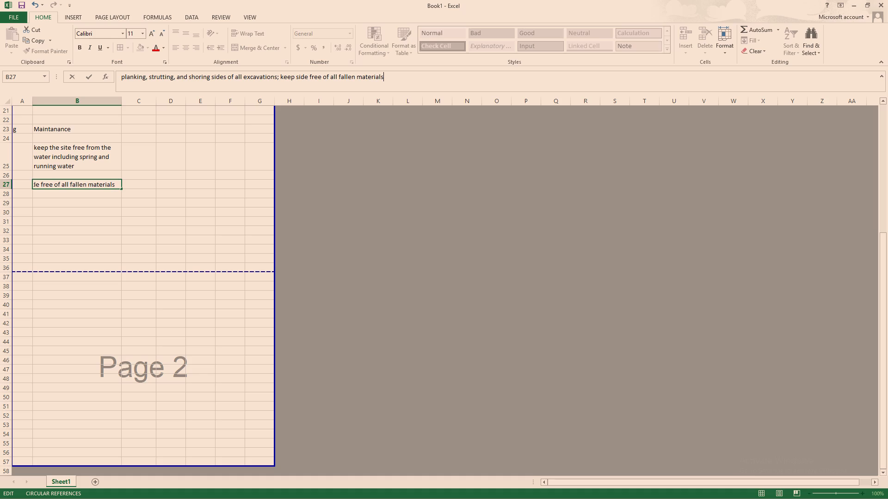
Wrap the text of the planking and strutting description in cell B27.
left_click(97, 203)
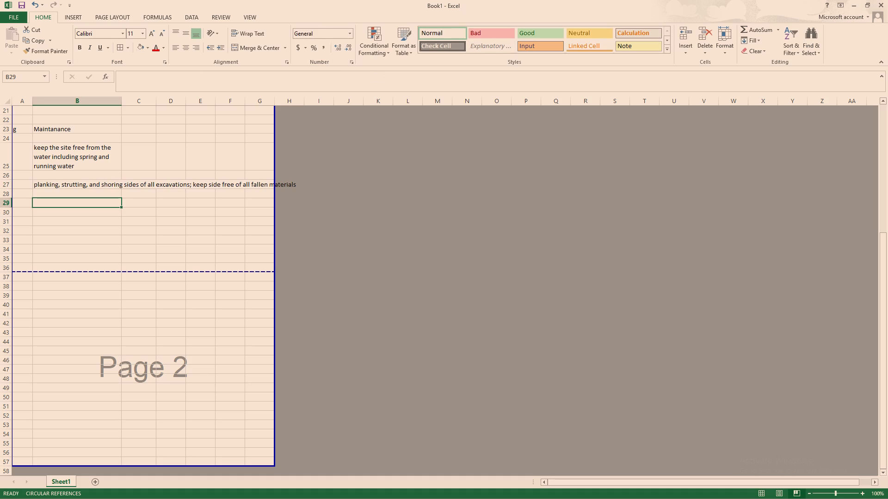
left_click(94, 187)
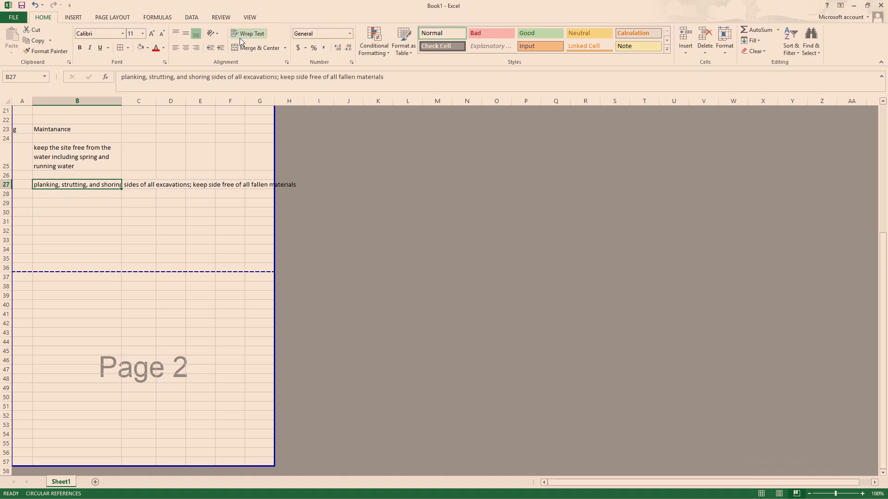
left_click(245, 36)
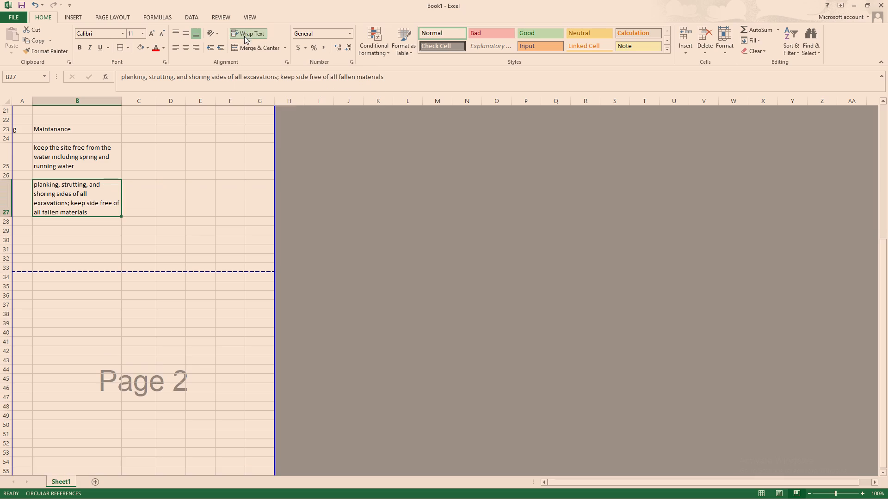
Enter CARRIED TO THE COLLECTION in cell B32 as the closing line of the page.
left_click(86, 236)
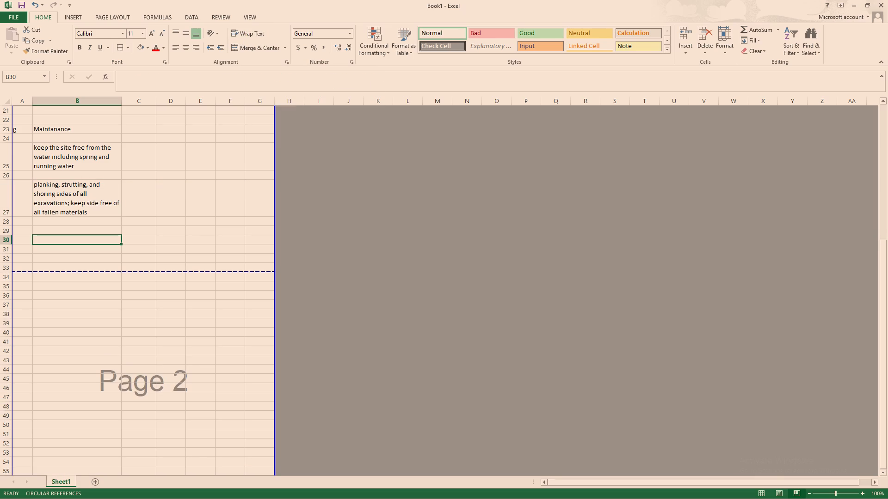
left_click(30, 258)
left_click(37, 256)
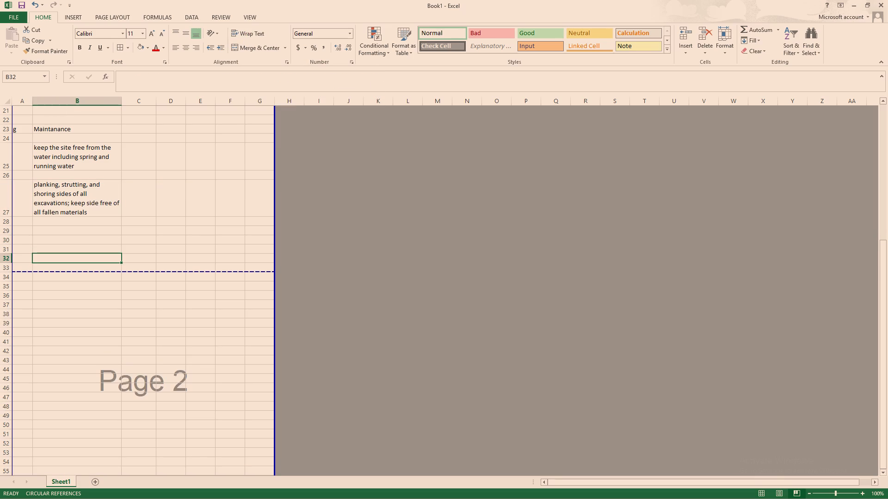
type("CARRIED TO THE COLLECTION")
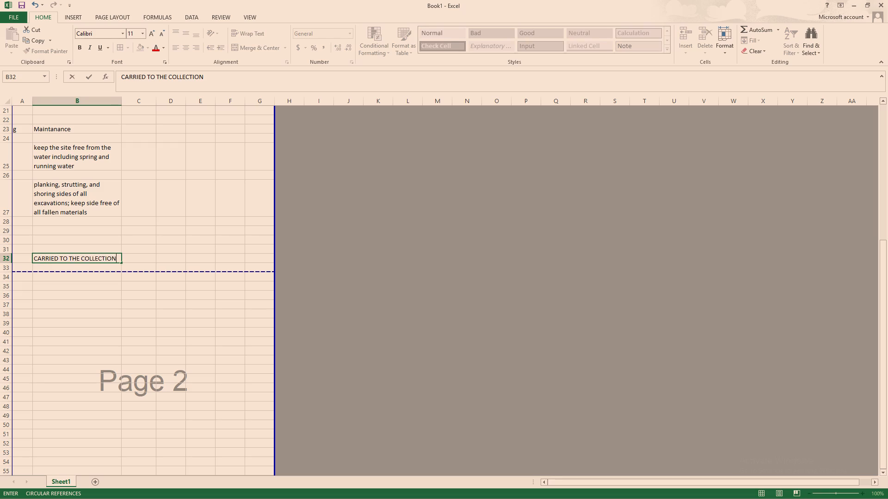
left_click(144, 257)
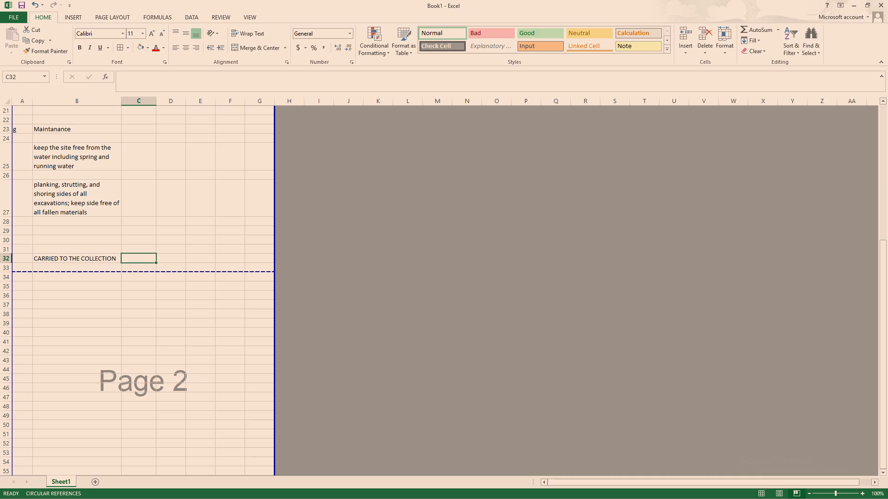
left_click(96, 259)
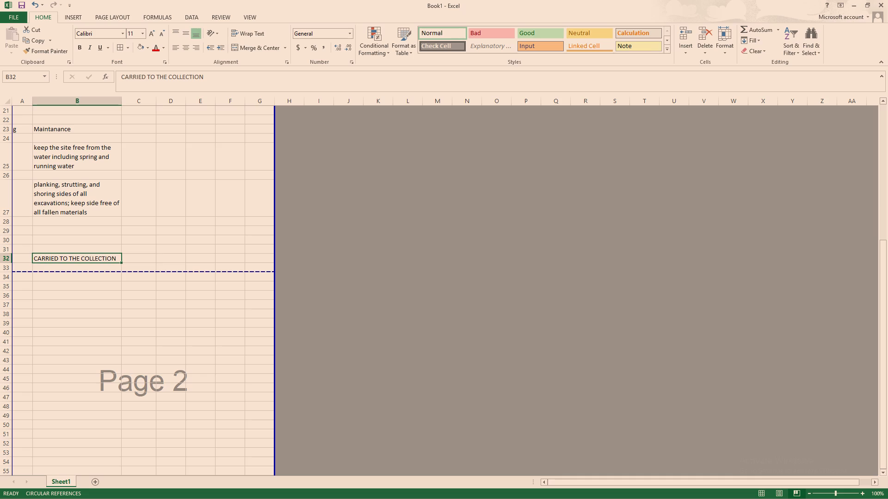
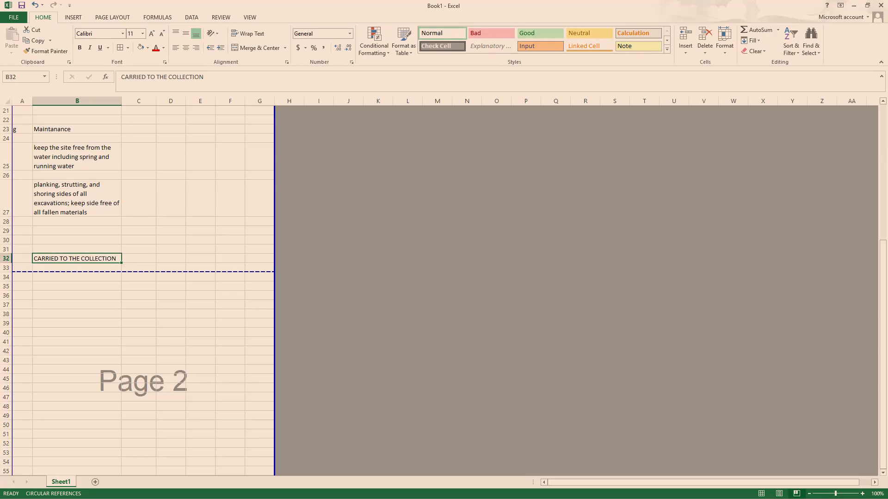
Apply thin outline and inner vertical borders to the CARRIED TO THE COLLECTION row, cells A32 to G32.
left_click(152, 255)
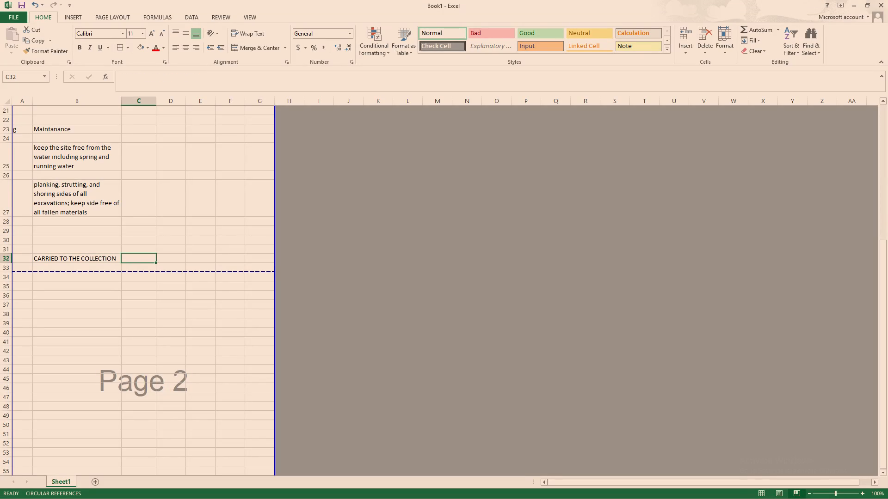
left_click_drag(22, 256, 261, 253)
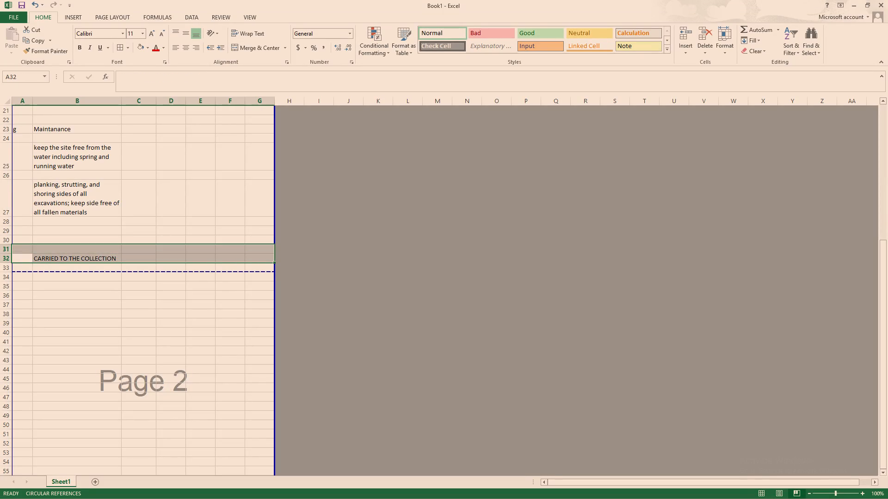
left_click(131, 245)
left_click(98, 222)
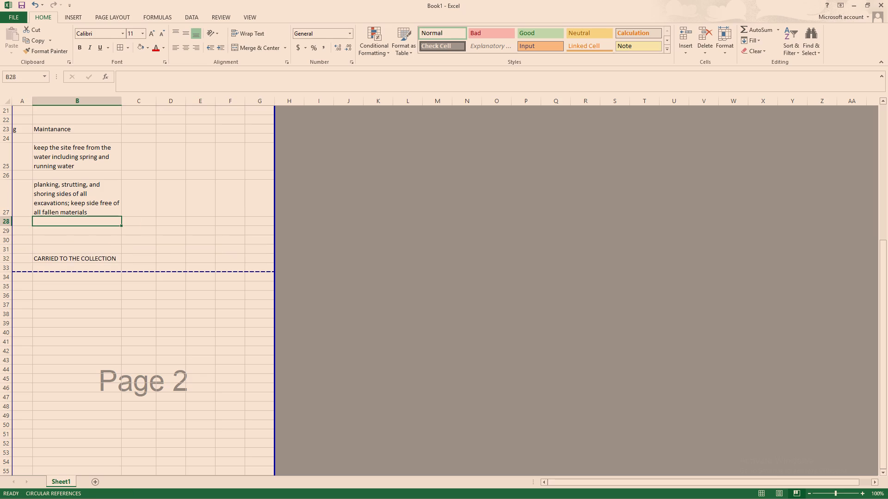
left_click_drag(18, 256, 242, 261)
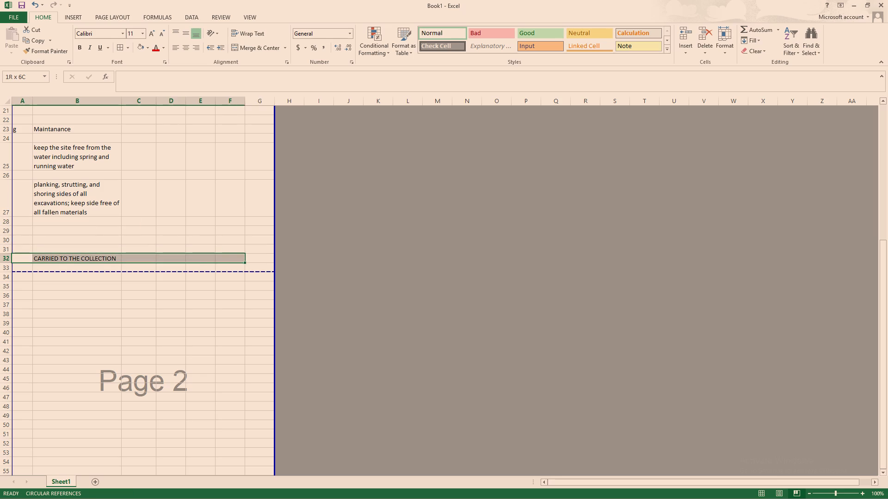
left_click_drag(242, 261, 268, 261)
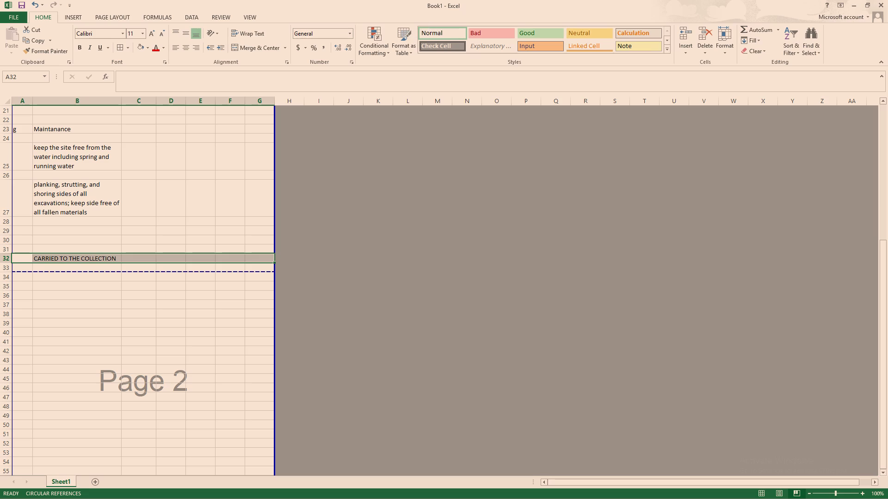
left_click(117, 51)
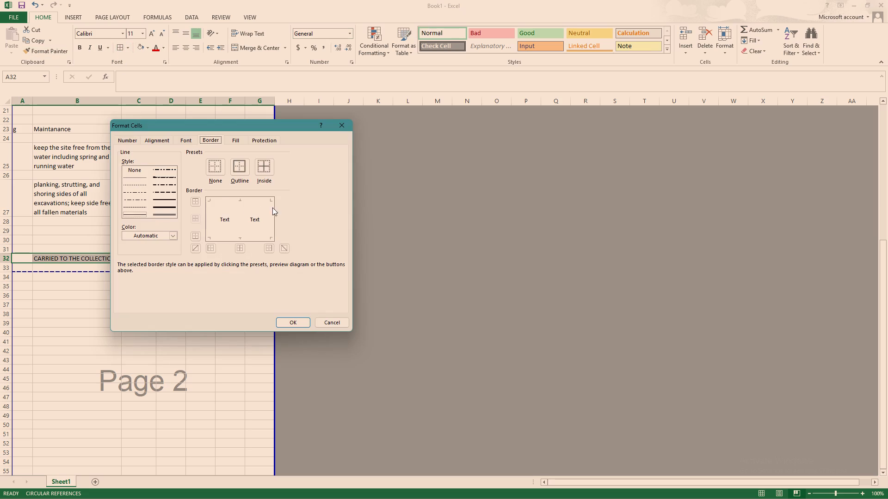
left_click(209, 200)
left_click(240, 201)
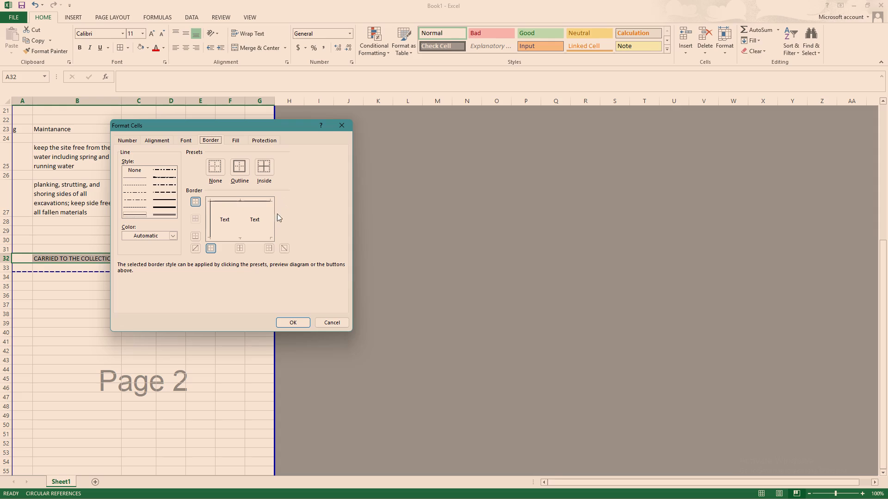
left_click(271, 220)
left_click(240, 237)
left_click(240, 237)
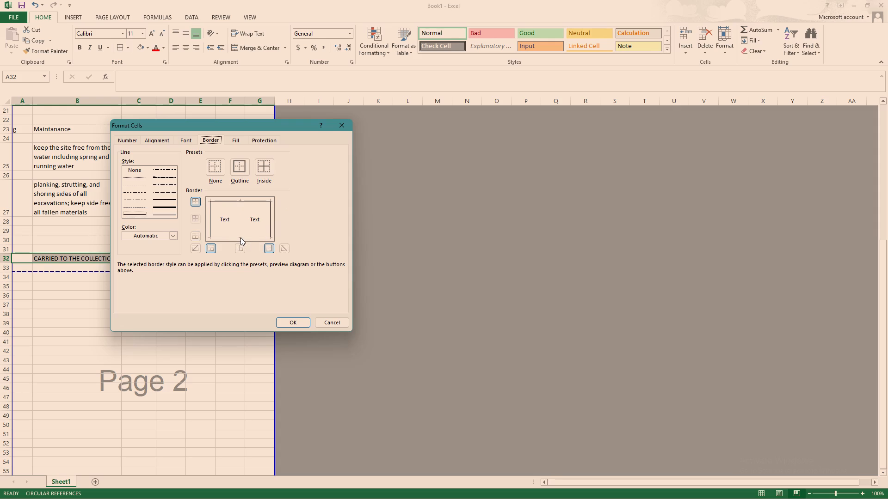
left_click(240, 237)
left_click(242, 218)
left_click(289, 317)
left_click(207, 298)
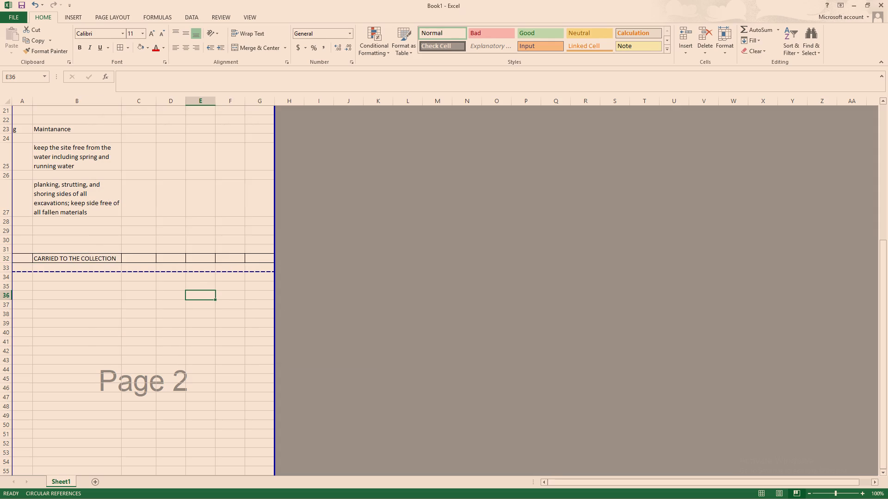
Give the bill table A2:G32 a medium solid outline and thin vertical lines between its columns.
scroll(199, 215, "up", 1)
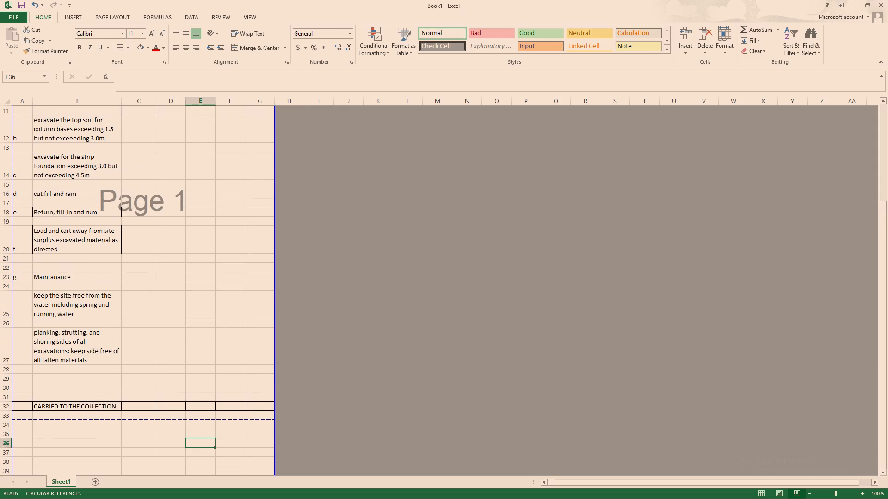
scroll(199, 215, "up", 4)
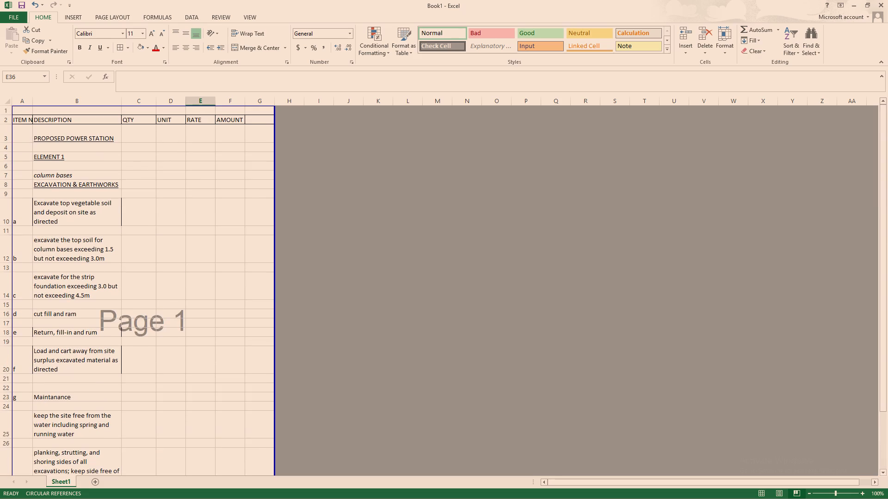
left_click_drag(22, 121, 88, 132)
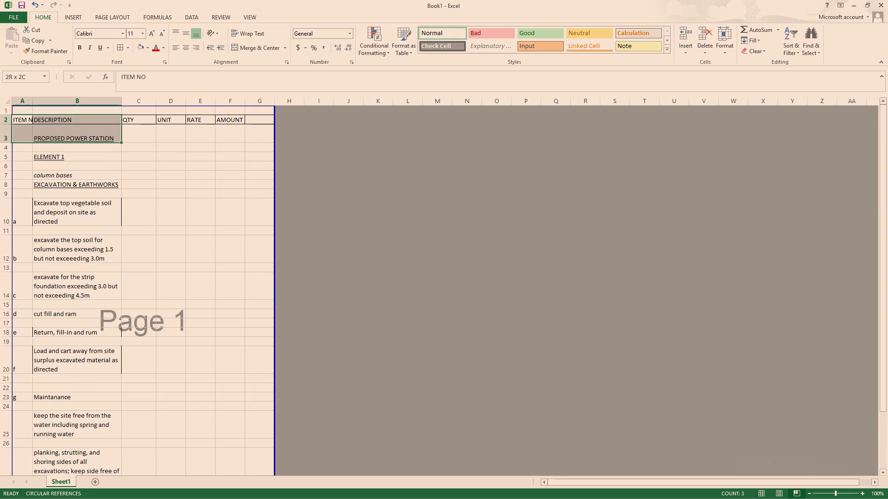
left_click_drag(88, 132, 257, 432)
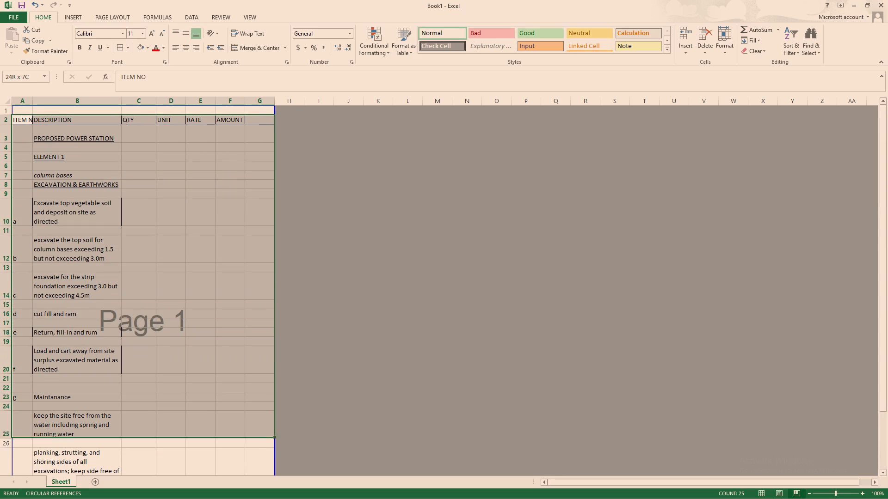
left_click_drag(257, 432, 260, 498)
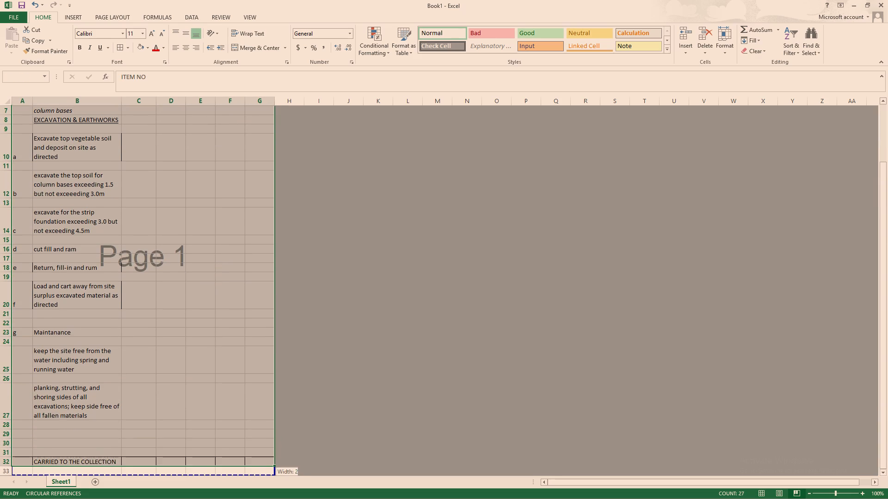
left_click_drag(260, 498, 251, 438)
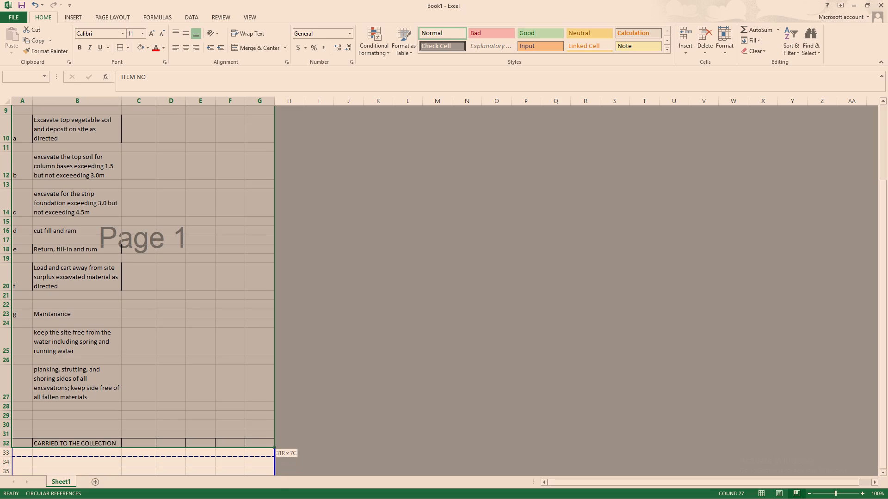
left_click(126, 48)
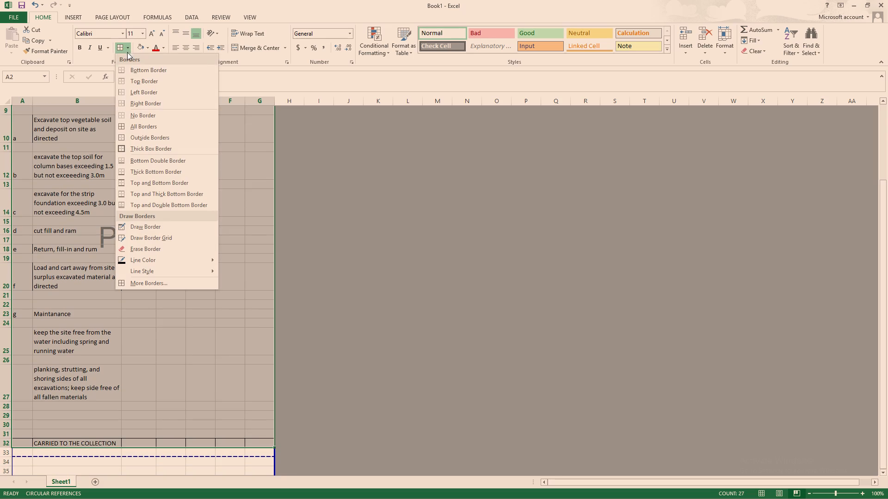
left_click(133, 279)
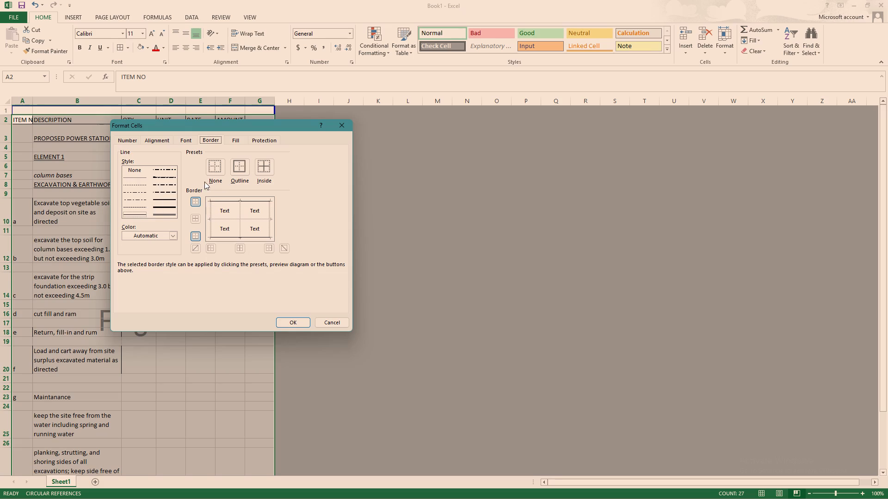
left_click(163, 200)
left_click(210, 226)
left_click(270, 221)
left_click(257, 201)
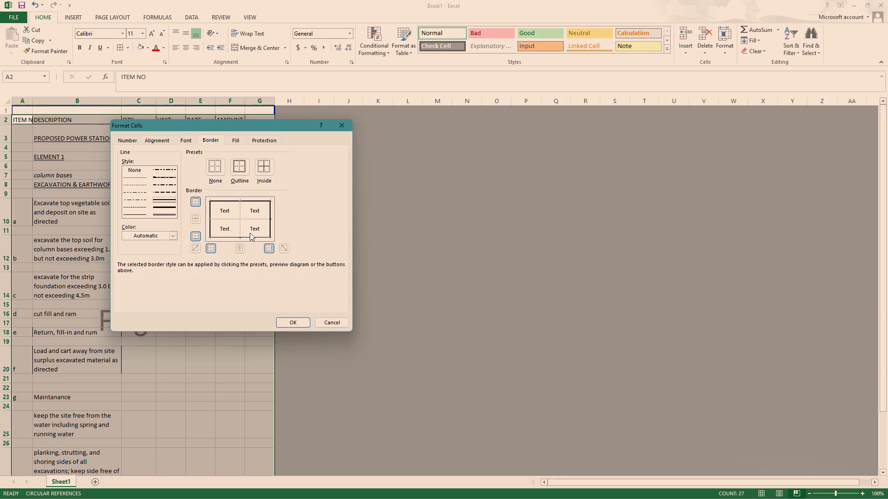
left_click(243, 237)
left_click(139, 215)
left_click(241, 220)
left_click(293, 320)
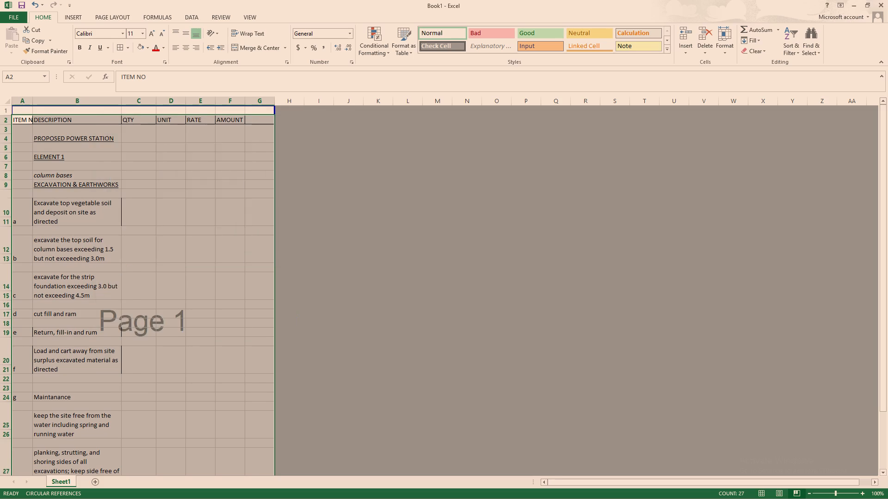
scroll(255, 301, "down", 2)
left_click(210, 319)
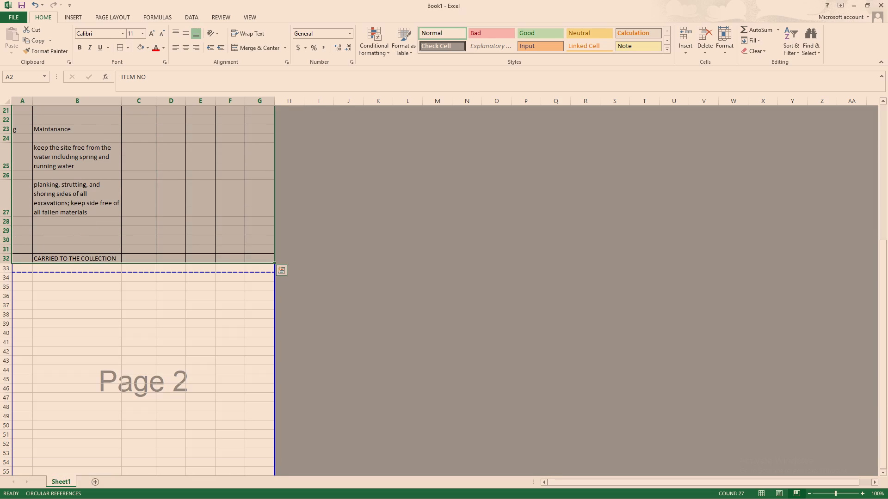
Select quantity cell C10 for the top vegetable soil excavation item and switch to the foundation drawing in PlanSwift.
scroll(181, 284, "up", 1)
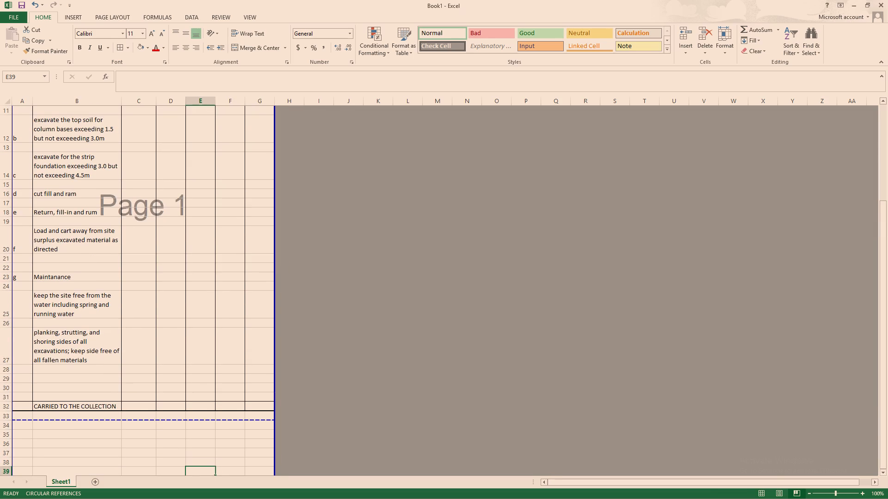
scroll(185, 279, "up", 4)
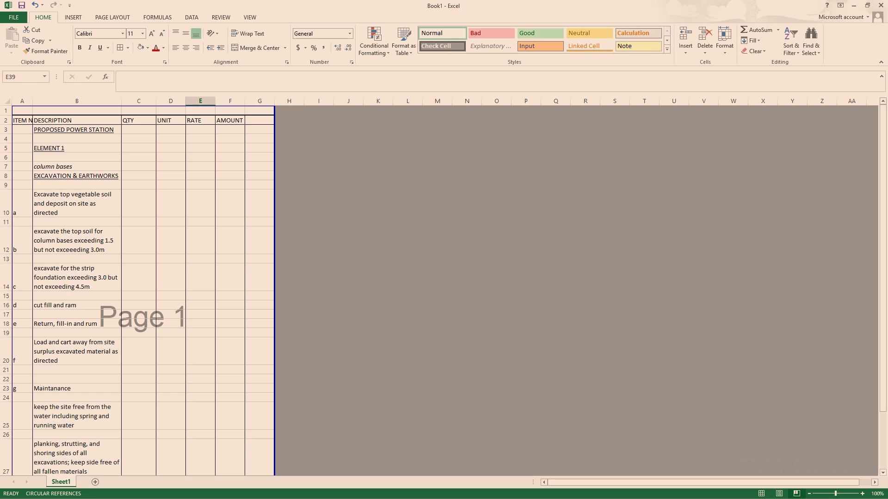
left_click(128, 202)
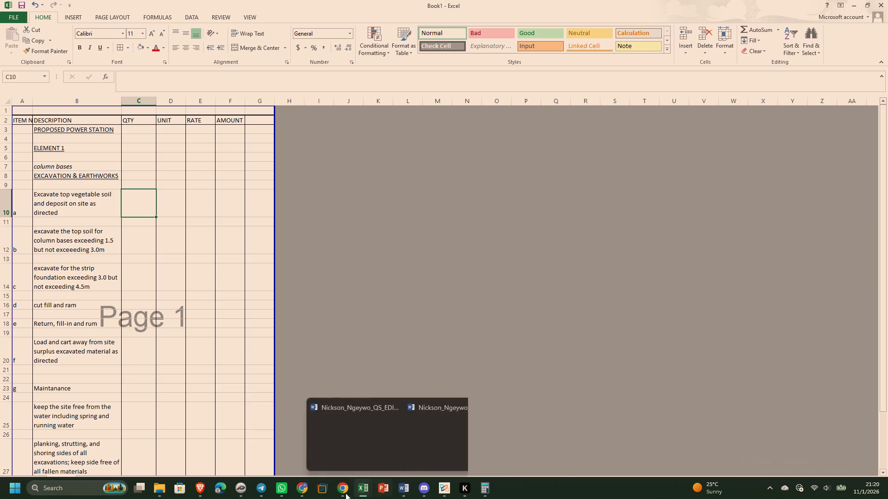
left_click(236, 442)
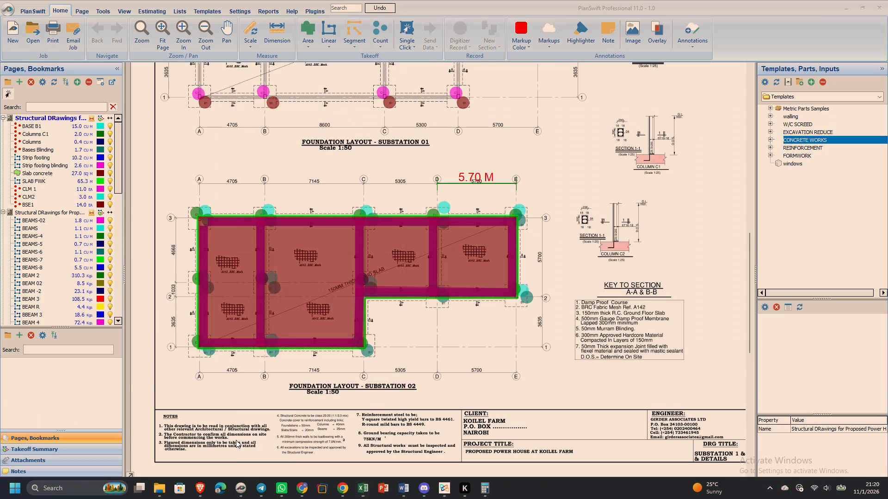
Examine the substation foundation layouts, the column C1 and C2 details, and the column base B1 plan and section.
scroll(392, 350, "up", 1)
scroll(392, 350, "down", 2)
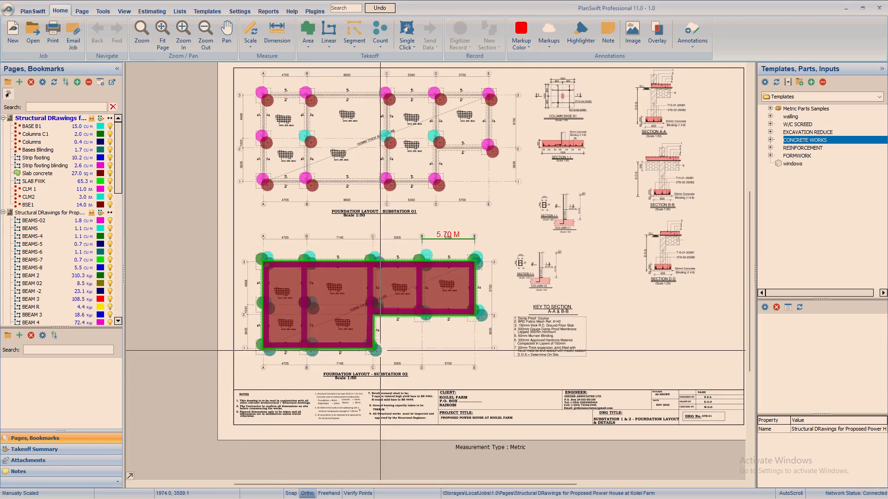
scroll(424, 335, "up", 1)
right_click_drag(408, 324, 510, 462)
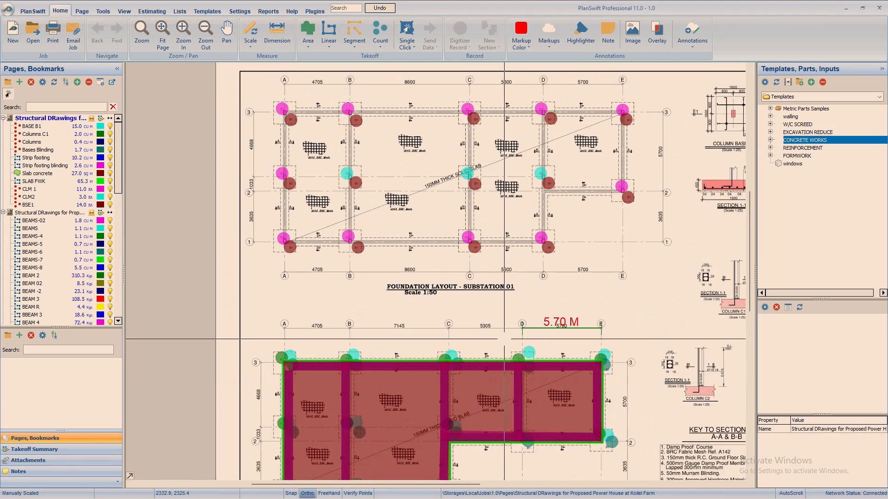
right_click_drag(526, 316, 372, 370)
scroll(442, 317, "up", 1)
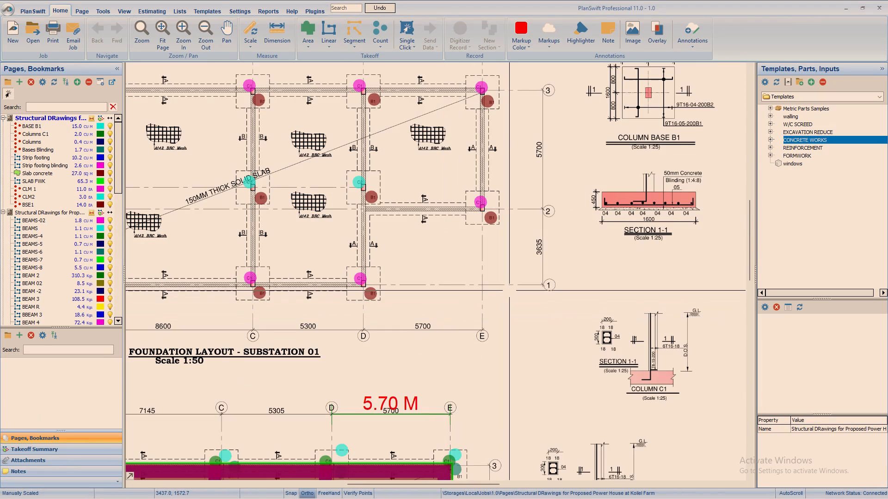
right_click_drag(509, 289, 439, 360)
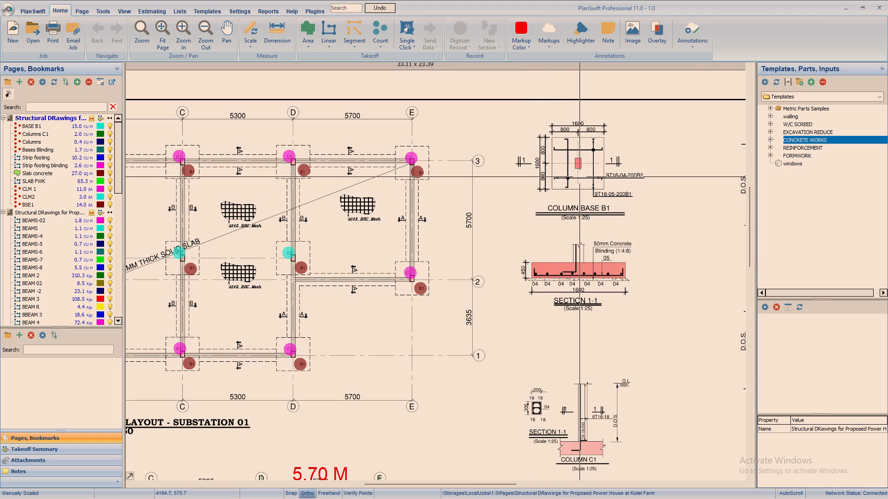
right_click_drag(613, 216, 649, 9)
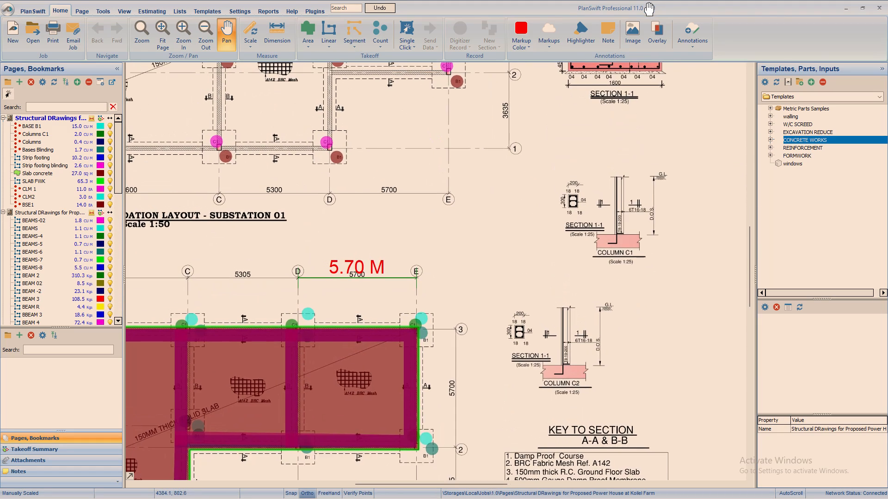
right_click_drag(649, 9, 673, 24)
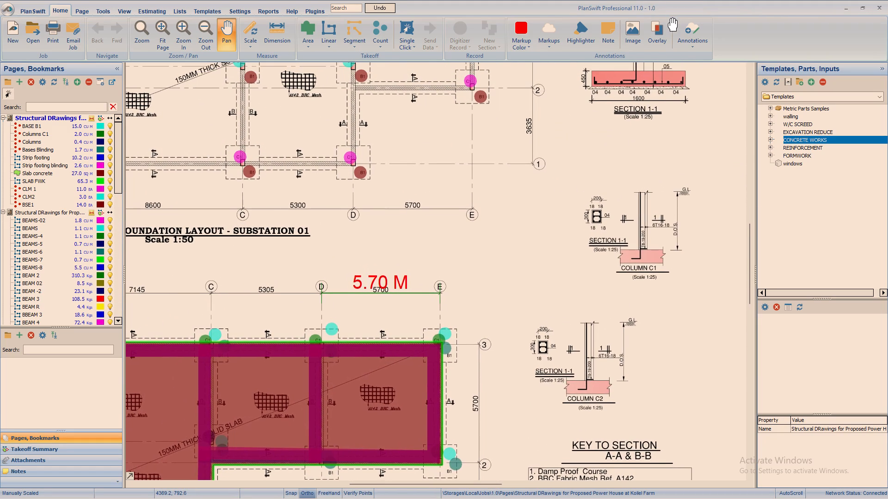
right_click_drag(673, 24, 676, 2)
right_click(676, 3)
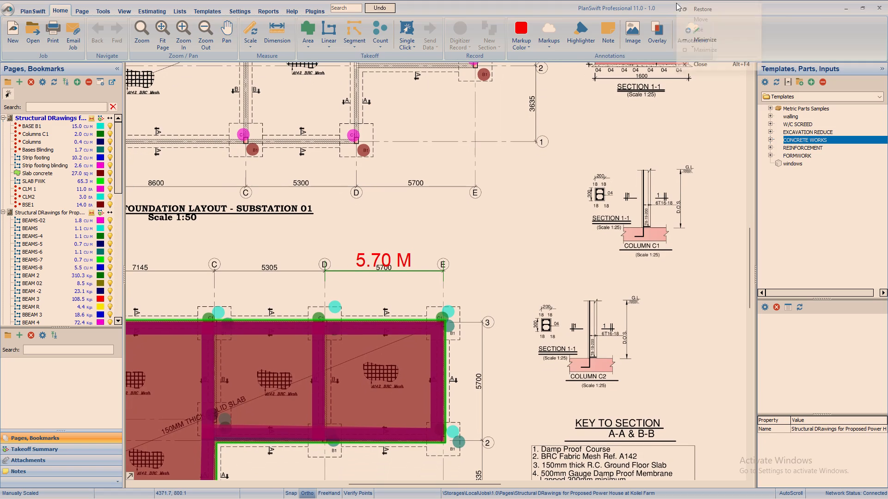
right_click_drag(631, 369, 630, 281)
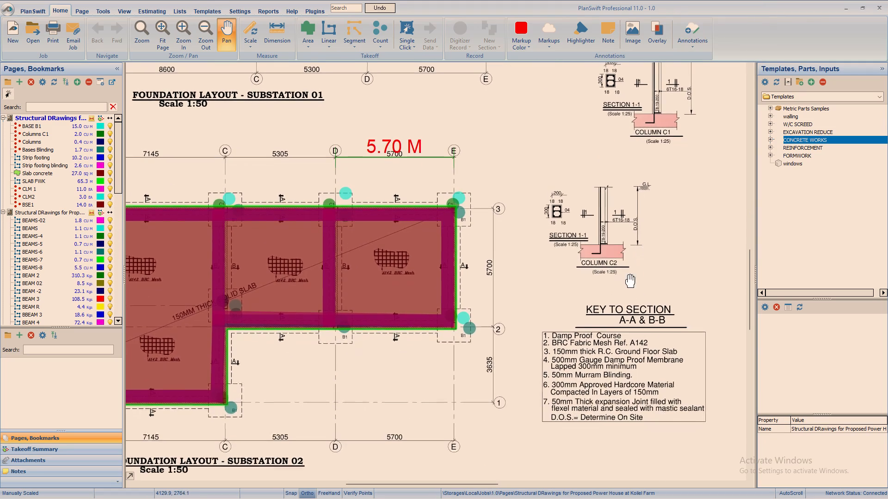
right_click_drag(630, 281, 629, 287)
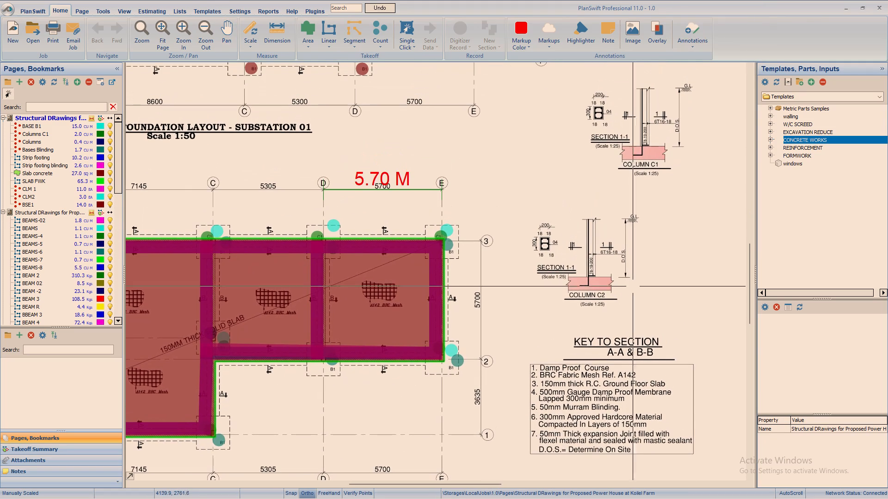
right_click_drag(643, 250, 616, 408)
right_click_drag(649, 278, 633, 410)
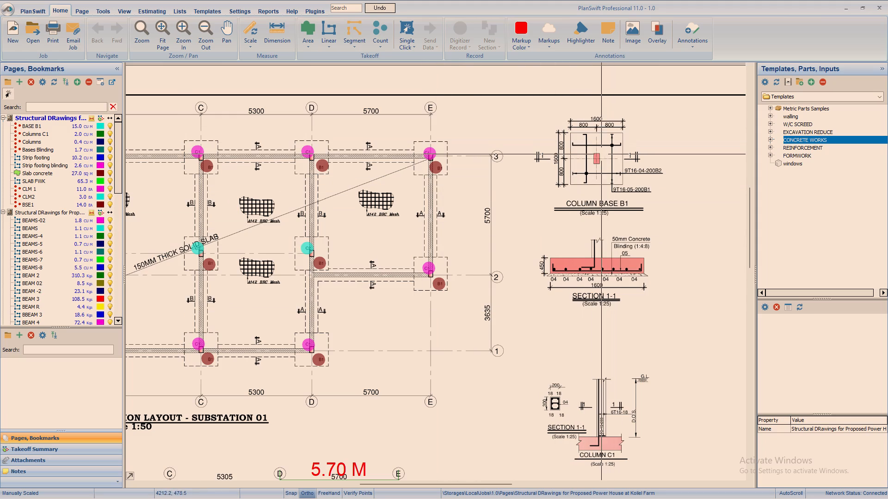
scroll(576, 161, "up", 1)
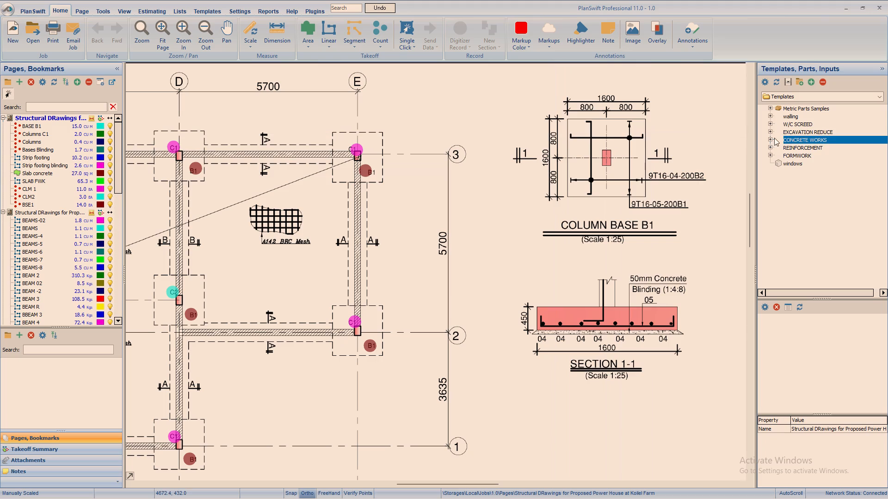
Start a count takeoff from the BASES Exc template under EXCAVATION REDUCE and name it BASES CLM1.
left_click(790, 132)
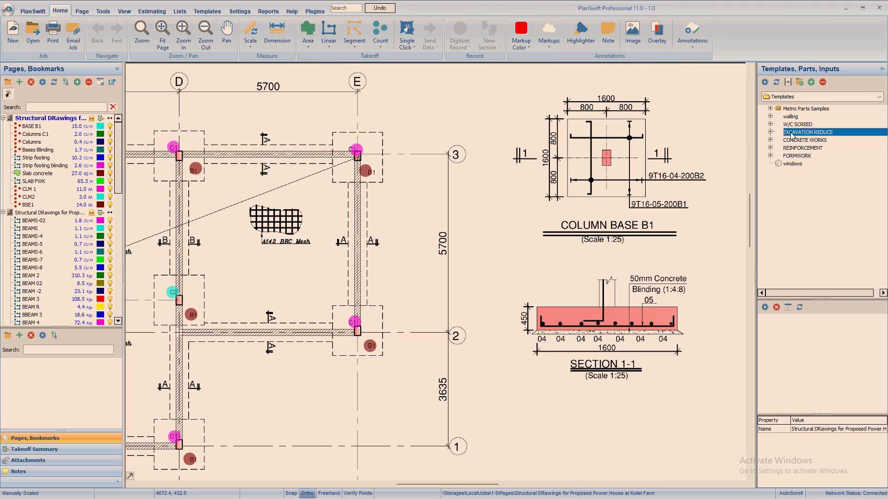
left_click(790, 132)
double_click(790, 132)
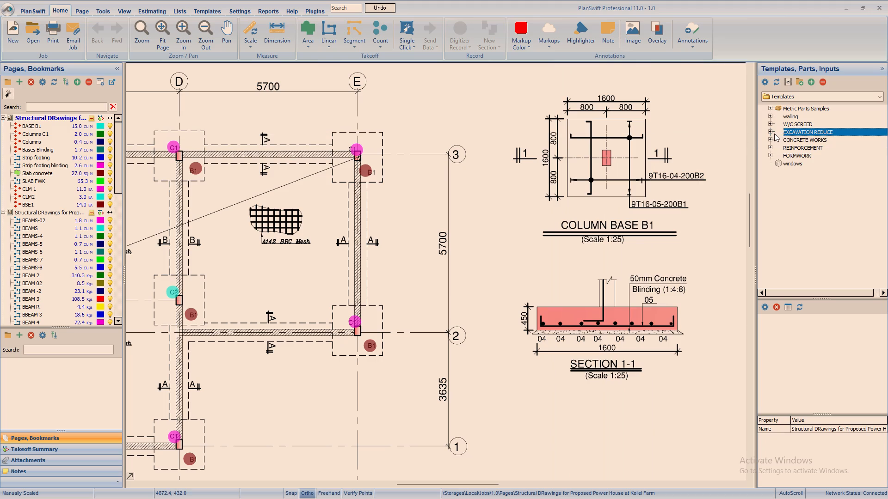
left_click(771, 131)
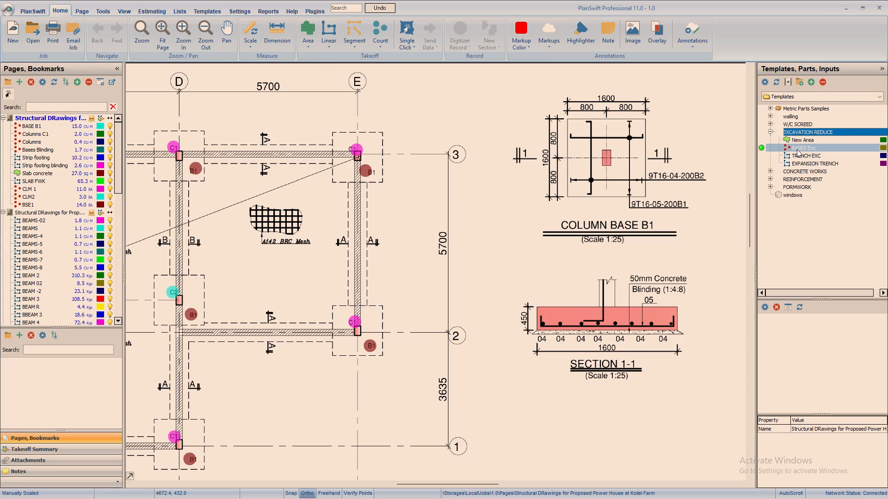
left_click(781, 148)
left_click(762, 149)
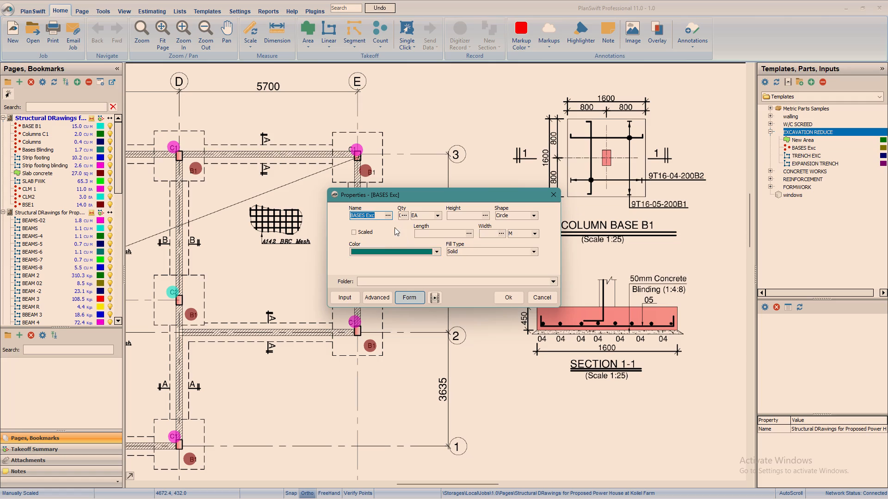
left_click(378, 216)
key("BackSpace")
key("BackSpace")
key("BackSpace")
key("c")
type("LM")
key("1")
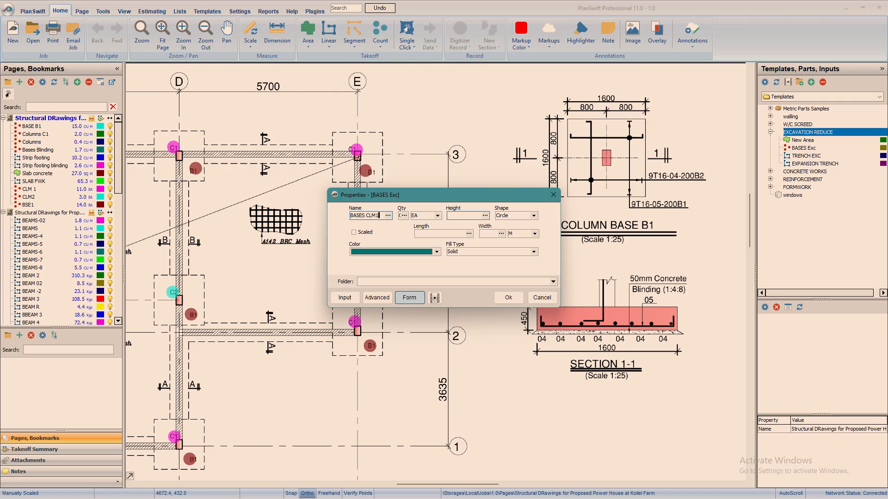
Give the base excavation takeoff a height of 0.45, a length of 1.6 and a width of 1.6 m, and start recording.
left_click(455, 213)
key("0")
key("period")
type("45")
left_click(536, 215)
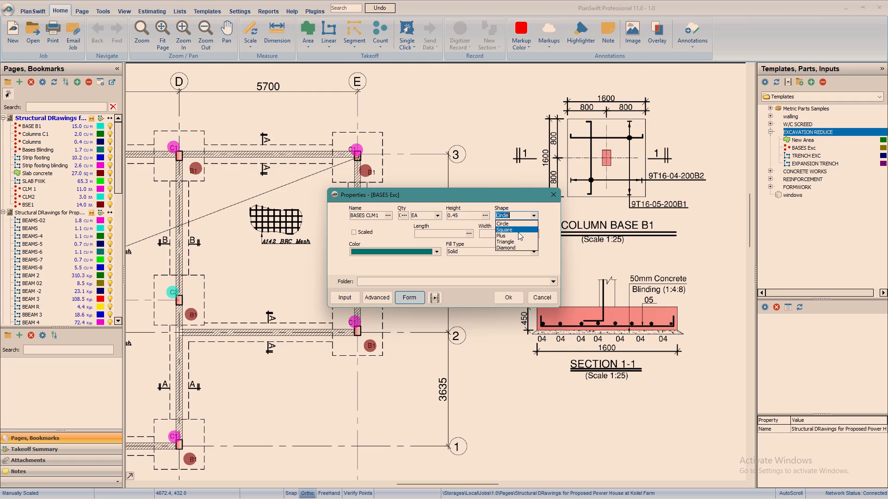
left_click(514, 204)
left_click(455, 232)
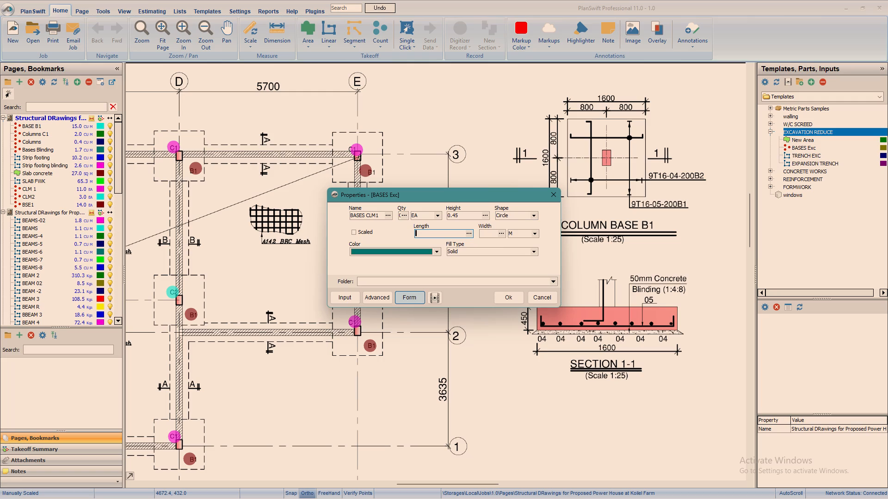
key("1")
type(".6")
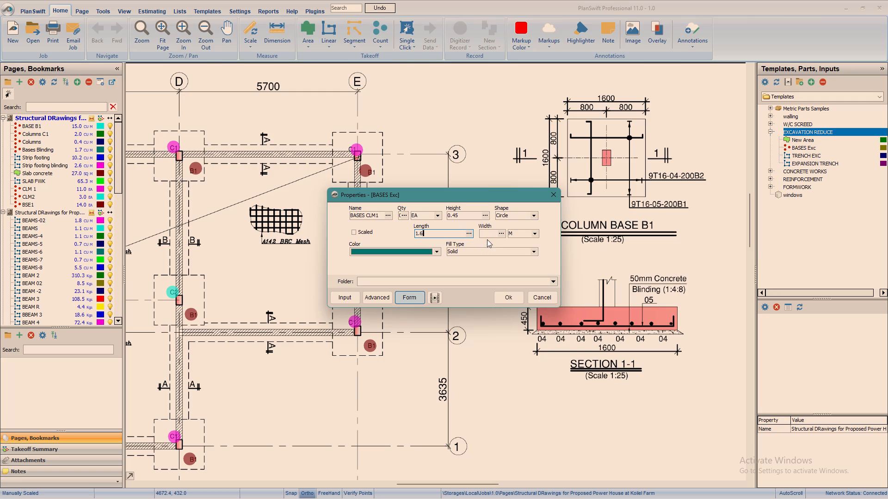
left_click(487, 232)
key("1")
key("period")
key("6")
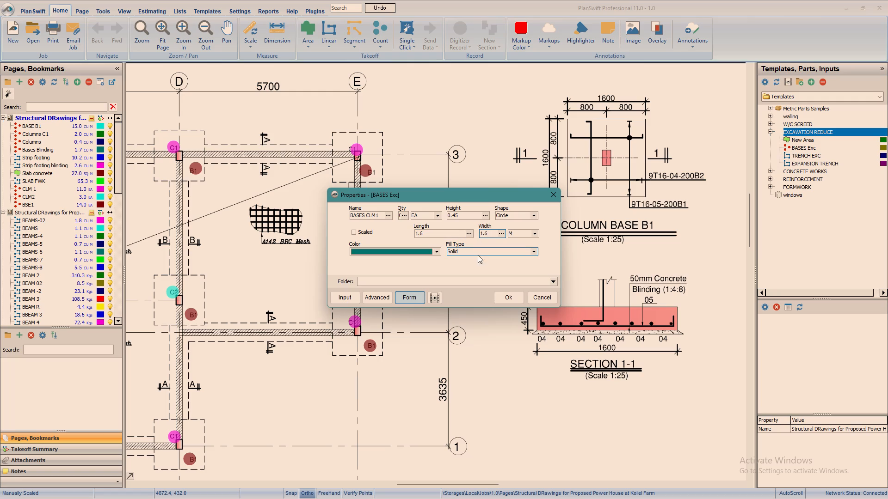
left_click(511, 298)
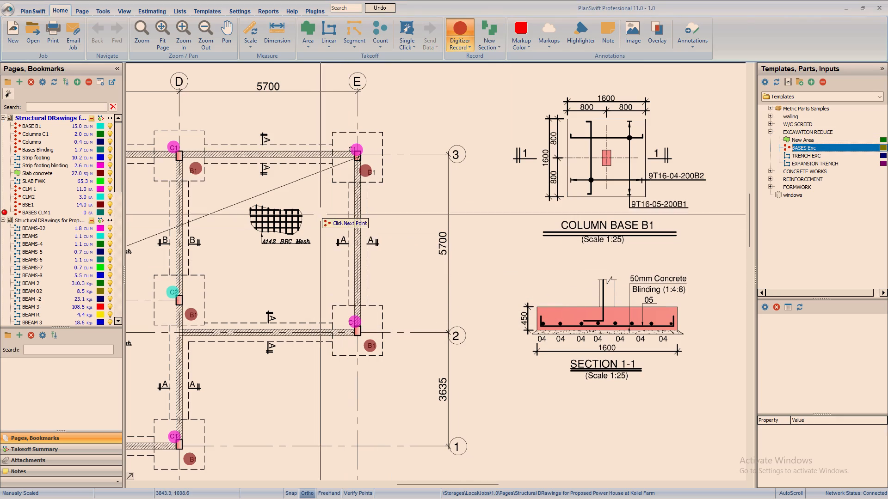
Count the five column bases along grid line 3 from grid E to grid A in the BASES CLM1 takeoff.
left_click(361, 150)
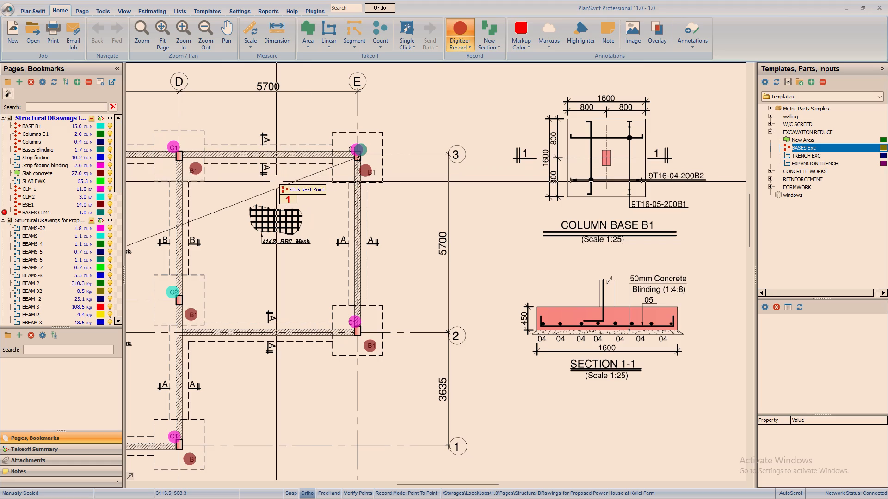
right_click_drag(270, 176, 509, 174)
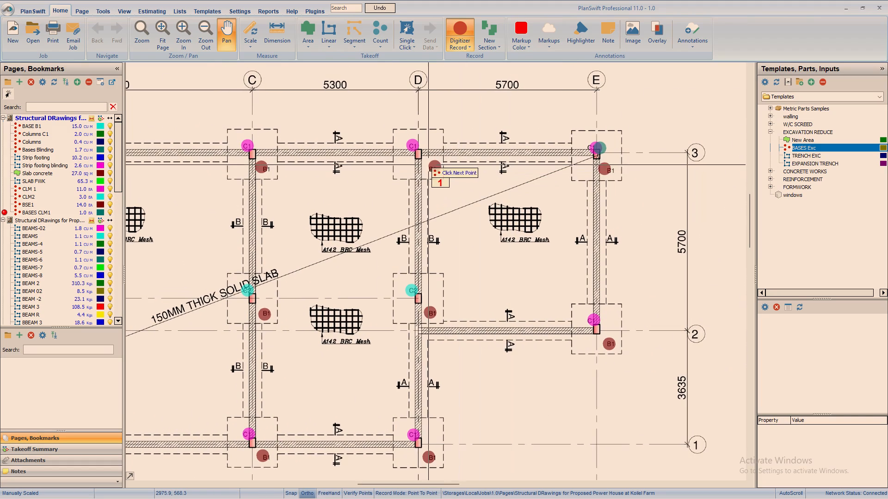
left_click(417, 144)
right_click_drag(328, 169, 373, 172)
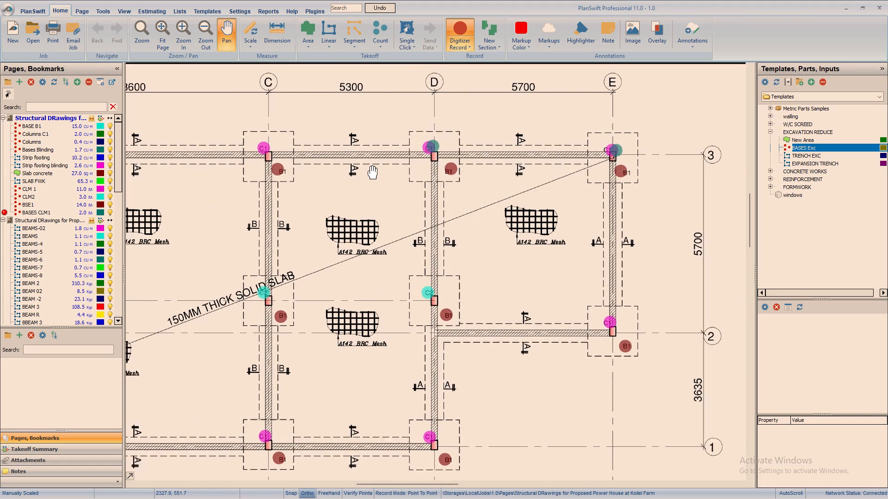
right_click_drag(373, 172, 487, 196)
left_click(405, 172)
right_click_drag(450, 166, 459, 181)
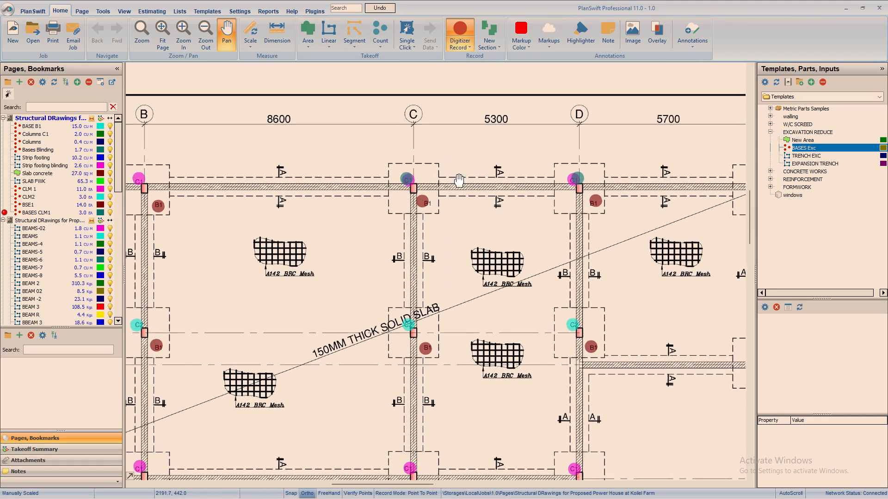
right_click_drag(459, 181, 702, 239)
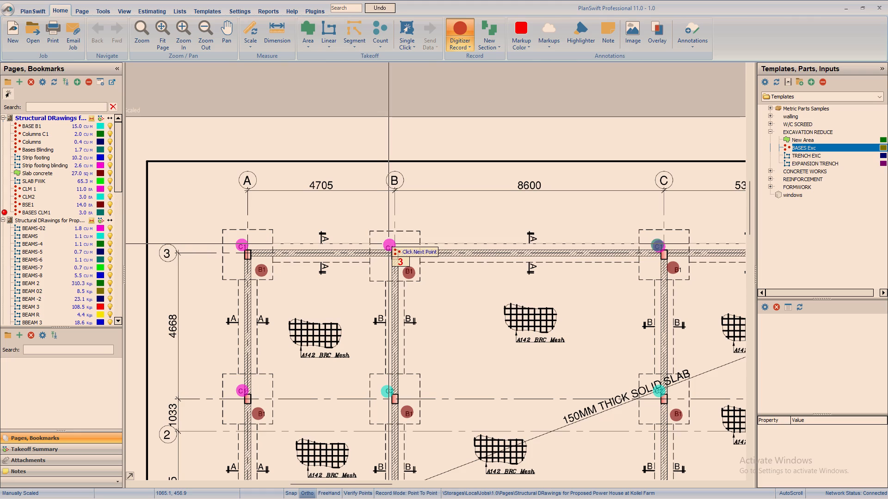
left_click(394, 247)
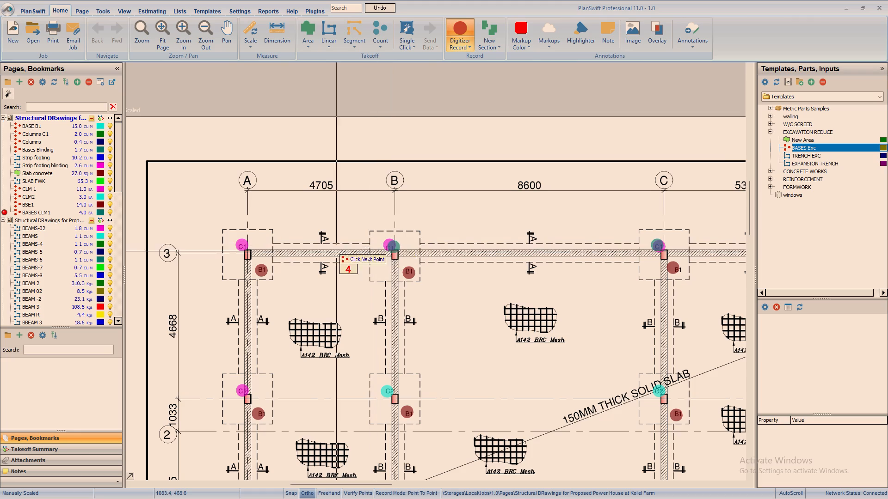
left_click(242, 243)
Count the four bases in the middle row between grid lines 2 and 3, at grids A, B, C and D.
right_click_drag(268, 250, 313, 202)
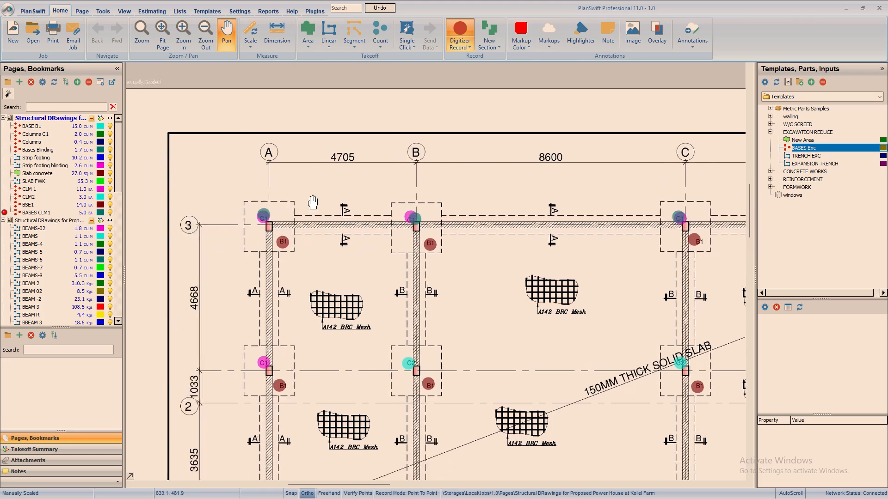
right_click_drag(313, 202, 365, 176)
left_click(344, 315)
right_click_drag(374, 310, 275, 259)
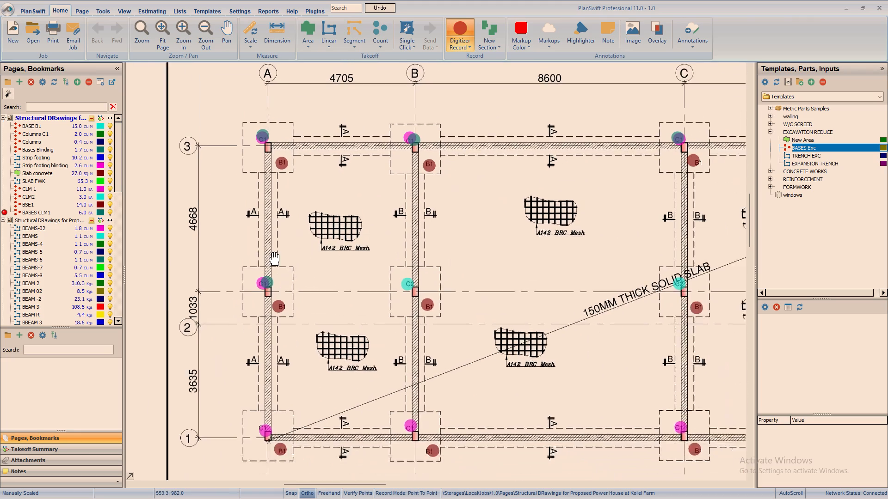
right_click_drag(275, 259, 271, 250)
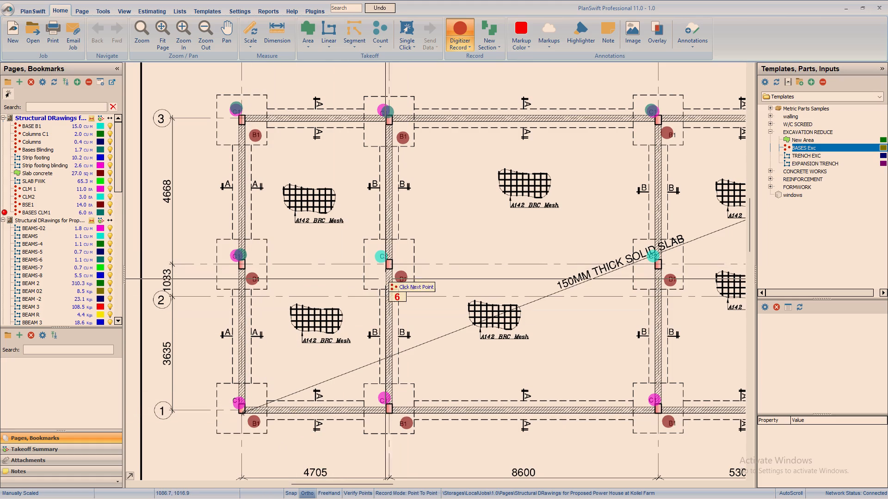
left_click(398, 276)
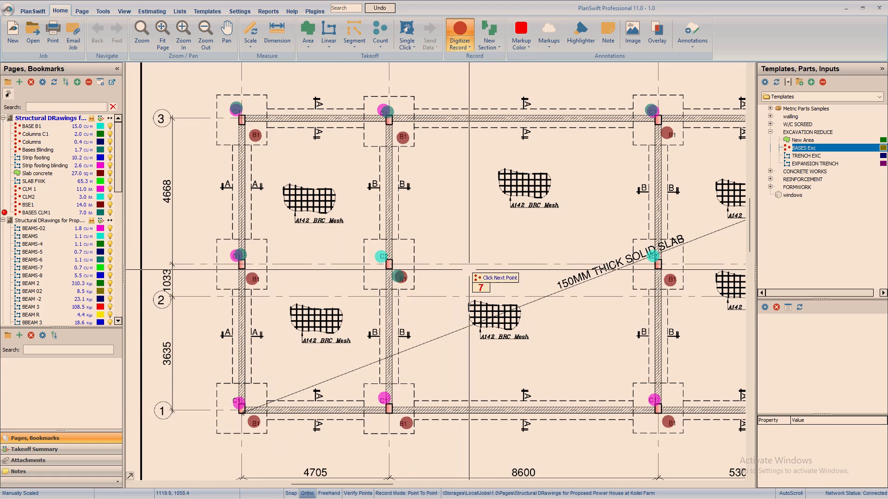
right_click_drag(475, 268, 306, 273)
left_click(503, 282)
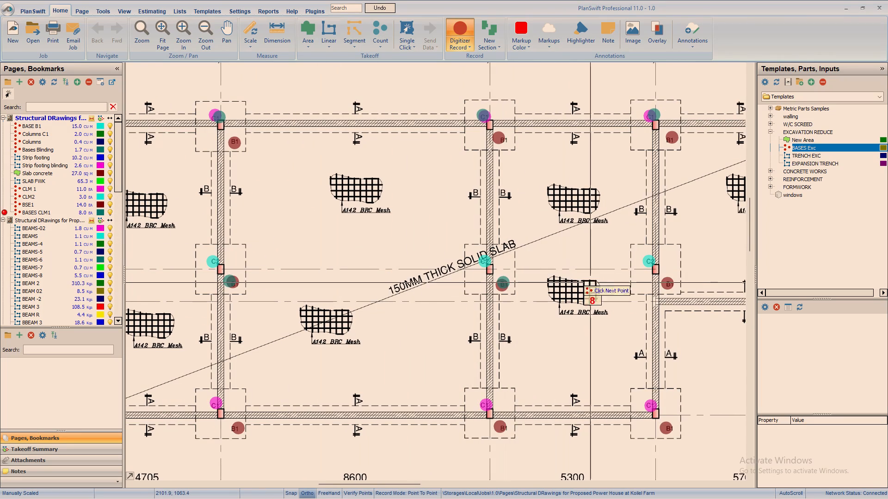
left_click(662, 281)
Count the four bases along grid line 1, from grid D to grid A.
right_click_drag(670, 396, 669, 324)
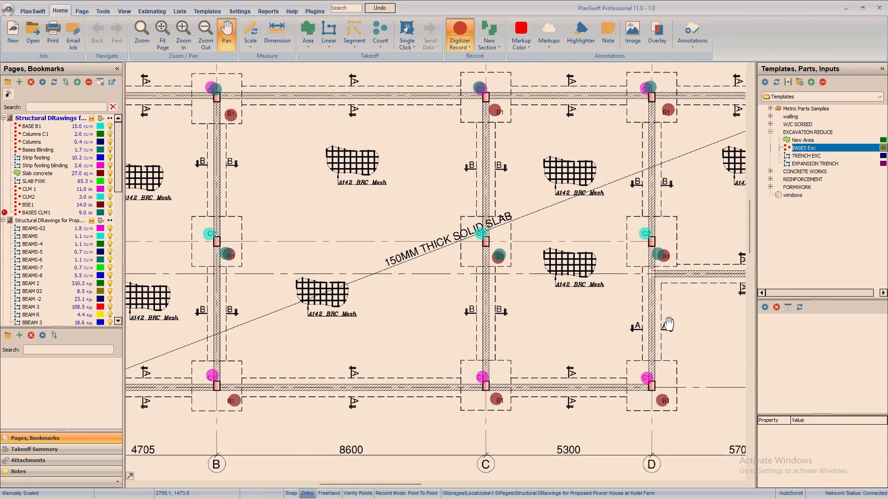
right_click_drag(669, 324, 672, 274)
left_click(671, 307)
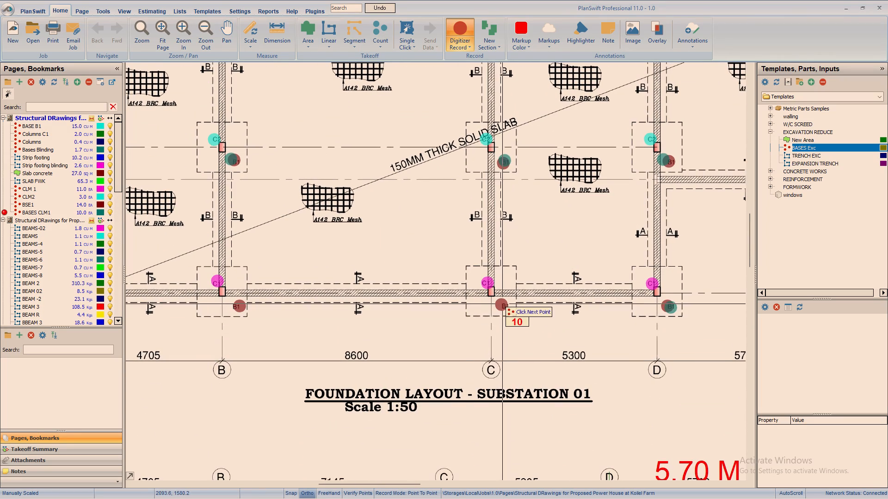
left_click(502, 304)
right_click_drag(405, 309, 544, 304)
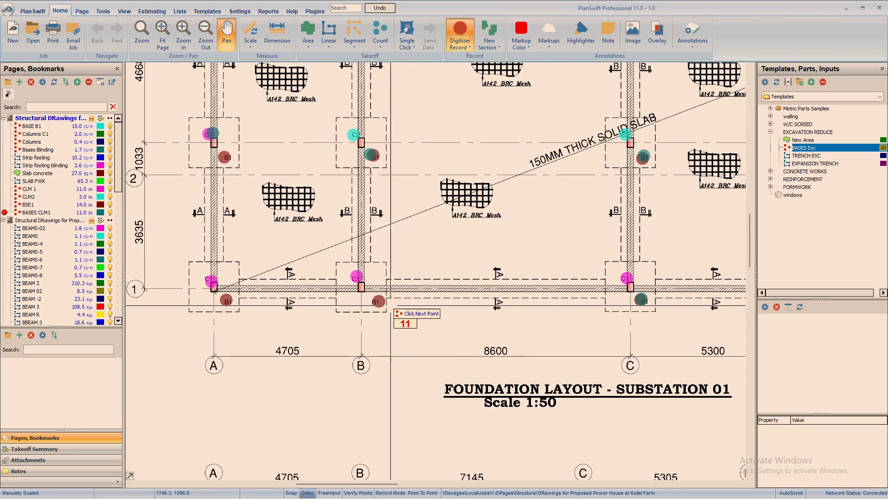
left_click(380, 302)
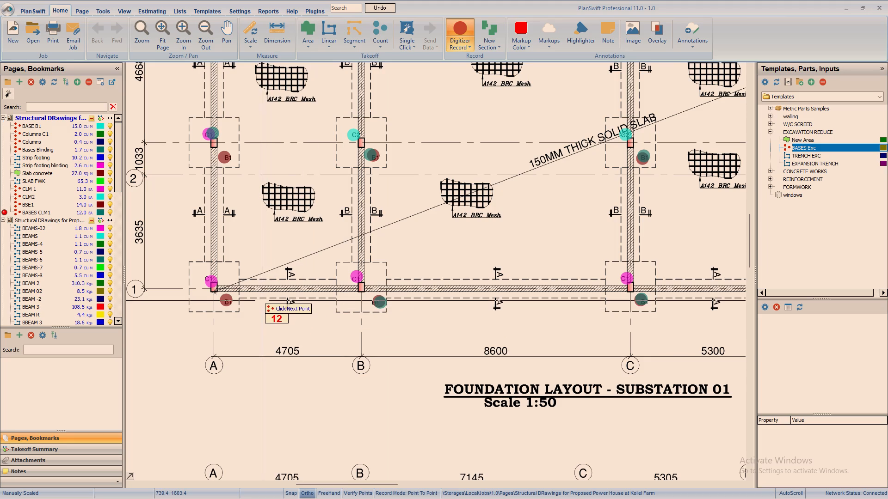
left_click(228, 300)
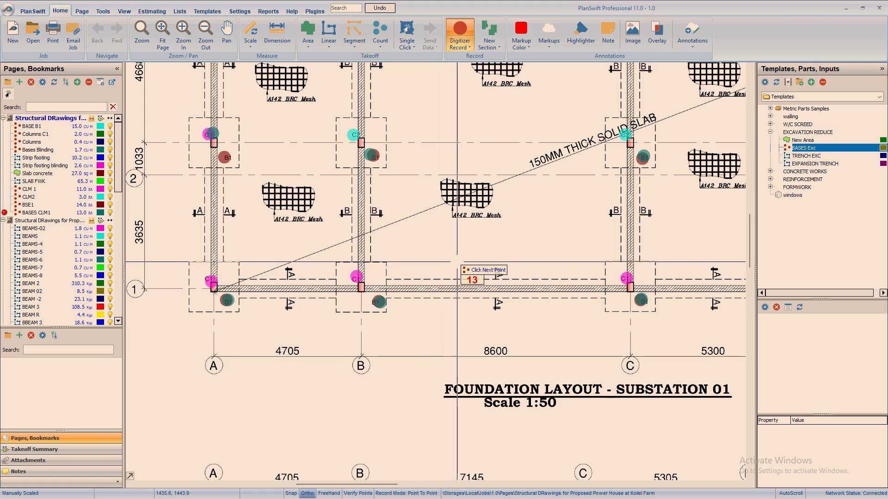
Count the remaining base at grid E on line 2 and stop recording the takeoff.
right_click_drag(470, 254, 357, 330)
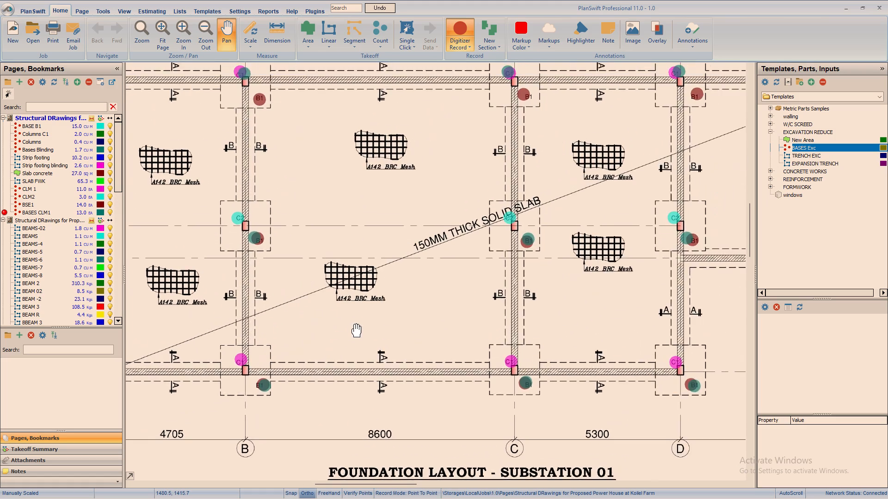
right_click_drag(357, 330, 359, 329)
scroll(397, 312, "down", 1)
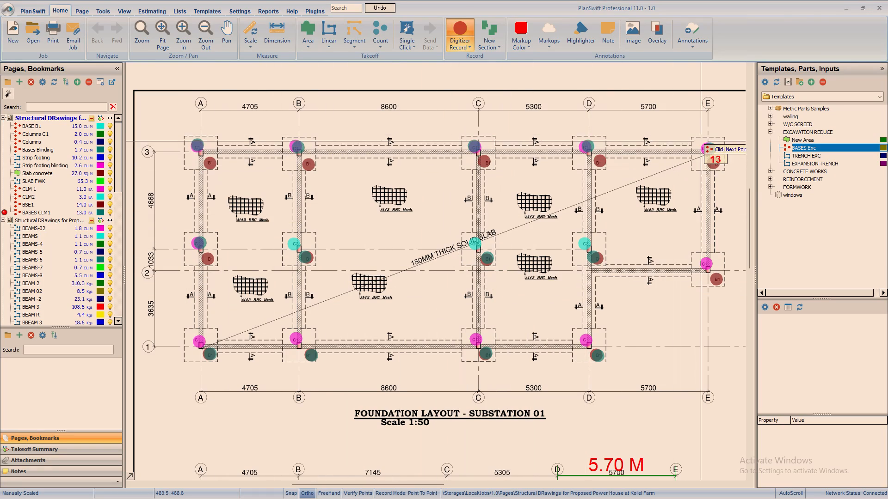
left_click(713, 280)
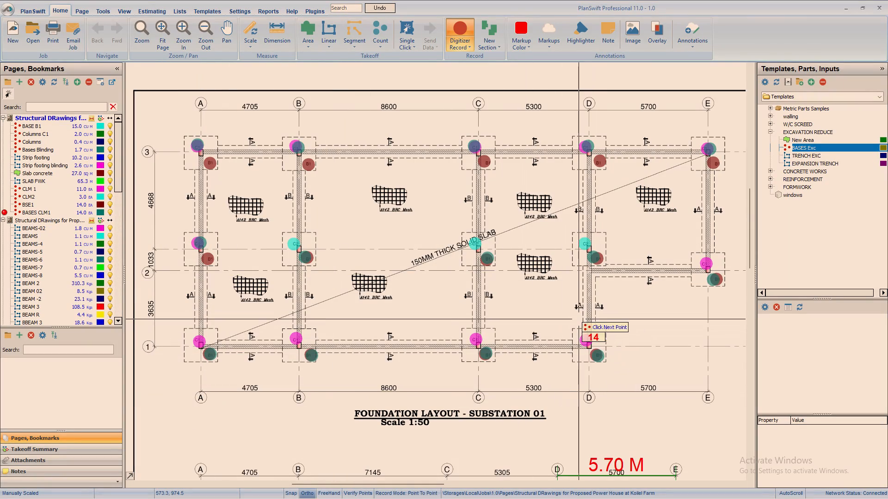
right_click(615, 222)
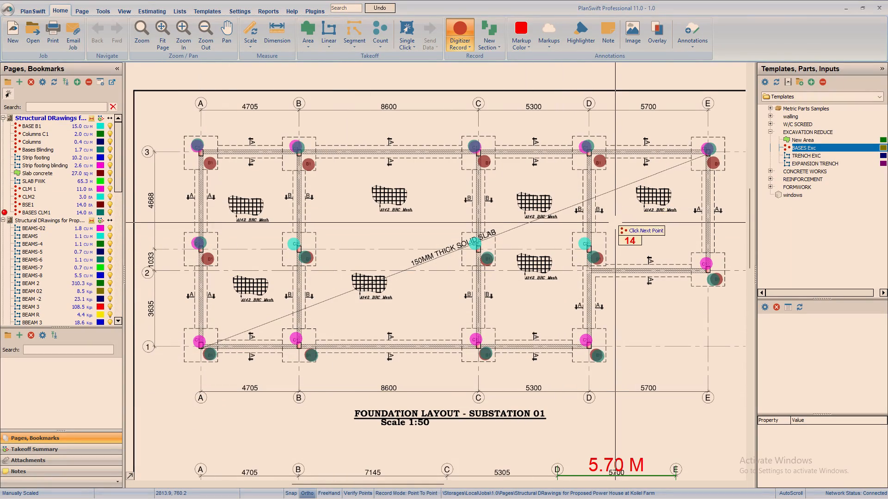
left_click(637, 245)
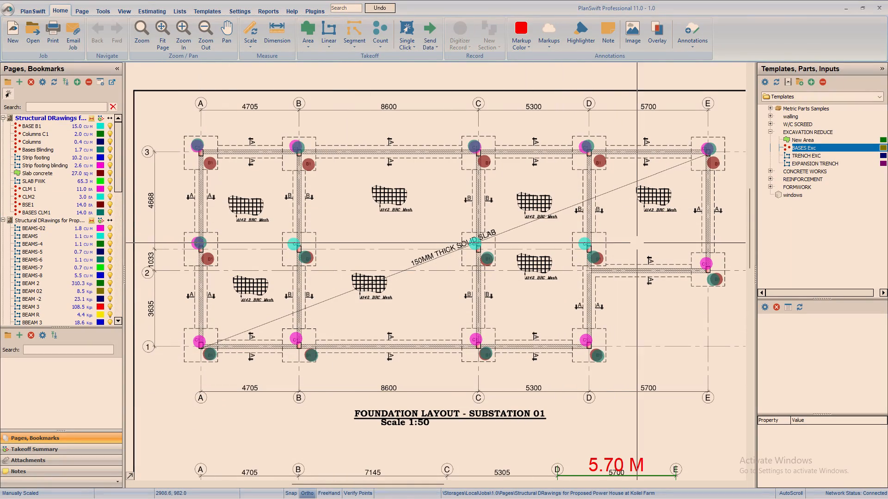
Review the properties of the BASES CLM1 takeoff and of the BASES Exc template.
left_click(74, 210)
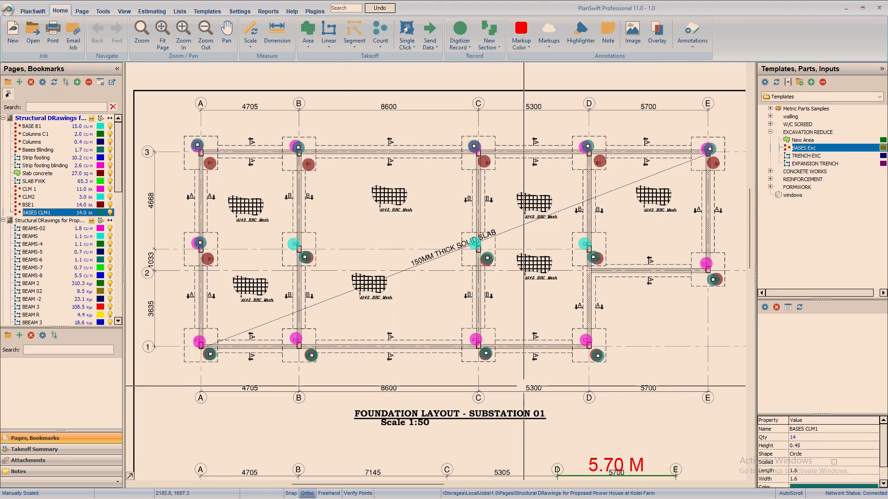
scroll(789, 442, "down", 1)
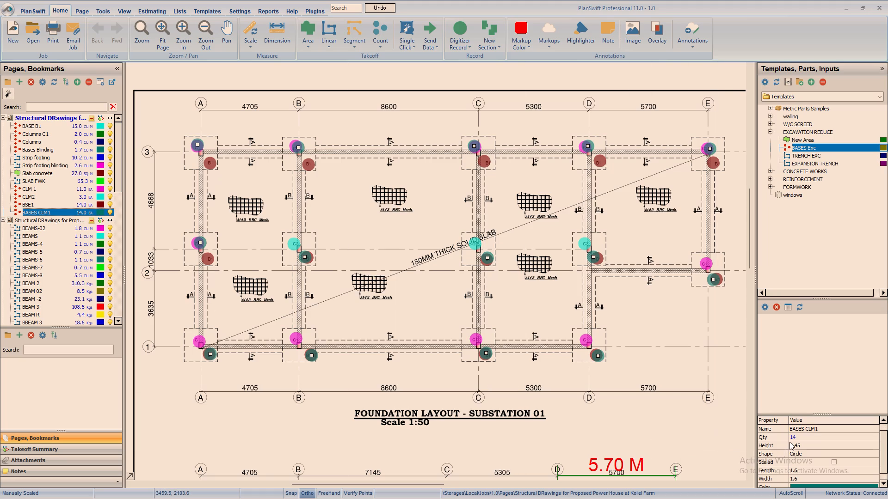
scroll(812, 439, "up", 2)
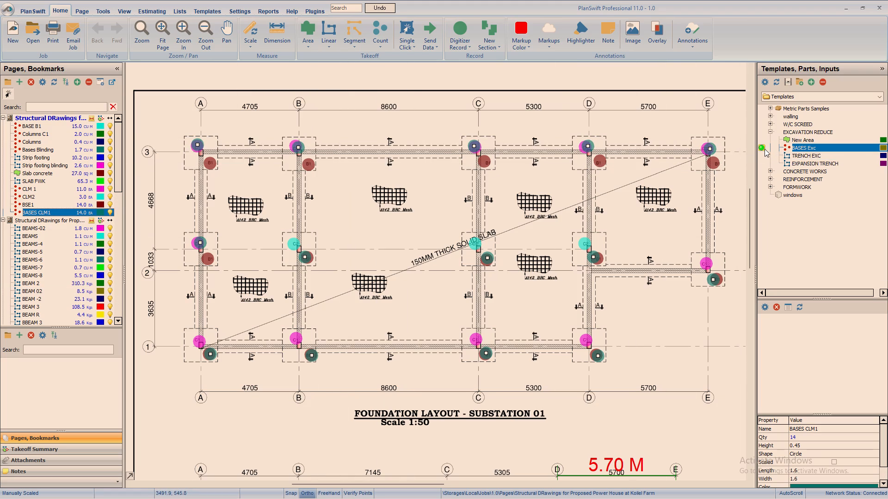
left_click(764, 148)
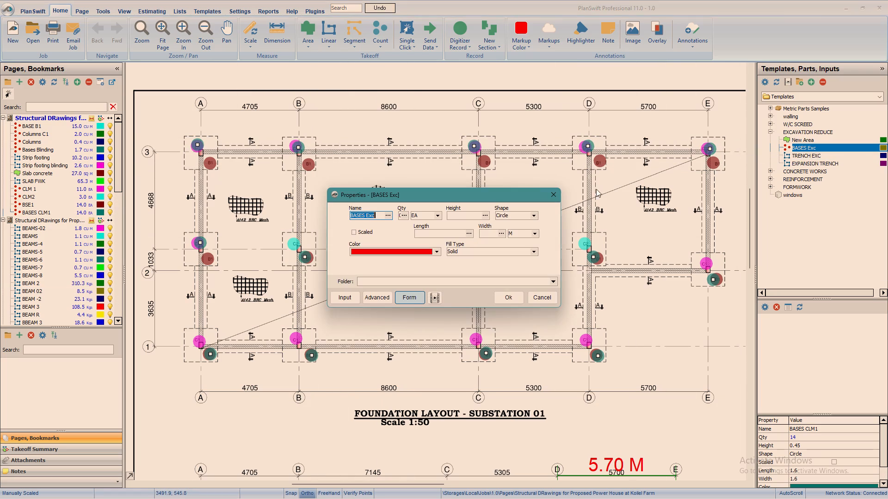
left_click(557, 195)
Check the BASES CLM1 takeoff's quantity formula and its height, length and width properties.
left_click(64, 213)
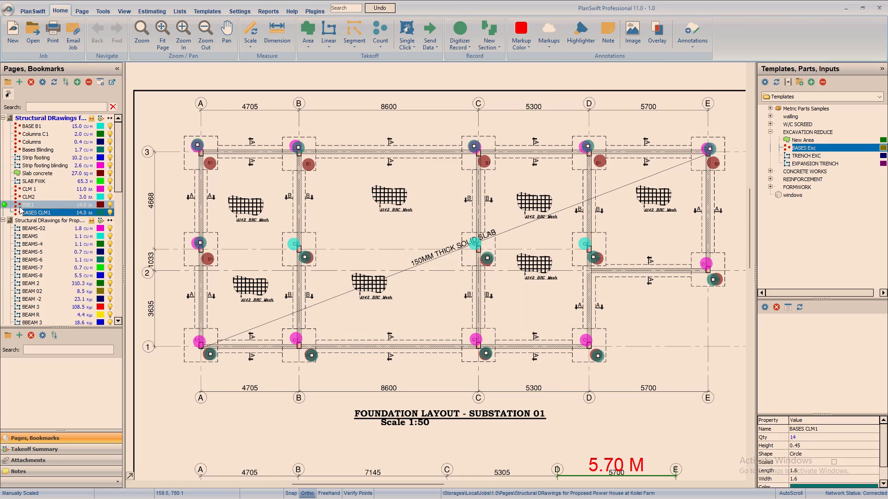
left_click(5, 210)
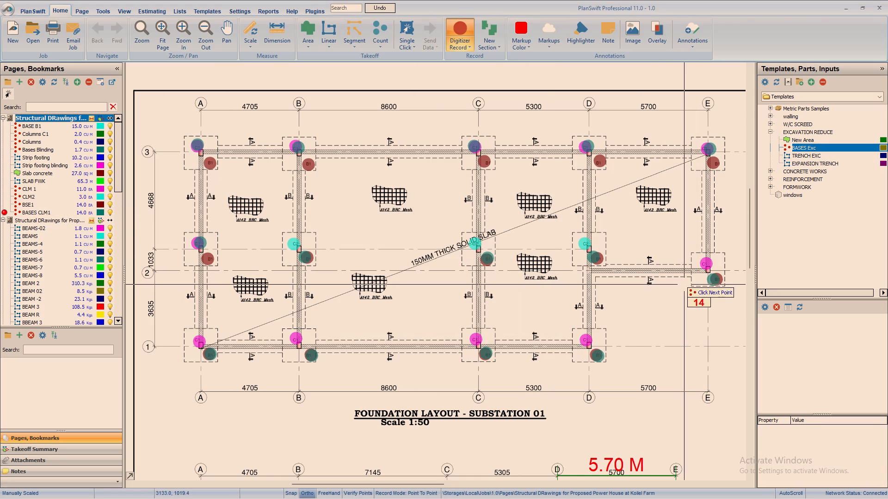
left_click(34, 211)
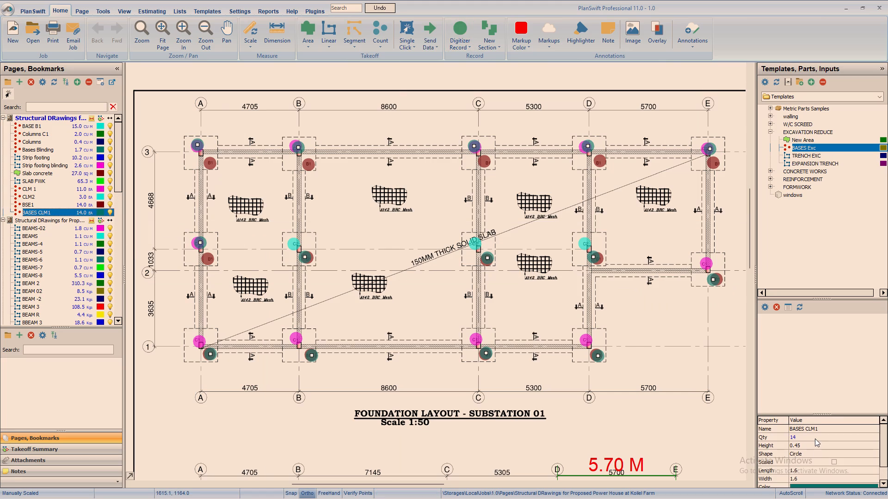
left_click(815, 438)
left_click(872, 437)
key("End")
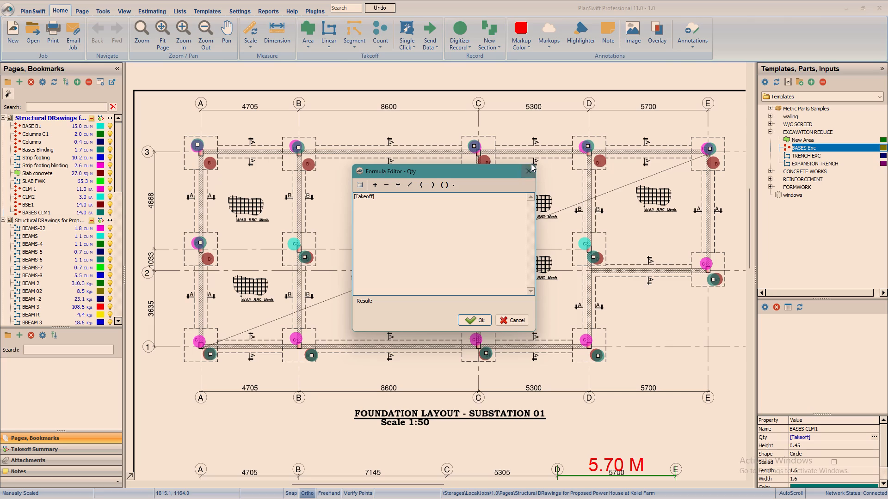
left_click(531, 166)
scroll(840, 368, "down", 1)
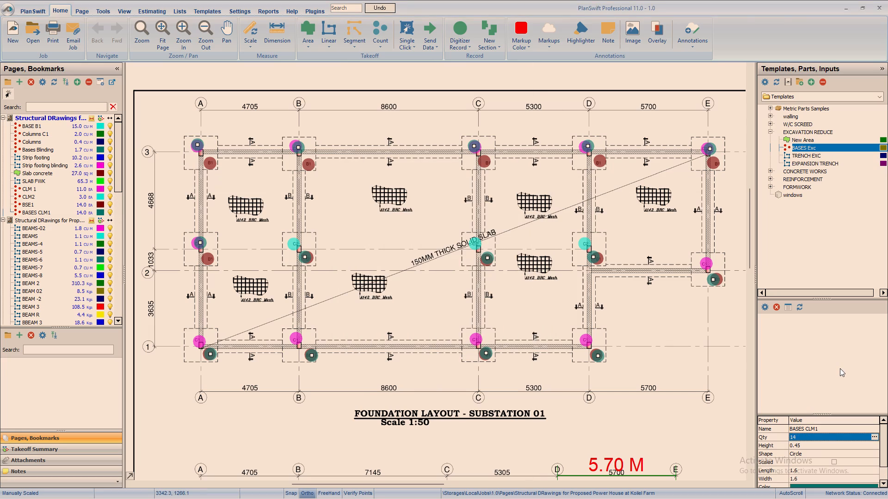
scroll(830, 457, "down", 1)
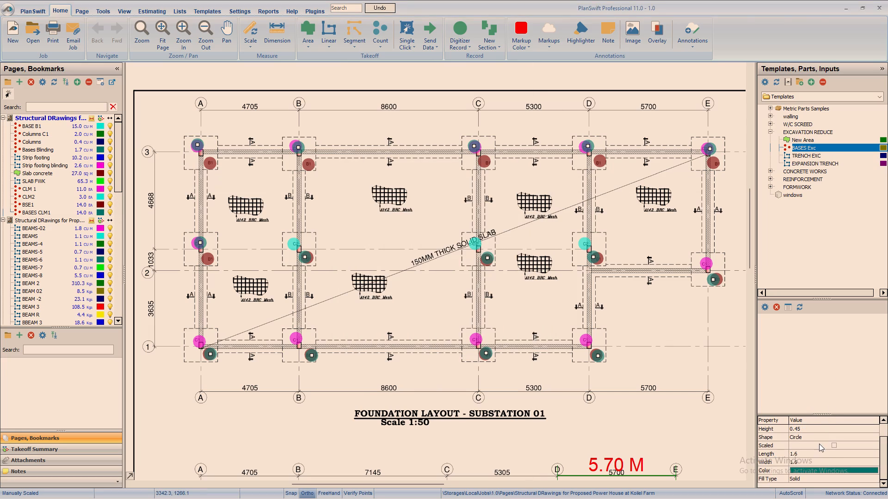
scroll(817, 444, "up", 2)
left_click(834, 448)
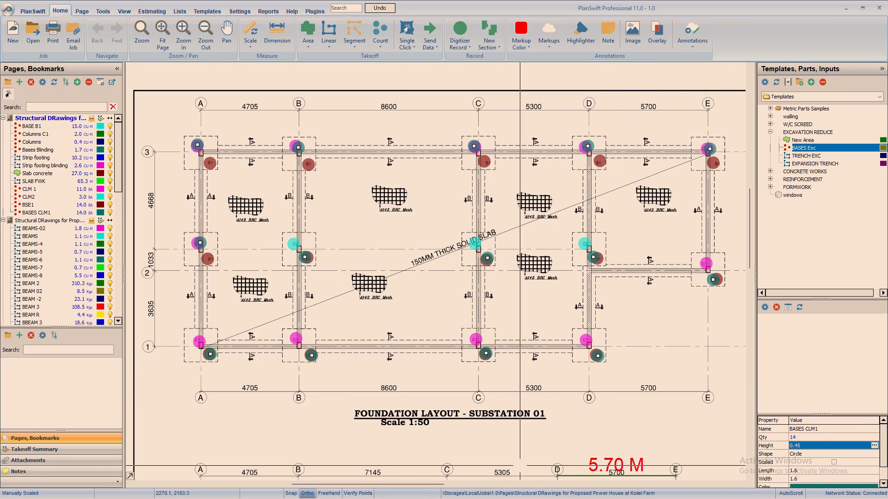
Switch to Calculator and compute the volume of the 14 column bases as 14 × 0.45 × 1.6 × 1.6.
left_click(483, 489)
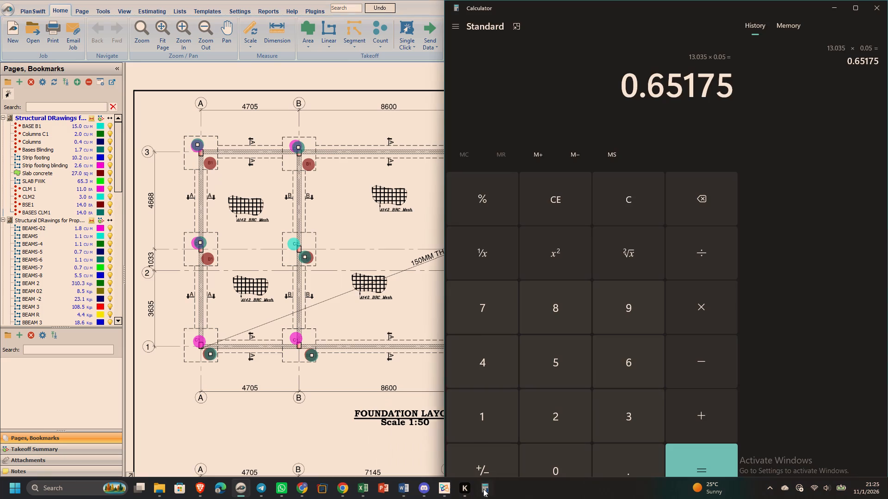
left_click_drag(486, 420, 487, 409)
left_click(479, 364)
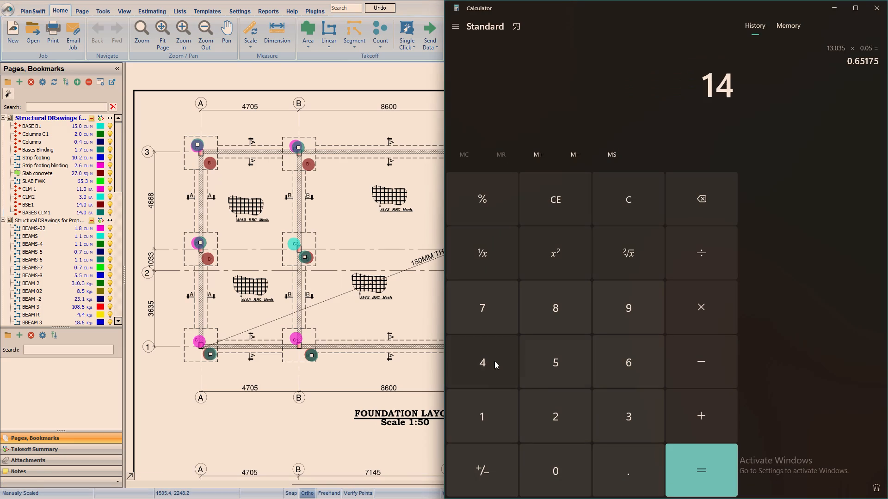
left_click(699, 298)
left_click_drag(554, 479, 558, 477)
left_click(627, 475)
left_click_drag(470, 367, 477, 366)
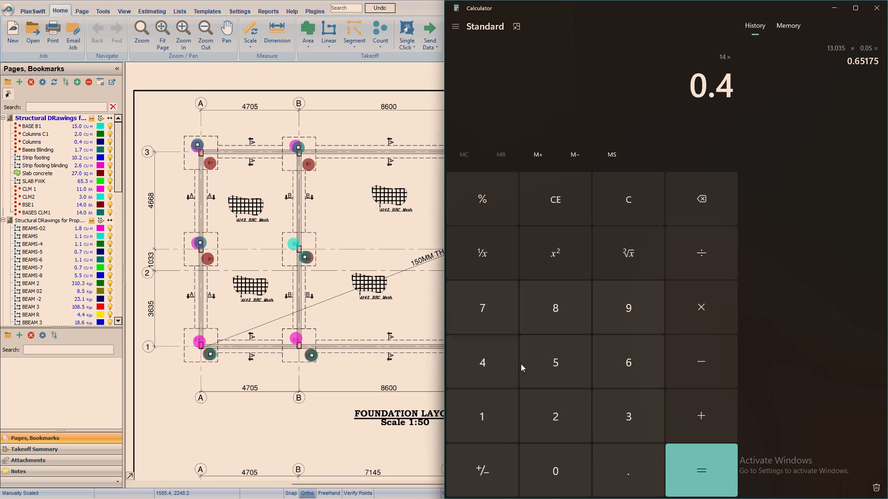
left_click(550, 361)
left_click(700, 307)
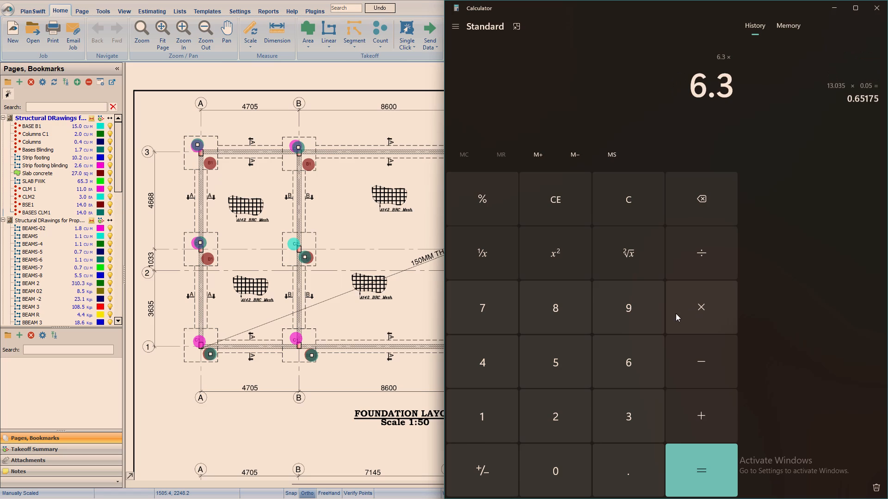
left_click_drag(486, 417, 497, 420)
left_click_drag(617, 467, 615, 464)
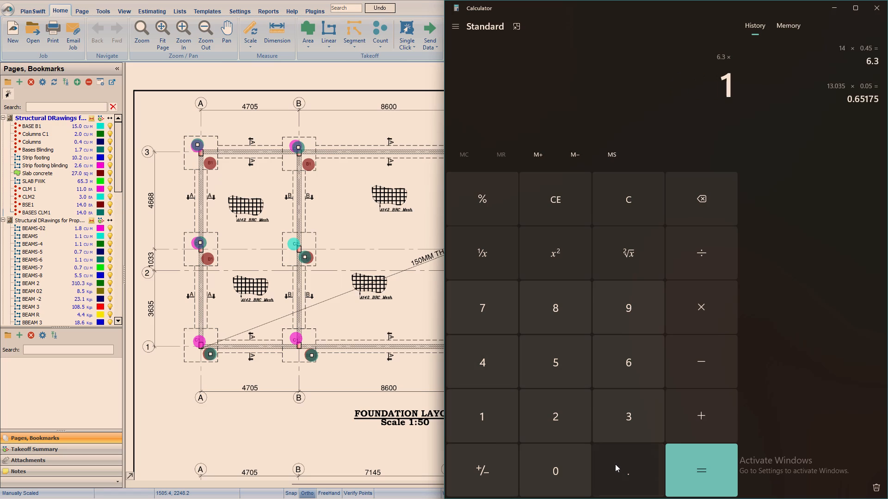
left_click_drag(615, 464, 615, 460)
left_click(631, 356)
left_click(706, 310)
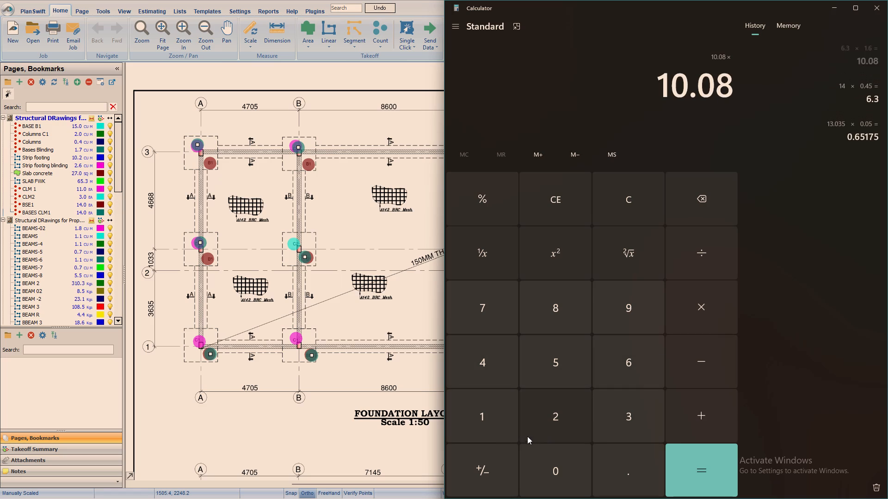
left_click_drag(482, 422, 488, 420)
left_click_drag(618, 476, 618, 463)
left_click(631, 360)
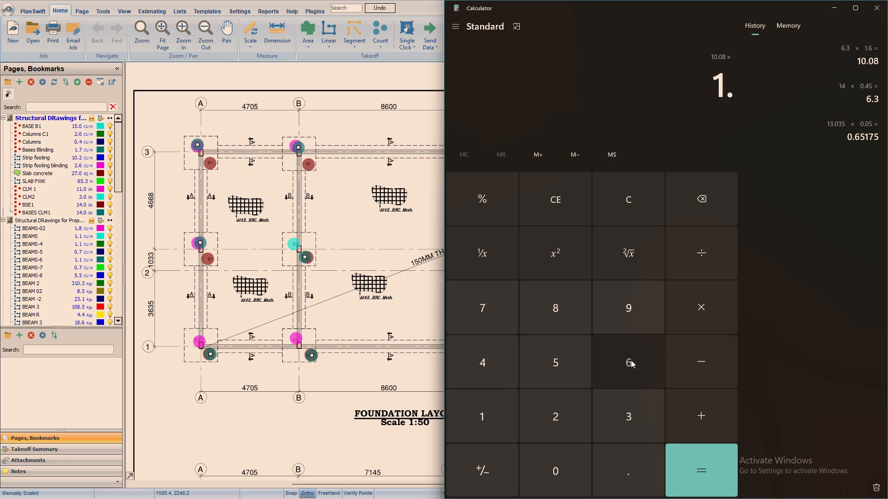
left_click(711, 478)
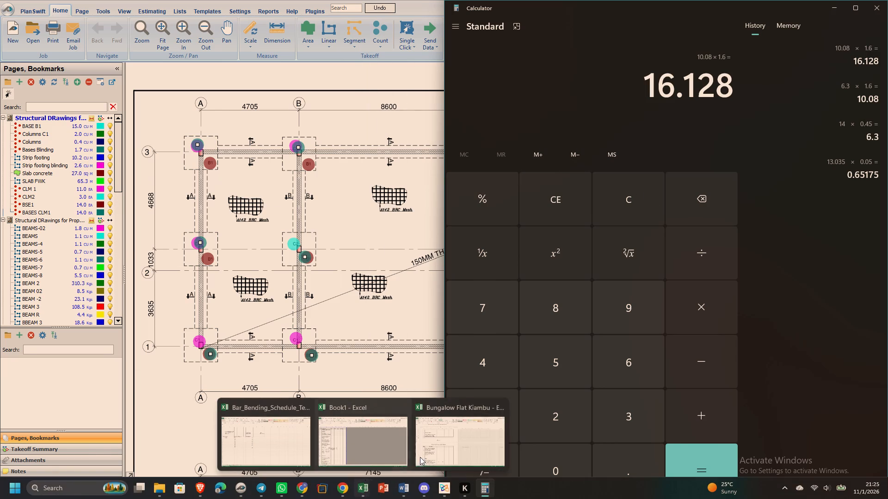
Switch to the Book1 workbook in Excel, which holds the power station bill of quantities.
left_click(440, 441)
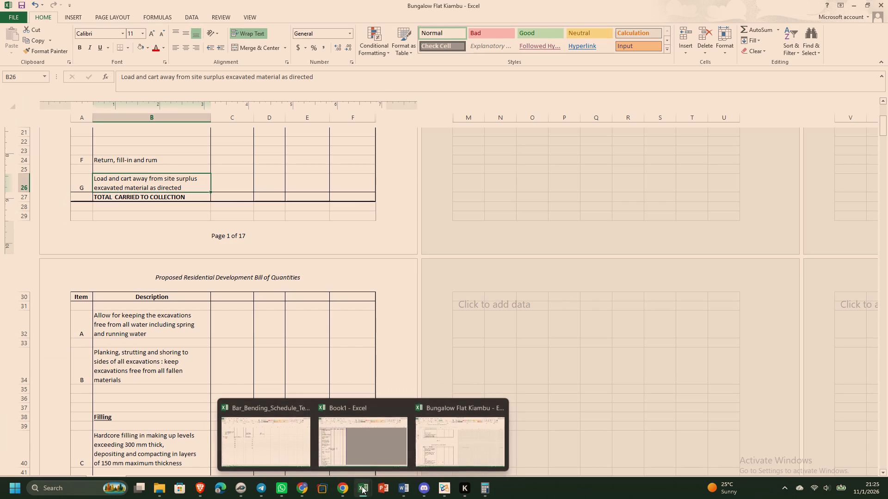
left_click(277, 453)
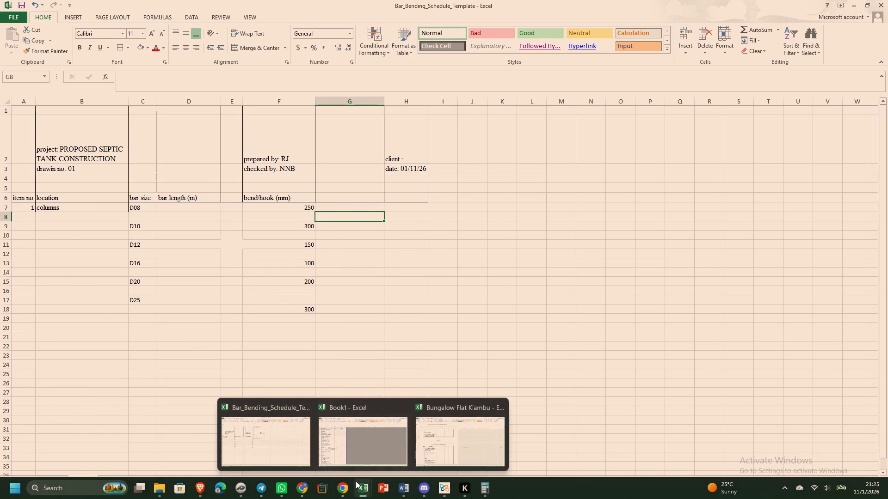
left_click(332, 433)
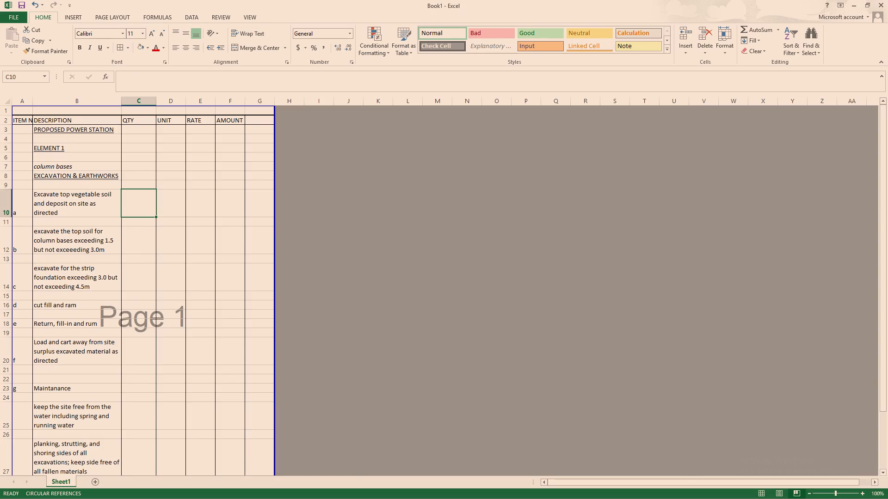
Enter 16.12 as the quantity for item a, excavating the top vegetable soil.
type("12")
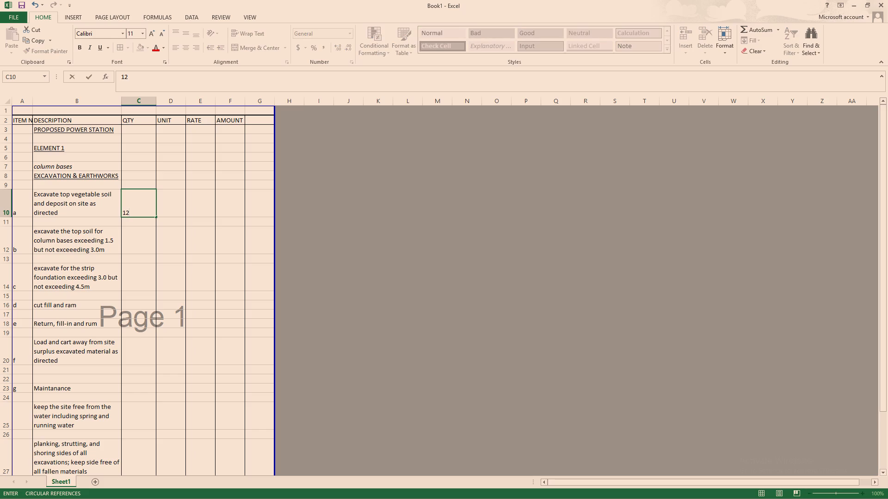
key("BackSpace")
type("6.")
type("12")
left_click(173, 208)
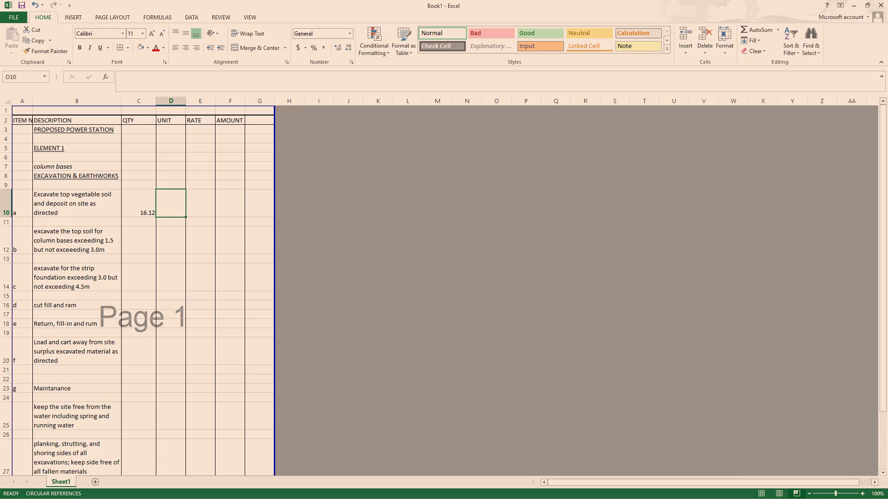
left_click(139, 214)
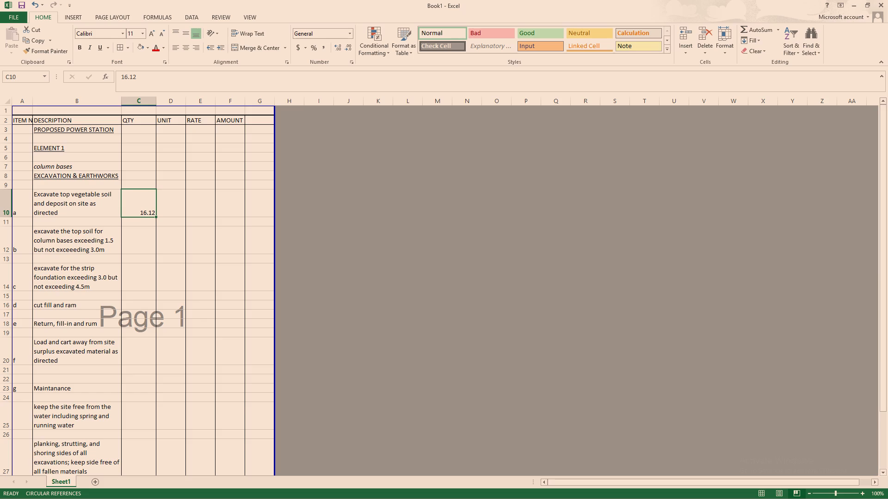
Enter 16.12 as the quantity for item b, column base excavation, and for item c, strip foundation excavation.
left_click(136, 247)
type("16.")
type("12")
left_click(139, 282)
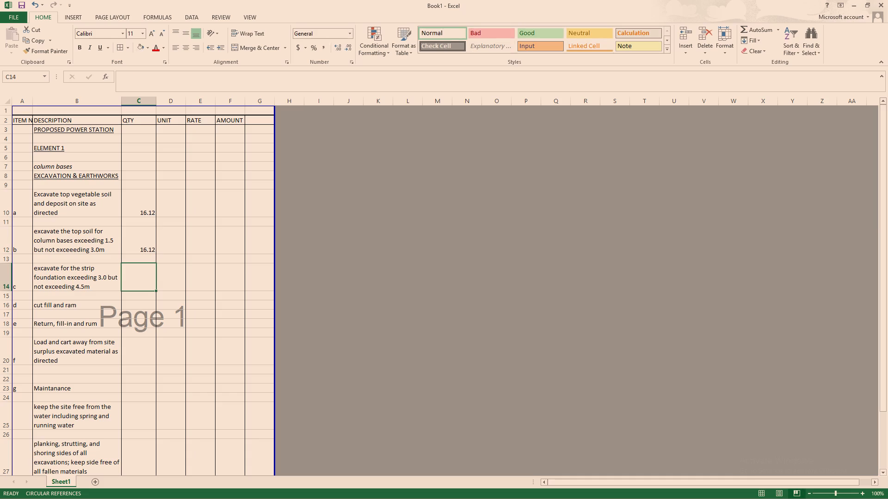
type("16.12")
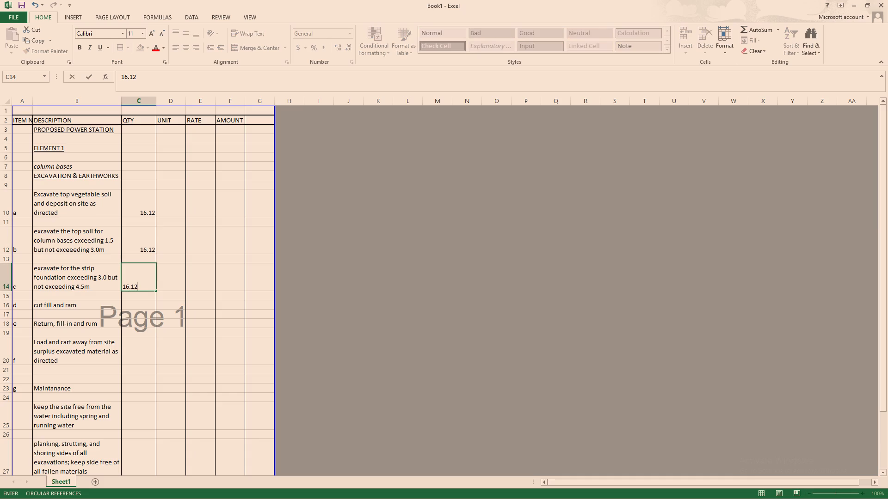
left_click(183, 284)
Switch to Calculator and compute the total plan area of the column bases as 1.6 × 1.6 × 14.
left_click(149, 214)
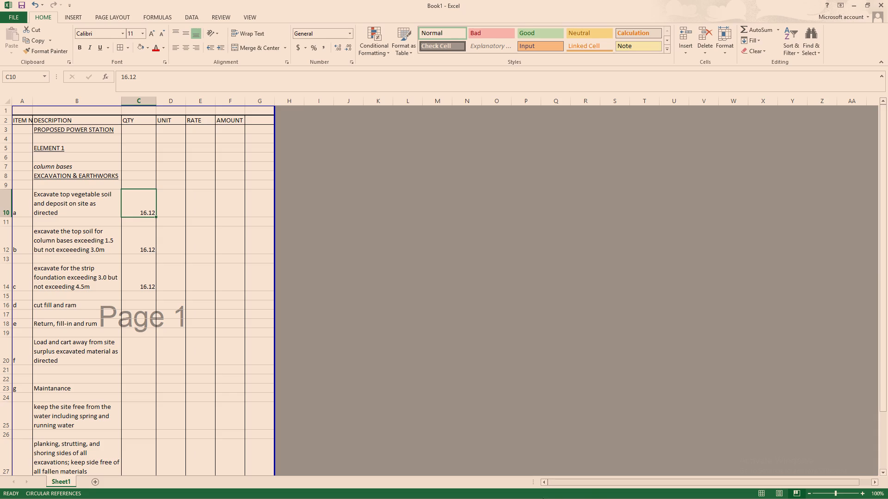
left_click(487, 486)
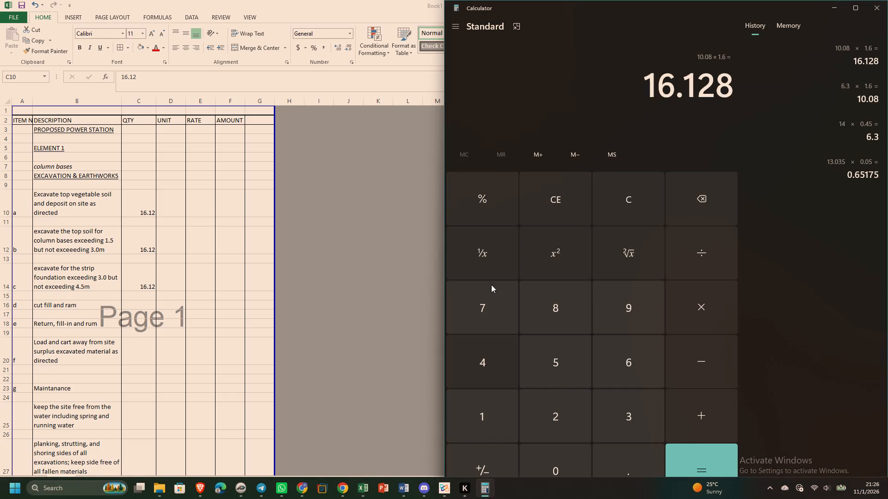
left_click(709, 195)
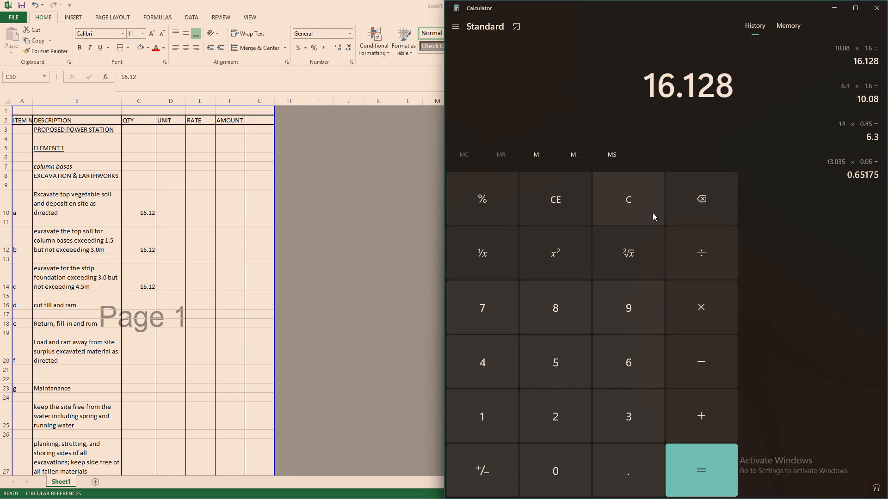
left_click(619, 201)
left_click(486, 419)
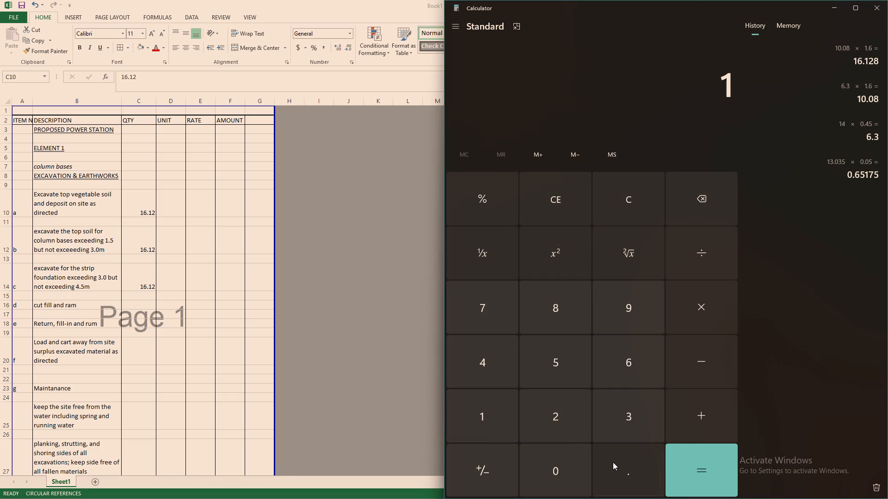
left_click_drag(614, 462, 614, 455)
left_click(623, 356)
left_click(700, 307)
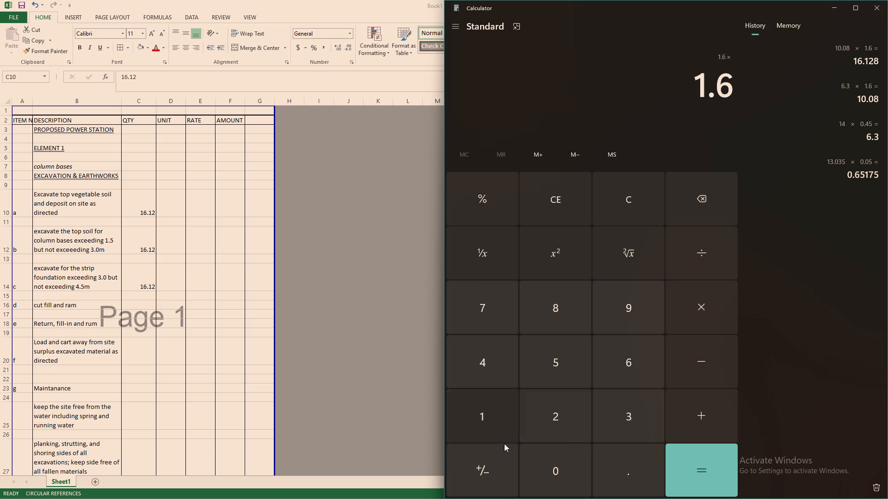
left_click(486, 424)
left_click_drag(610, 475, 609, 469)
left_click(626, 362)
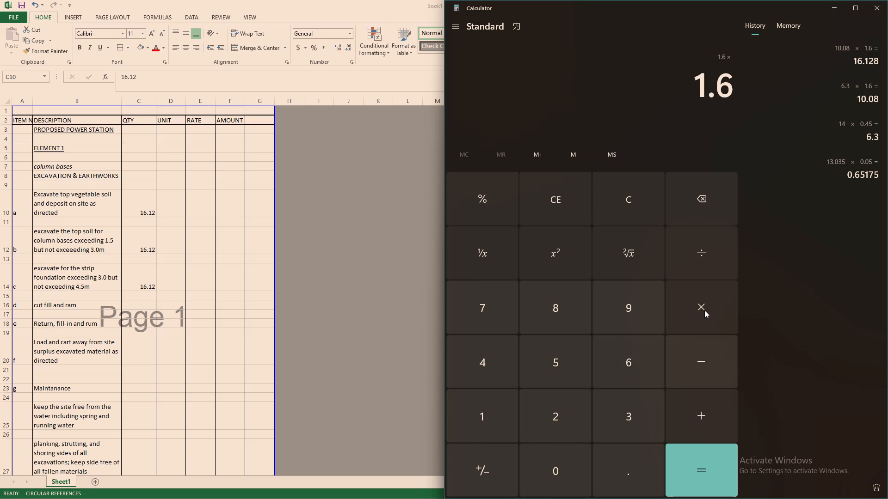
left_click(707, 308)
left_click(481, 424)
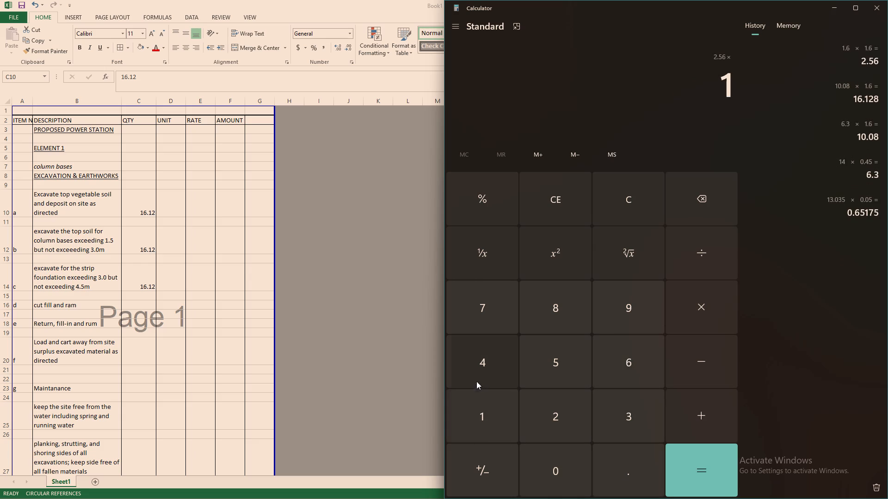
left_click(478, 362)
left_click(705, 468)
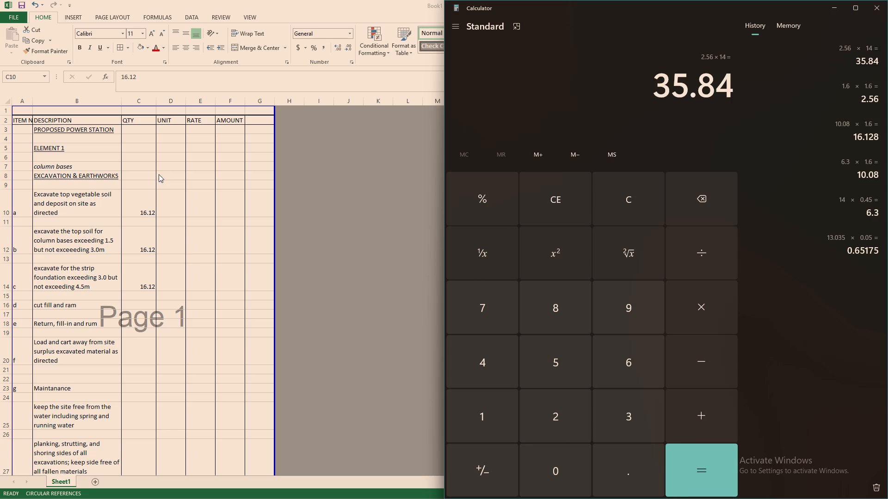
Back in the Book1 workbook, set the quantity for item a, excavating the top vegetable soil, to 36.
left_click(141, 207)
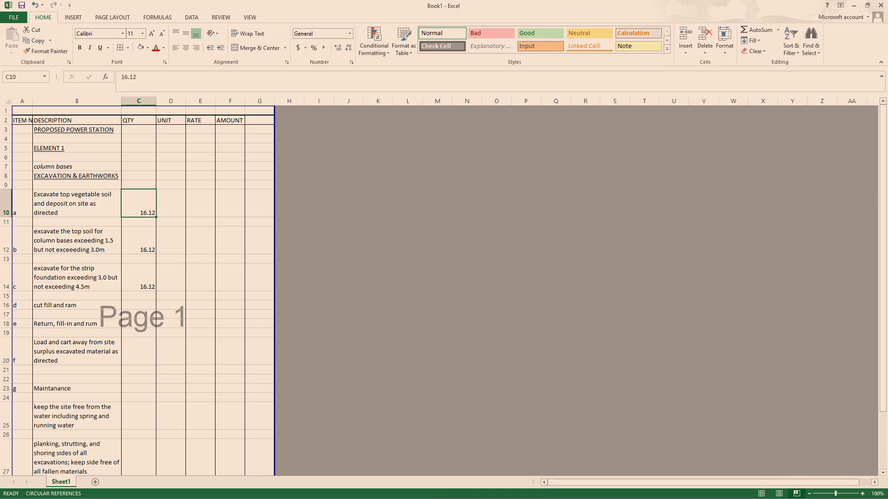
key("BackSpace")
type("36")
left_click(150, 243)
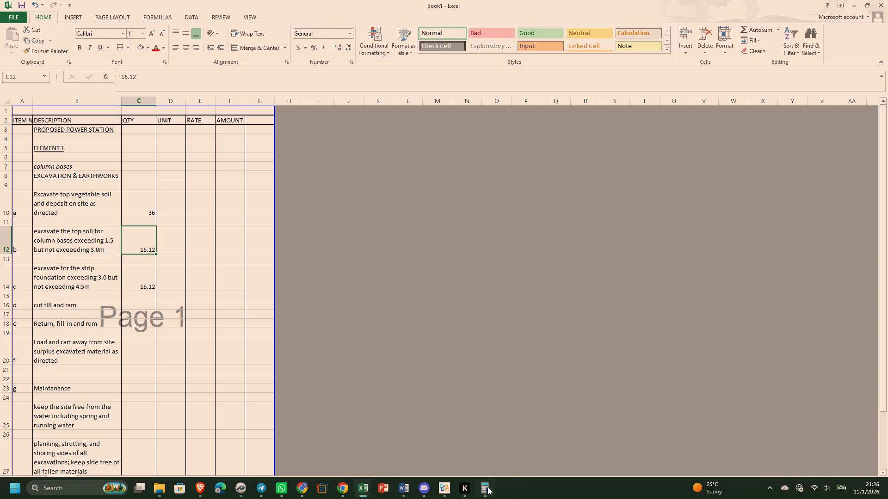
Switch to Calculator and start a fresh calculation of one column base's plan area as 1.6 × 1.6.
left_click(487, 487)
left_click(629, 203)
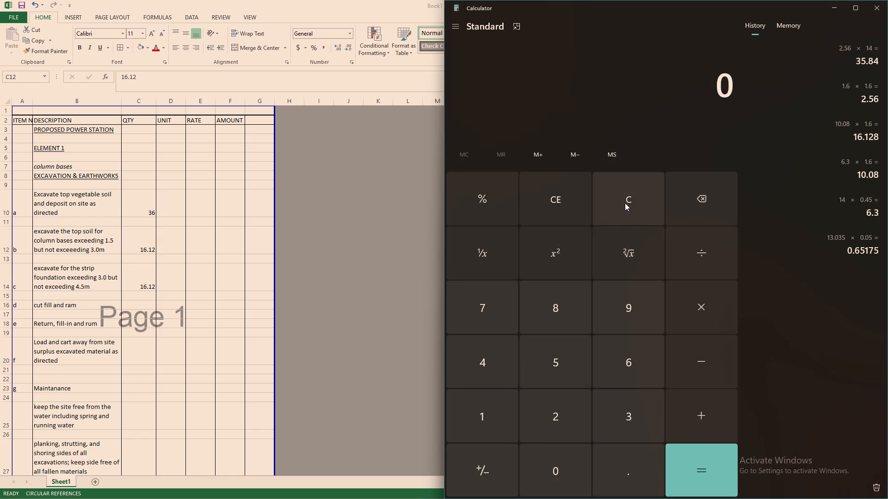
left_click(491, 420)
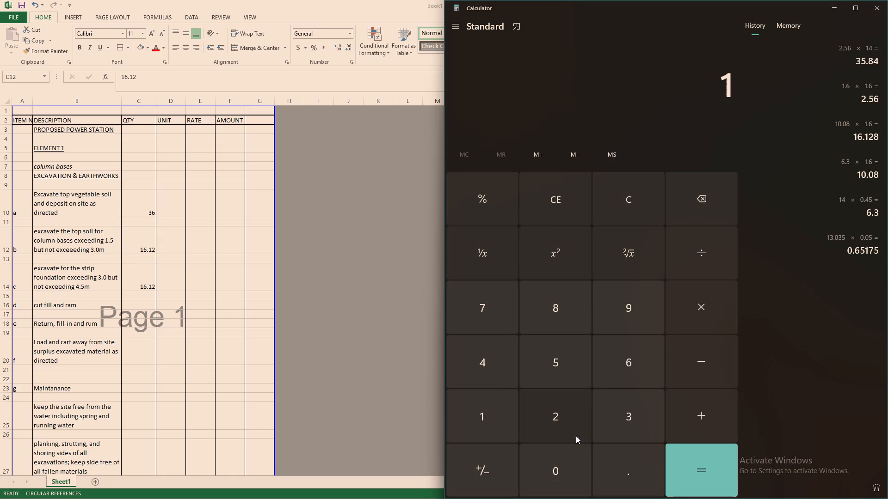
left_click(627, 470)
left_click_drag(617, 372, 627, 361)
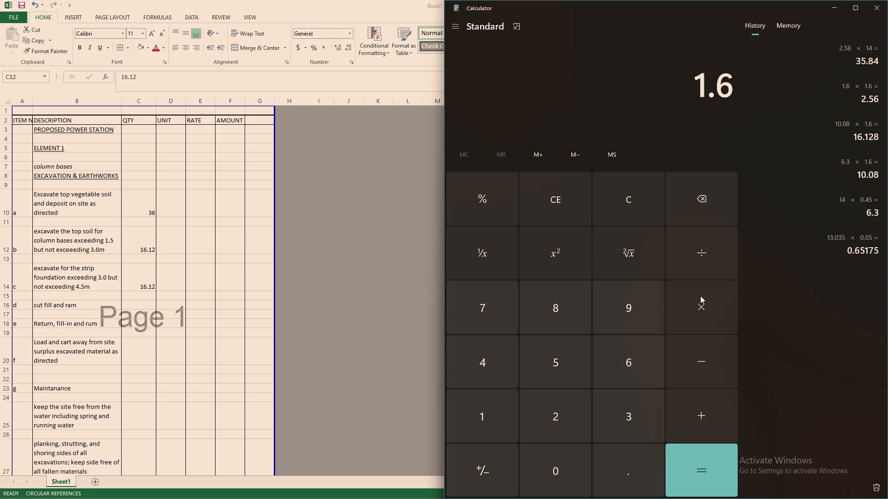
left_click(700, 296)
left_click_drag(487, 425, 491, 423)
left_click(622, 468)
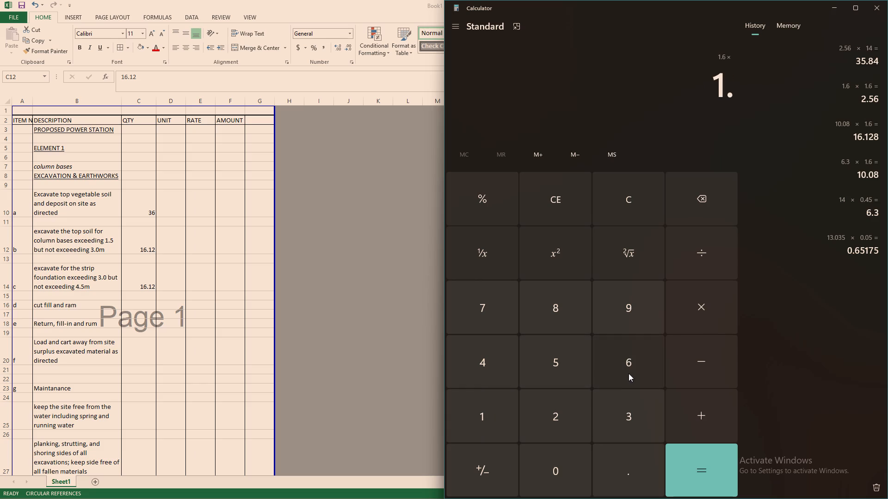
left_click(630, 369)
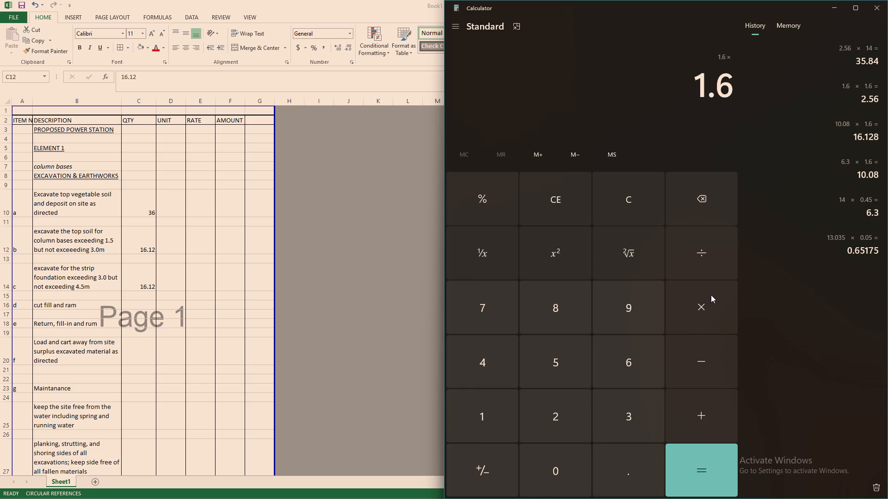
Multiply the base area by the 0.45 depth and by 14 bases to compute the total column base excavation volume.
left_click(709, 298)
left_click(553, 472)
left_click_drag(629, 480, 621, 470)
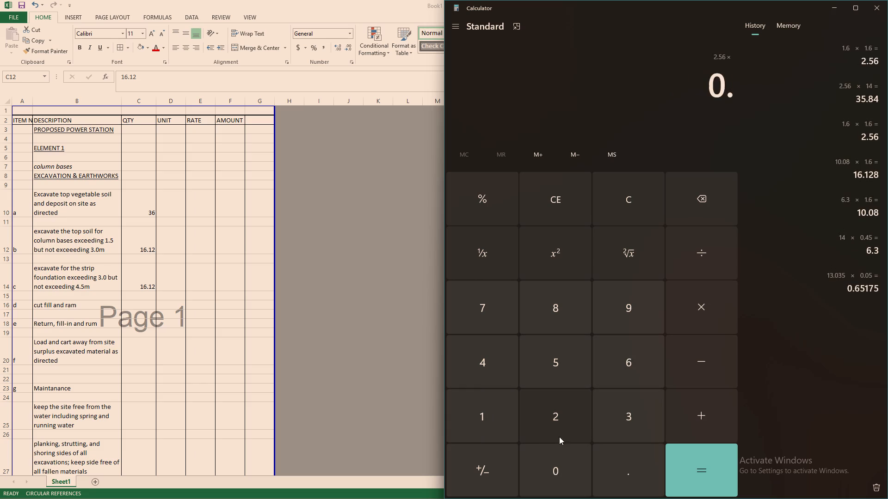
left_click_drag(485, 414, 498, 402)
left_click(542, 360)
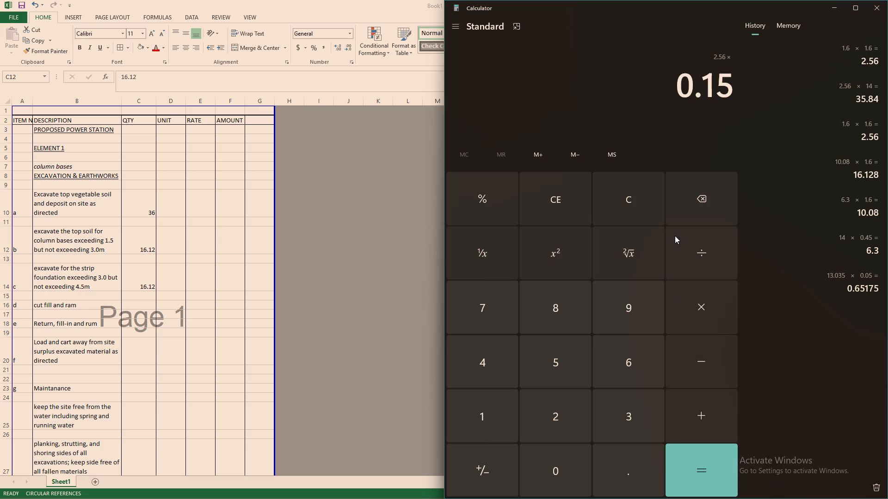
left_click(694, 195)
left_click(694, 195)
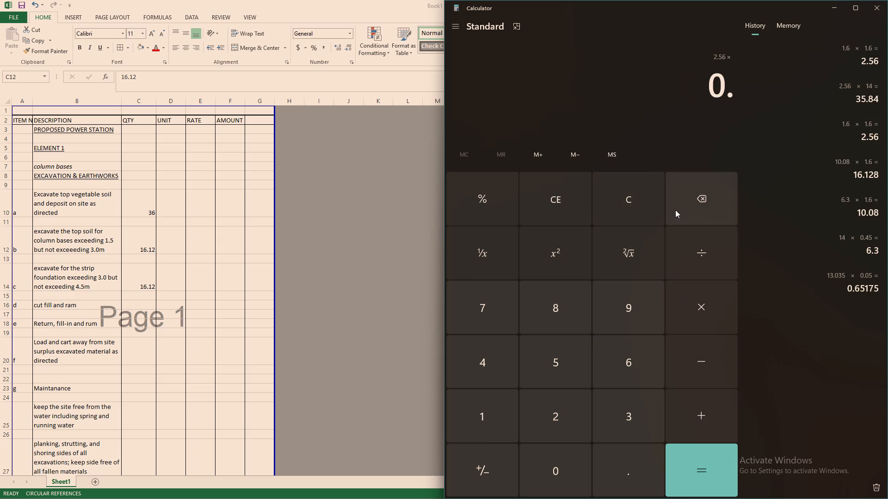
left_click_drag(490, 365, 564, 358)
left_click(479, 371)
left_click(545, 370)
left_click(708, 297)
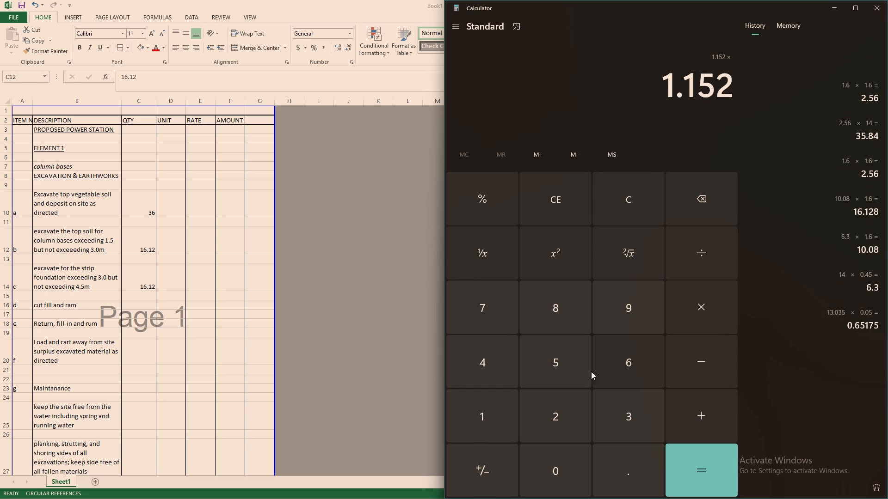
left_click_drag(486, 423, 483, 410)
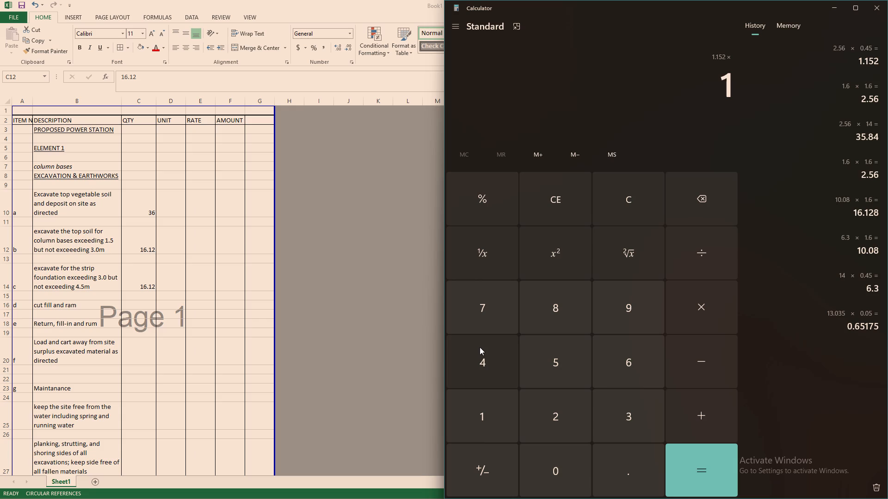
left_click_drag(481, 346, 492, 349)
left_click(684, 472)
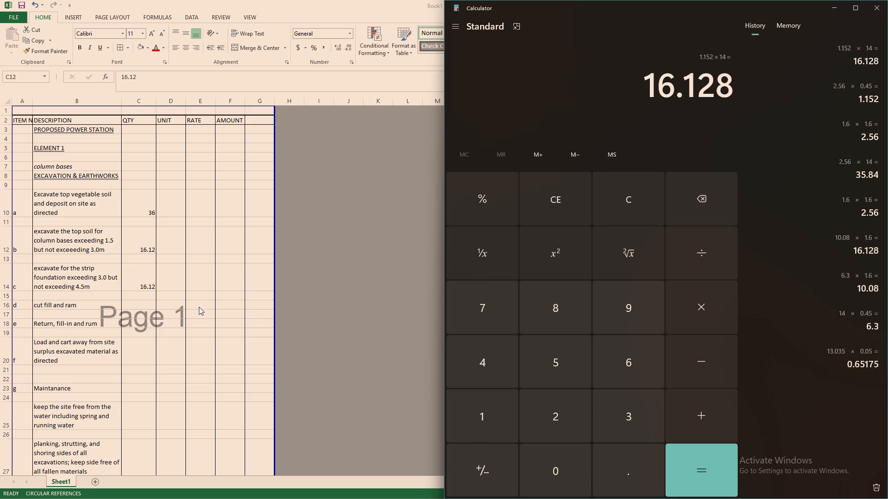
Review the fill and cart-away items in Book1, the Bungalow Flat Kiambu bill and the PlanSwift foundation layout.
left_click(139, 303)
left_click(142, 305)
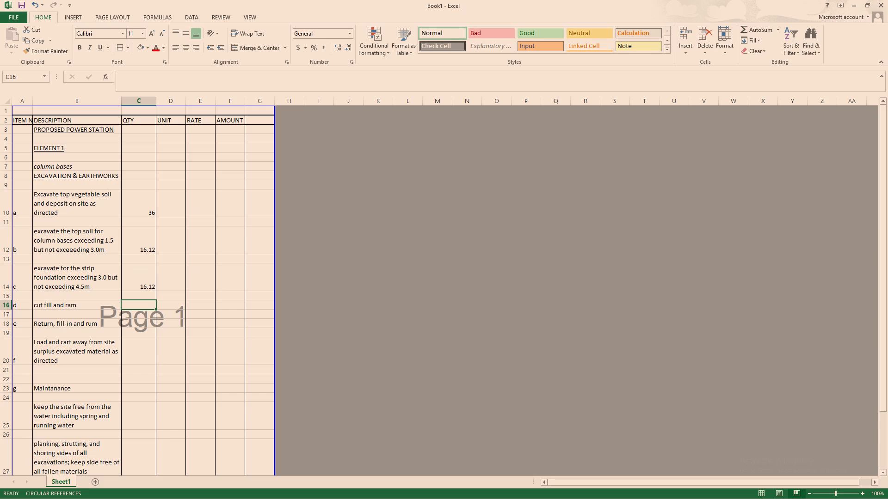
left_click(138, 325)
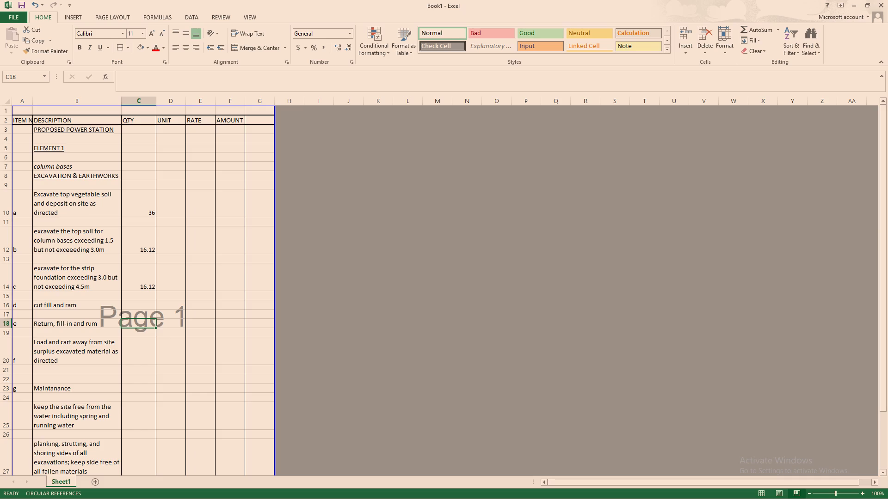
left_click(142, 305)
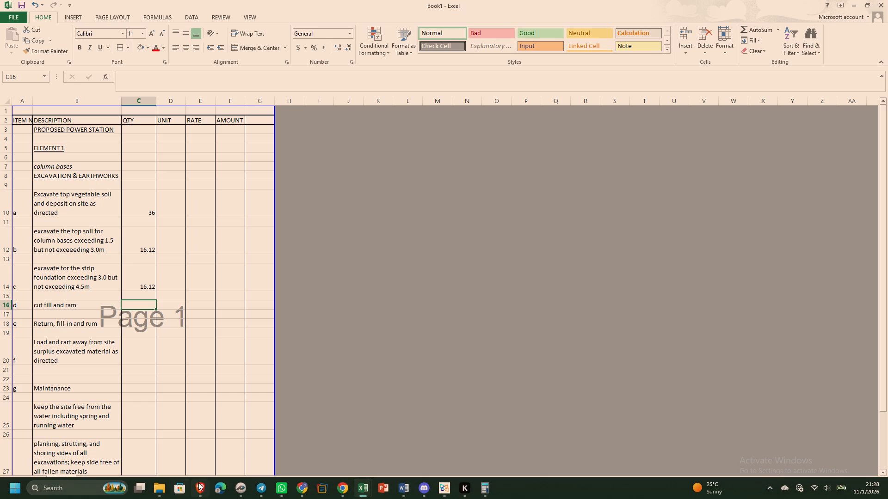
left_click(244, 490)
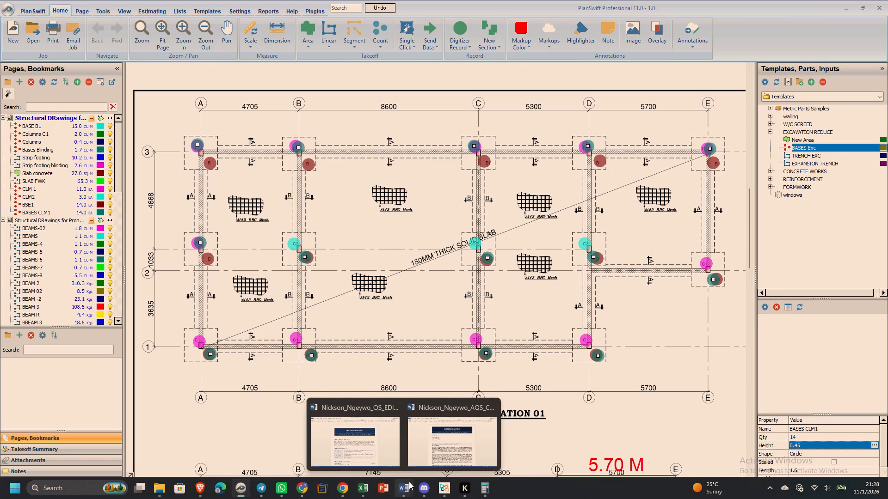
left_click(430, 446)
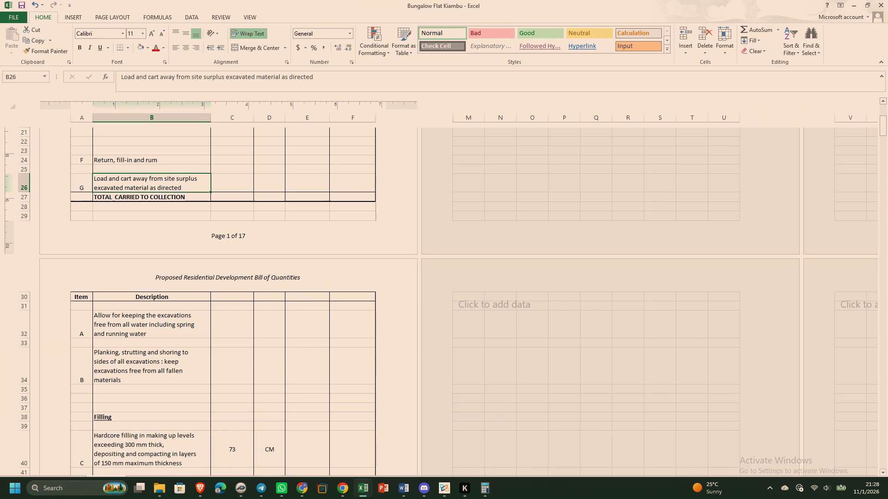
scroll(173, 304, "up", 1)
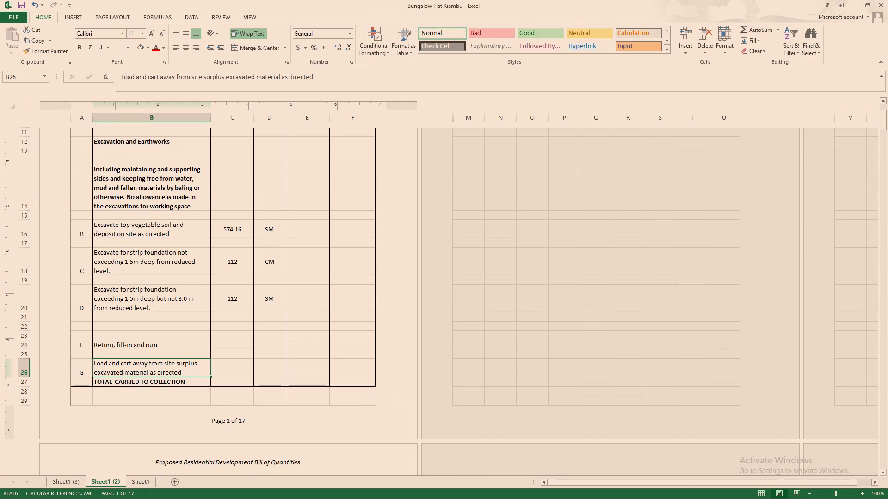
left_click(224, 346)
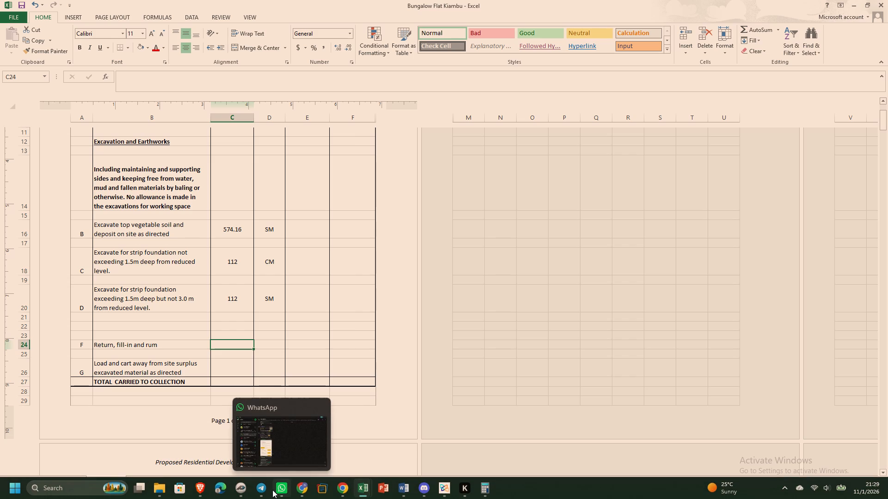
left_click(244, 488)
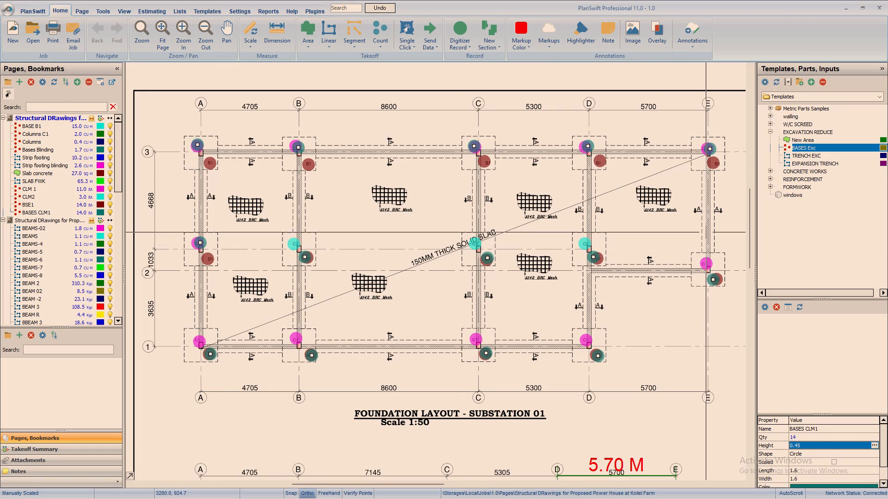
right_click_drag(706, 231, 475, 252)
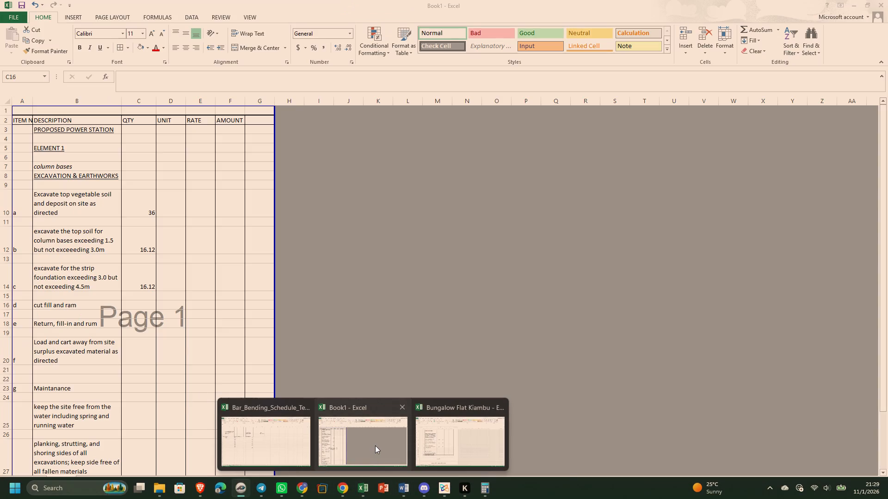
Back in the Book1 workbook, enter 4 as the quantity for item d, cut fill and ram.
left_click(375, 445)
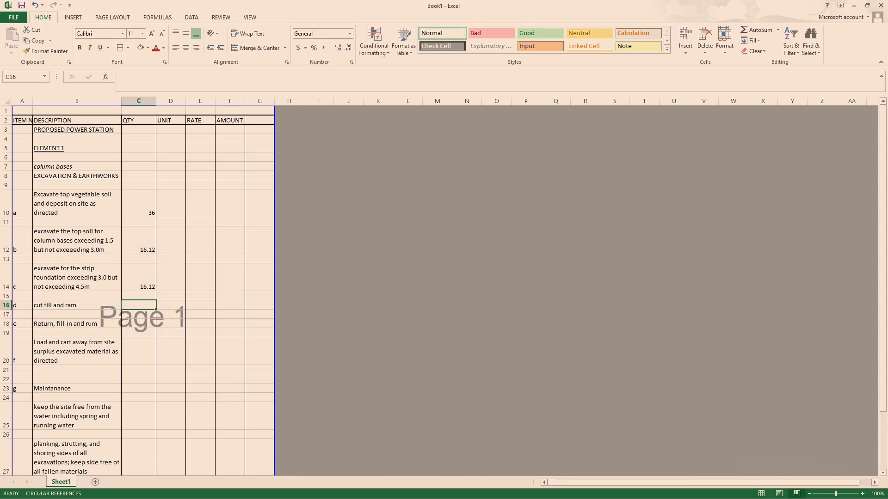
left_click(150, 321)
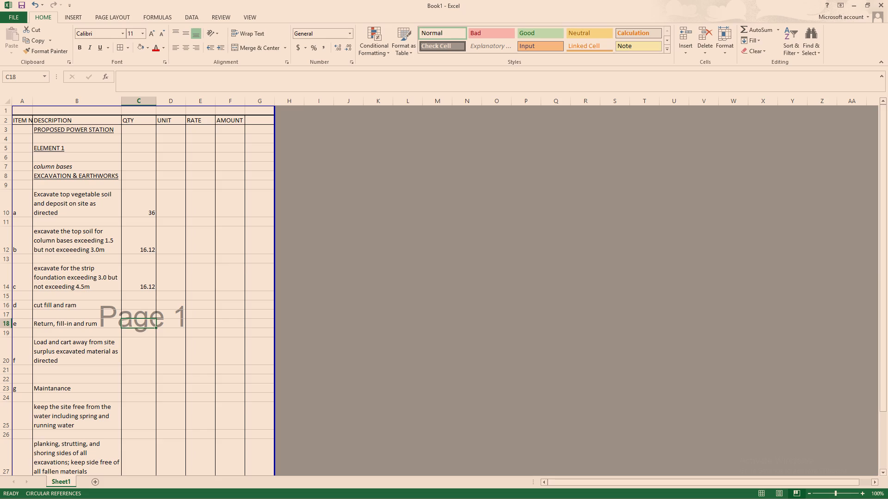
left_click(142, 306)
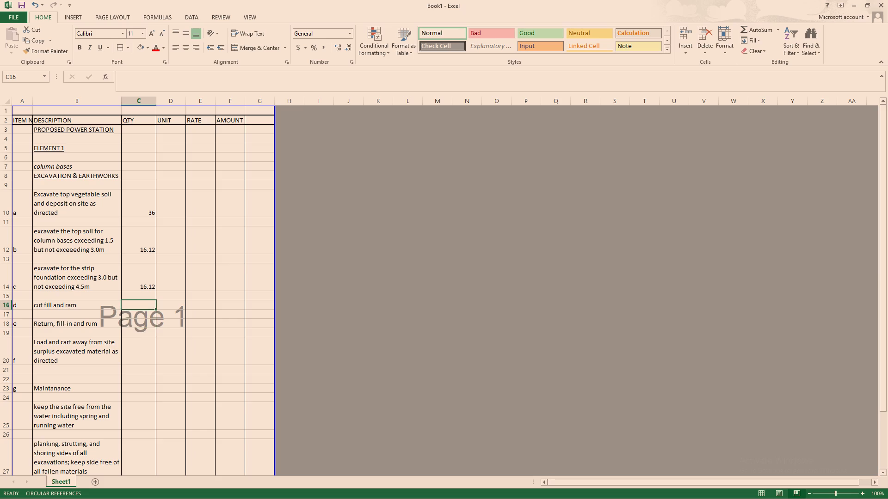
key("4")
Enter 32 as the quantity for item e, return and fill-in.
left_click(145, 326)
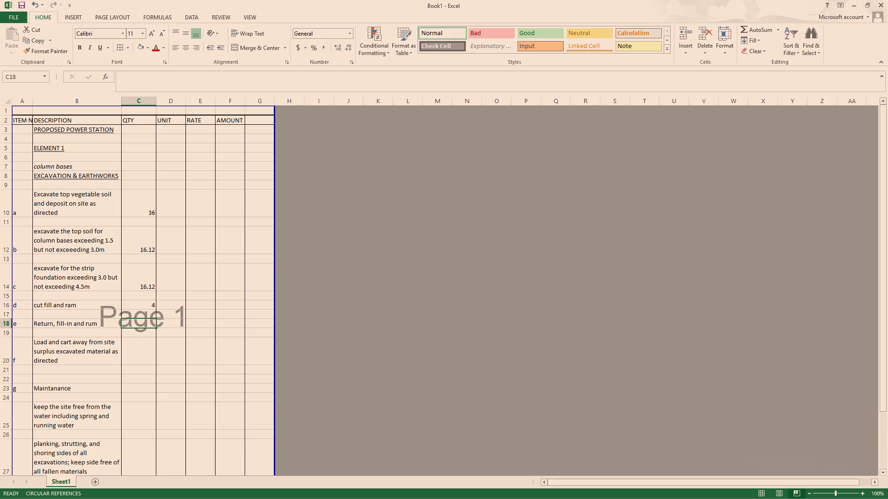
key("3")
key("2")
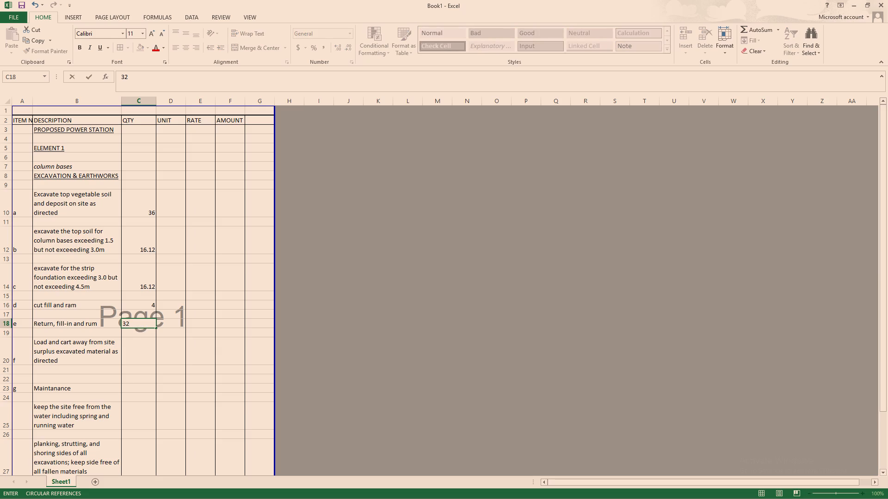
left_click(135, 351)
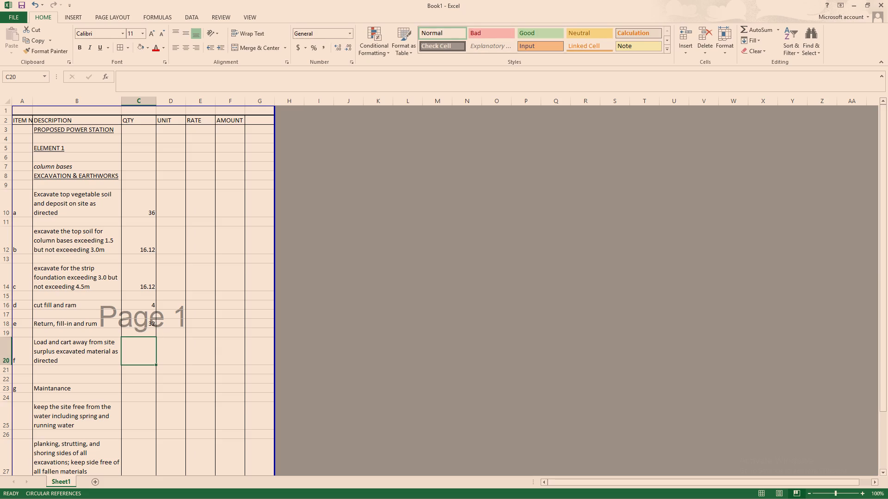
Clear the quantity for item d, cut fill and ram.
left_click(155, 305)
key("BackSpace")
Enter 4 as the quantity for item f, loading and carting away surplus excavated material.
left_click(136, 355)
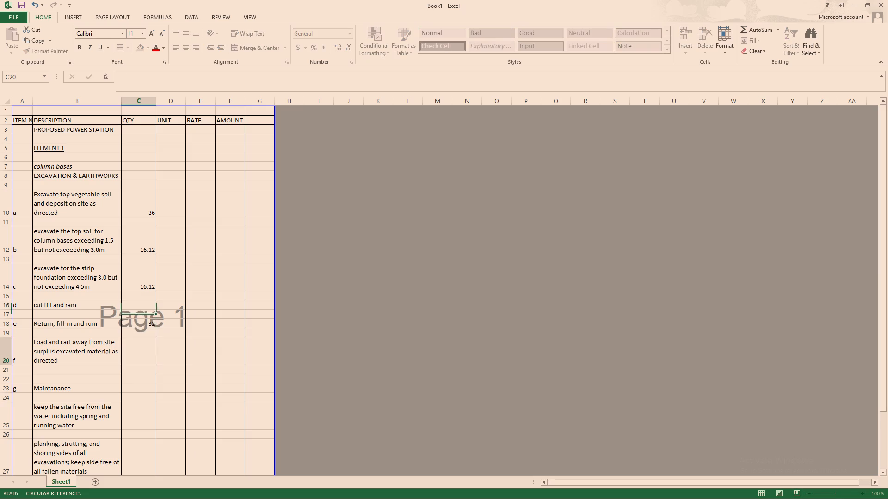
key("4")
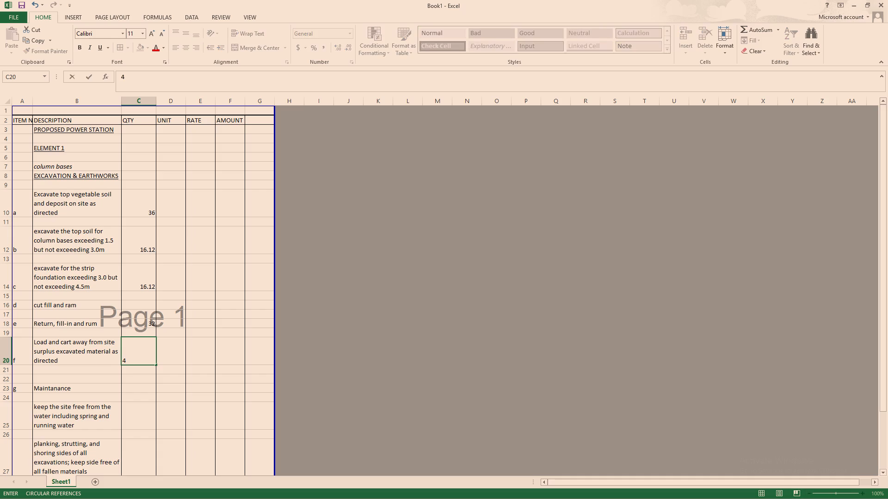
left_click(142, 388)
Underline the Maintanance heading in the description column.
left_click(93, 386)
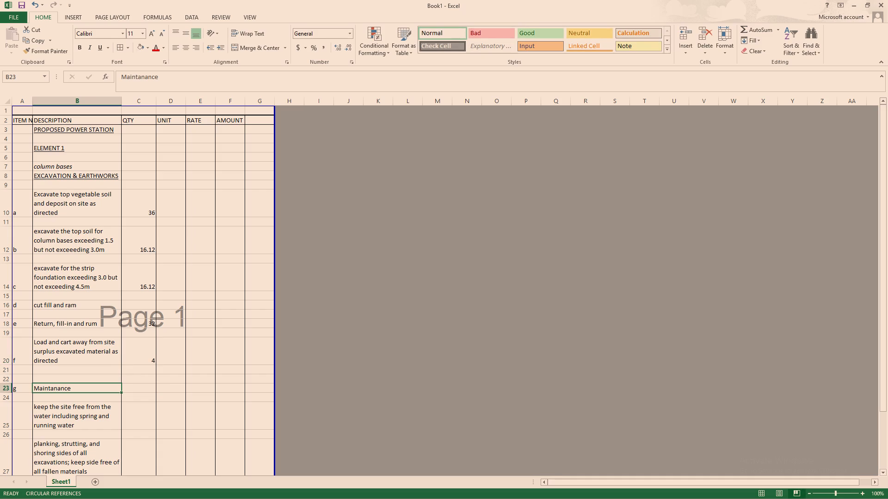
key("ctrl+u")
Label the keep-site-free-from-water item h and the planking, strutting and shoring item i in the item column.
right_click_drag(165, 376, 159, 329)
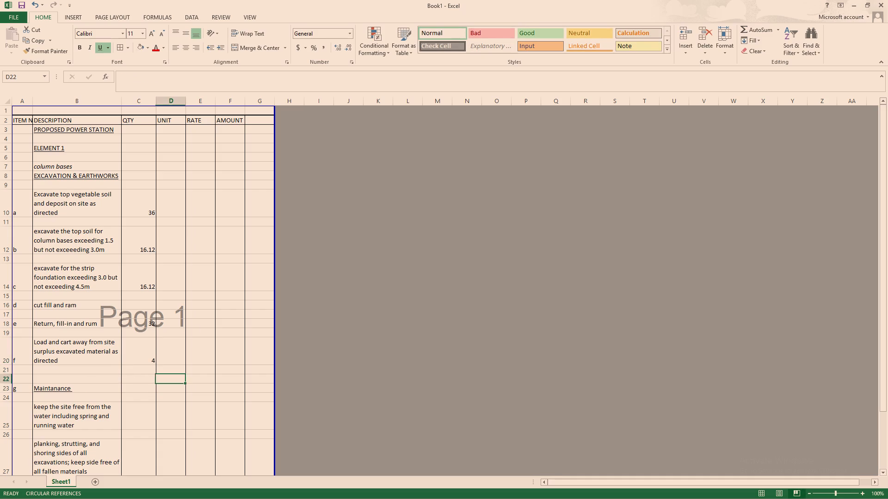
right_click_drag(159, 329, 159, 308)
left_click(132, 419)
scroll(131, 418, "down", 1)
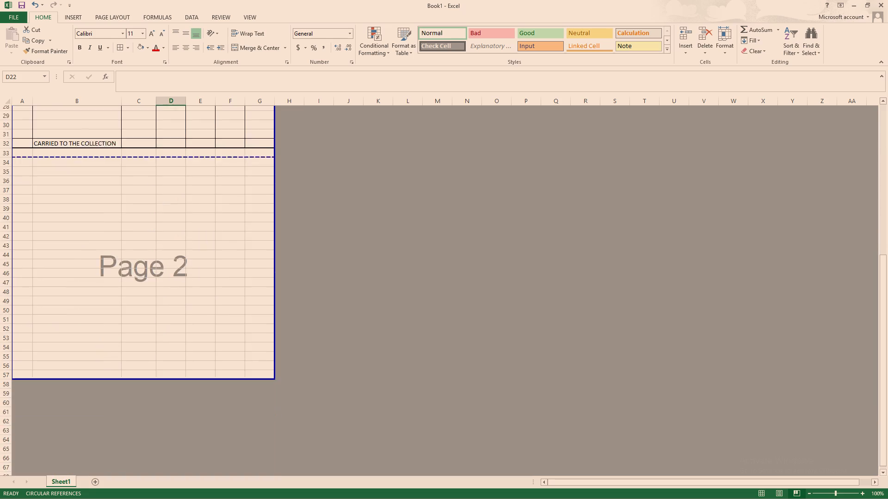
scroll(124, 396, "down", 1)
scroll(122, 380, "up", 1)
left_click(65, 309)
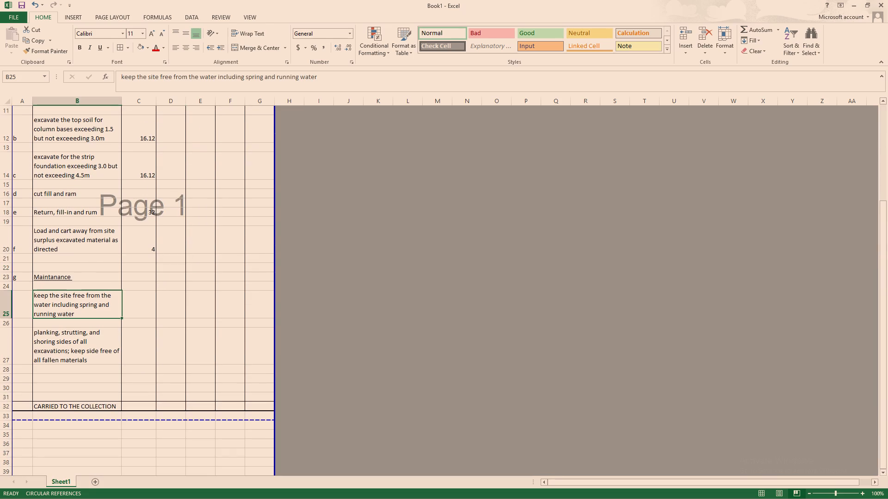
left_click(28, 309)
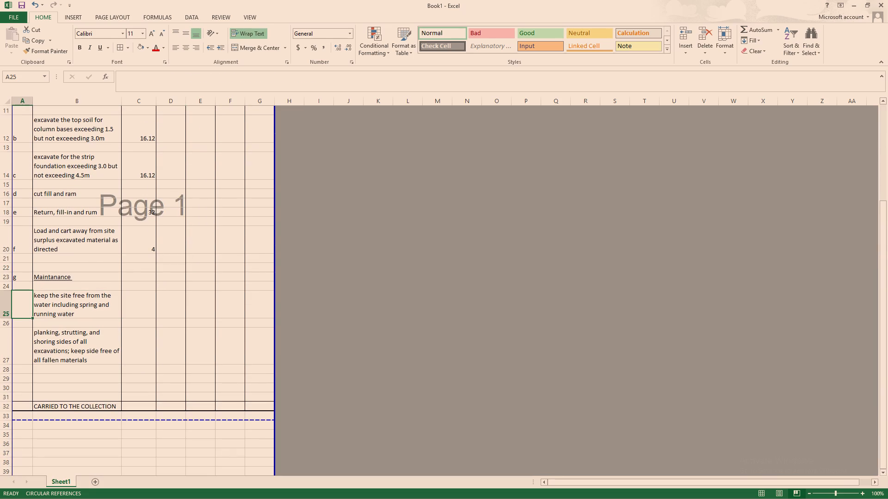
key("h")
left_click(21, 356)
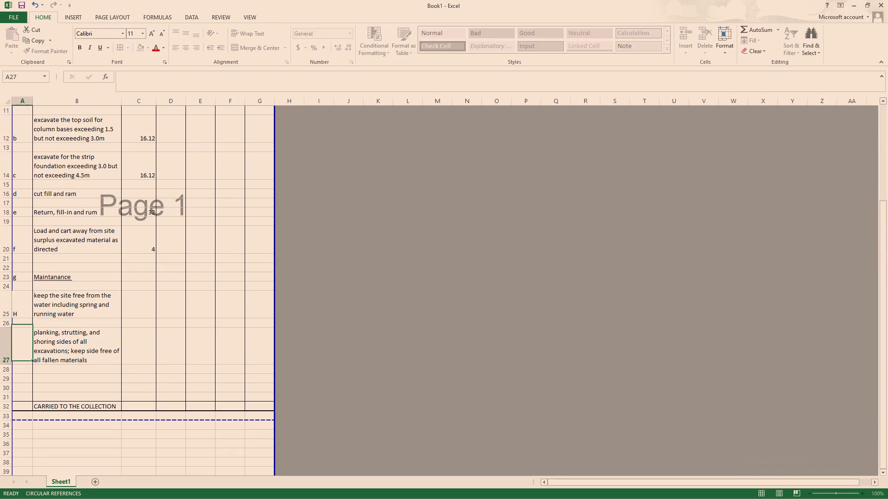
key("BackSpace")
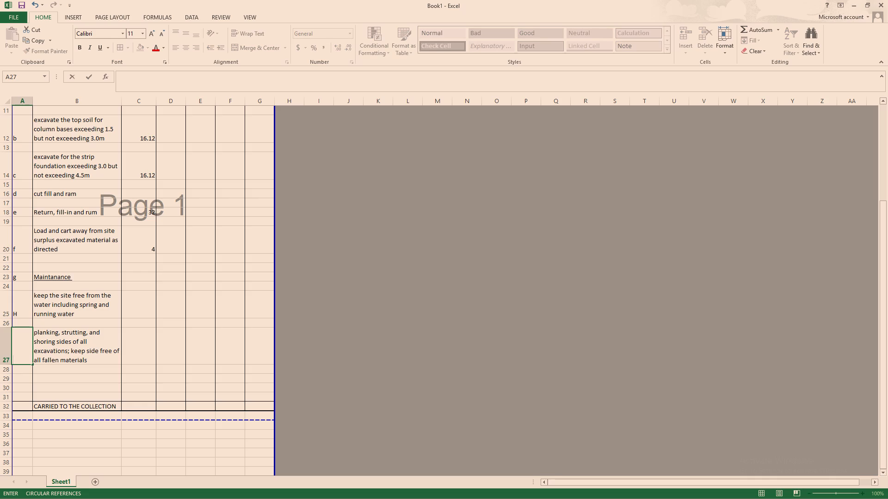
key("i")
left_click(22, 316)
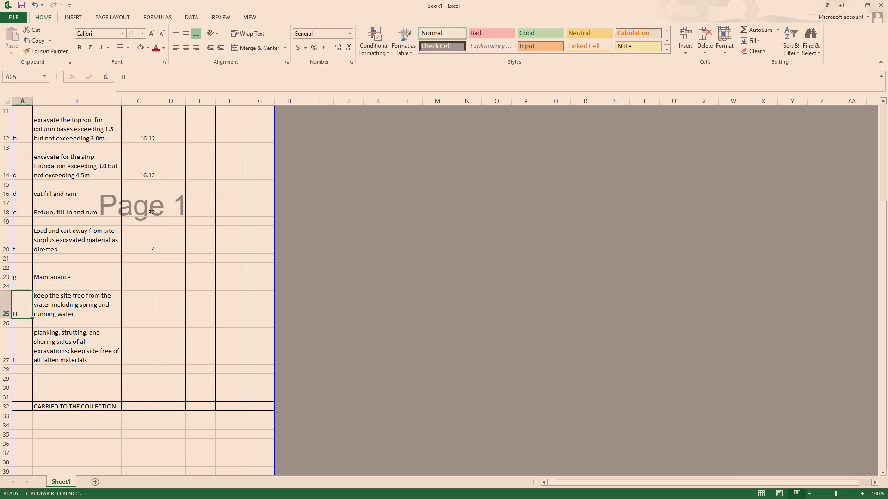
key("BackSpace")
key("h")
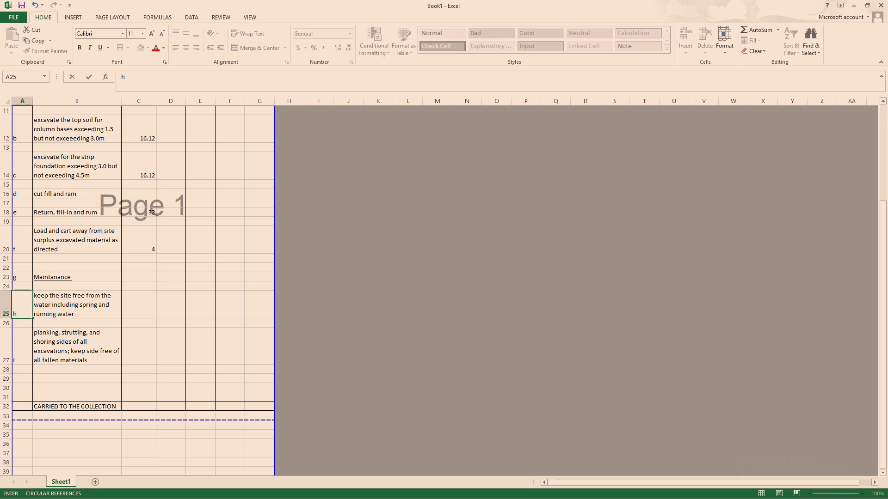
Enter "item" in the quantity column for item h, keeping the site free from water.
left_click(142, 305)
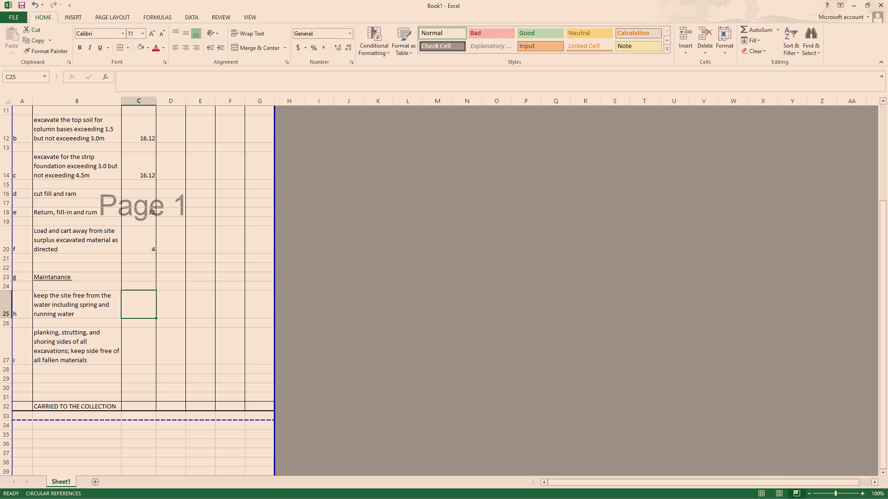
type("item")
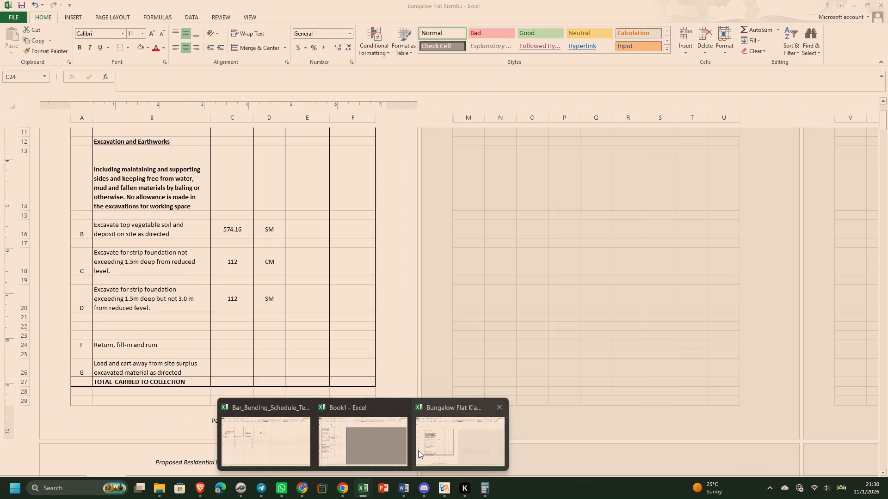
Switch to the Bungalow Flat Kiambu workbook, examine how its excavation maintenance items are billed, and return to Book1.
left_click(418, 450)
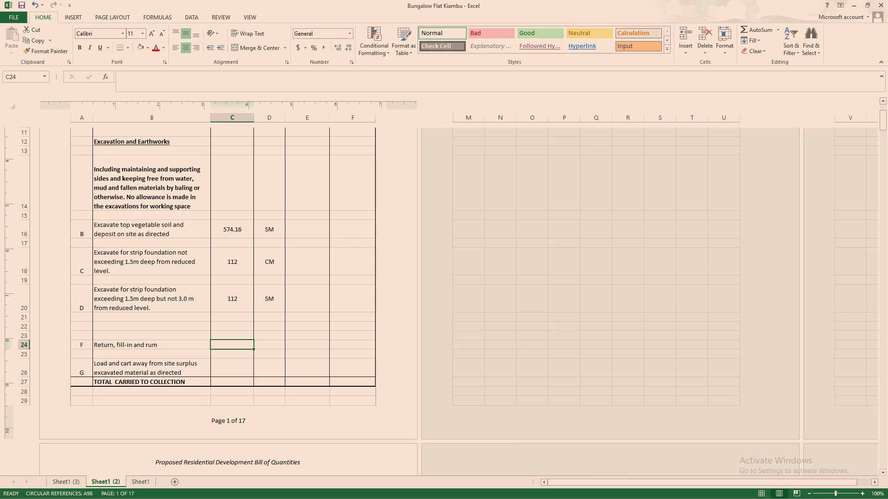
scroll(293, 365, "down", 1)
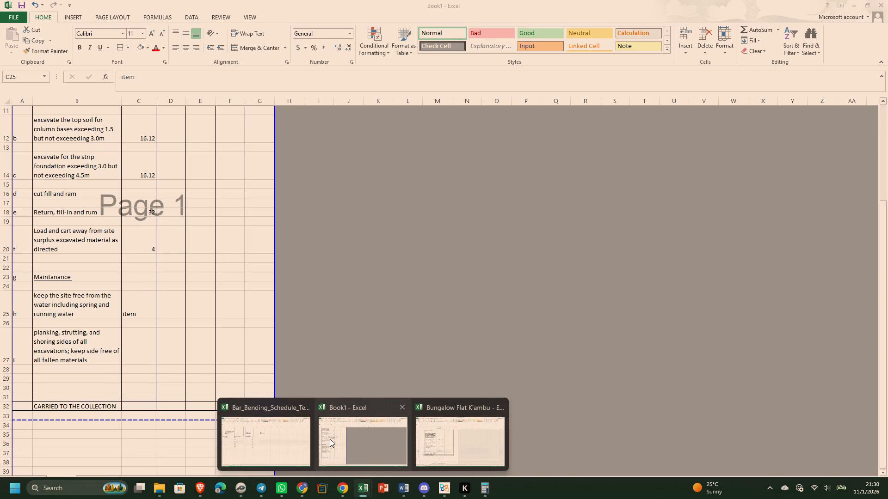
left_click(330, 439)
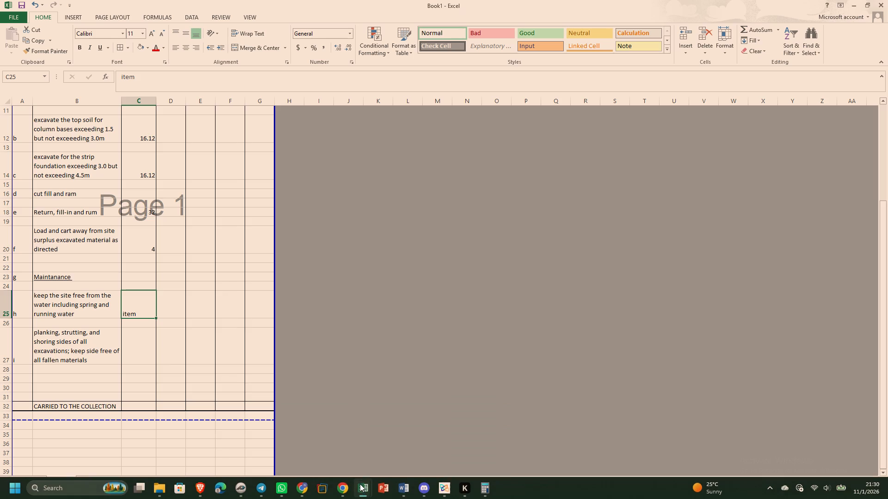
left_click(443, 447)
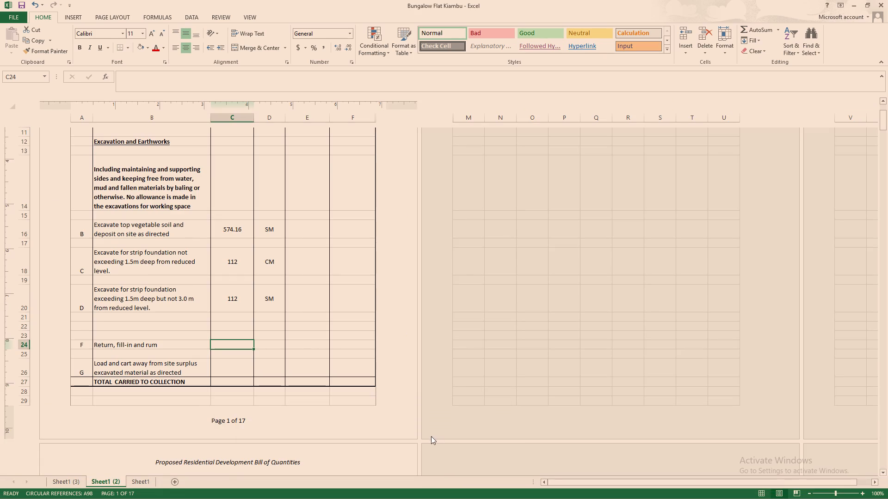
scroll(371, 355, "up", 1)
scroll(371, 355, "down", 1)
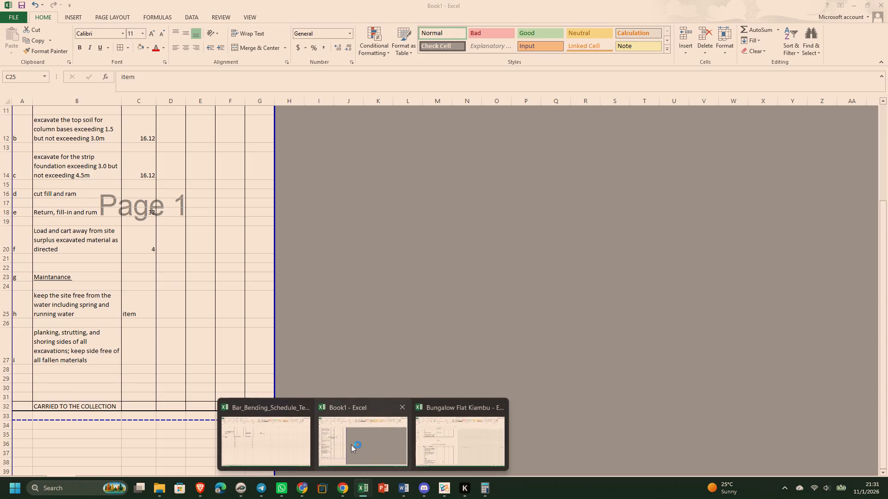
left_click(351, 441)
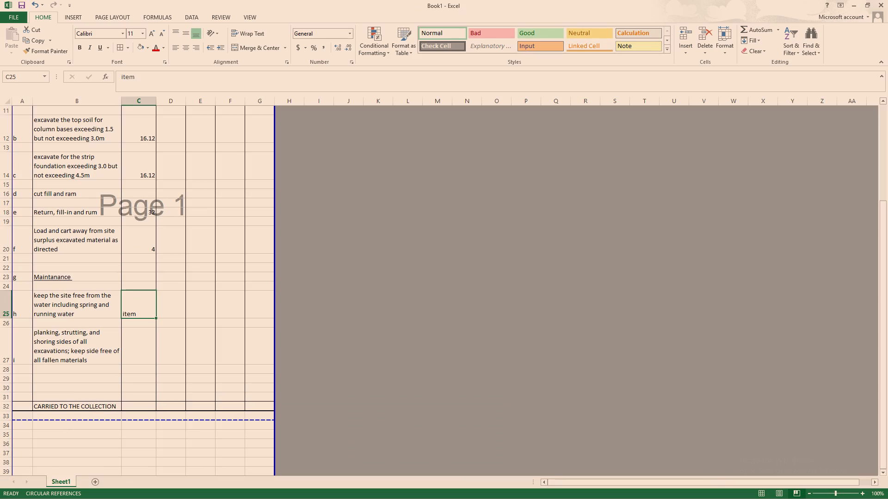
Enter 100000 as the quantity for both maintenance items, h and i.
key("BackSpace")
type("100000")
left_click(149, 356)
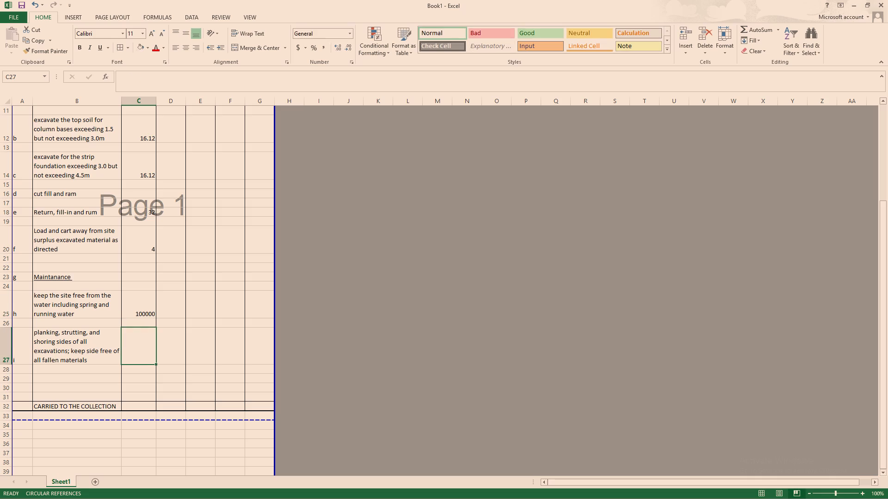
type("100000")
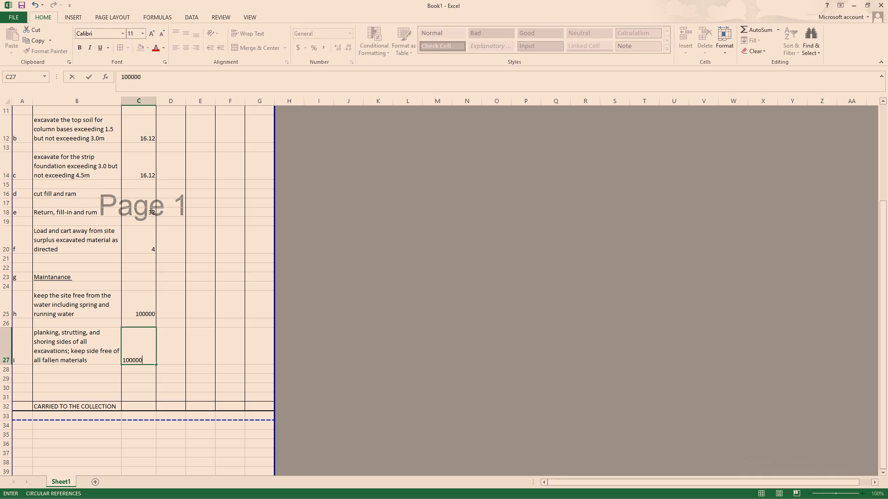
left_click(172, 353)
Enter "item" as the unit for both maintenance items, h and i.
left_click(169, 312)
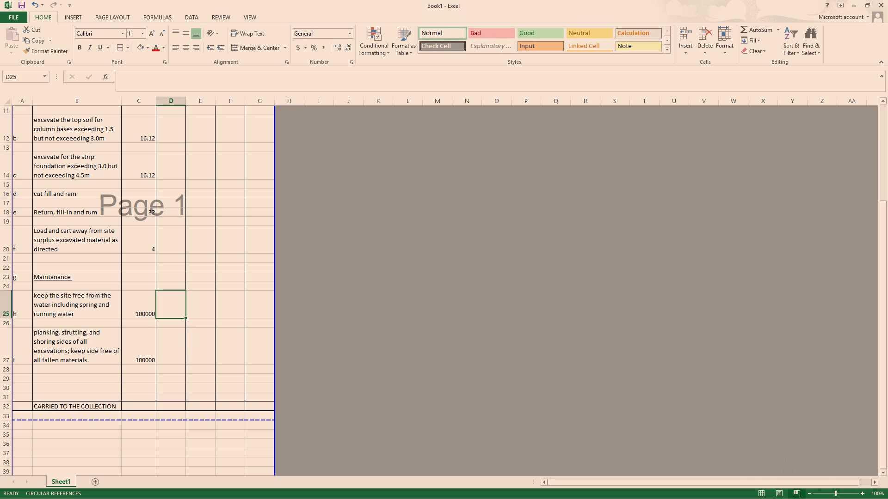
type("item")
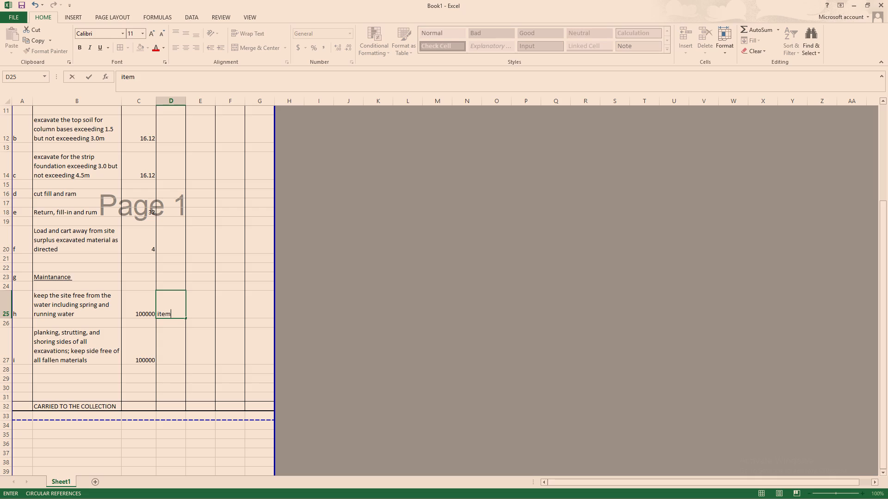
left_click(173, 335)
type("item")
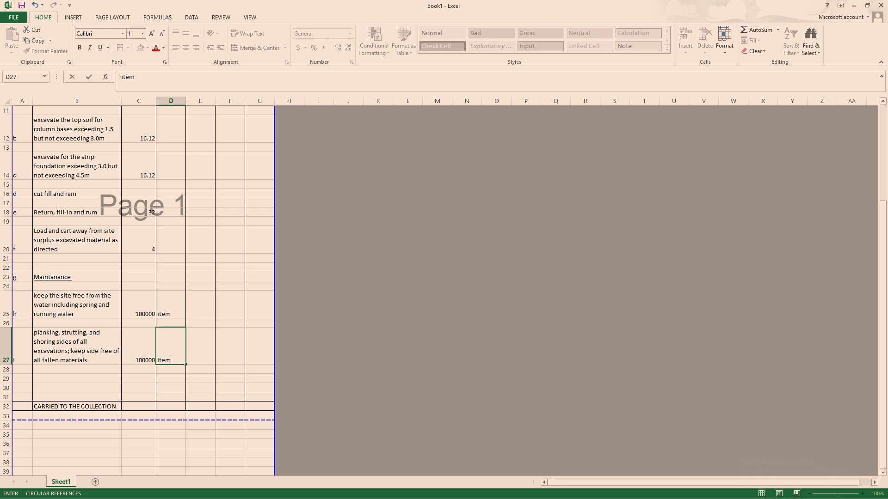
left_click(216, 343)
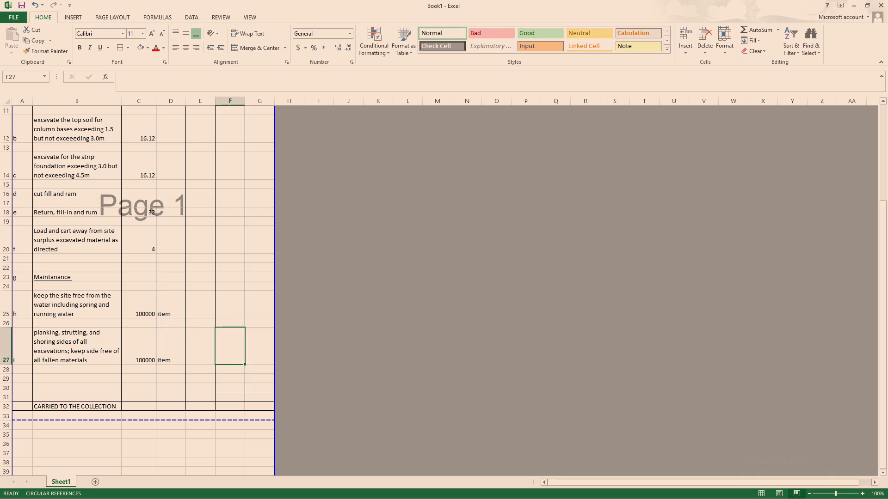
Enter SM as the unit for item a and CM as the unit for items b, c, e and f.
scroll(202, 303, "up", 1)
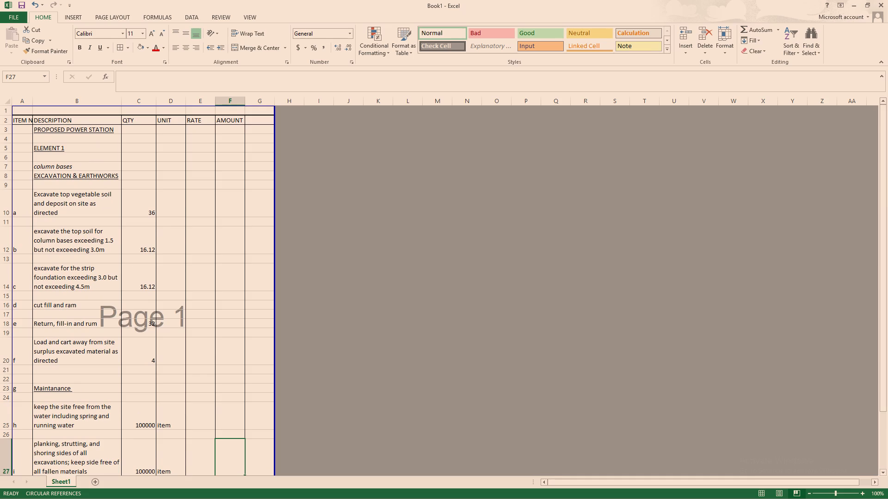
left_click(170, 203)
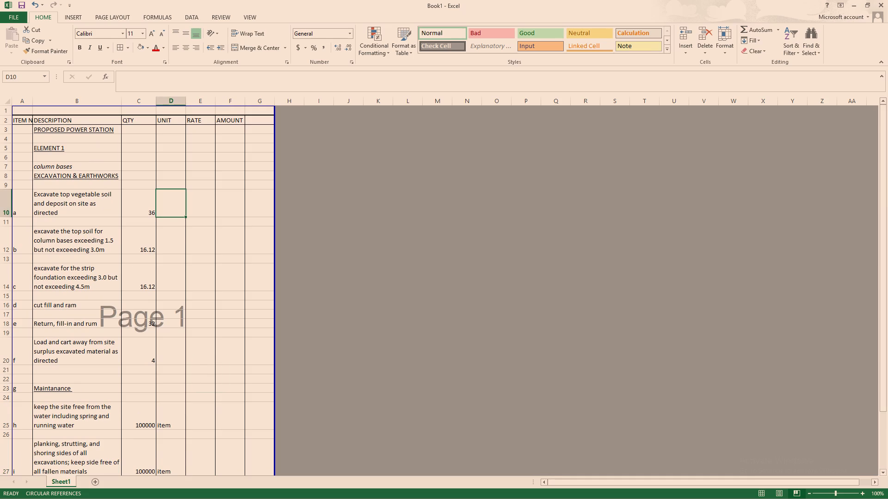
type("DM")
key("BackSpace")
key("BackSpace")
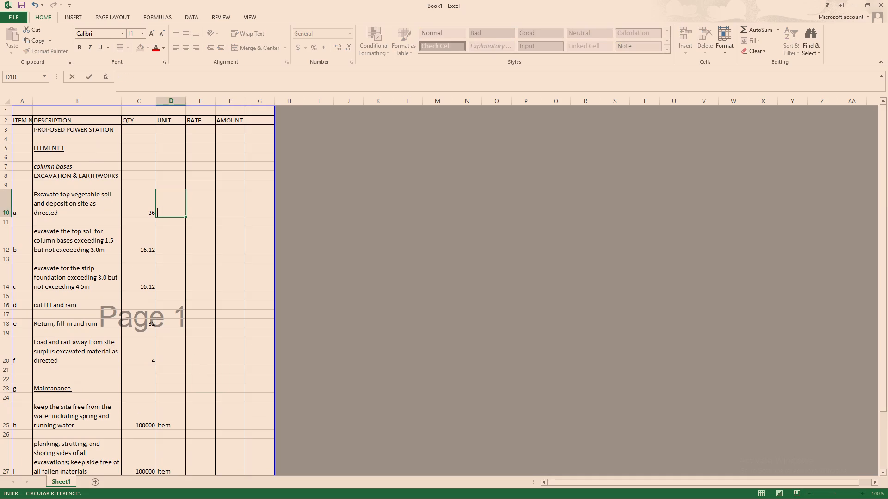
type("SM")
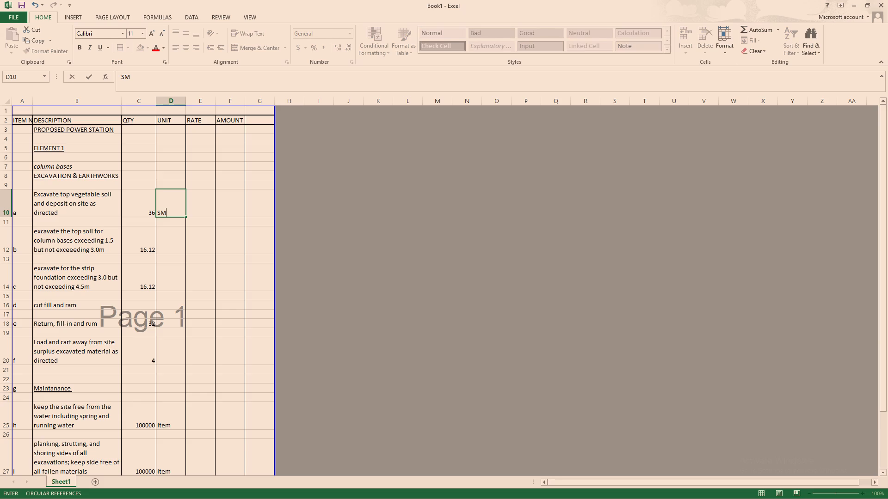
left_click(175, 243)
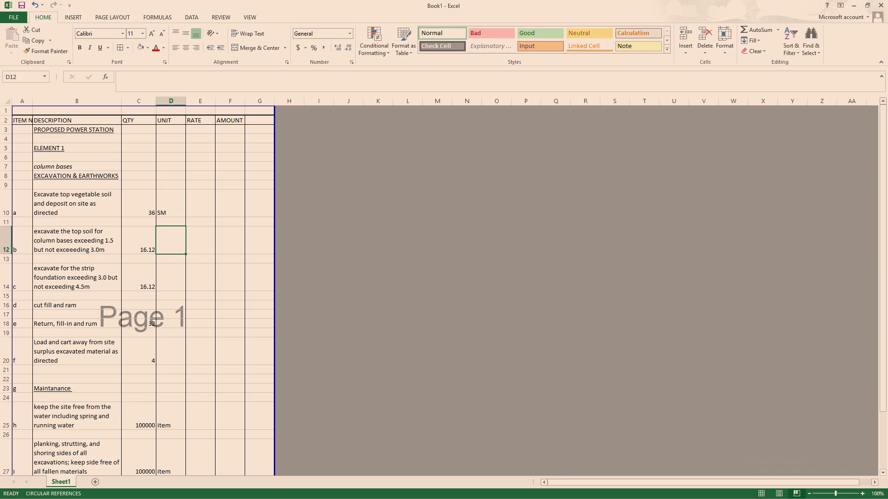
type("CM")
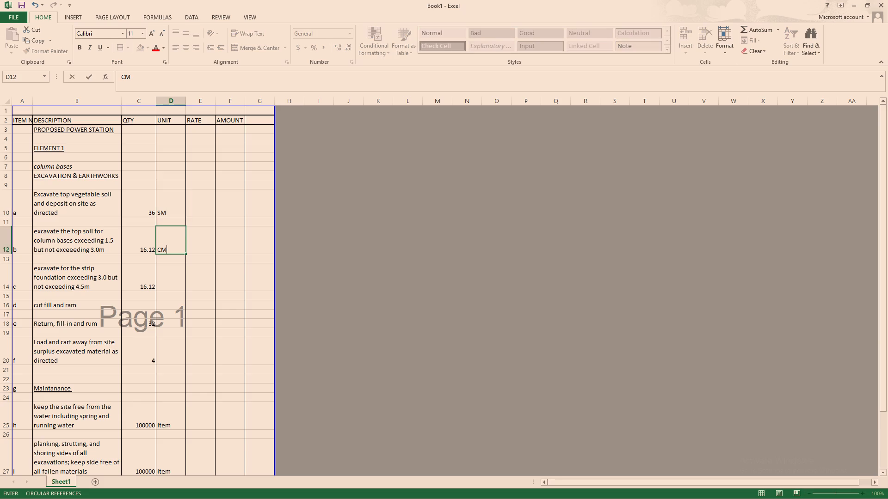
left_click(170, 287)
type("CM")
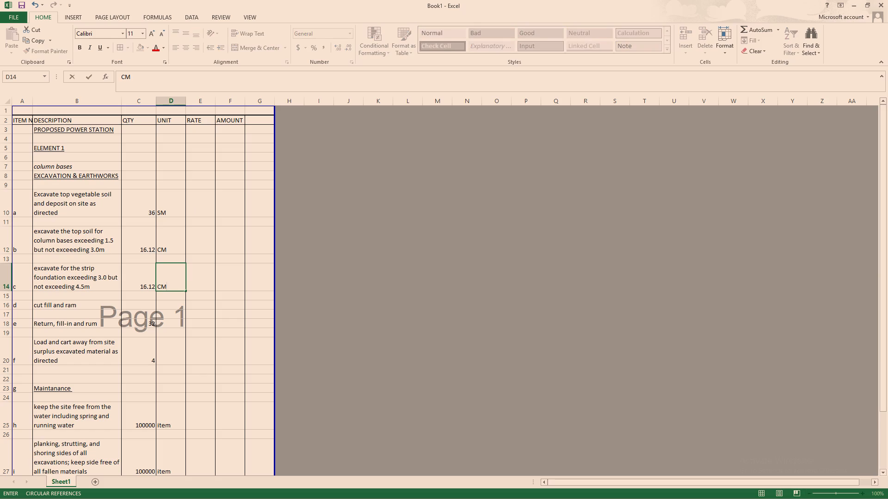
left_click(171, 322)
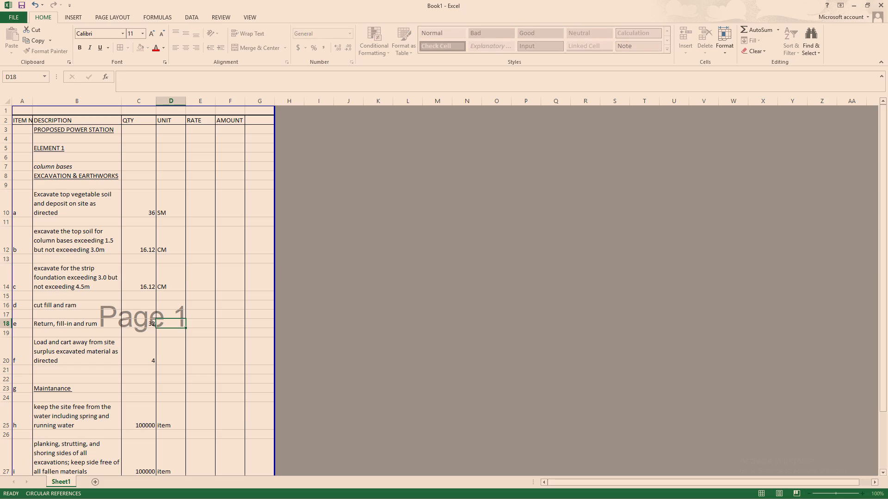
type("CM")
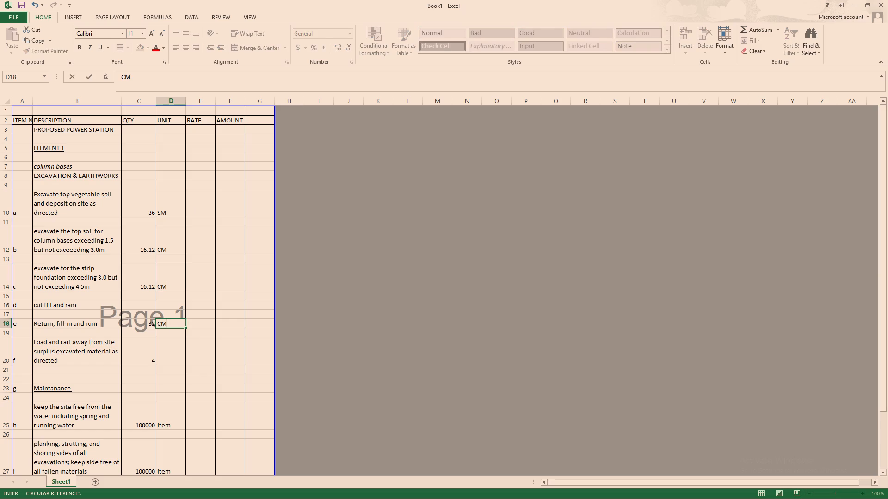
left_click(176, 349)
type("CM")
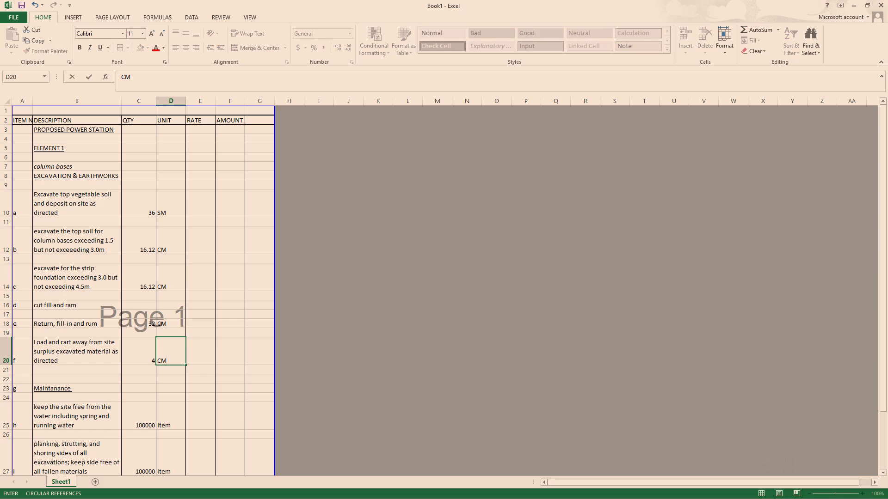
Switch to the Bungalow Flat Kiambu workbook and examine its excavation, filling and concrete items for rates to reuse.
left_click(206, 203)
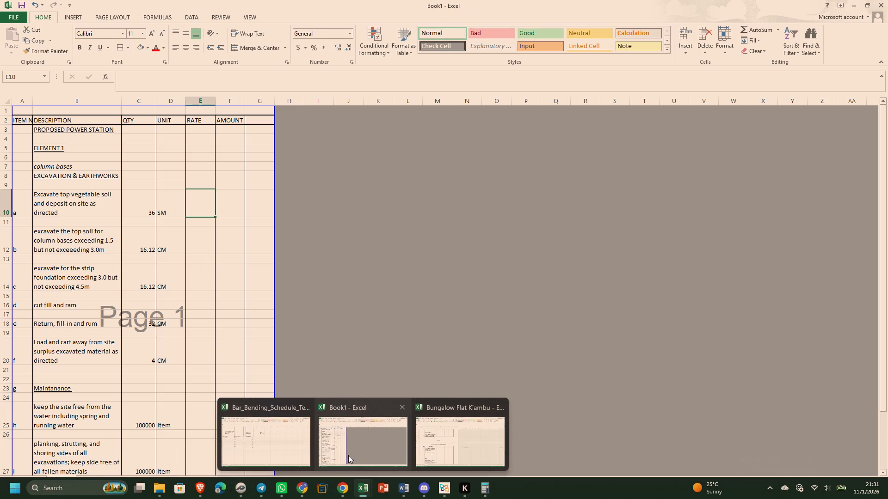
left_click(334, 447)
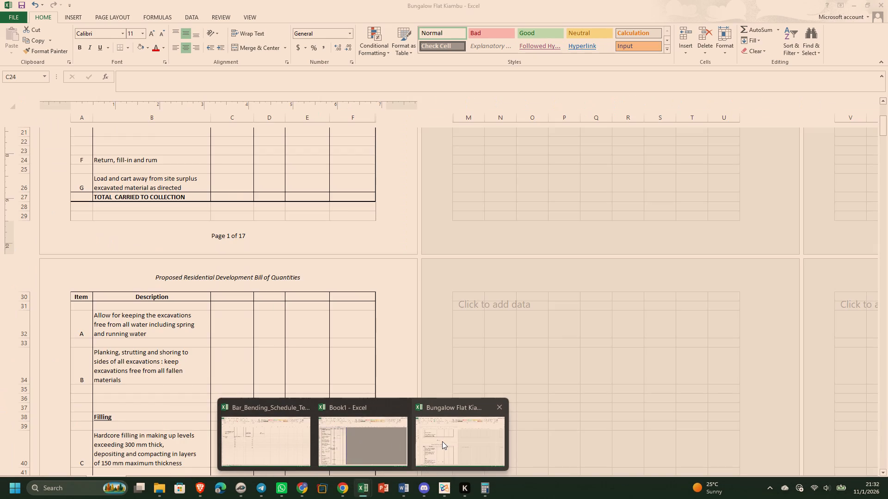
left_click(442, 441)
scroll(289, 379, "up", 2)
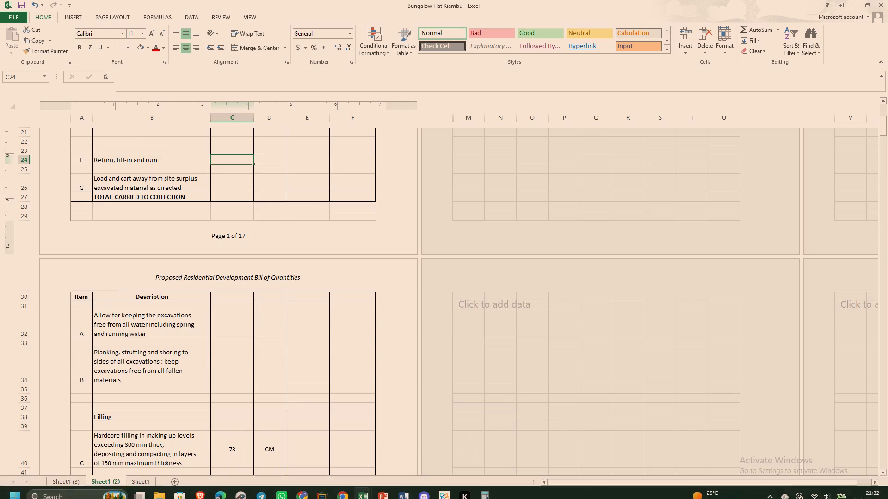
scroll(289, 379, "up", 1)
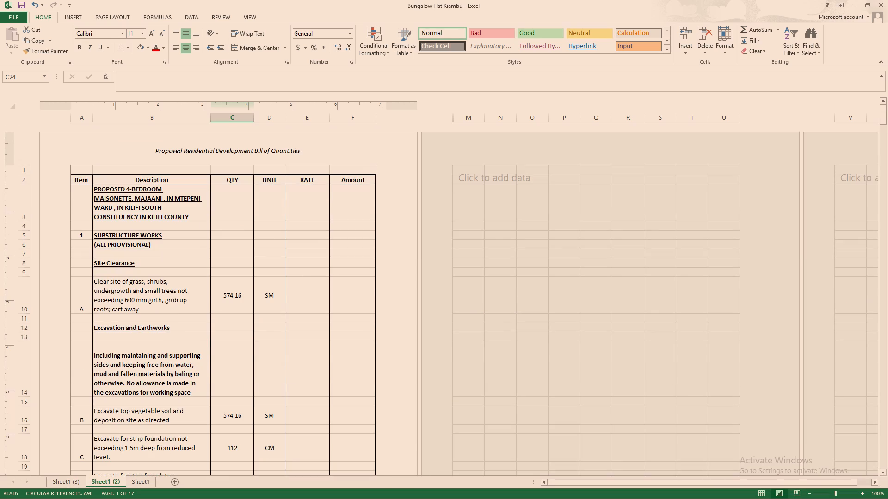
scroll(289, 378, "up", 4)
scroll(290, 380, "down", 4)
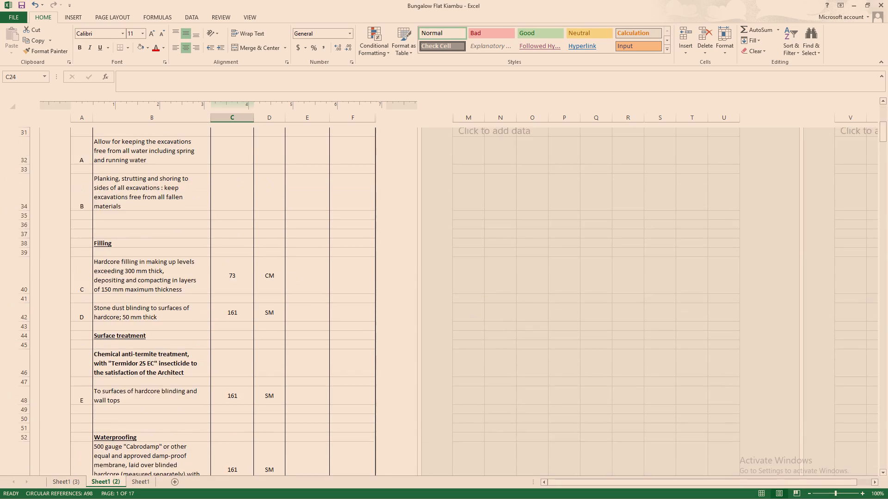
scroll(289, 381, "down", 2)
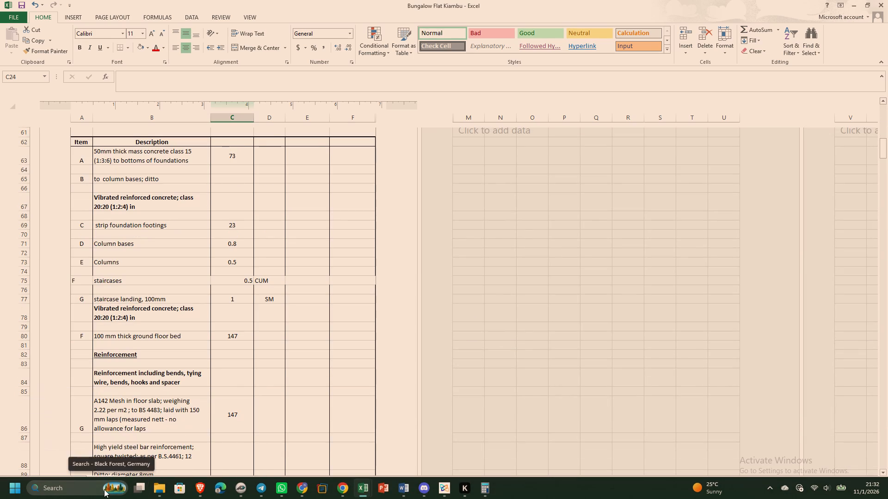
Search the computer for "COST" and open the COST HANDBOOK (2025-2026) For Construction Works PDF in Edge, dismissing the page-restore offer.
left_click(102, 489)
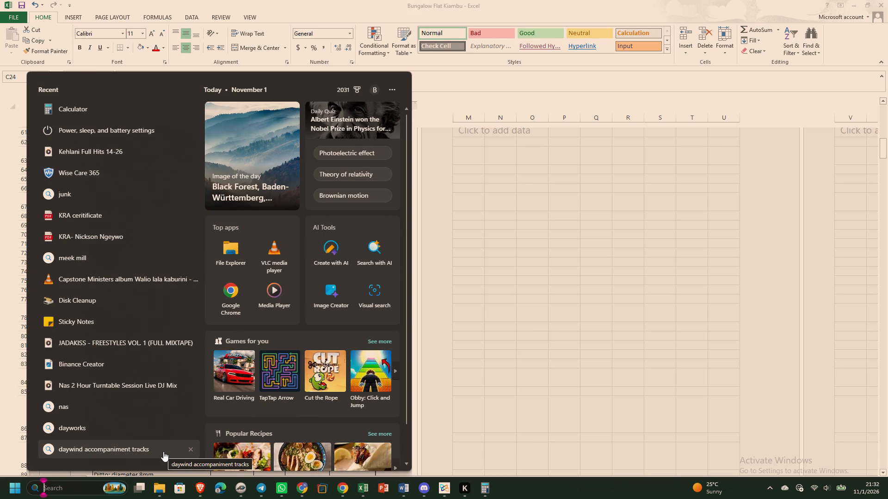
type("COS")
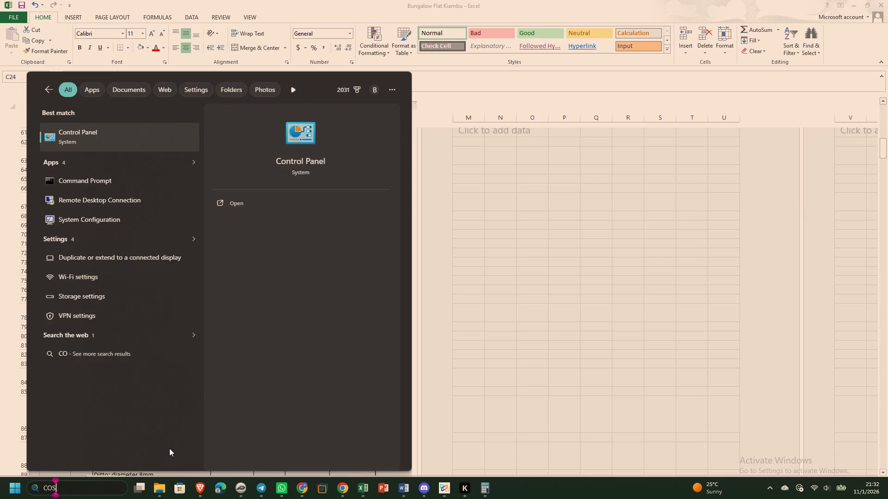
key("t")
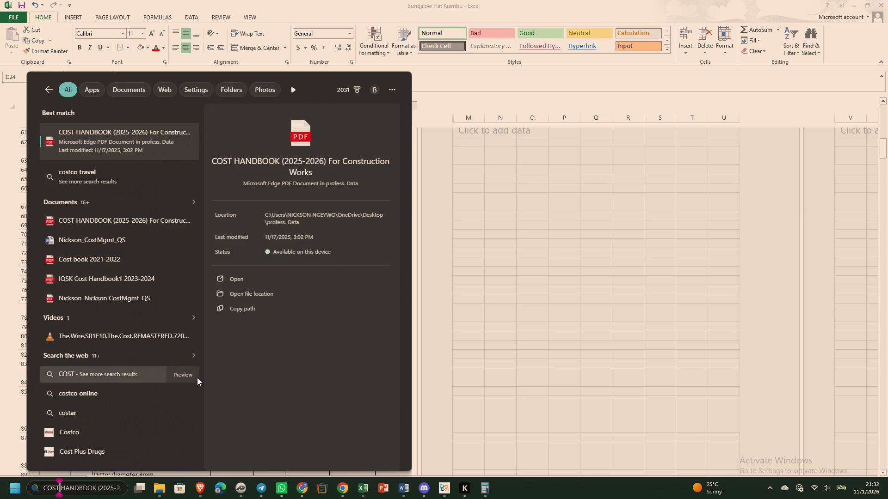
left_click(130, 222)
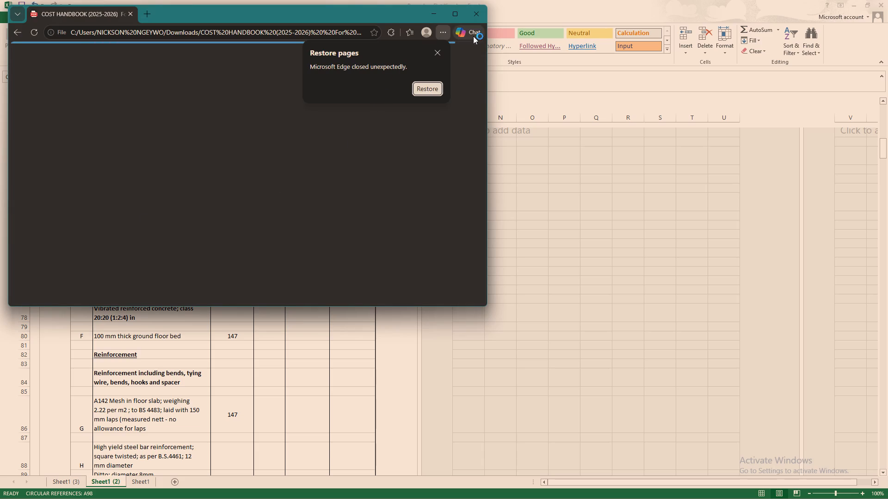
left_click(438, 54)
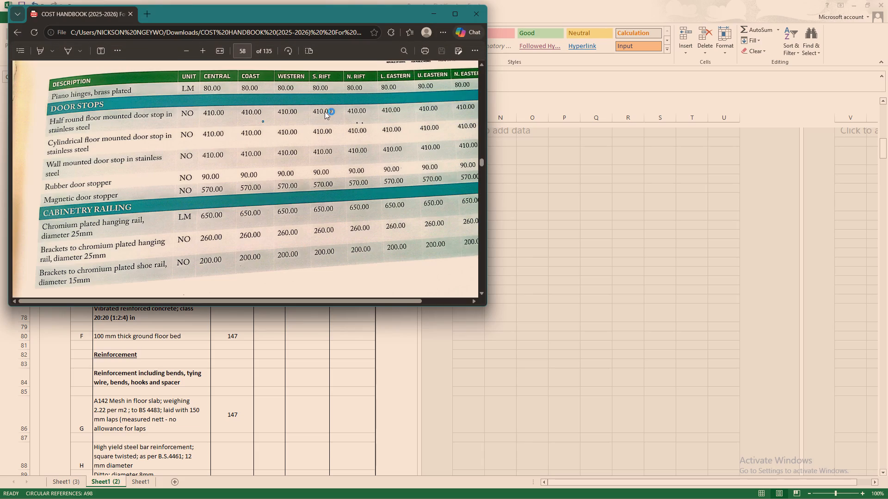
Maximize the handbook and examine it for the contractors' average all-in rates for site clearance and excavation.
scroll(323, 109, "up", 2)
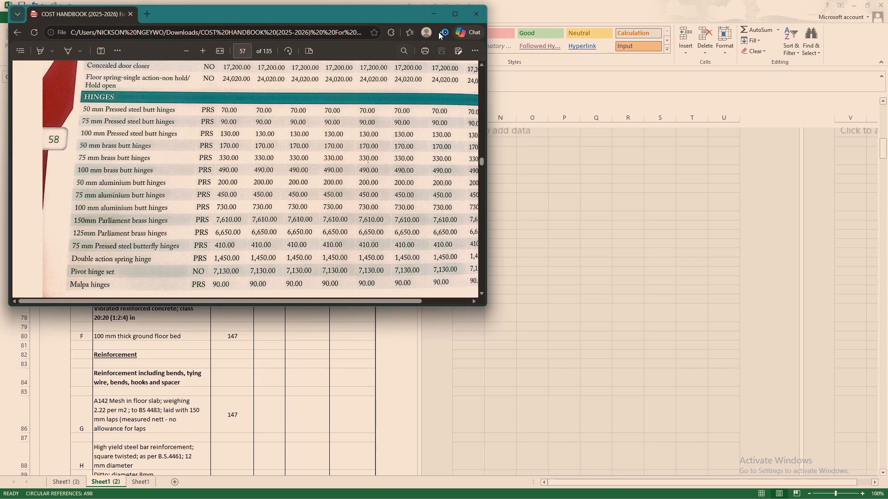
left_click(462, 13)
scroll(247, 185, "up", 4)
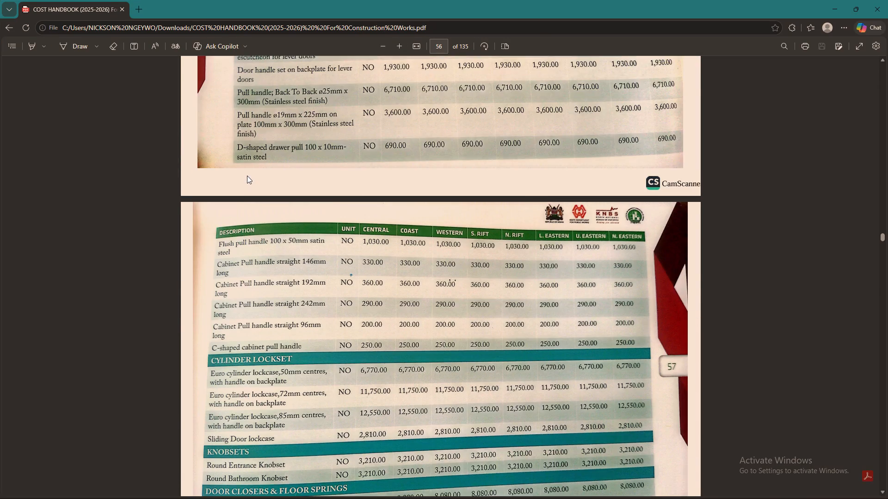
scroll(247, 175, "up", 17)
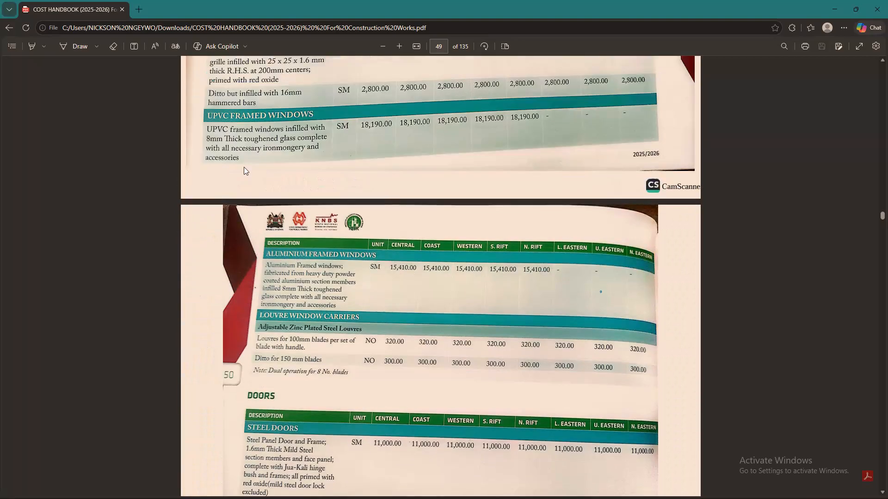
scroll(244, 167, "up", 6)
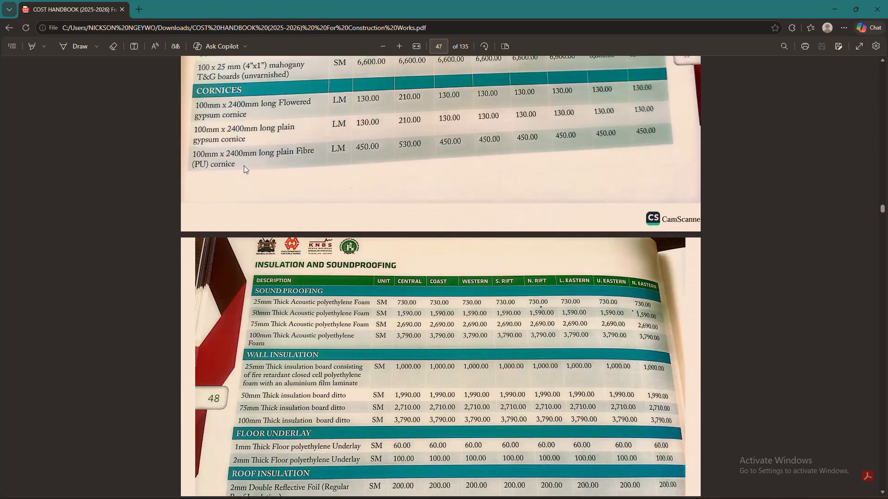
scroll(244, 165, "up", 20)
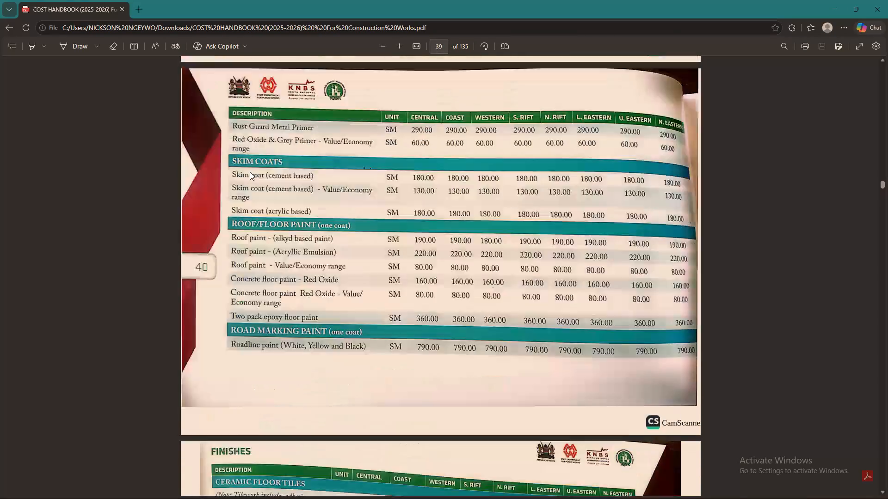
scroll(250, 172, "up", 19)
scroll(249, 170, "up", 4)
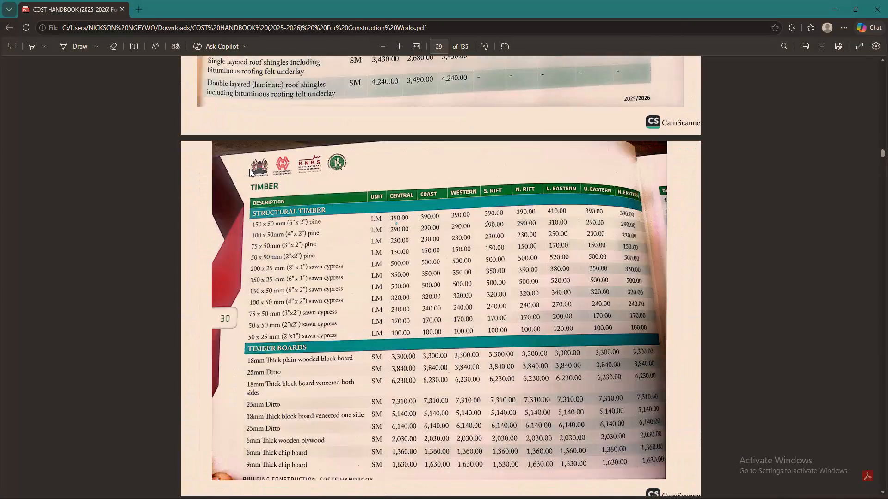
scroll(249, 169, "up", 13)
scroll(248, 172, "up", 9)
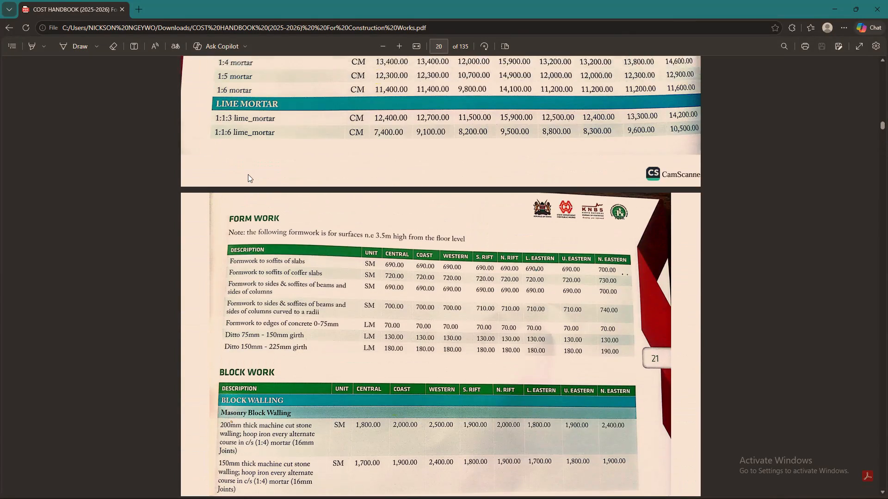
scroll(248, 174, "up", 2)
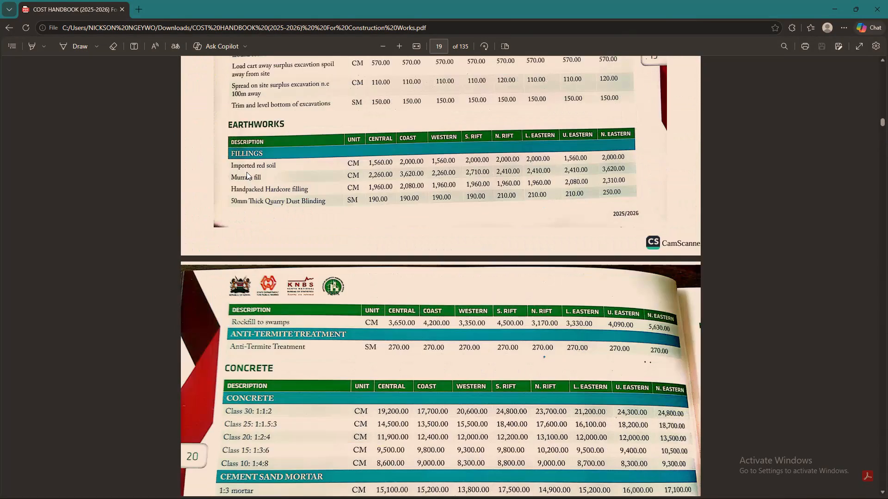
scroll(247, 172, "up", 6)
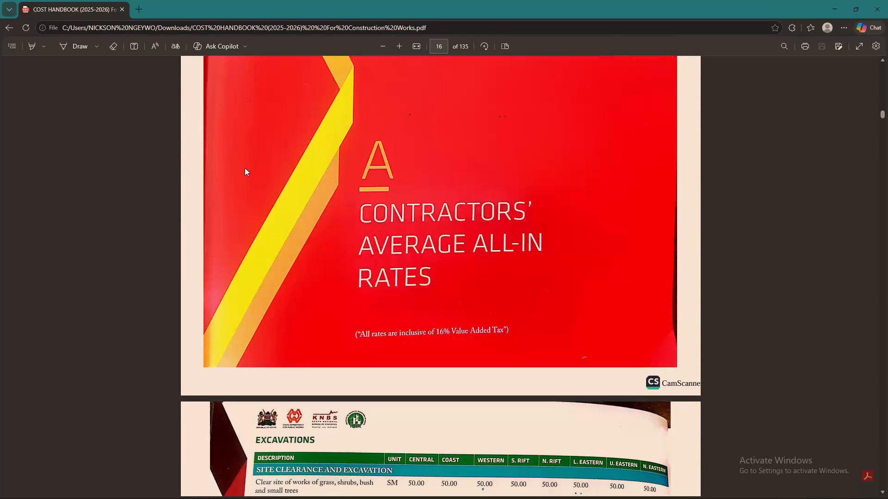
scroll(245, 168, "up", 3)
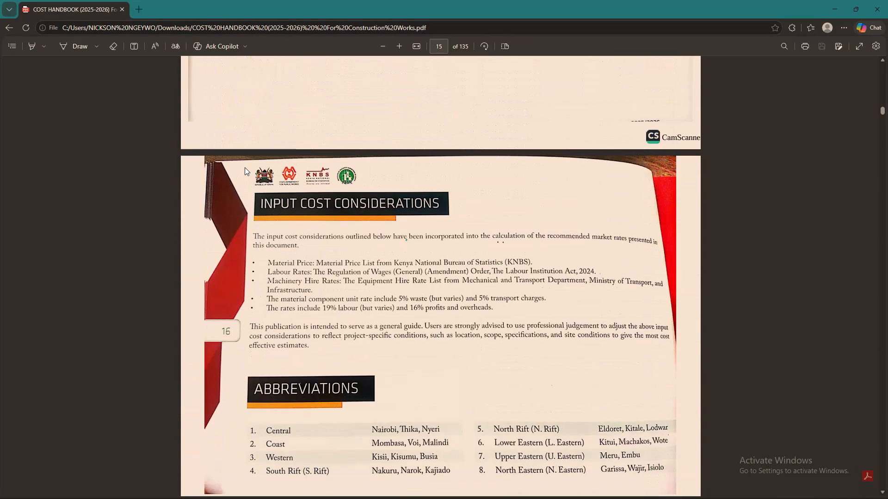
scroll(246, 167, "down", 5)
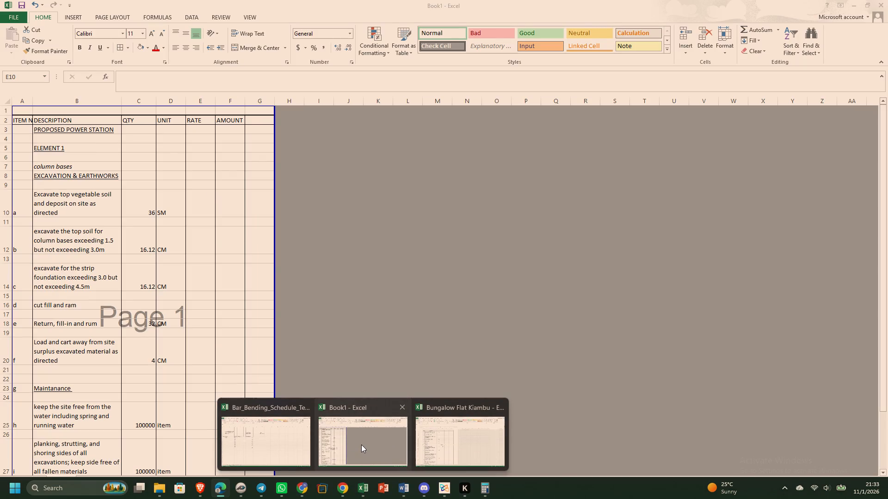
Return to Book1 and enter rates of 200 for item a, 350 for item b and 410 for item c.
left_click(361, 444)
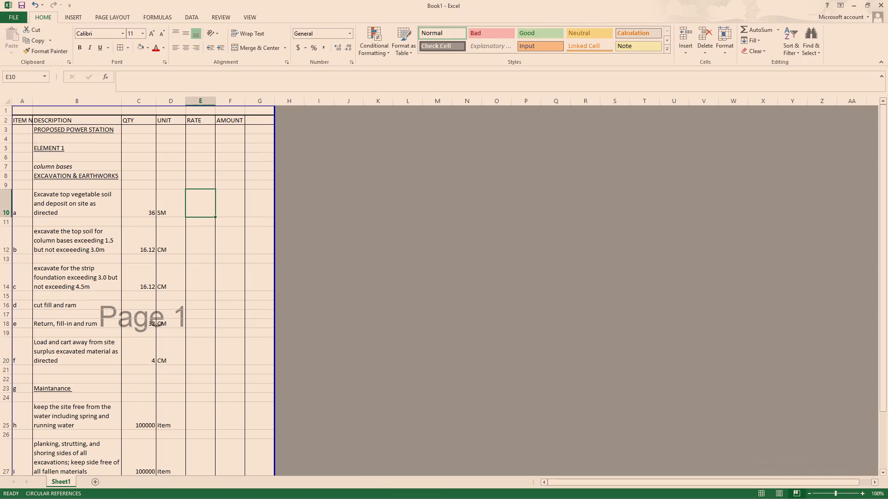
key("2")
type("00")
left_click(202, 251)
key("3")
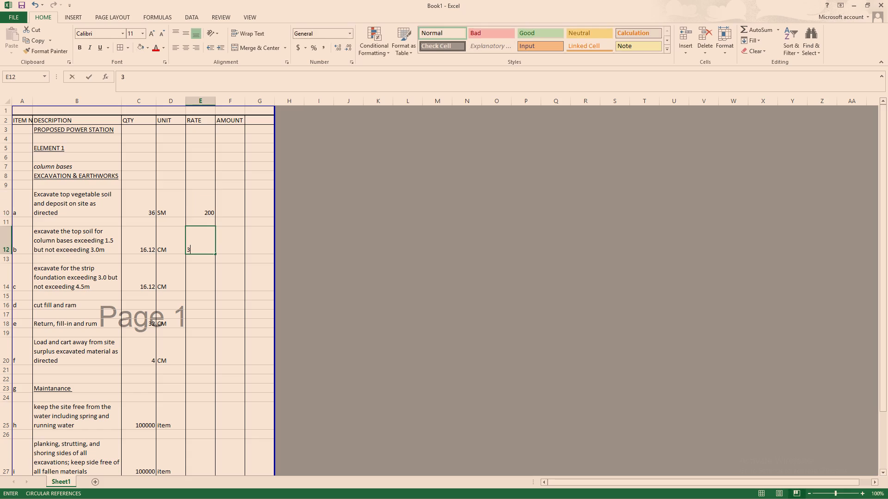
key("5")
key("0")
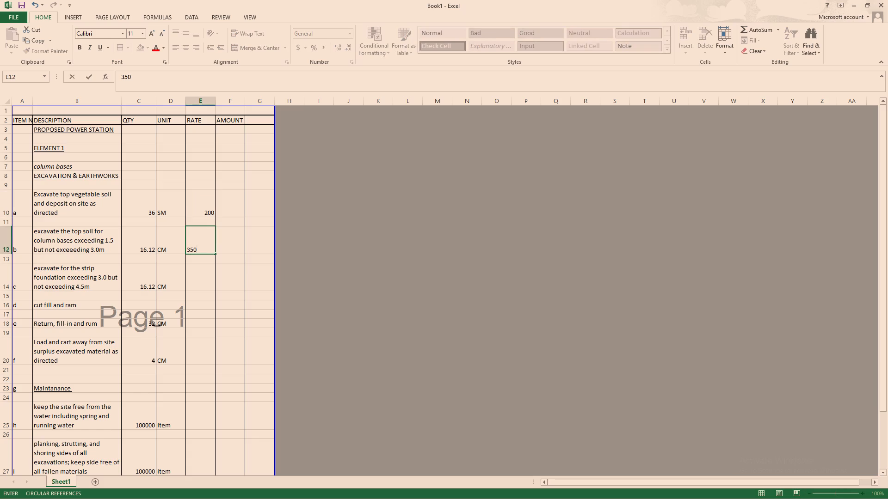
left_click(207, 277)
type("41")
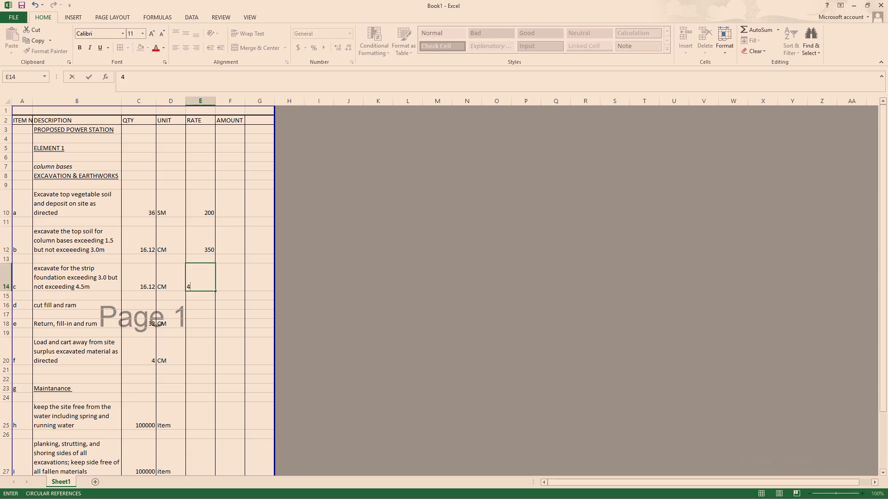
key("0")
left_click(197, 329)
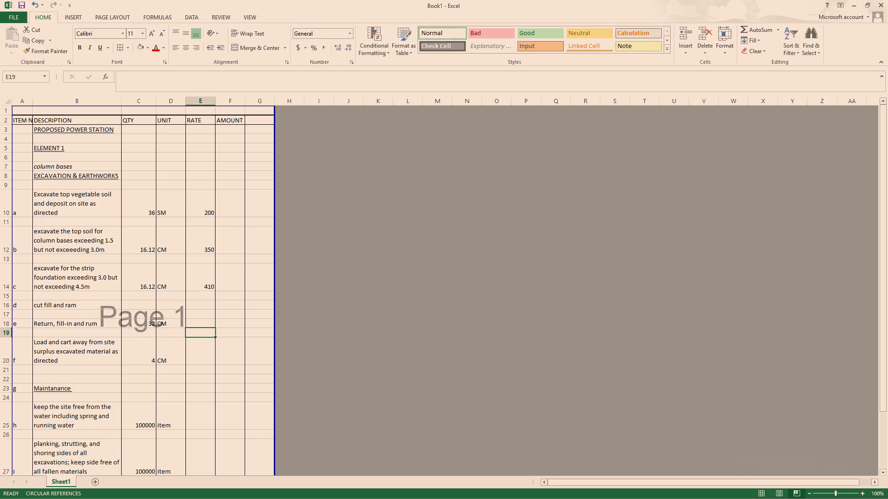
Look up the return-fill-and-ram rate in the cost handbook and enter 350 as the rate for item e in Book1.
left_click(197, 323)
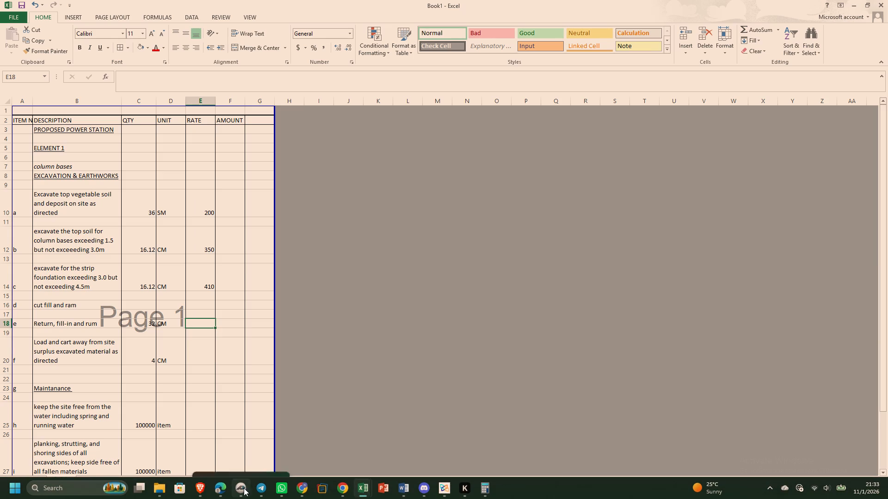
left_click(222, 486)
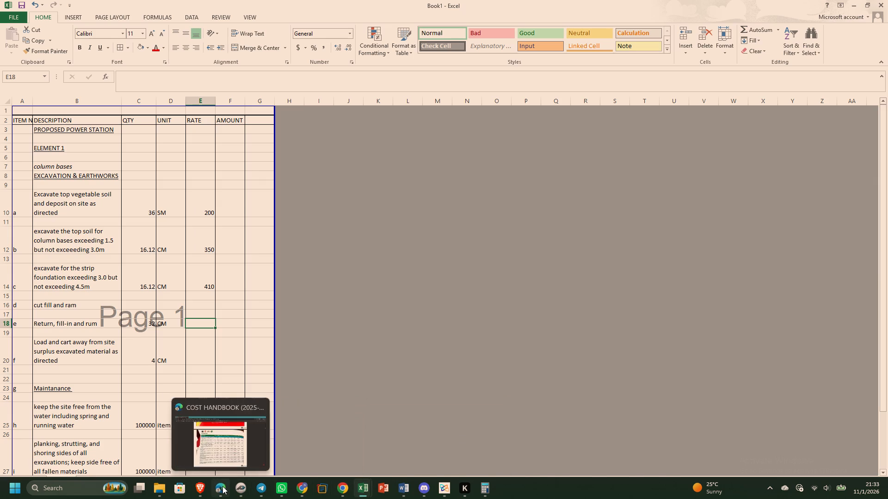
scroll(310, 347, "down", 2)
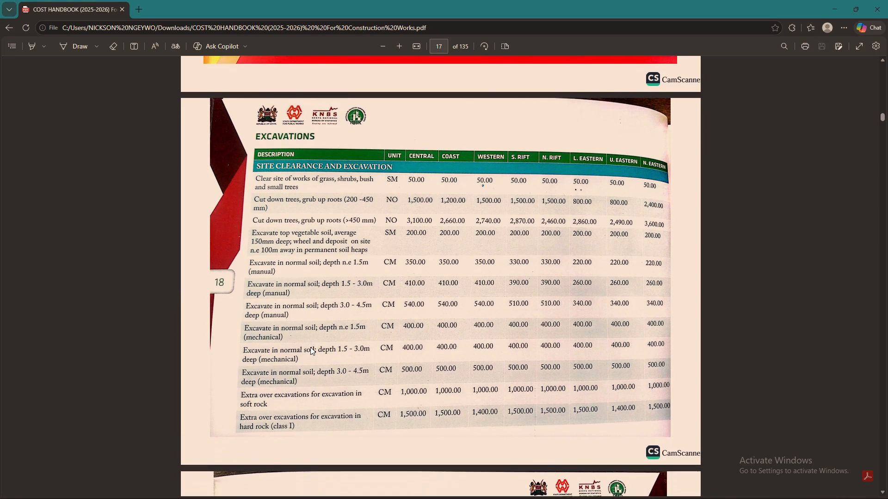
scroll(310, 347, "down", 4)
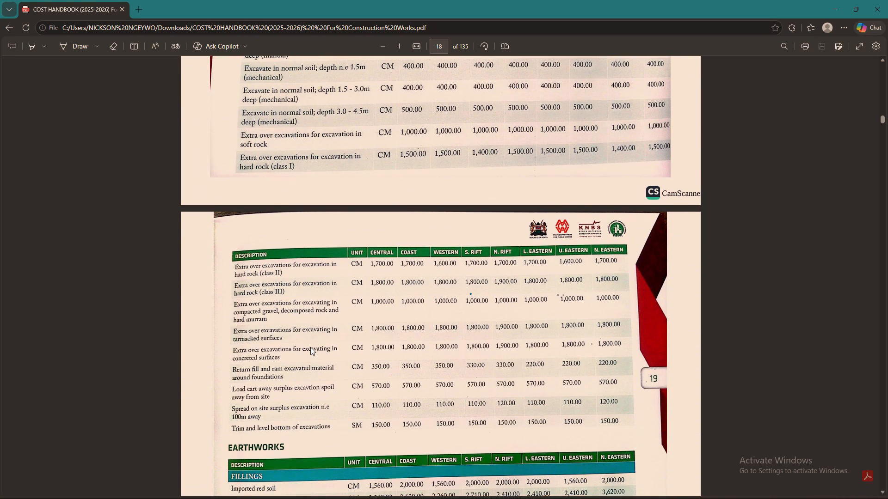
scroll(310, 347, "down", 1)
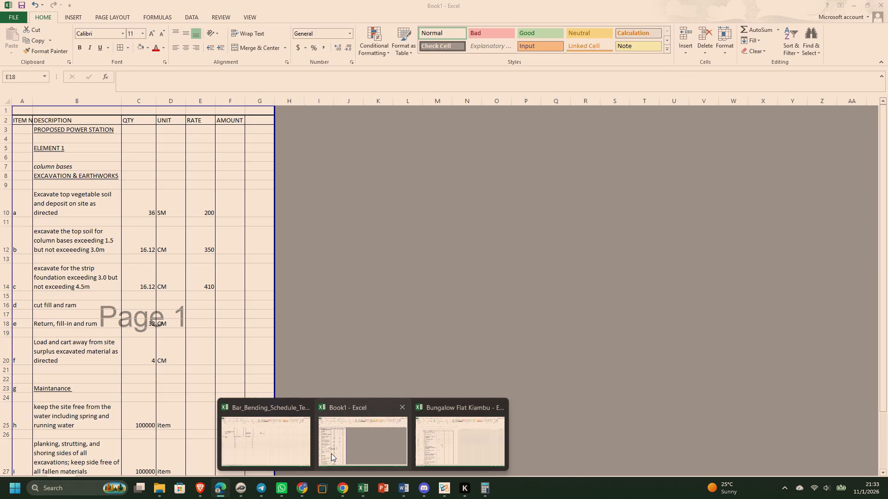
left_click(331, 453)
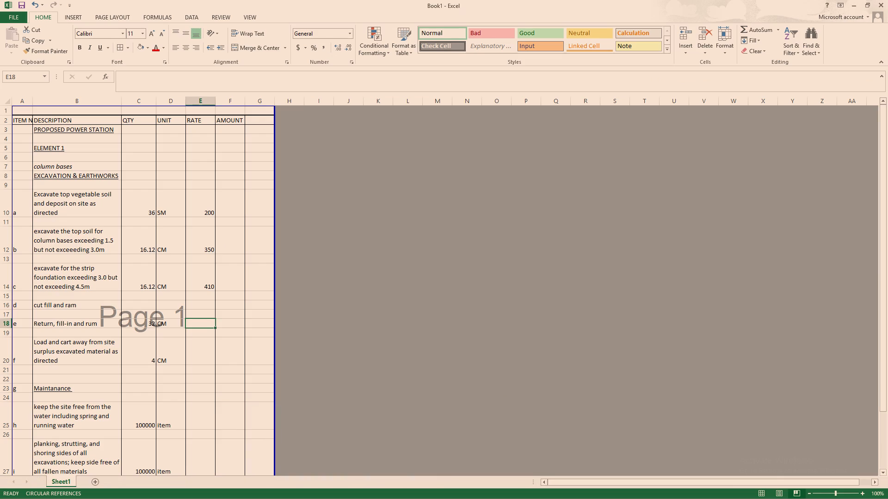
type("35")
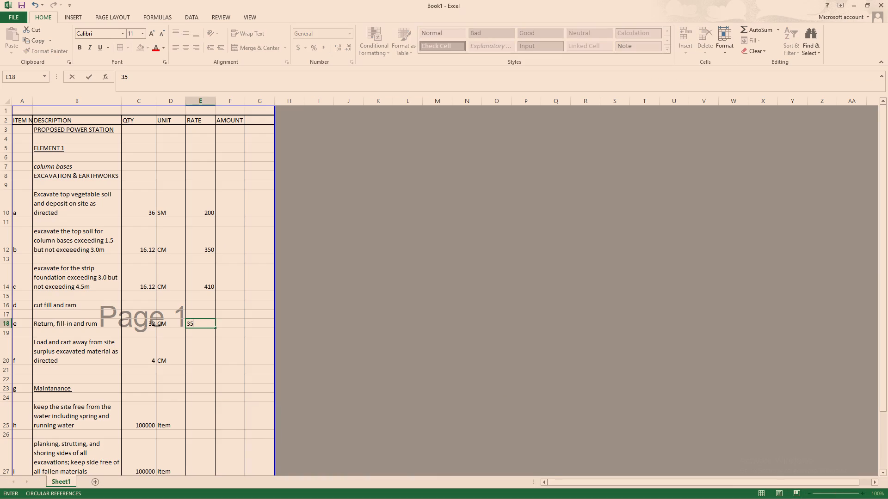
key("0")
left_click(206, 362)
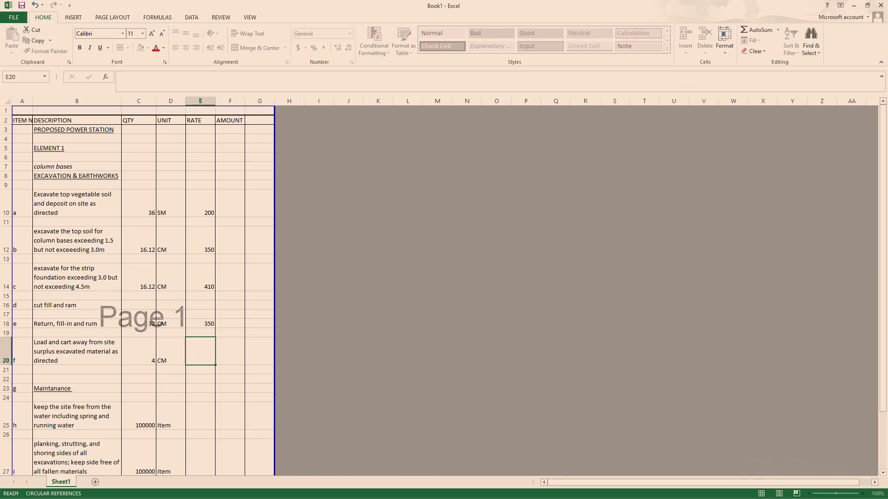
Enter 570 as the rate for item f, loading and carting away surplus excavated material.
type("57")
key("0")
Calculate the amounts for item f and item e with formulas multiplying each item's rate by its quantity.
left_click(227, 359)
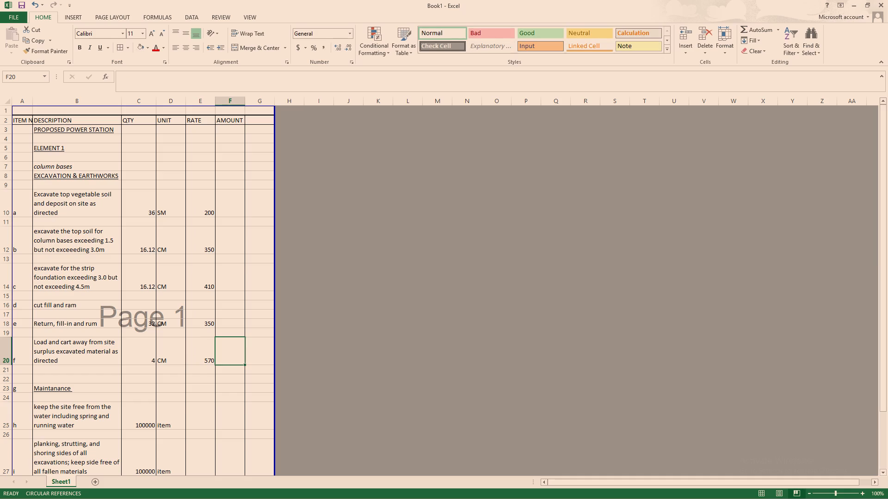
key("equal")
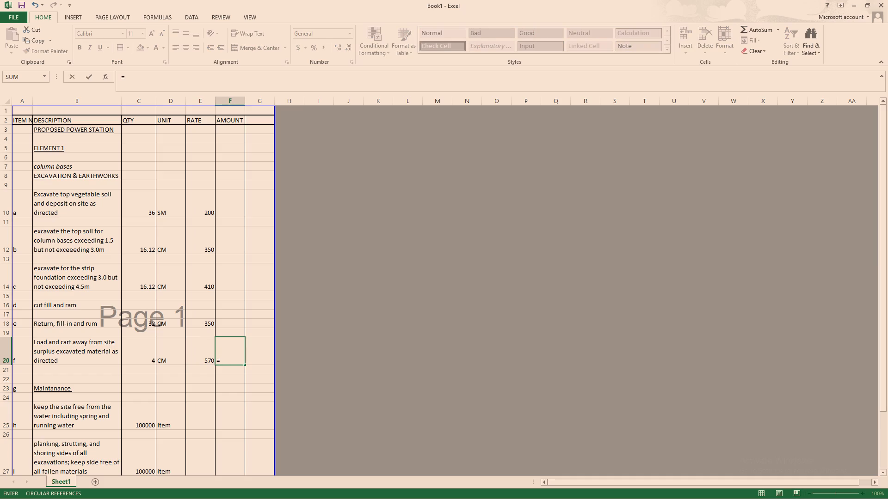
left_click(207, 359)
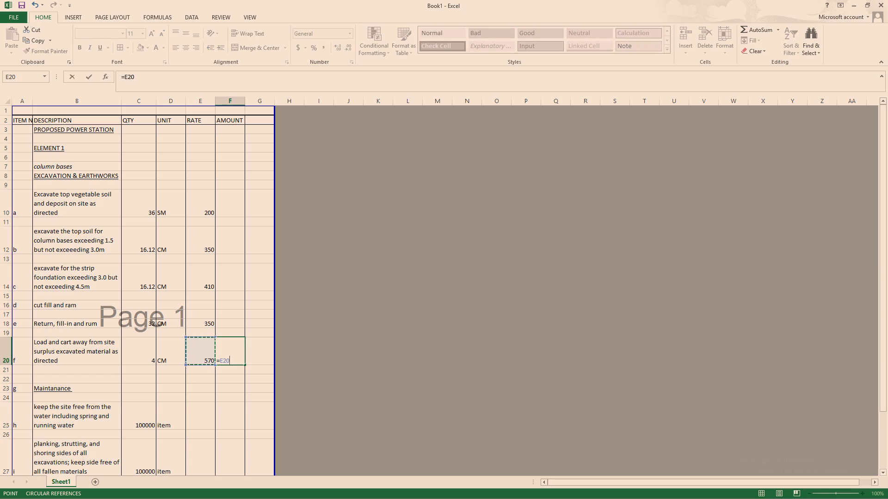
key("shift+asterisk")
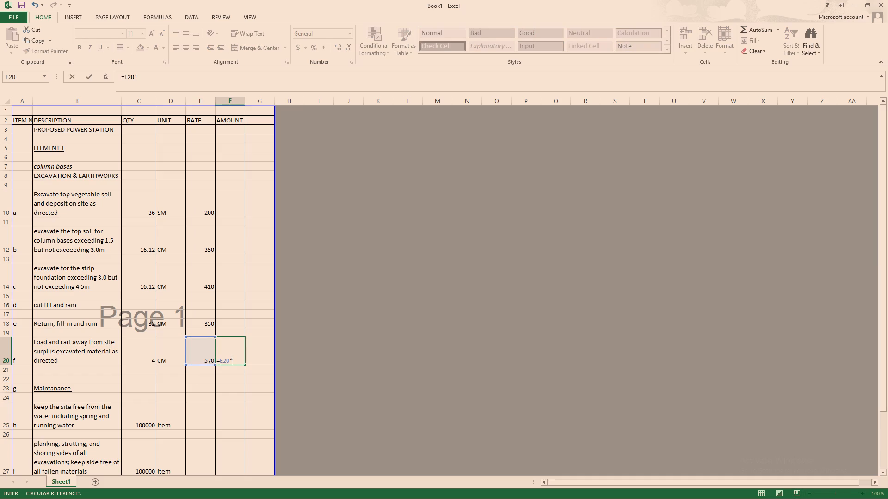
left_click(136, 357)
key("Return")
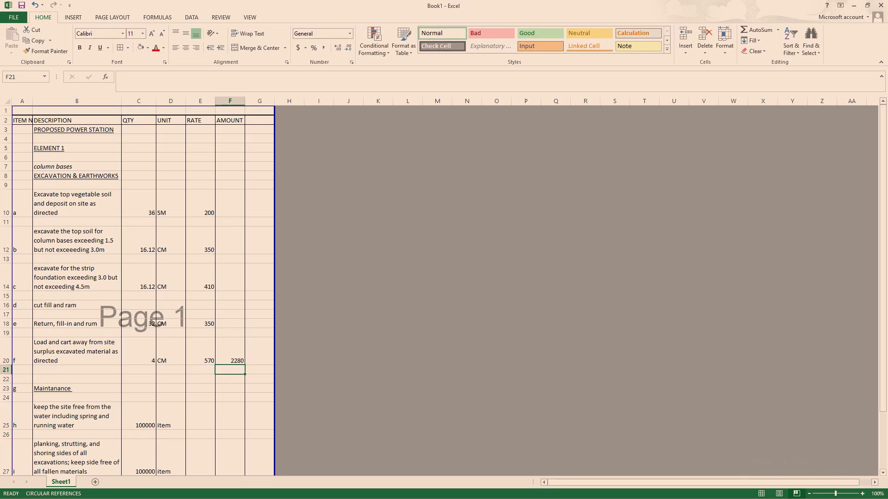
left_click(230, 326)
key("equal")
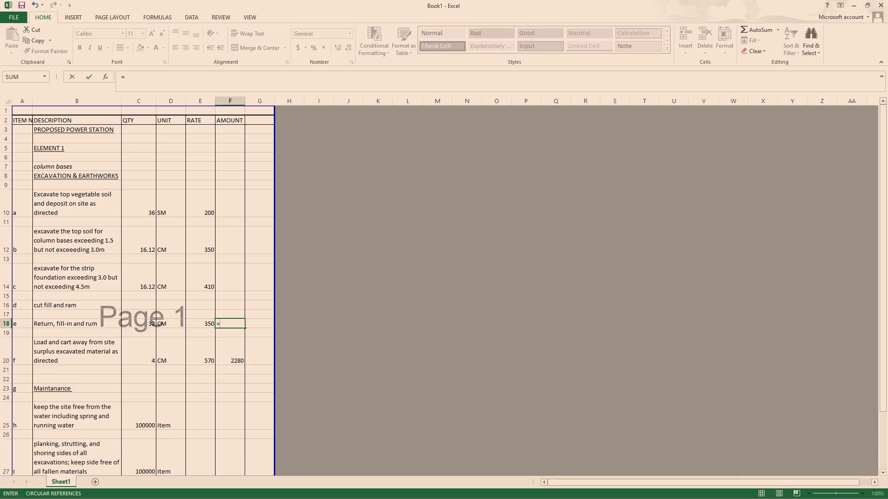
left_click(202, 324)
key("shift+asterisk")
left_click(147, 323)
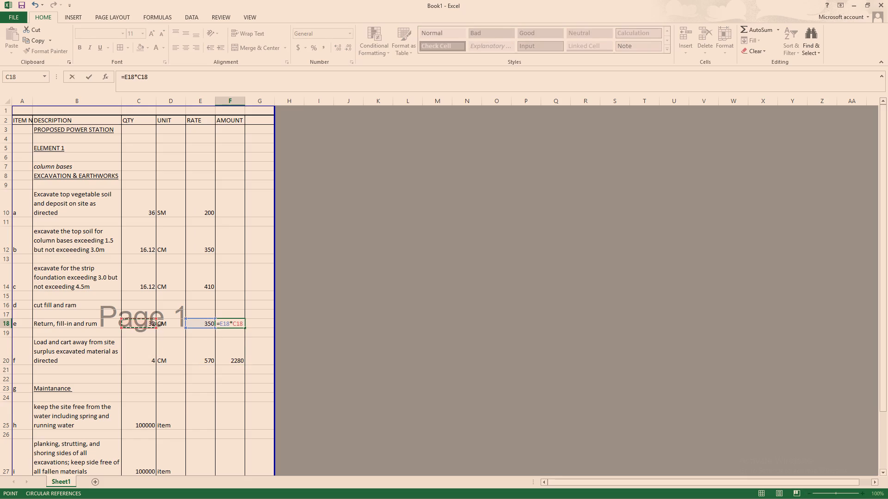
key("Return")
Calculate the amounts for item c and item b with formulas multiplying each item's rate by its quantity.
left_click(234, 282)
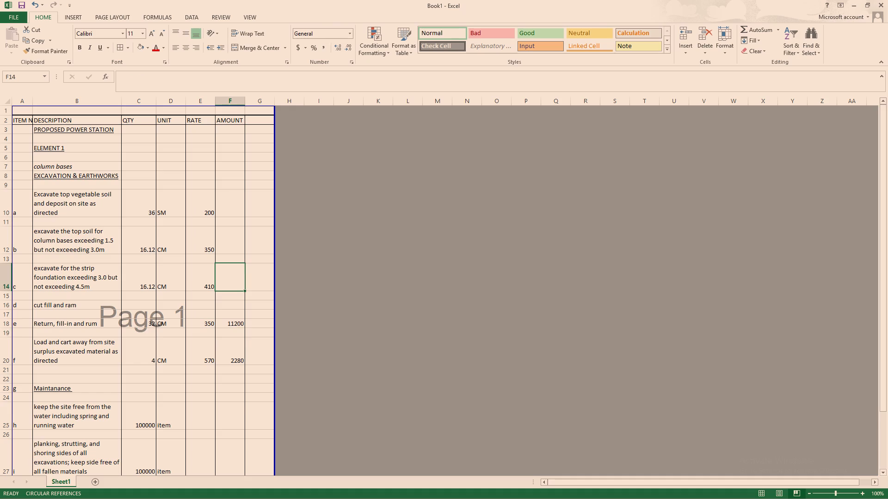
key("equal")
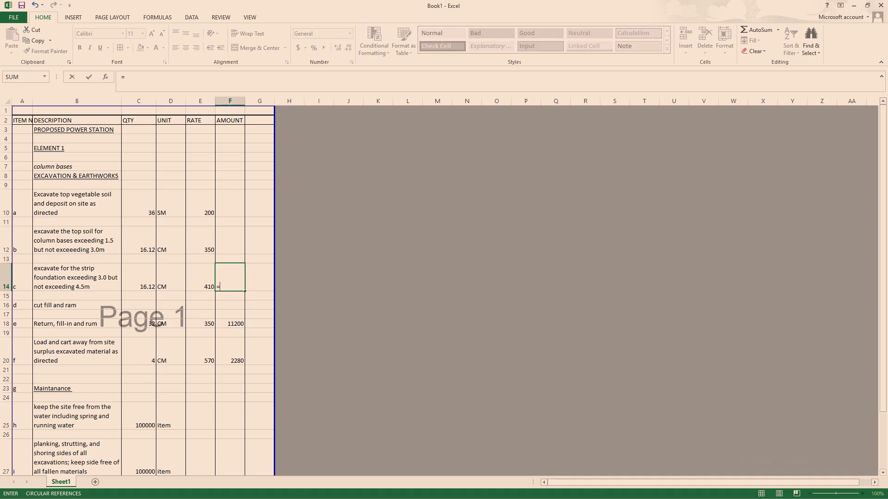
left_click(199, 280)
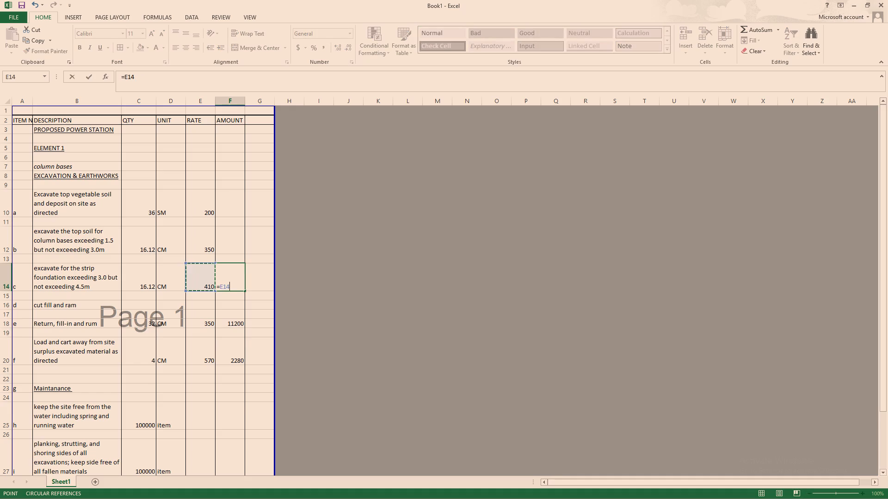
key("shift+asterisk")
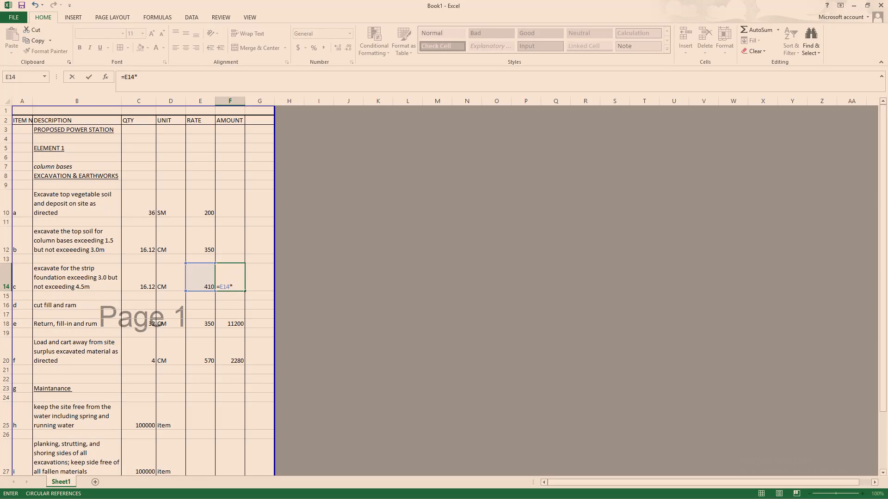
left_click(153, 278)
key("Return")
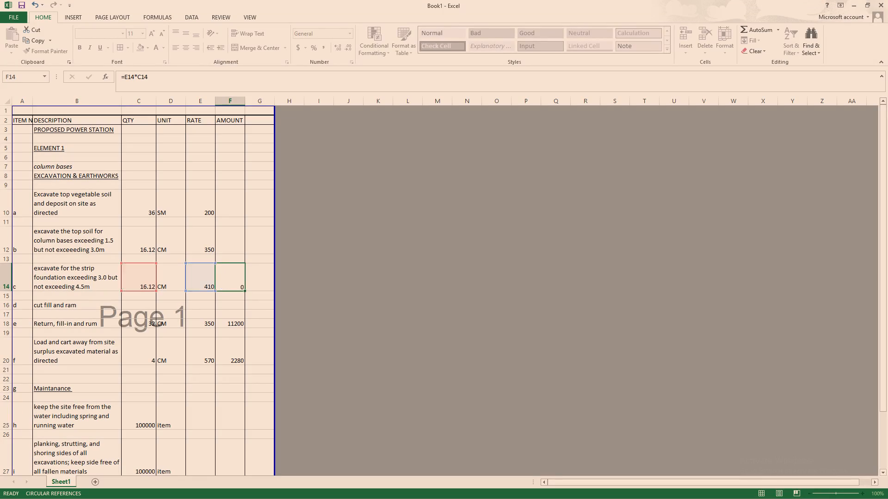
left_click(224, 248)
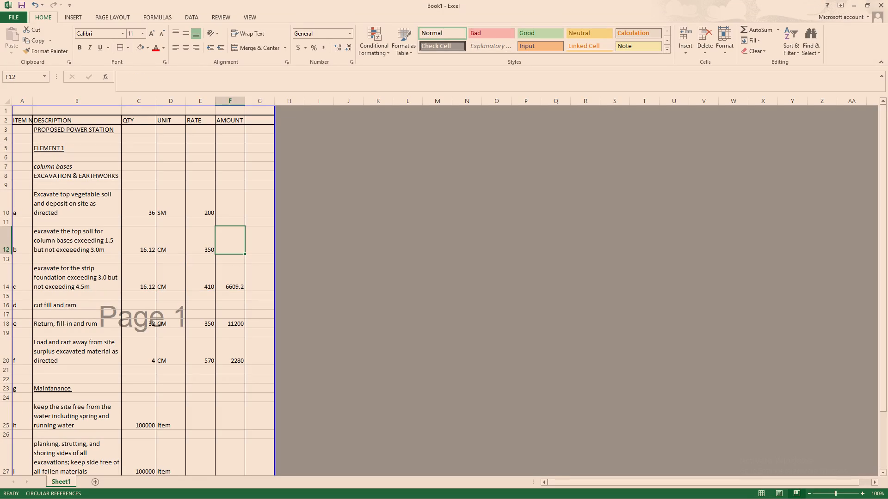
key("equal")
left_click(207, 249)
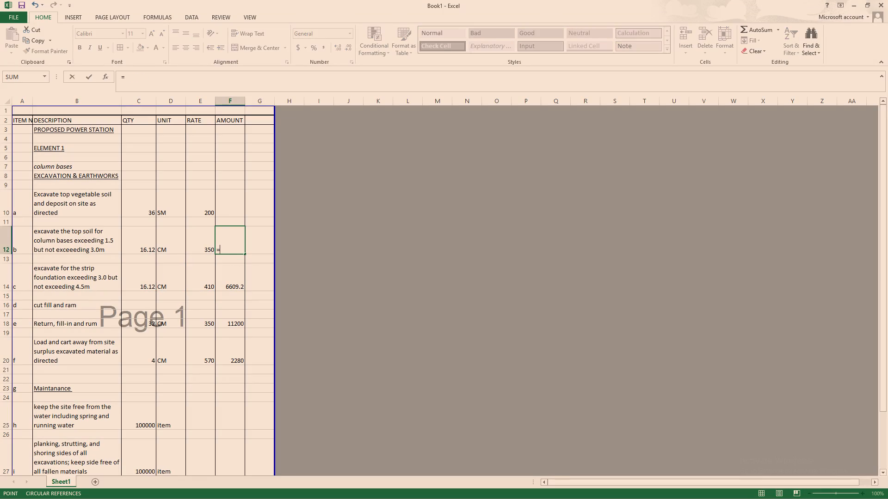
key("shift+asterisk")
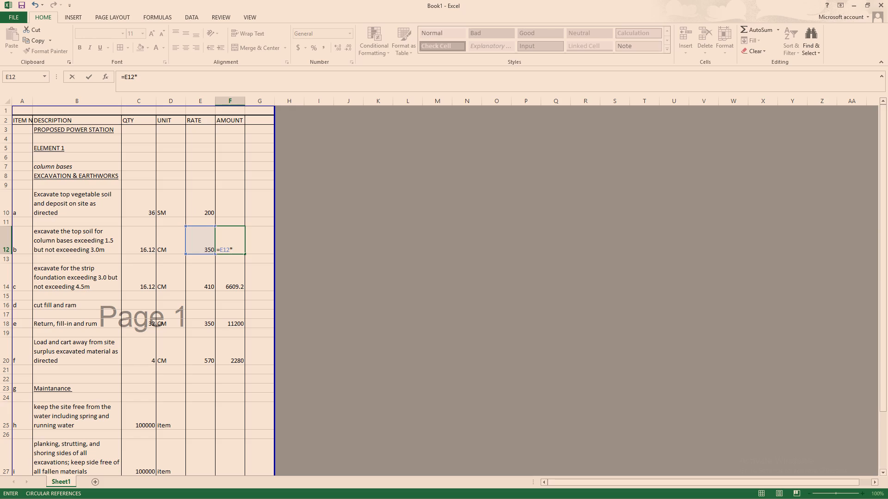
left_click(145, 245)
key("Return")
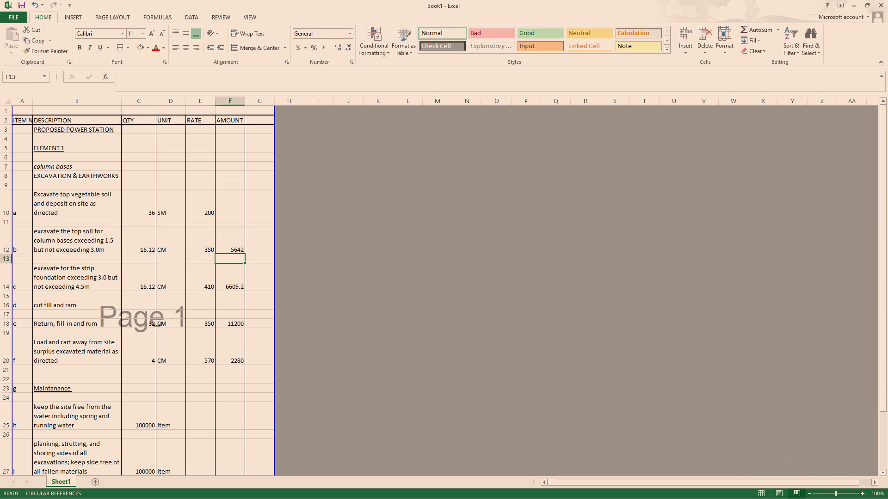
Calculate the amount for item a, excavating top vegetable soil, with the formula =E10*C10.
left_click(225, 211)
key("minus")
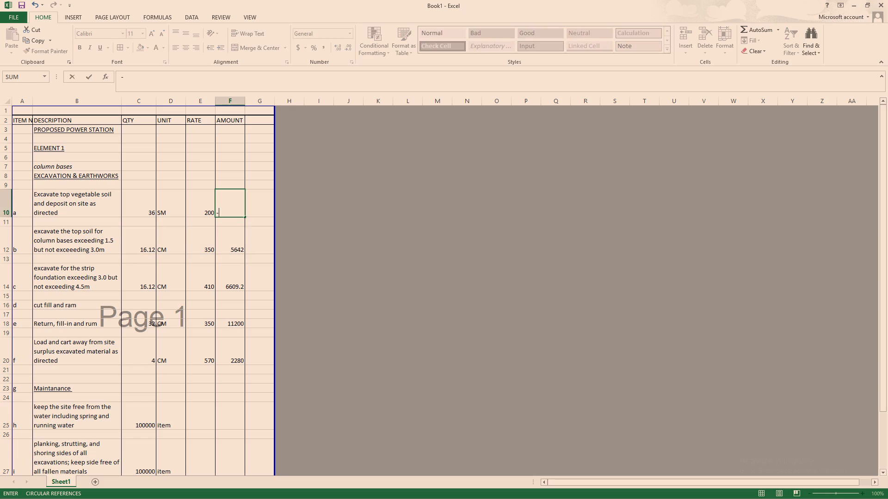
key("BackSpace")
key("equal")
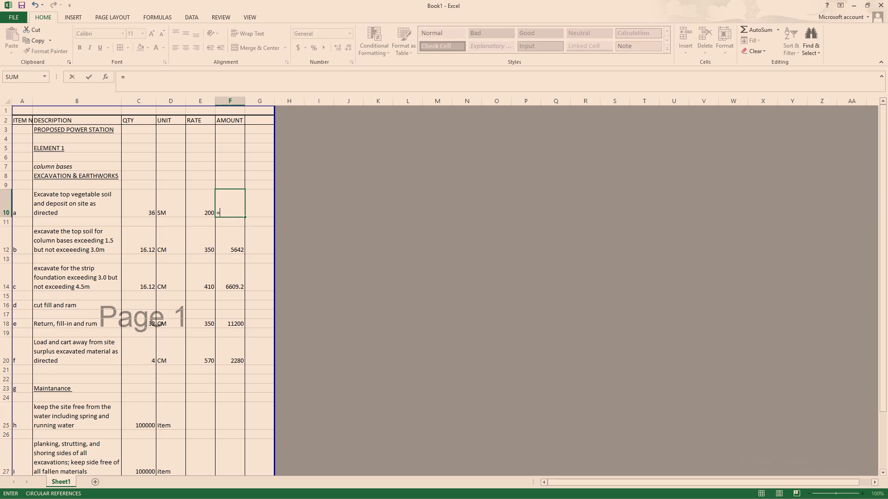
left_click(207, 212)
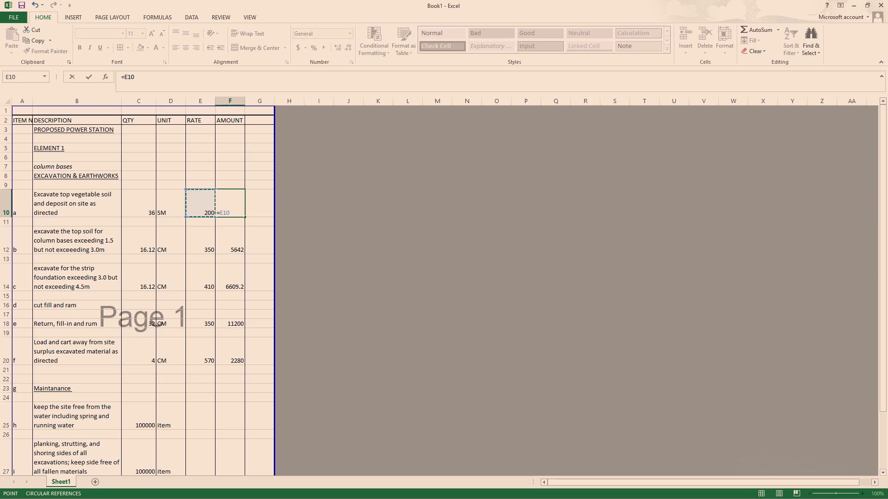
key("shift+asterisk")
left_click(150, 211)
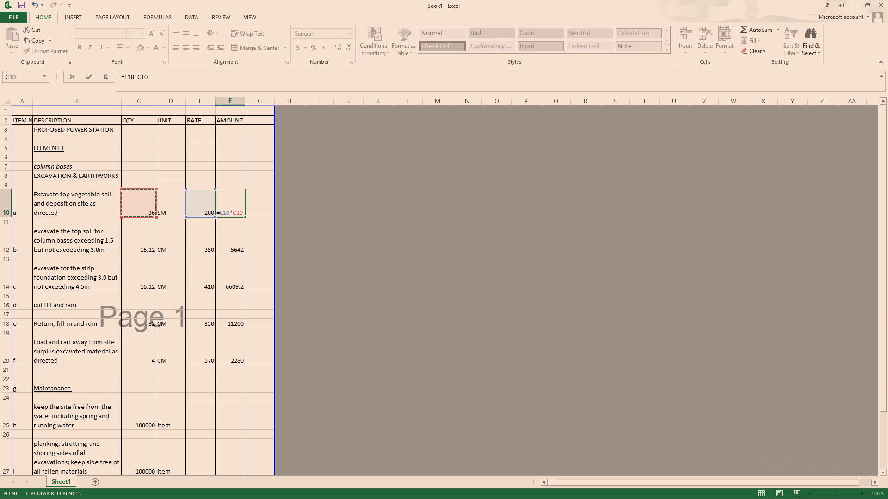
key("Return")
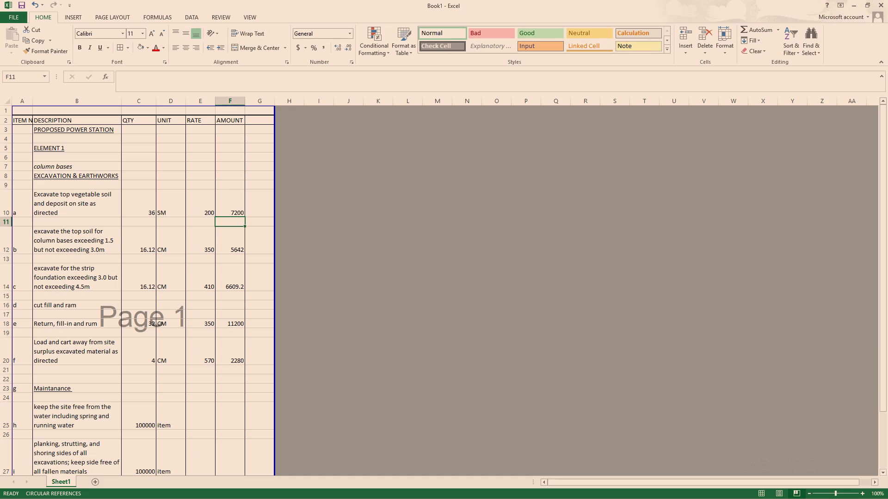
Display the quantities of items b and c as whole numbers without decimal places.
left_click(149, 244)
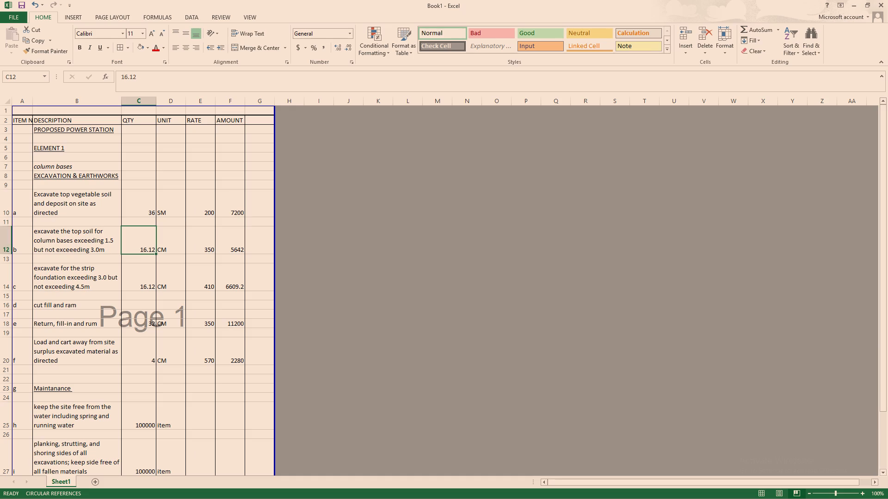
left_click(138, 211)
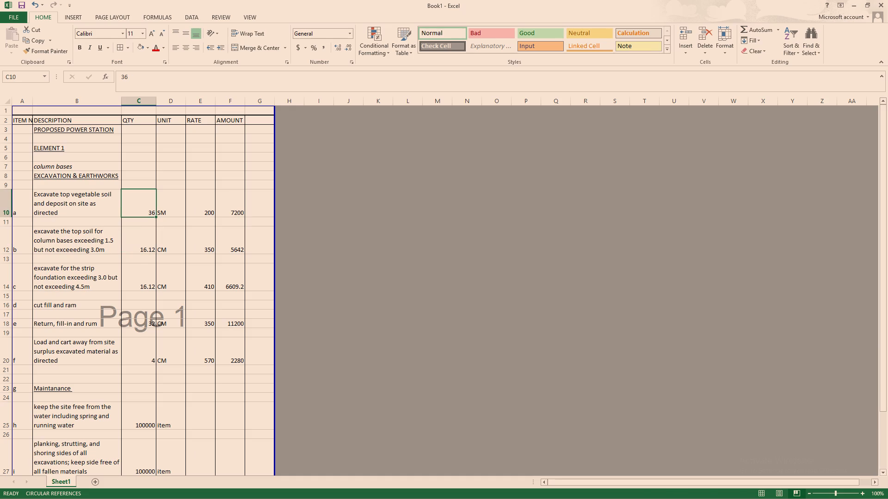
left_click_drag(151, 241, 148, 303)
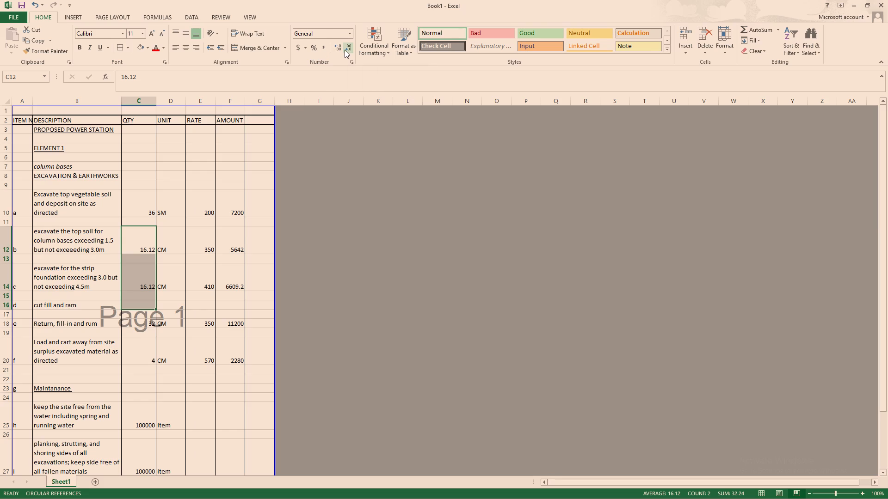
left_click(345, 50)
left_click(345, 50)
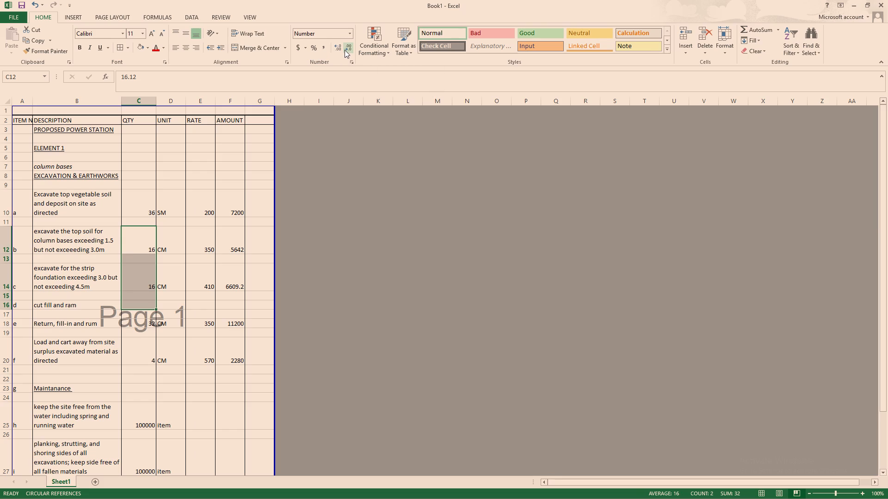
left_click(226, 192)
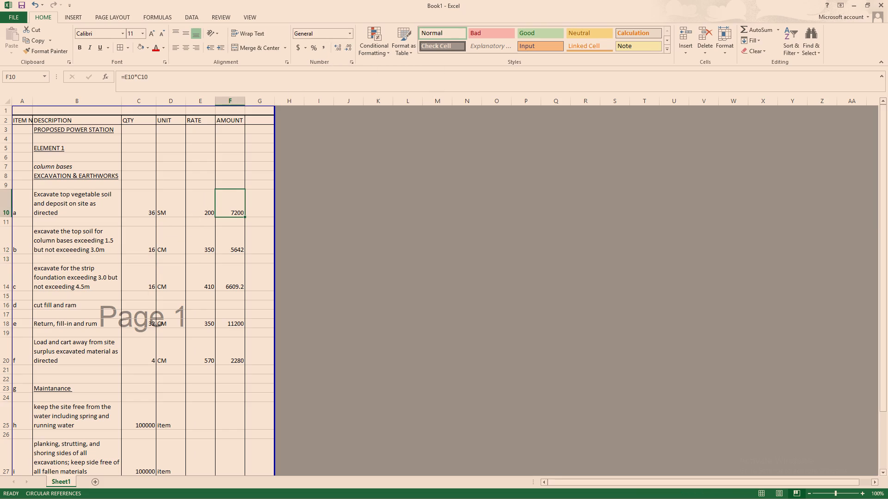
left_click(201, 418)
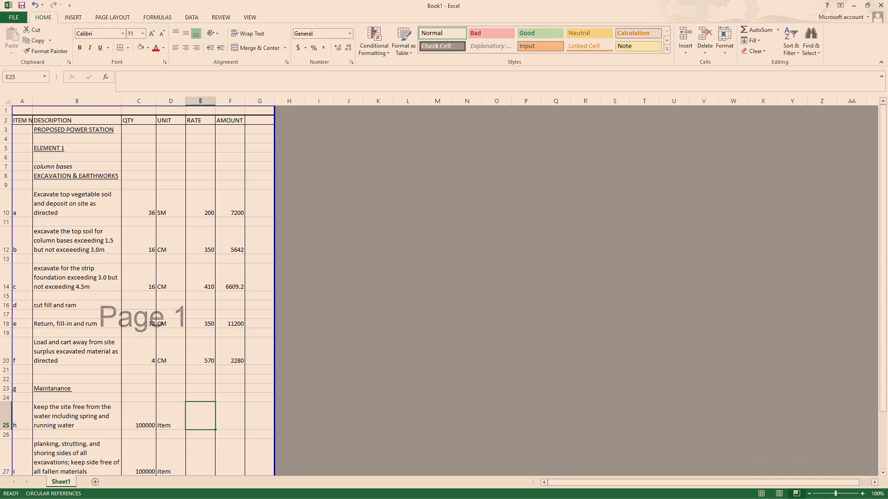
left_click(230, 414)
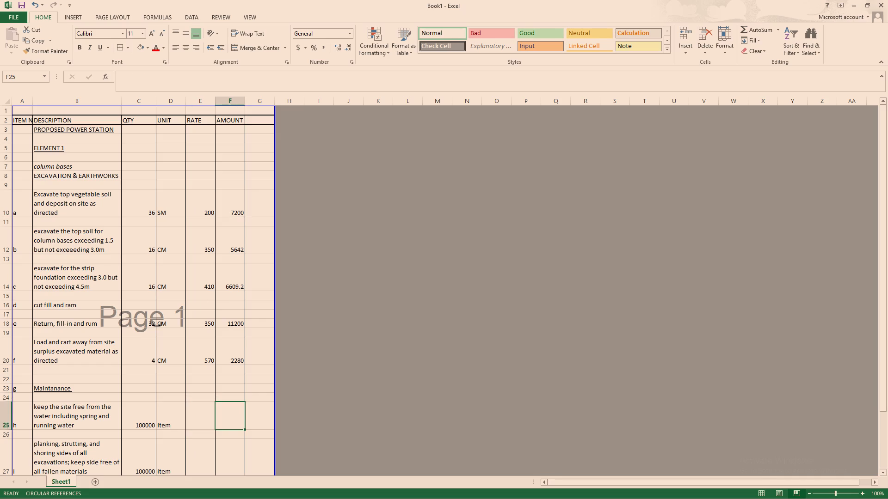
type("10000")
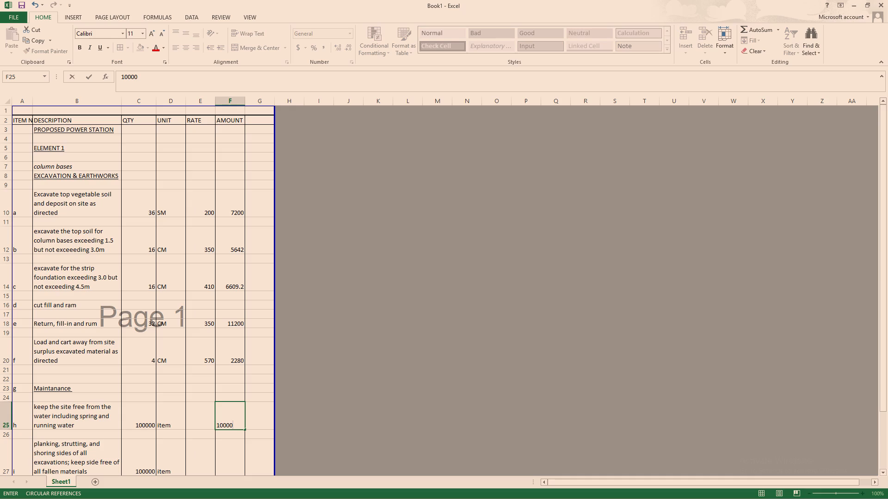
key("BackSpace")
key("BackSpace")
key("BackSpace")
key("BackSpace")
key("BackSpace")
Fill the amounts of maintenance items h and i with the formulas =C25 and =C27, referring to each item's quantity.
key("equal")
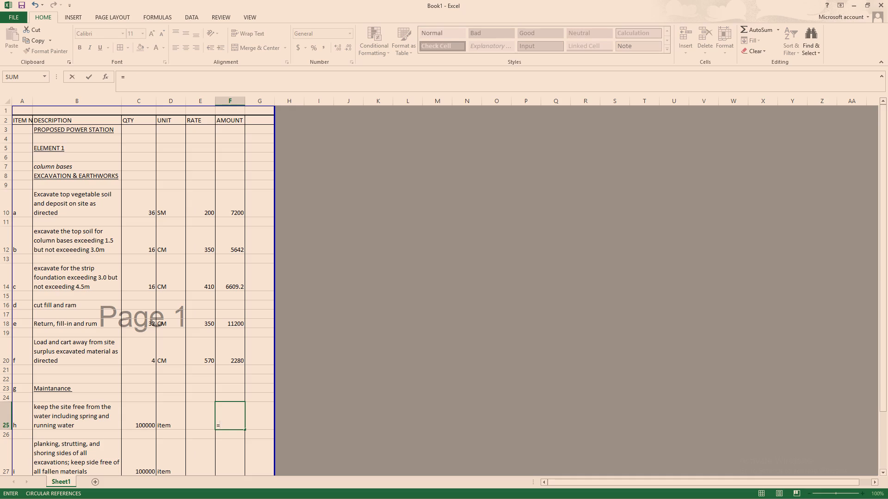
left_click(148, 421)
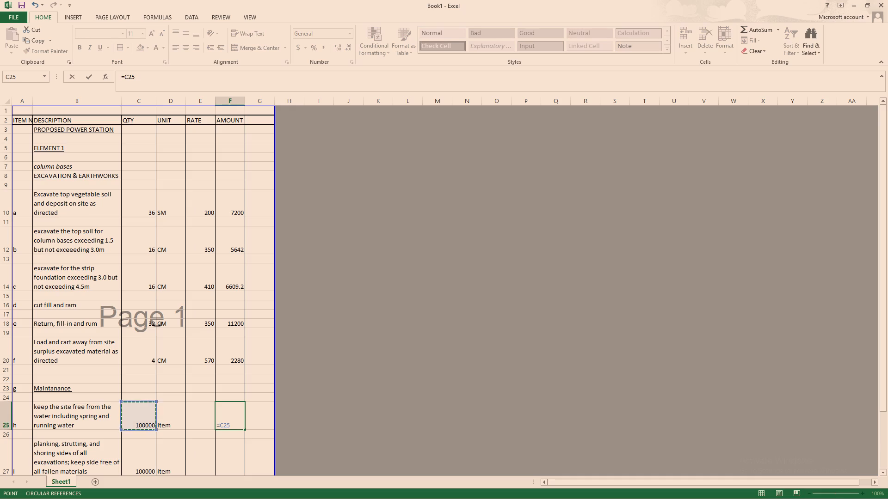
key("Return")
scroll(209, 353, "down", 1)
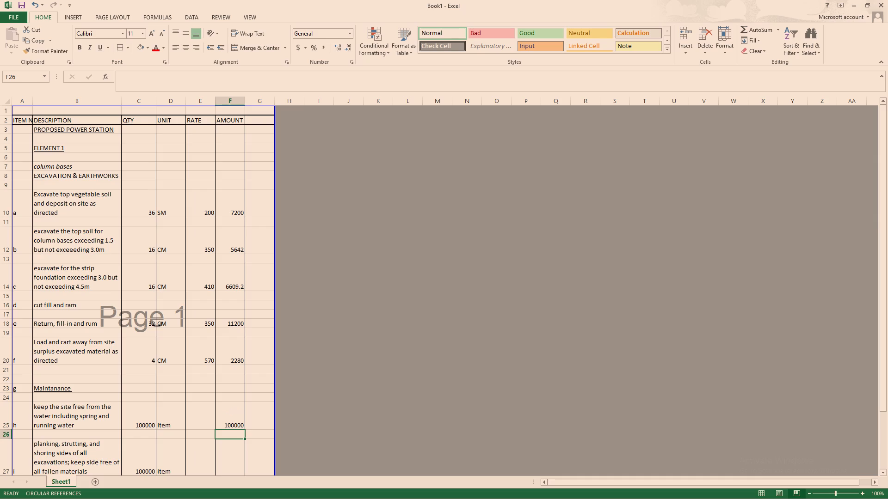
scroll(210, 353, "down", 1)
scroll(214, 350, "up", 1)
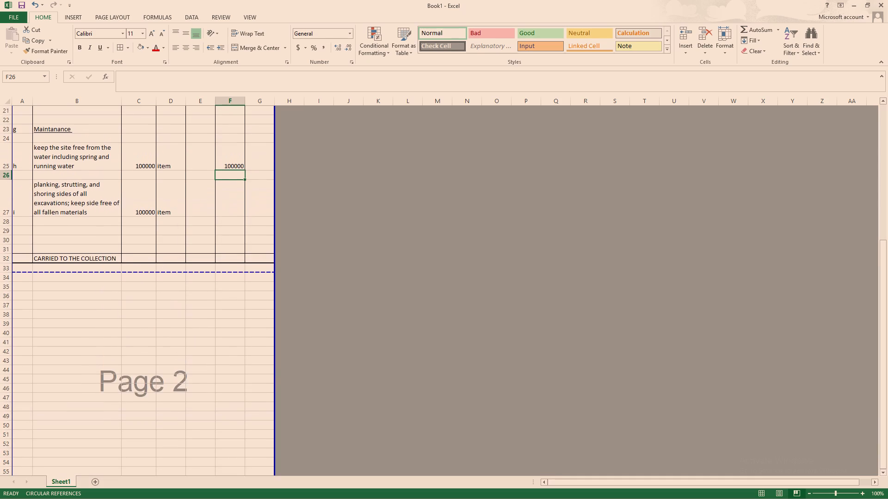
left_click(222, 205)
key("equal")
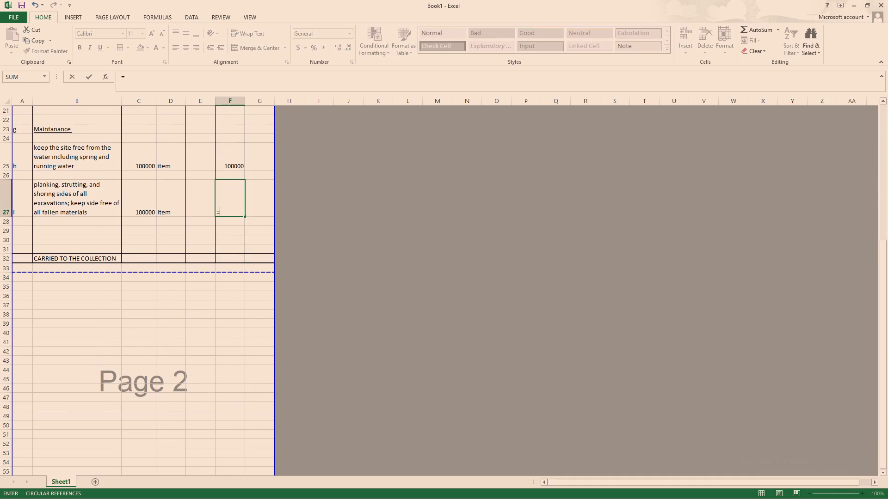
left_click(143, 205)
key("Return")
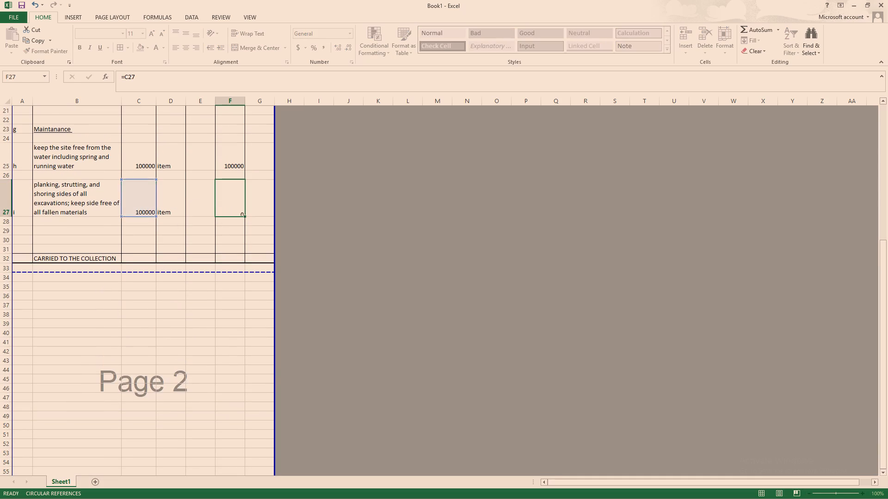
left_click(222, 238)
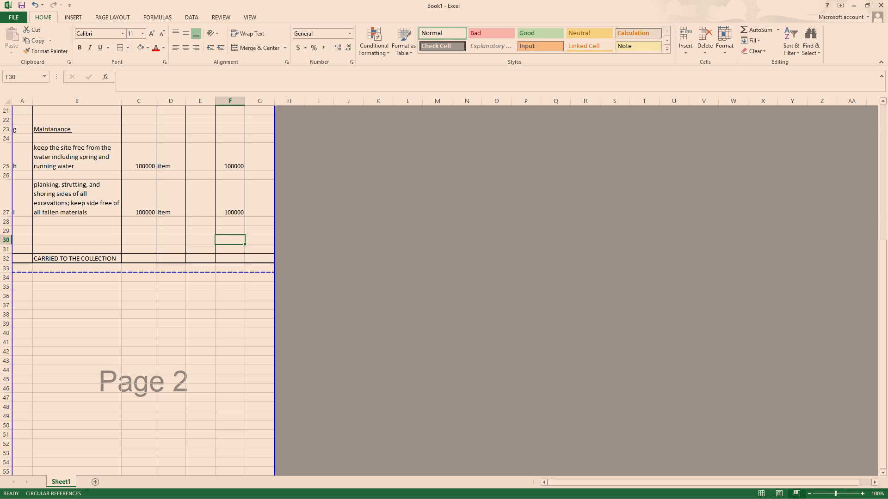
Apply the comma number style to the quantity, unit, rate and amount cells from row 10 down to row 33.
scroll(193, 215, "up", 3)
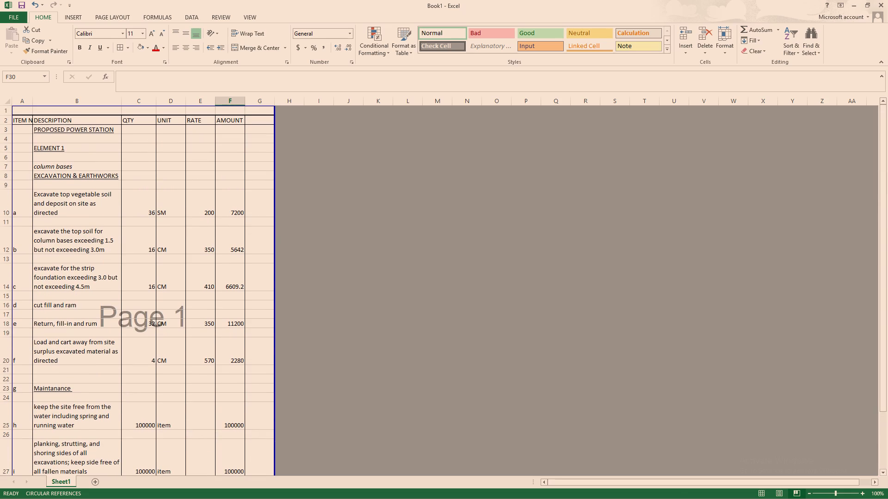
left_click_drag(138, 191, 224, 485)
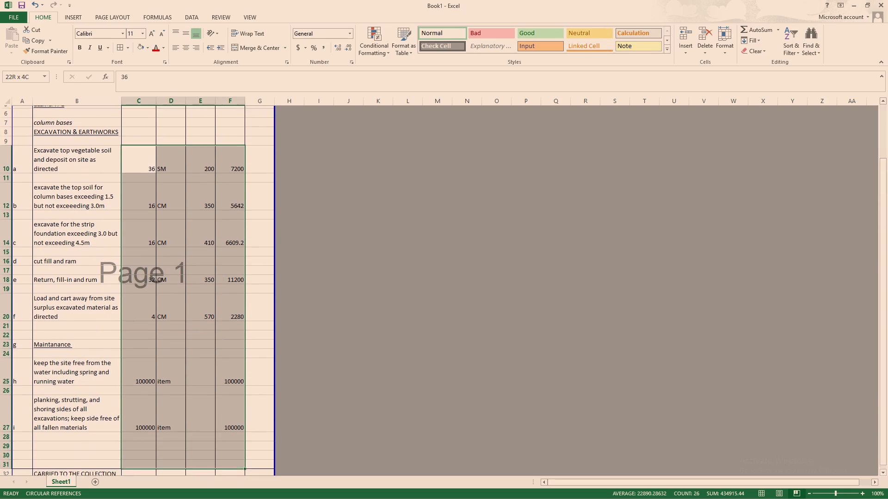
left_click_drag(224, 485, 231, 473)
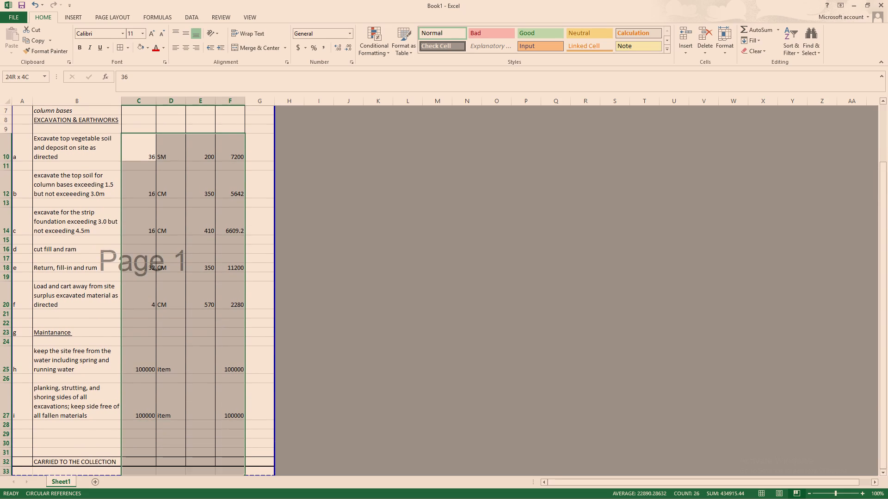
left_click_drag(231, 473, 232, 470)
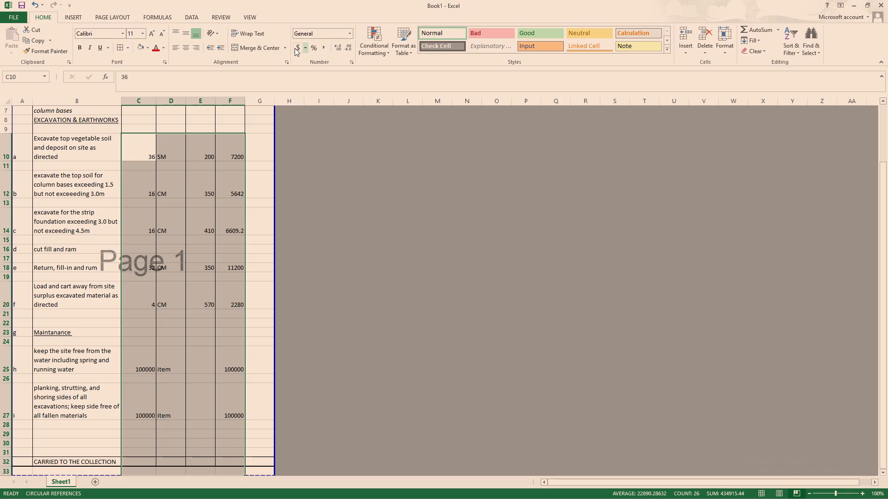
left_click(321, 49)
left_click(266, 183)
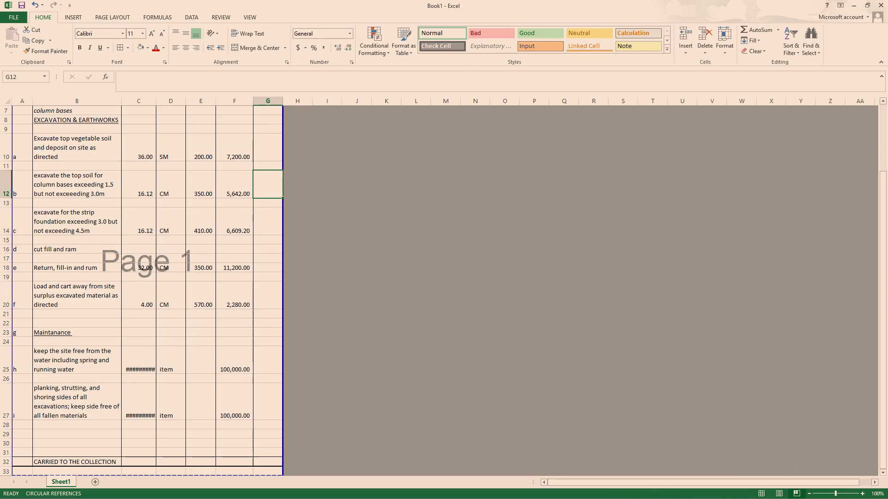
Set the quantities of items h and i to 10000 each.
scroll(250, 192, "down", 1)
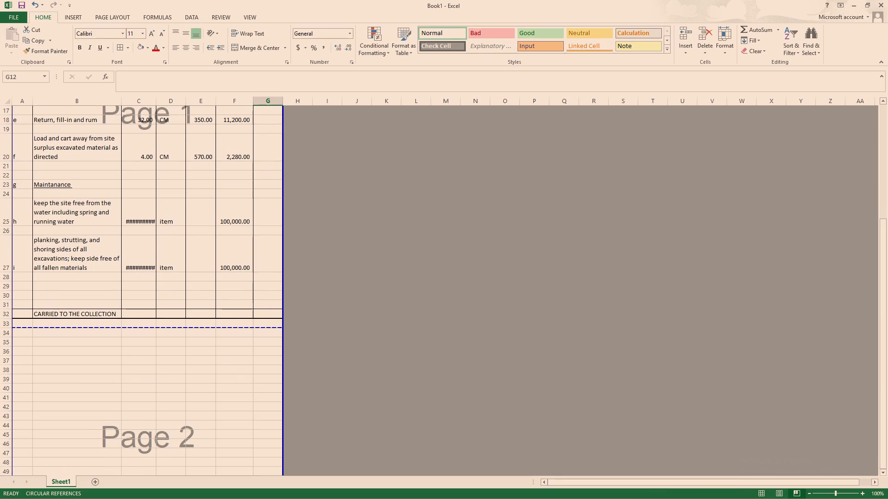
left_click(144, 219)
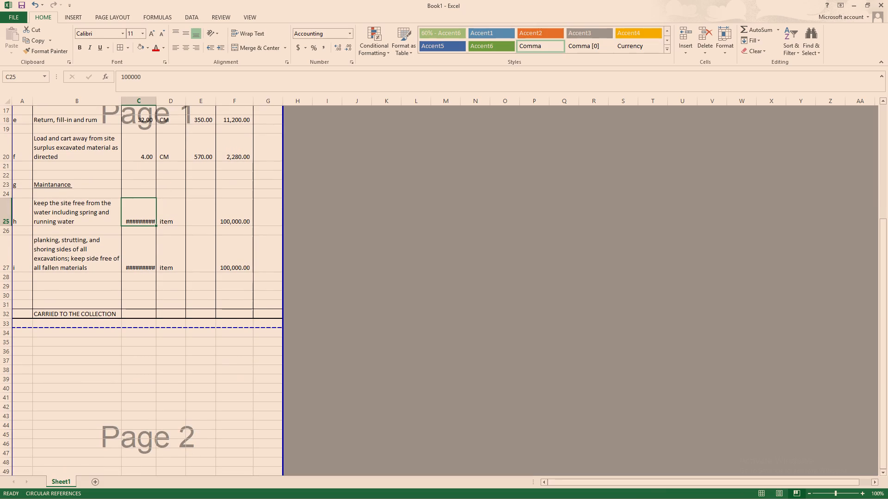
left_click(161, 73)
key("BackSpace")
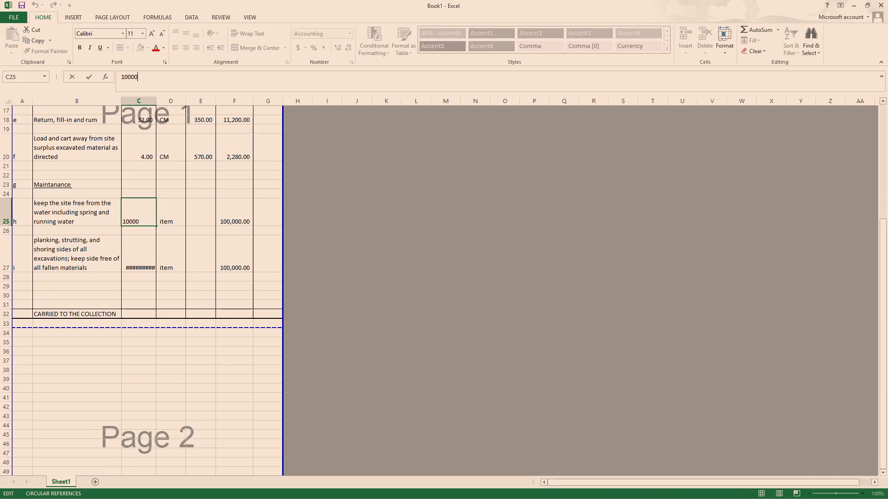
left_click(147, 268)
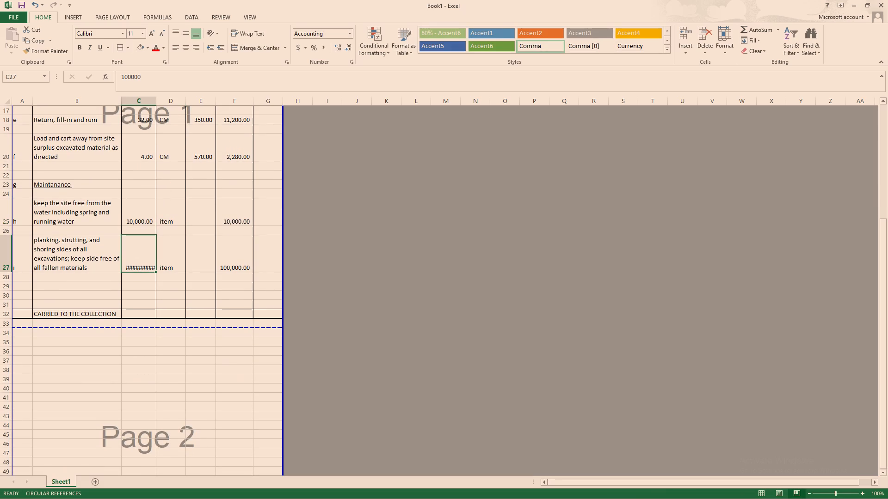
left_click(176, 78)
key("BackSpace")
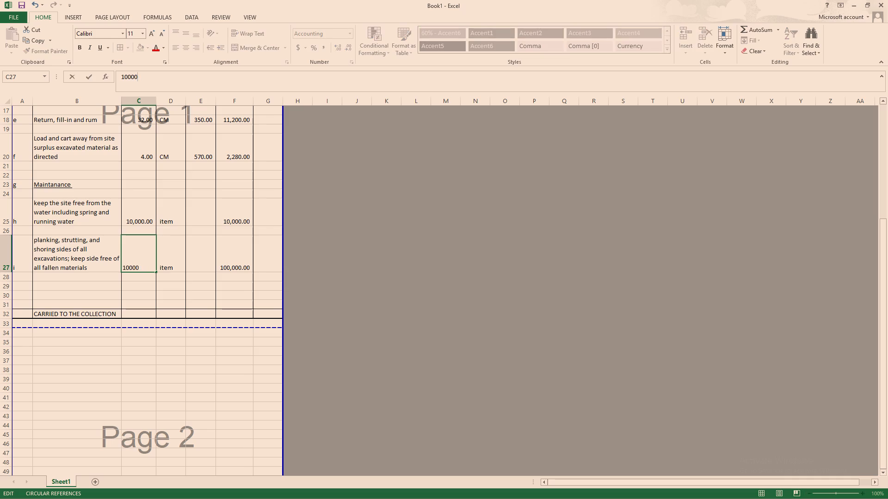
left_click(204, 284)
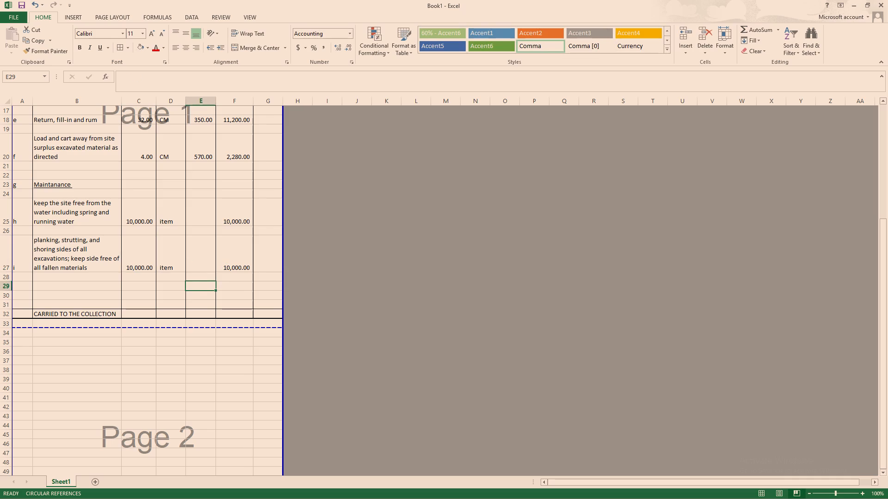
Total the amount column in the CARRIED TO THE COLLECTION row with a SUM formula over F10:F30.
left_click(228, 315)
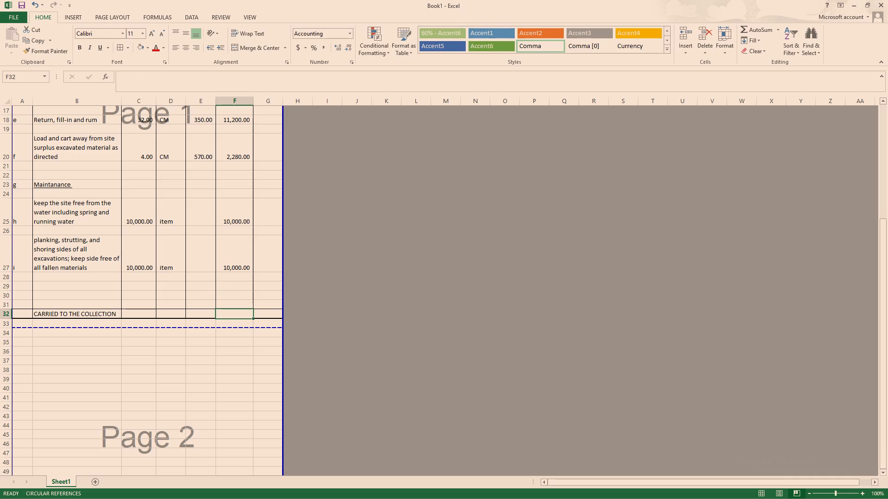
key("equal")
key("s")
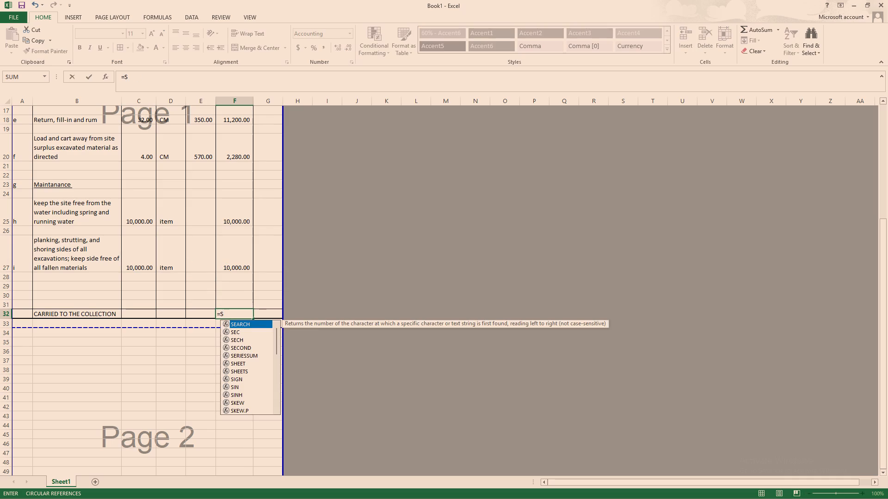
type("UM")
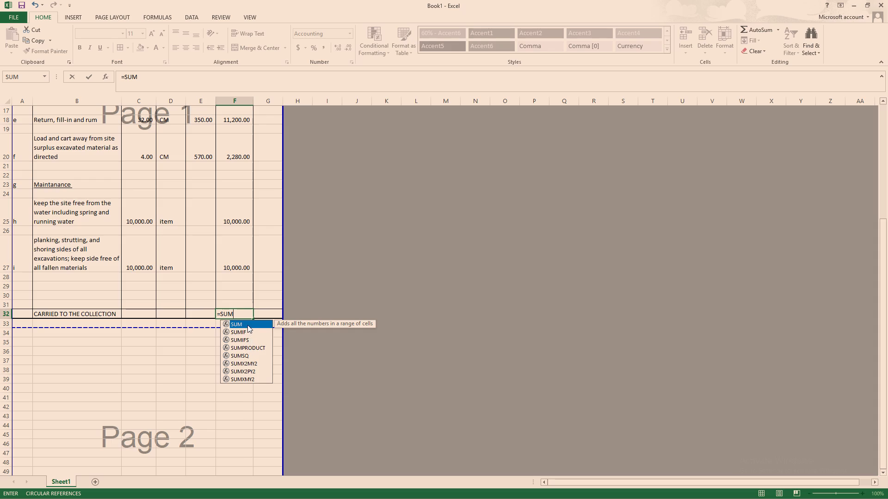
double_click(247, 325)
scroll(236, 256, "up", 3)
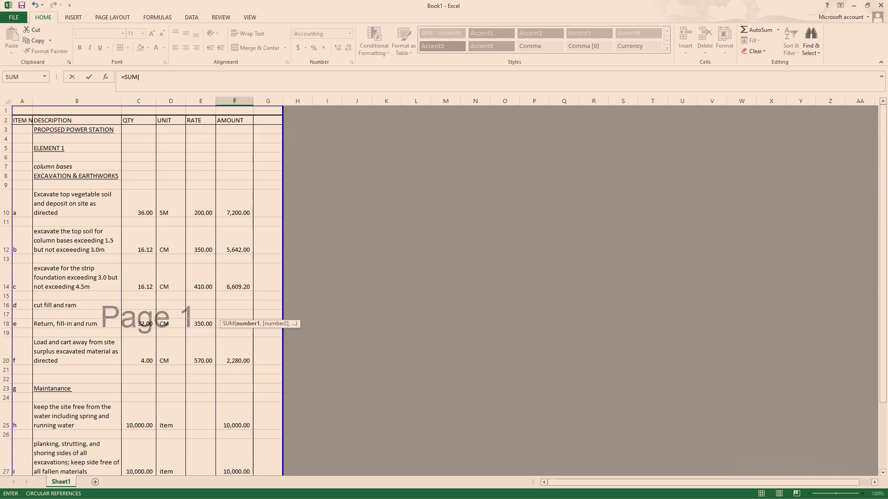
left_click_drag(239, 205, 235, 399)
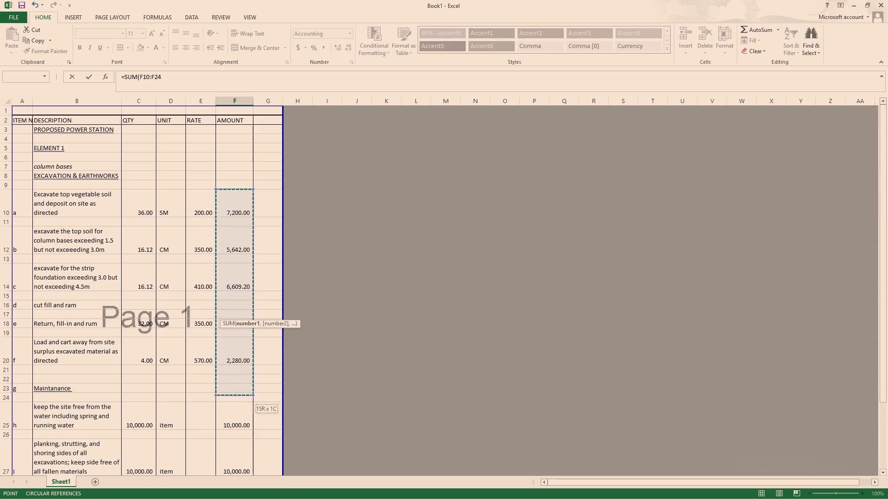
left_click_drag(235, 399, 235, 475)
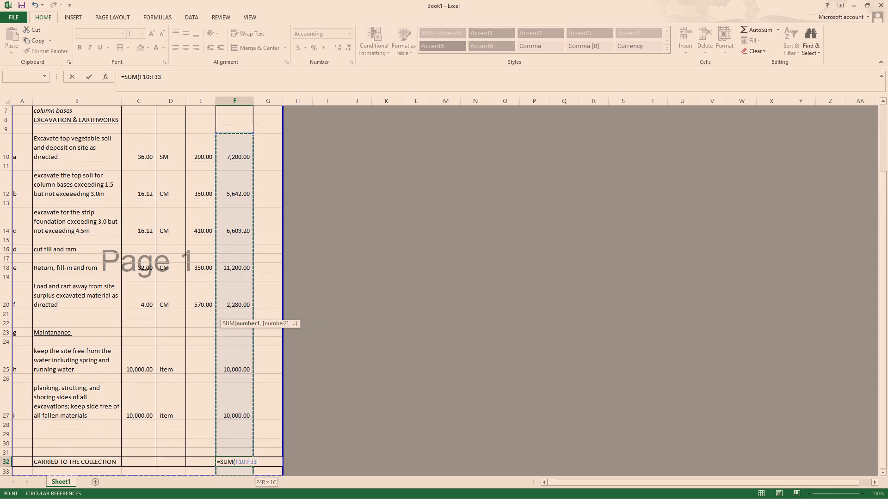
left_click_drag(235, 475, 235, 440)
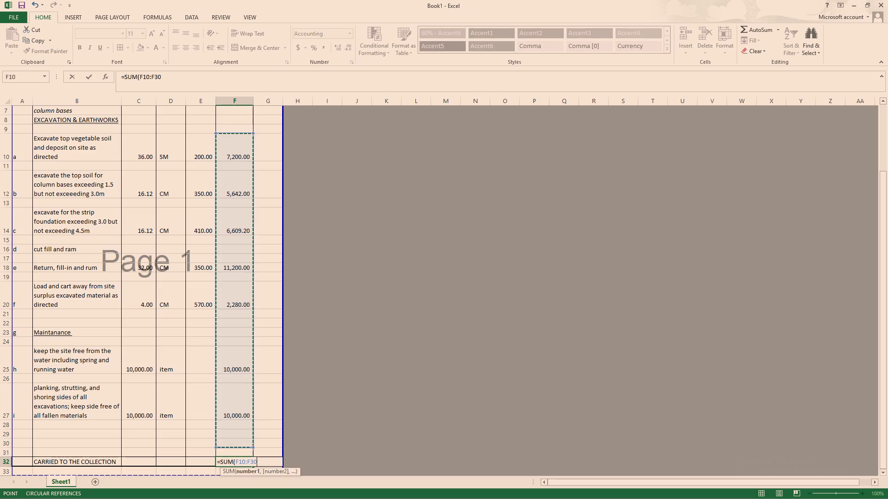
key("Return")
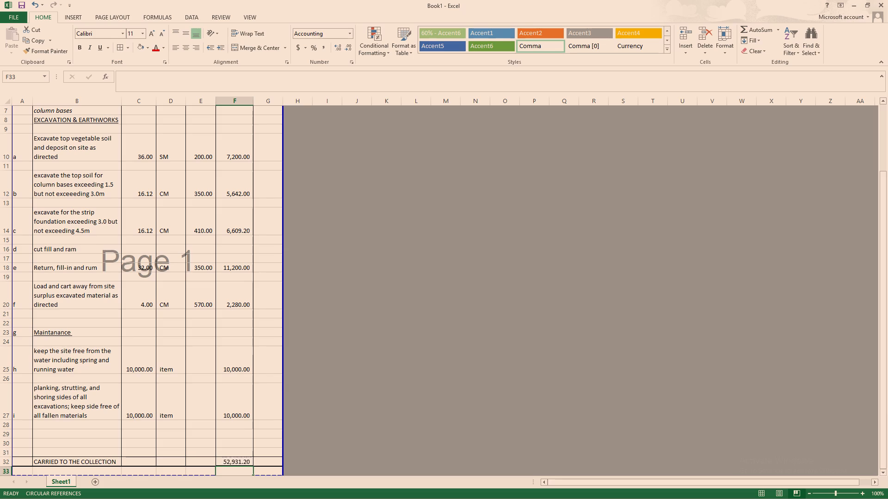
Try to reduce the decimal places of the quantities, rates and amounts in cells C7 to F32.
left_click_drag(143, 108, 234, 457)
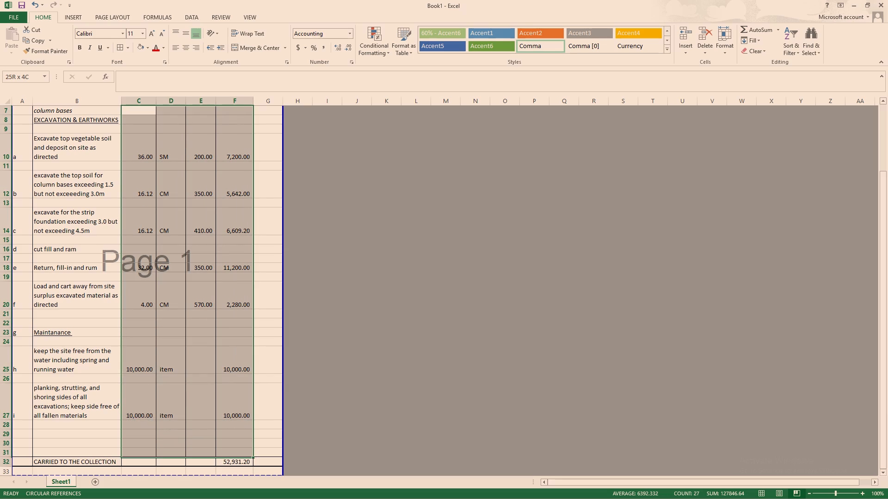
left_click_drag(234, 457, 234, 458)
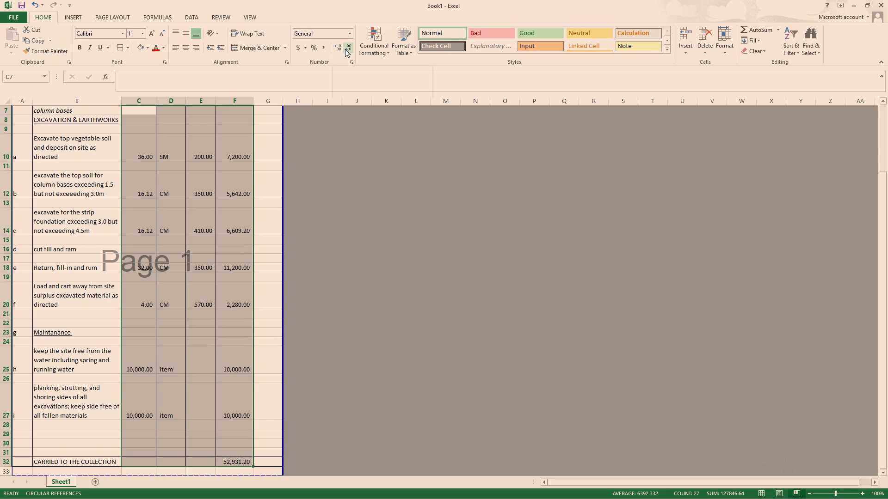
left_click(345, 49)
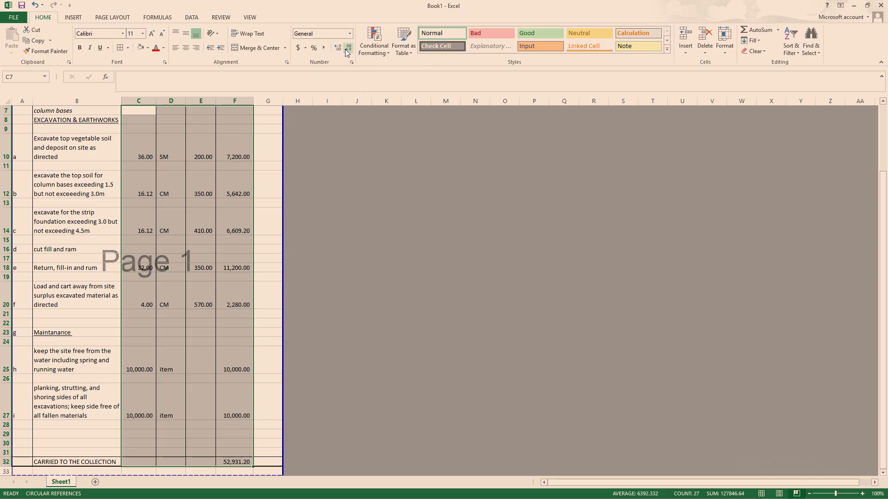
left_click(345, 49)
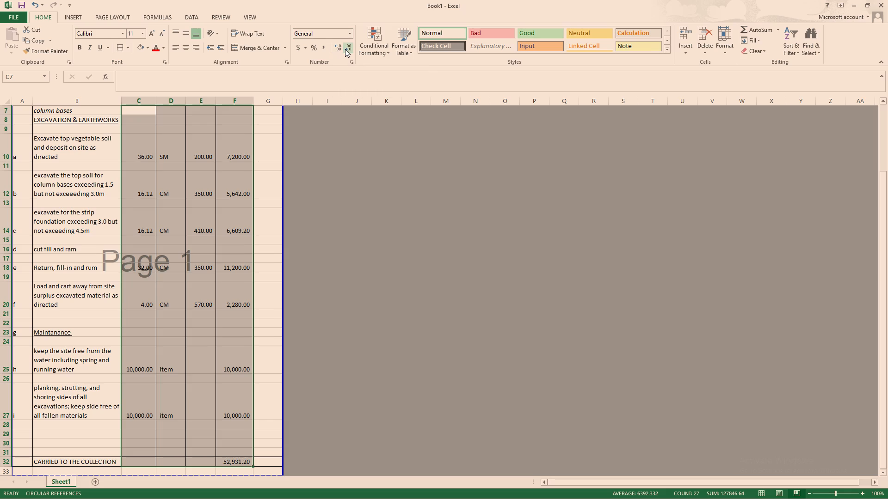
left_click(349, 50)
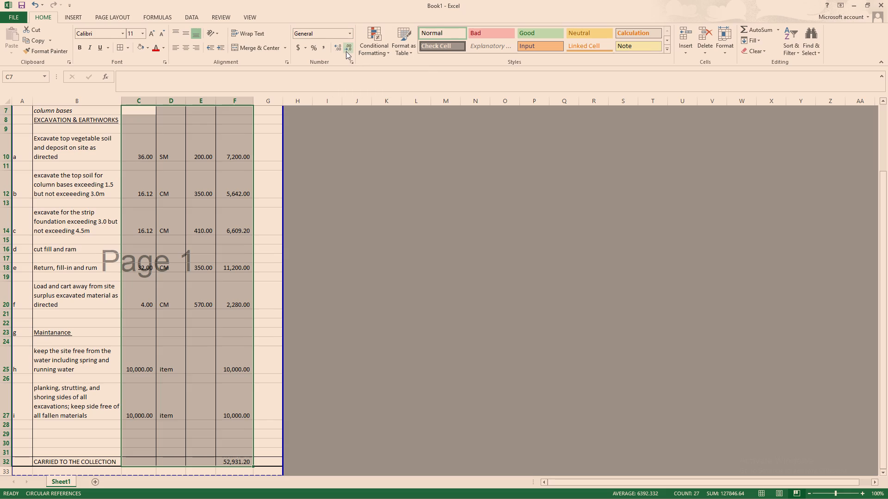
Choose the General number category in Format Cells for the selected range C7 to F32.
left_click(350, 60)
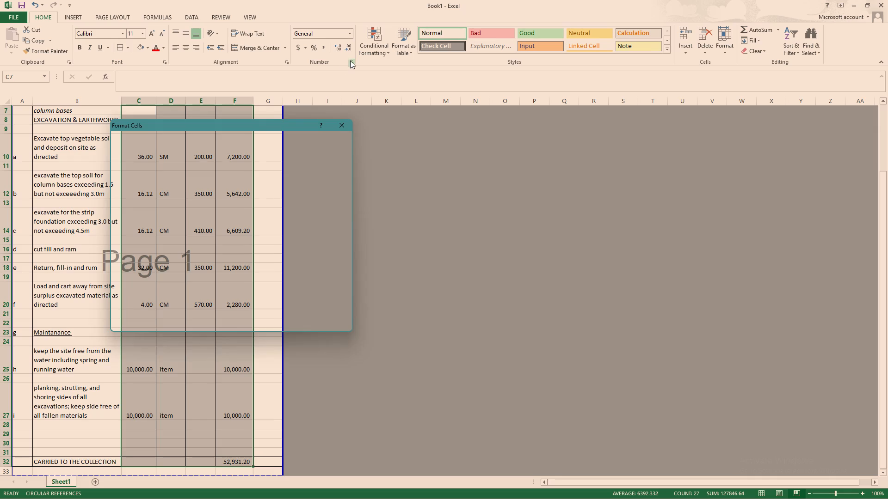
left_click(138, 160)
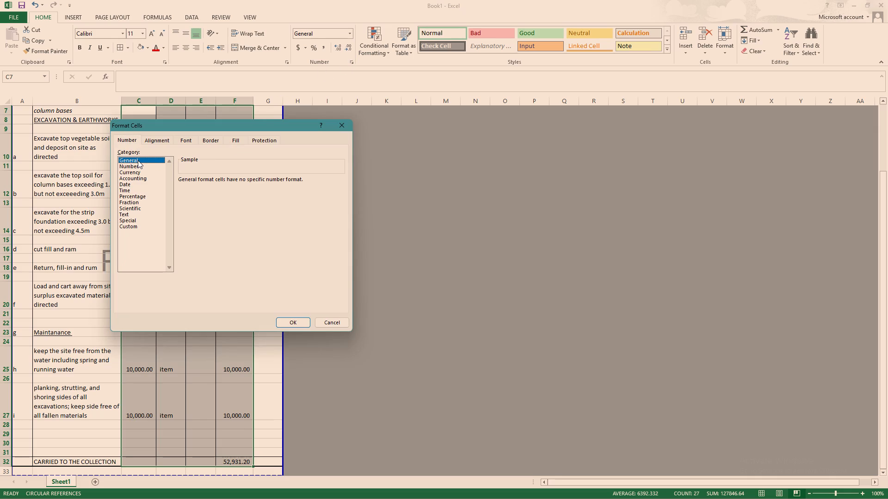
left_click(286, 321)
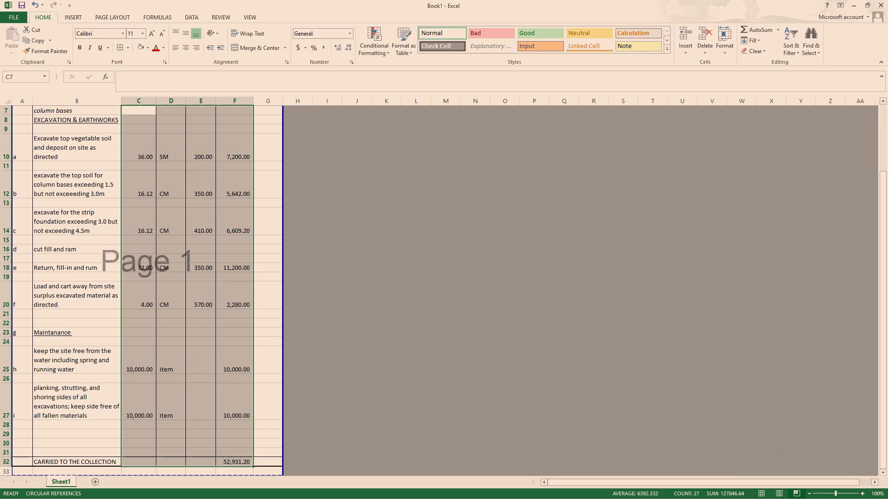
Reduce the quantities of items b and c (C12 to C15) to zero decimal places.
left_click(147, 232)
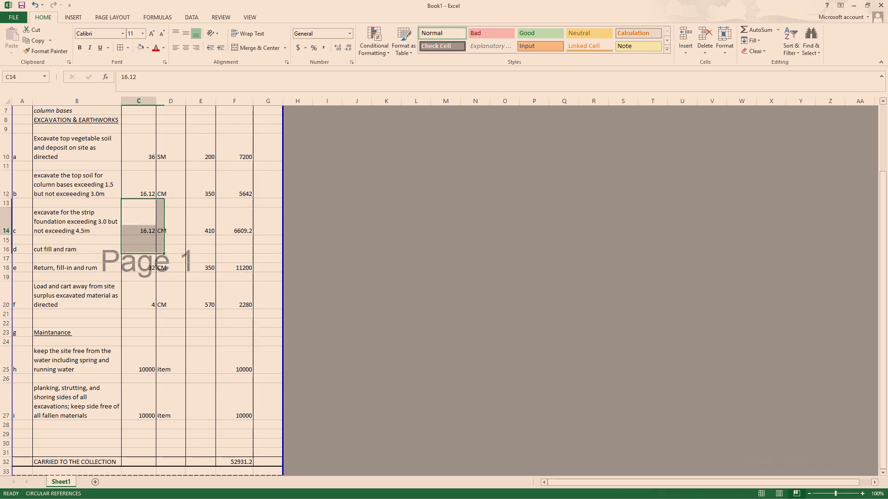
left_click_drag(148, 179, 147, 243)
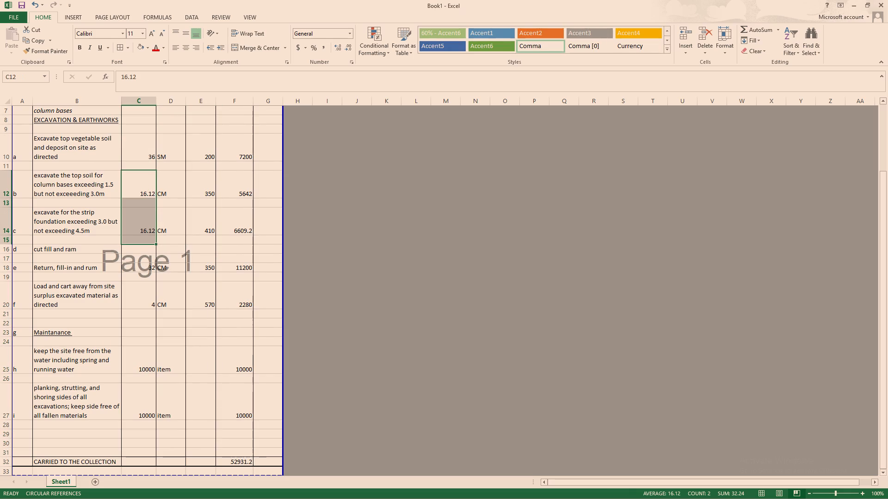
left_click(345, 46)
left_click(345, 46)
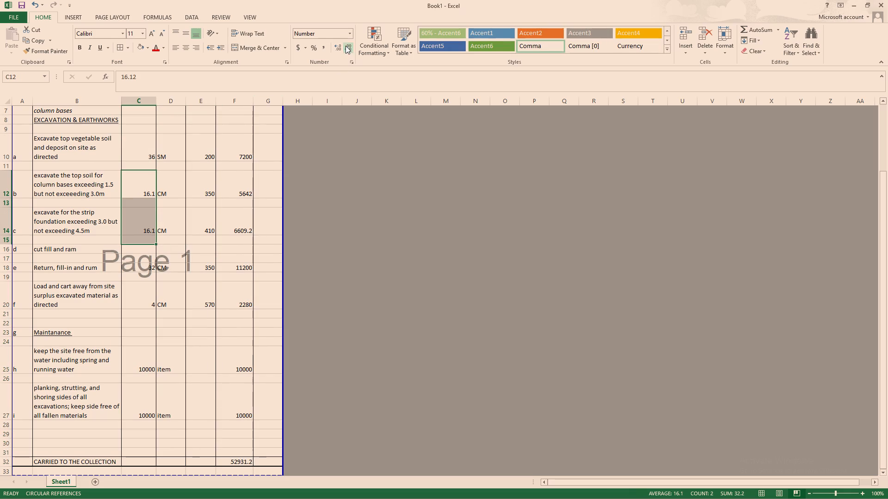
left_click(192, 222)
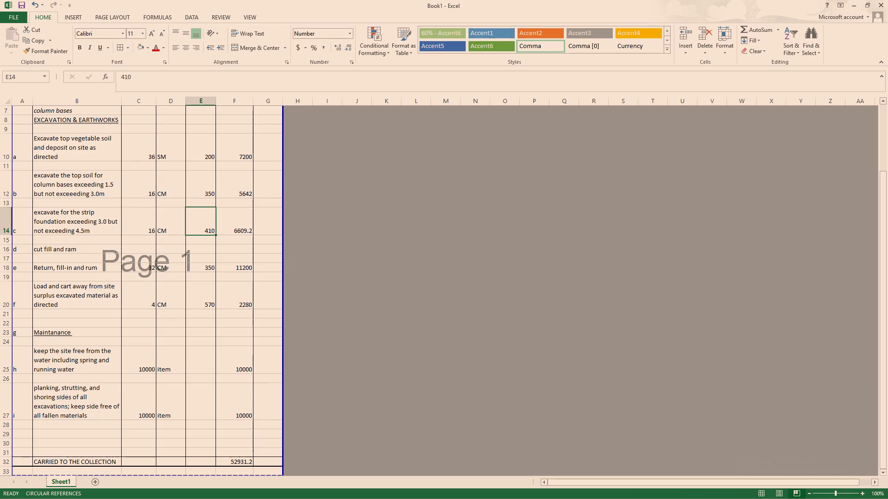
Make the CARRIED TO THE COLLECTION label in cell B32 bold.
scroll(217, 275, "down", 1)
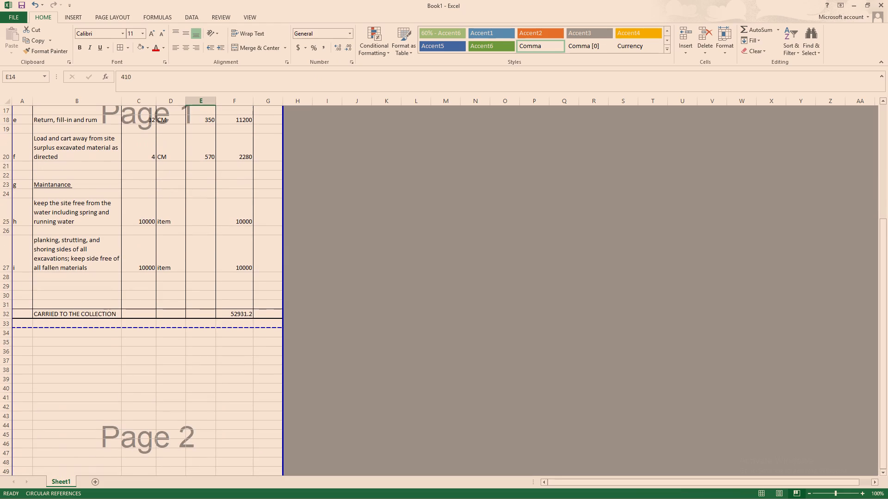
left_click(206, 356)
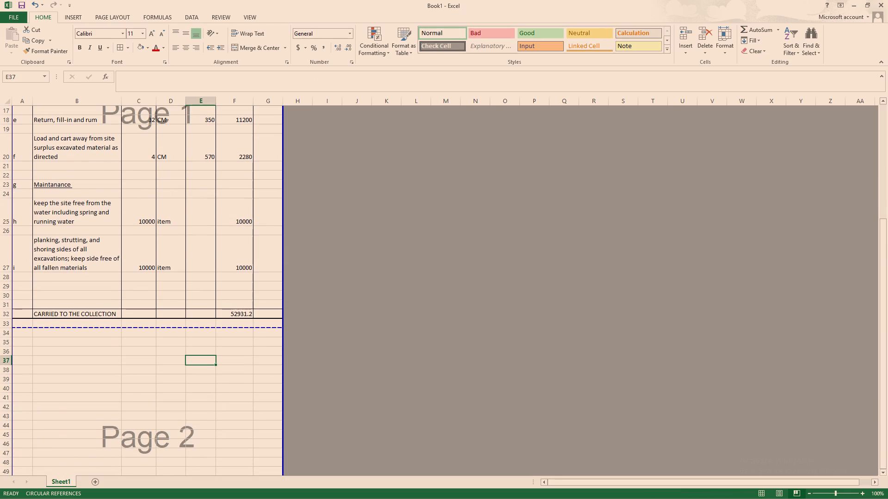
scroll(164, 272, "up", 3)
scroll(162, 262, "down", 2)
left_click_drag(53, 258, 64, 257)
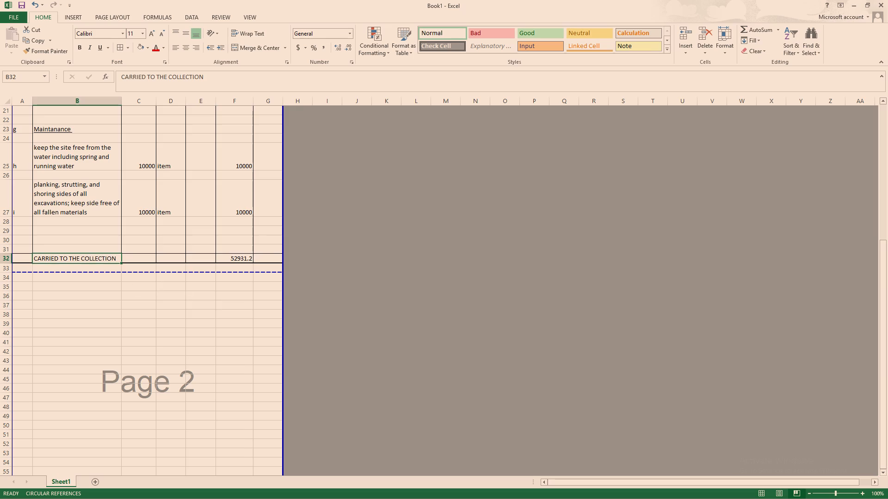
left_click_drag(64, 257, 74, 256)
key("ctrl+b")
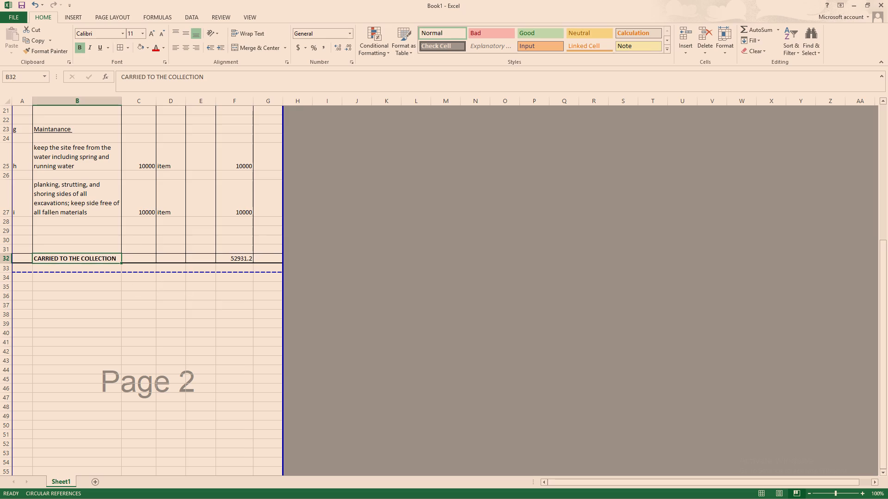
left_click(140, 242)
Make the table's header row bold from ITEM NO to AMOUNT (A2 to F2).
scroll(139, 240, "up", 2)
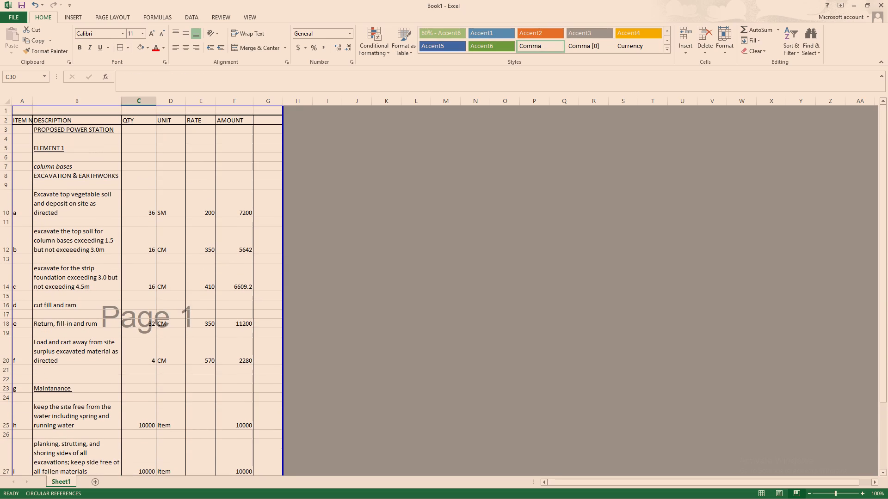
left_click_drag(21, 121, 106, 122)
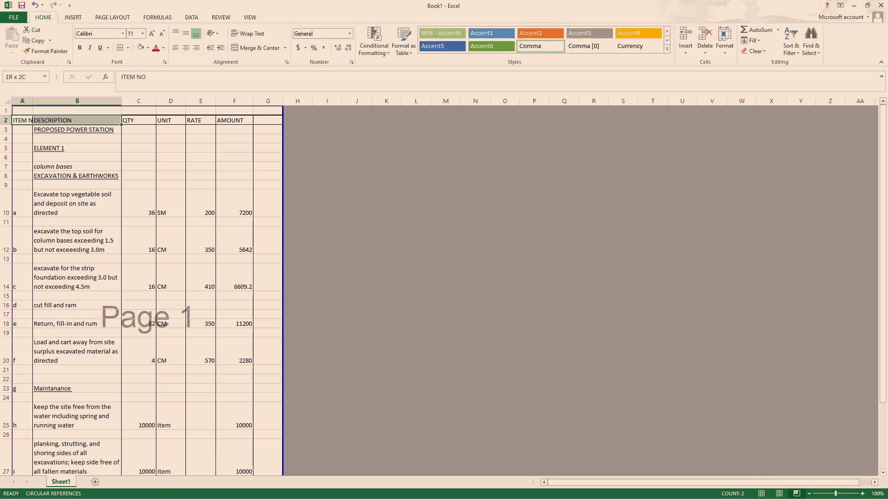
left_click_drag(106, 122, 226, 121)
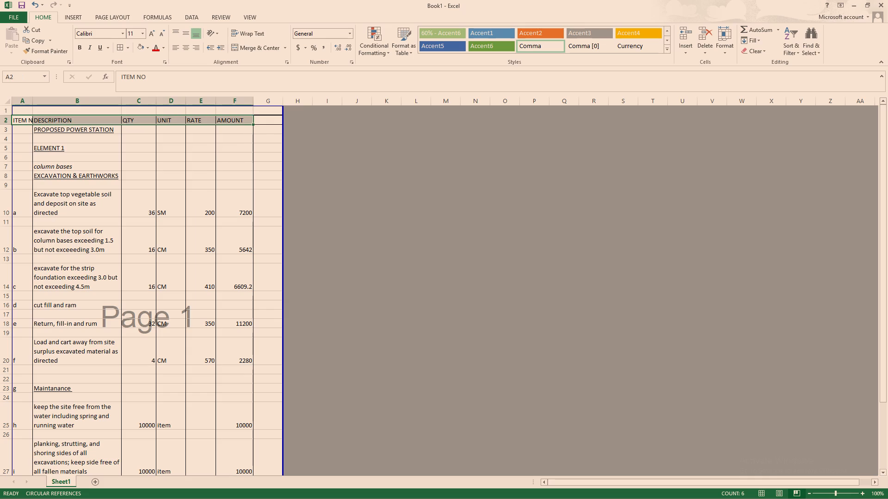
key("ctrl+b")
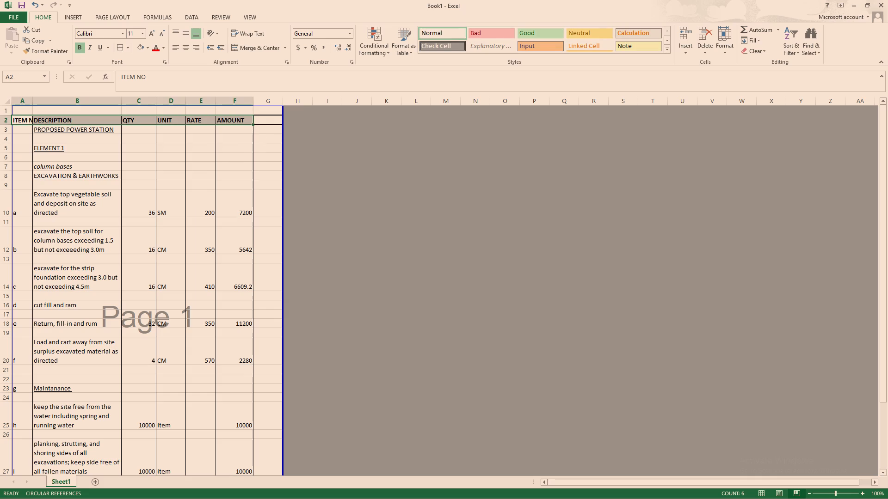
left_click(62, 133)
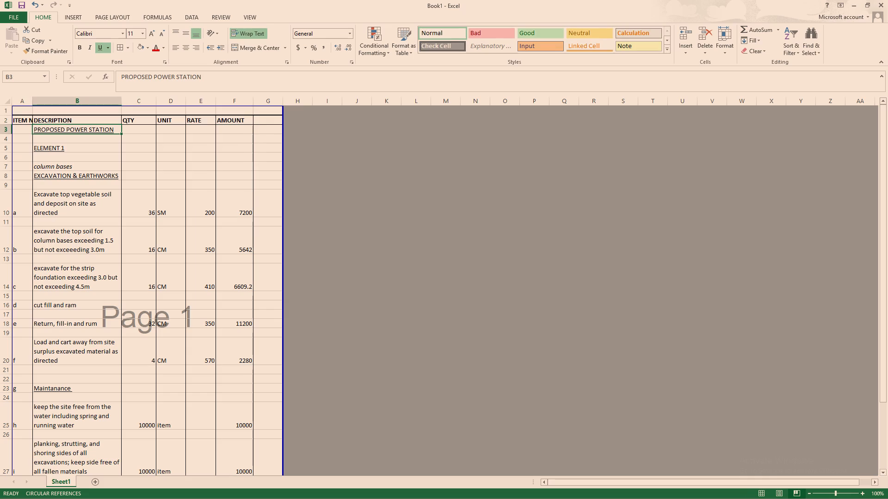
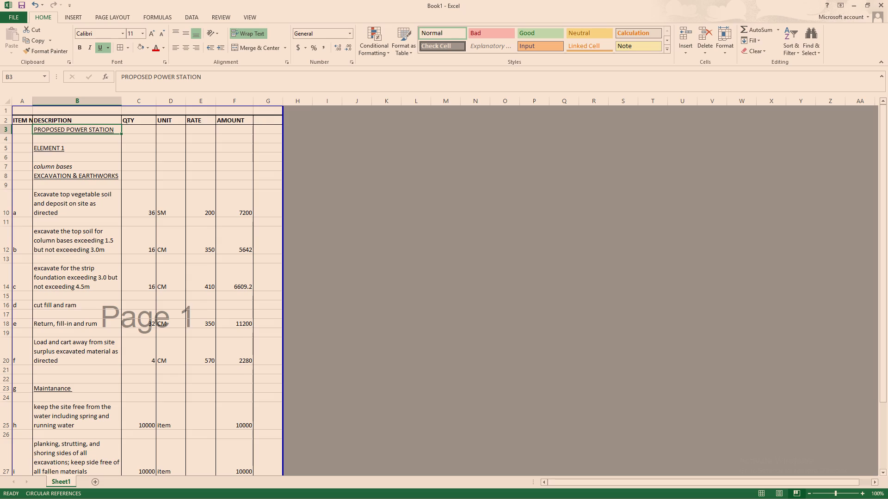
Examine the concrete work items around TOTAL CARRIED TO COLLECTION in the Bungalow Flat Kiambu workbook for reference.
scroll(178, 217, "down", 2)
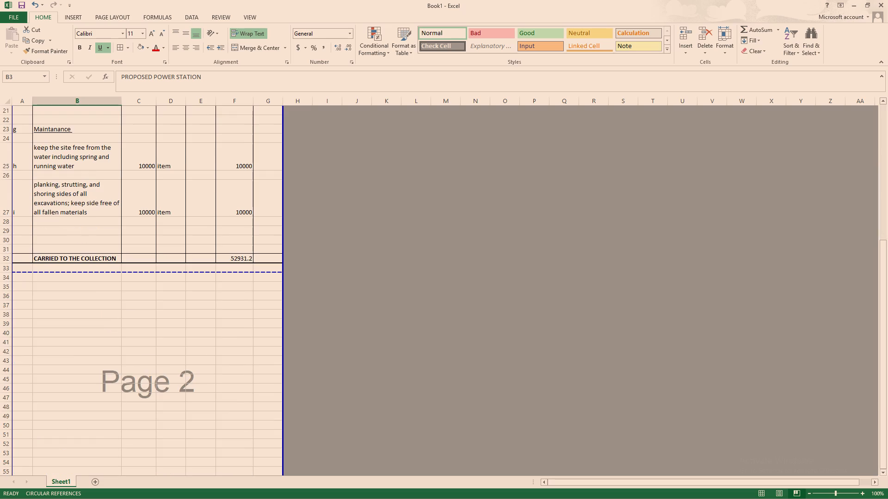
left_click(77, 289)
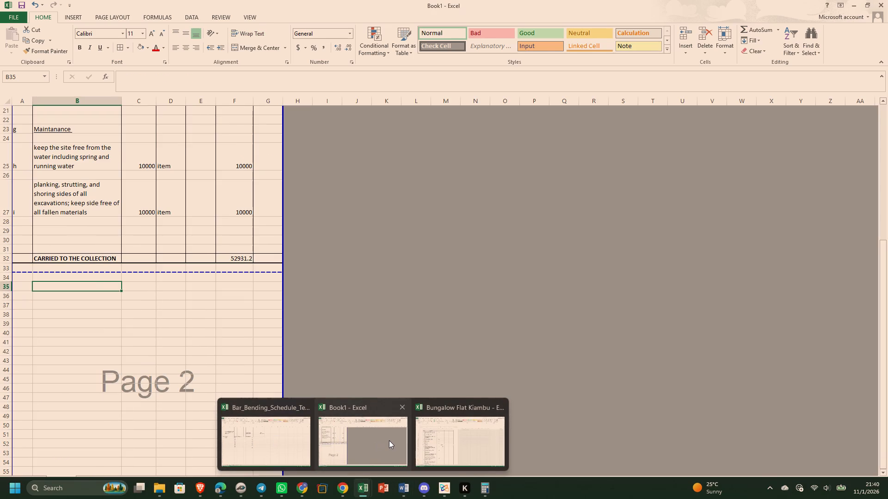
left_click(439, 442)
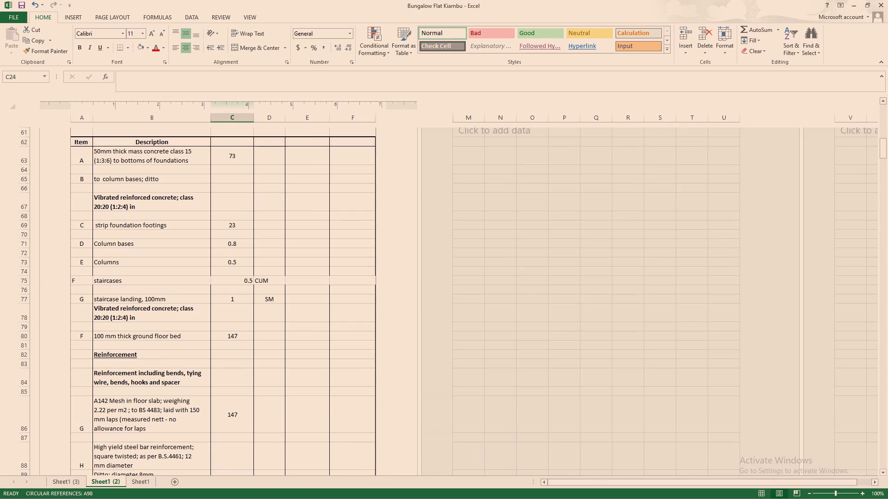
scroll(226, 326, "up", 1)
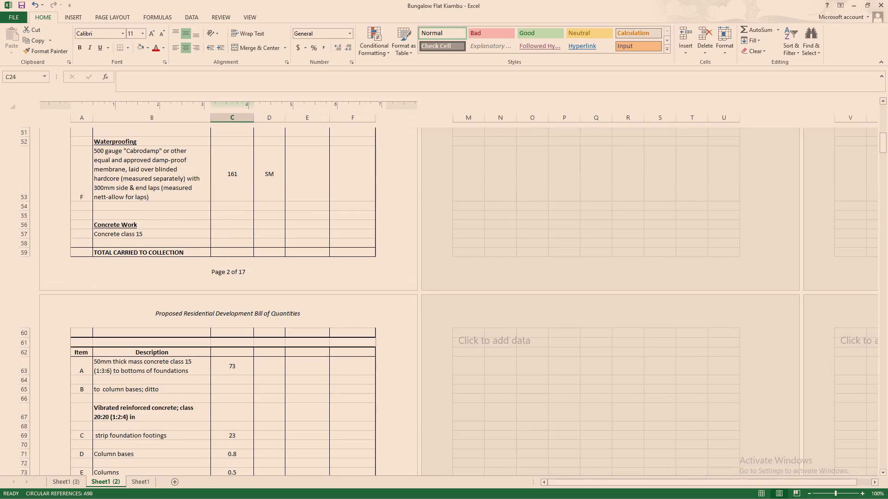
scroll(226, 325, "up", 1)
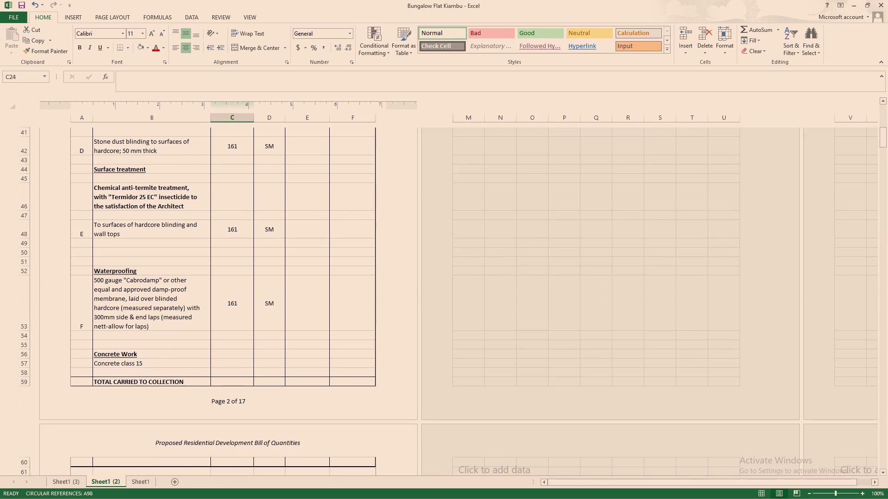
scroll(226, 325, "down", 1)
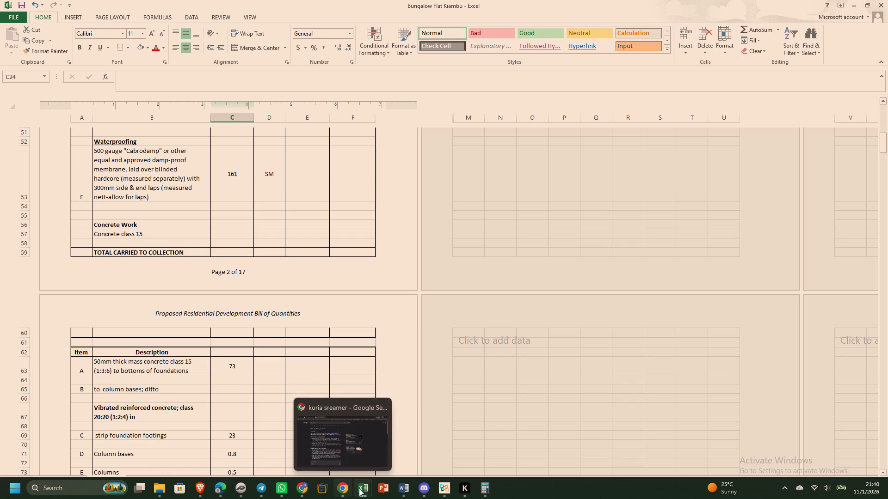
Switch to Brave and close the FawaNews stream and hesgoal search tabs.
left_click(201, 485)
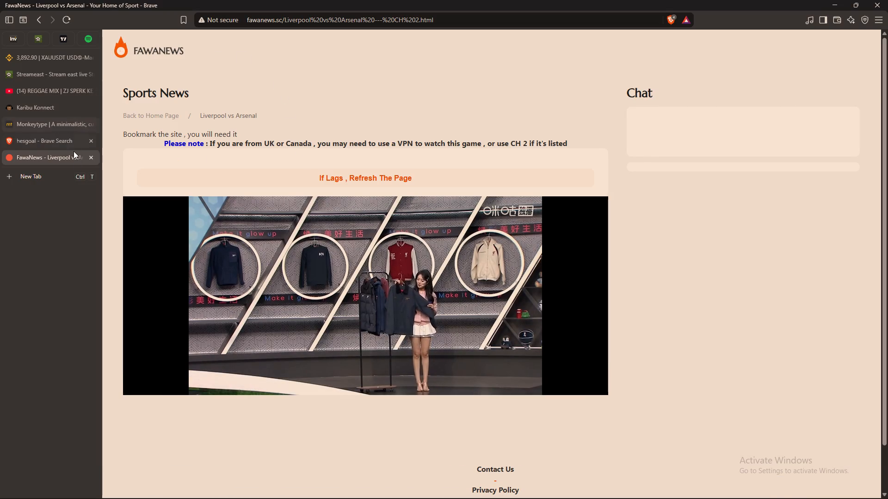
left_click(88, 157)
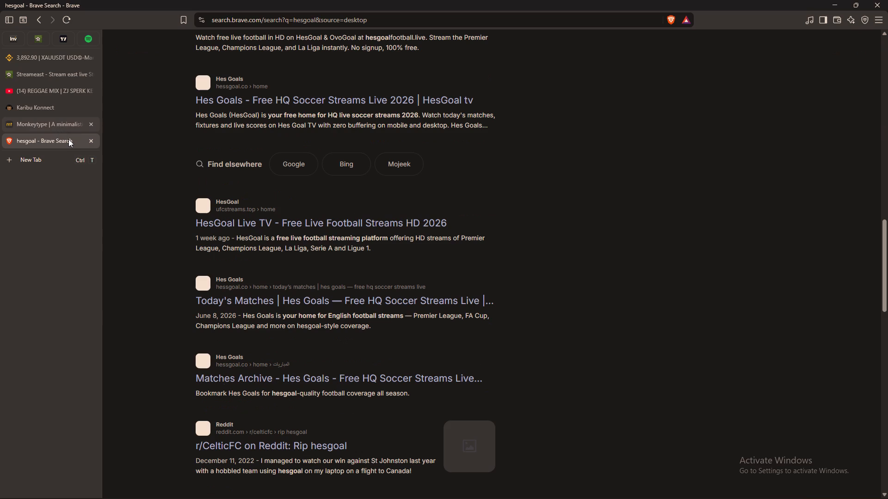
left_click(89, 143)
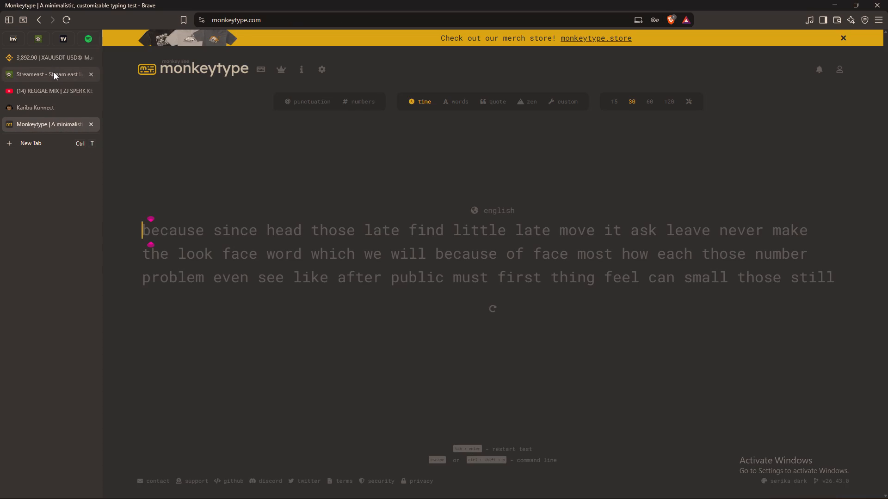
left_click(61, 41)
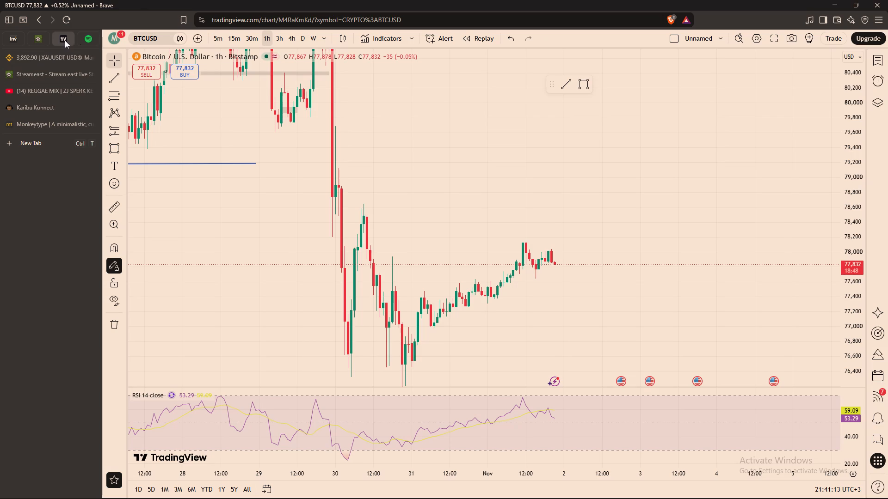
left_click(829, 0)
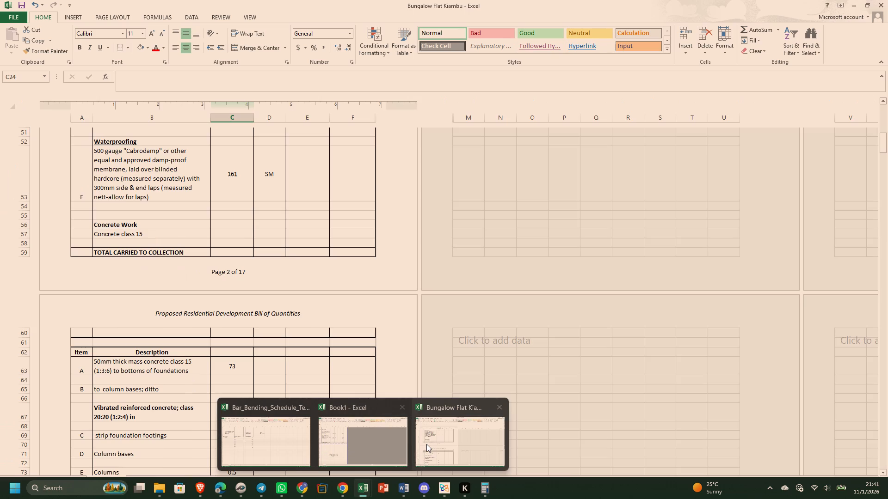
Return to the Book1 workbook in Excel and enter the heading CONCRETE WORK in cell B35.
left_click_drag(327, 429, 317, 426)
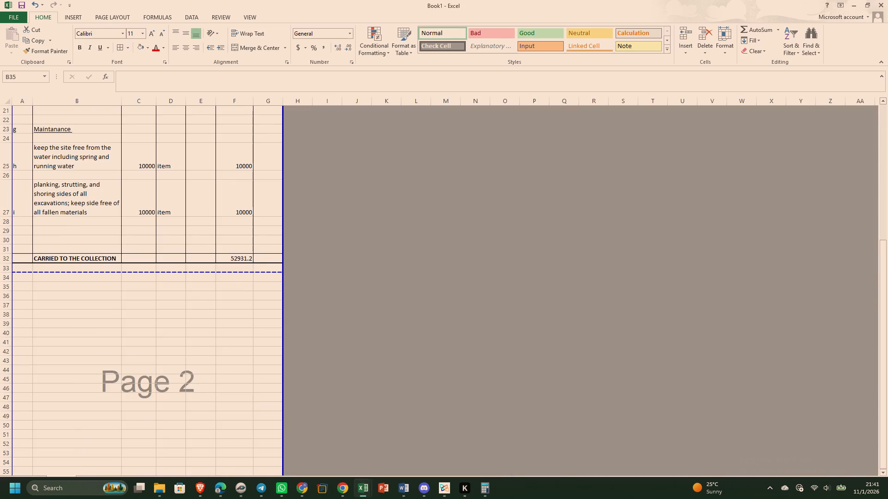
key("c")
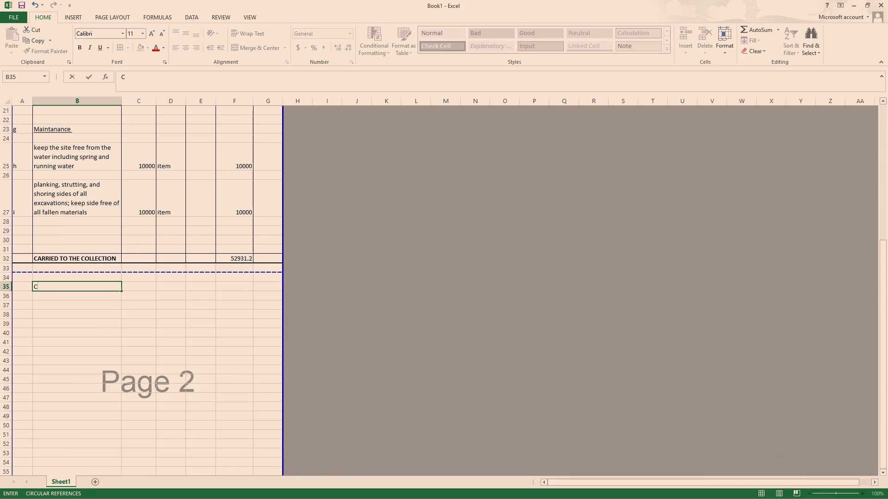
type("OCN")
key("BackSpace")
key("BackSpace")
type("NCRETE WORK")
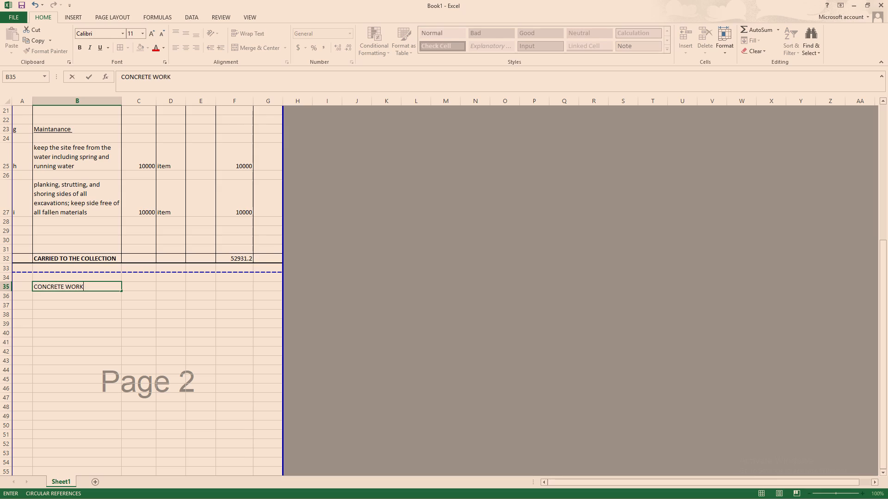
left_click(93, 314)
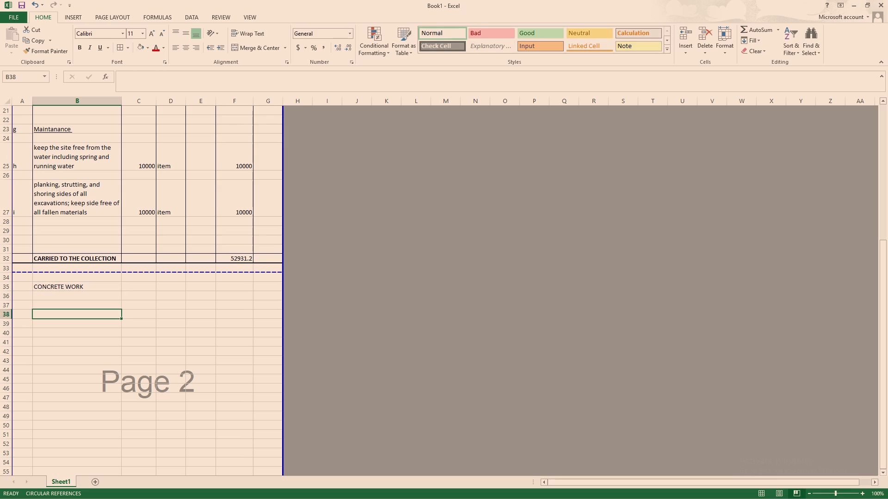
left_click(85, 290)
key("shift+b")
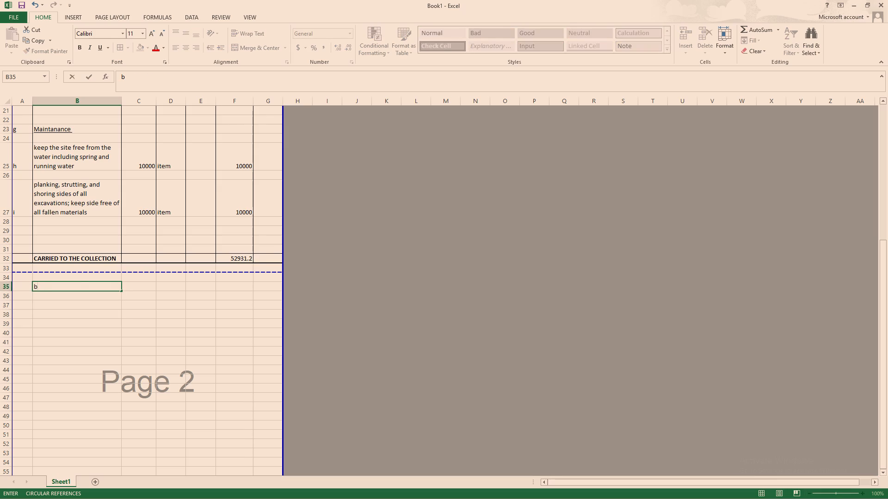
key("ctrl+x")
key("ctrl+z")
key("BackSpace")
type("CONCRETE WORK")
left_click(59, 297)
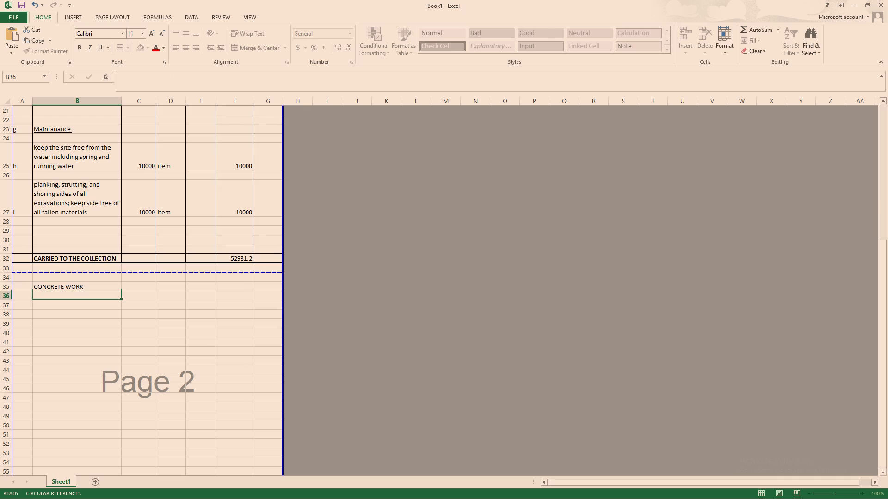
Underline the CONCRETE WORK heading in cell B35.
left_click(71, 280)
left_click(73, 288)
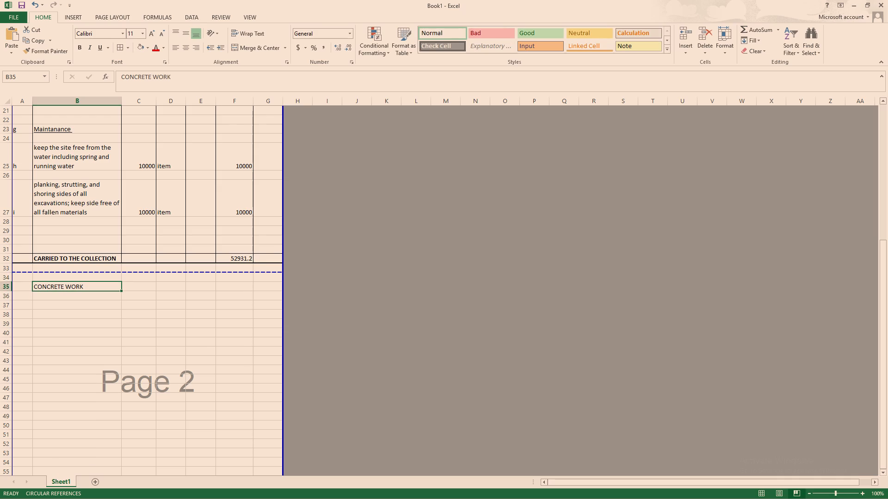
key("ctrl+u")
Move the underlined CONCRETE WORK heading from cell B35 to cell B37.
left_click(73, 304)
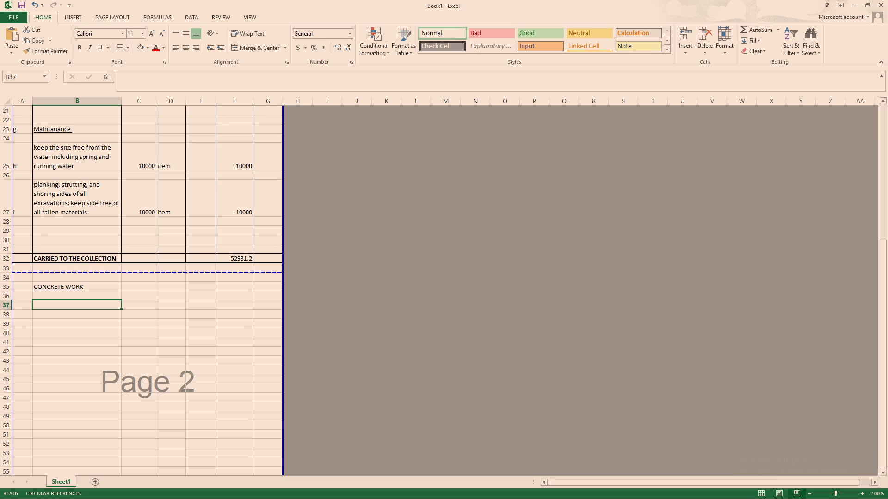
left_click(80, 287)
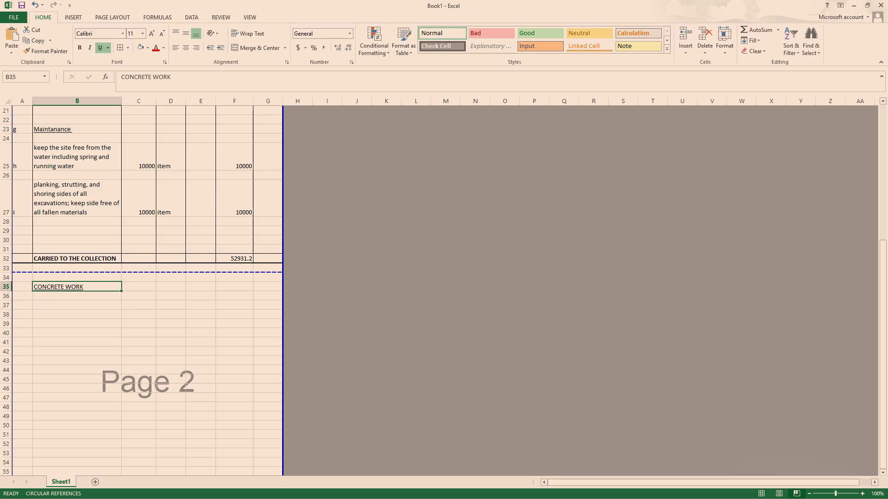
key("ctrl+x")
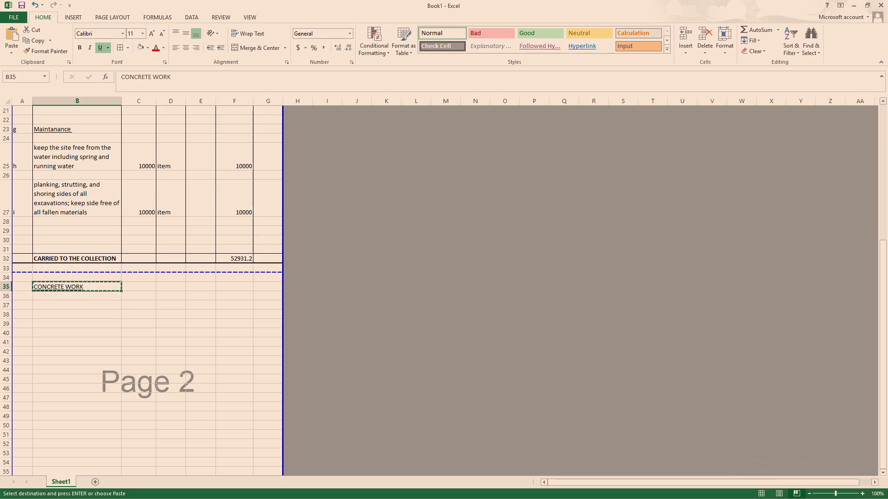
left_click(44, 307)
key("ctrl+v")
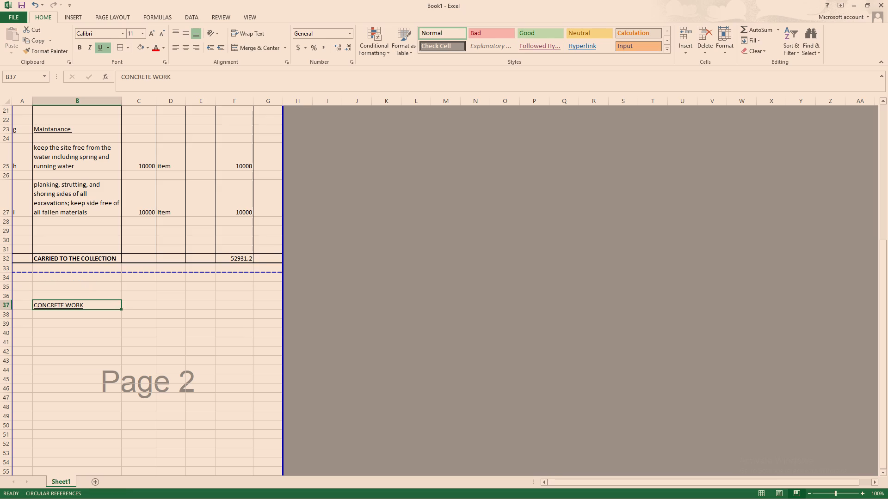
Enter the column headings item no, Description and qty in cells A35, B35 and C35 of the second page.
left_click(28, 287)
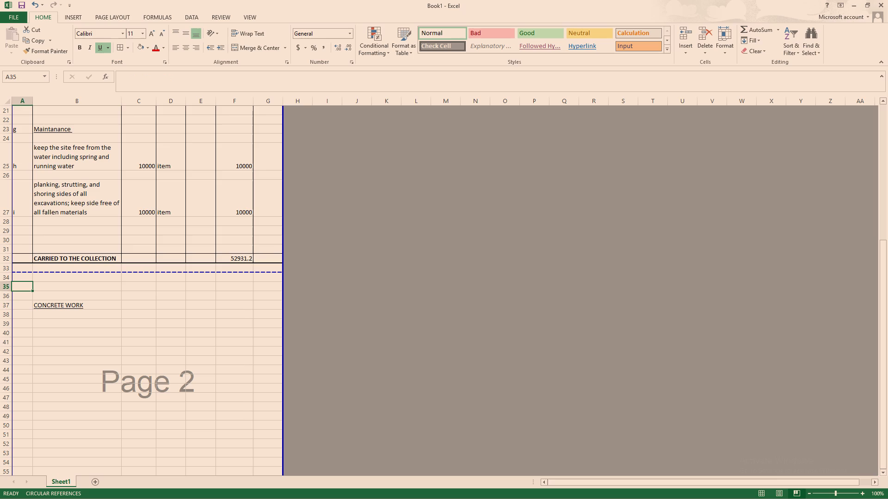
type("item no")
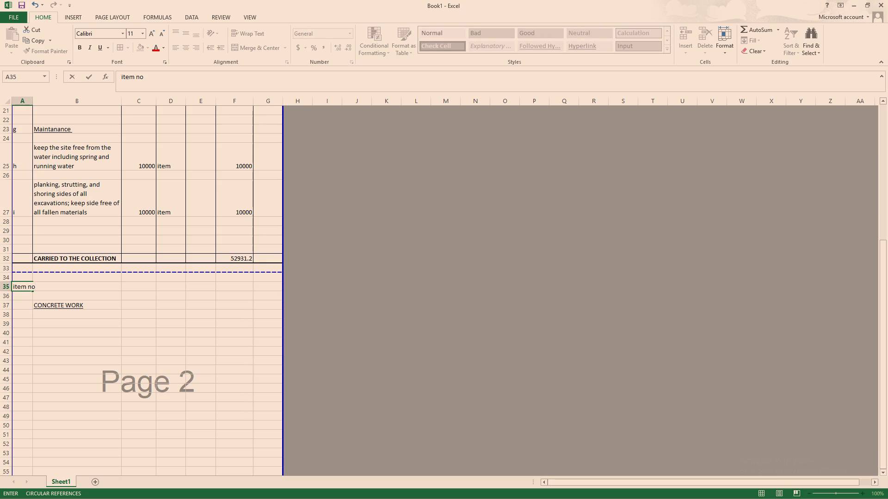
left_click(99, 285)
left_click(100, 289)
left_click(151, 282)
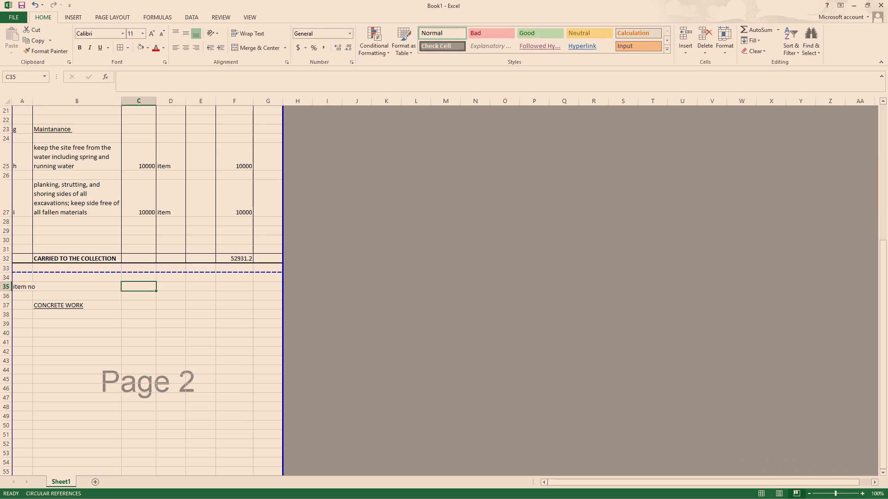
left_click(86, 289)
type("Description")
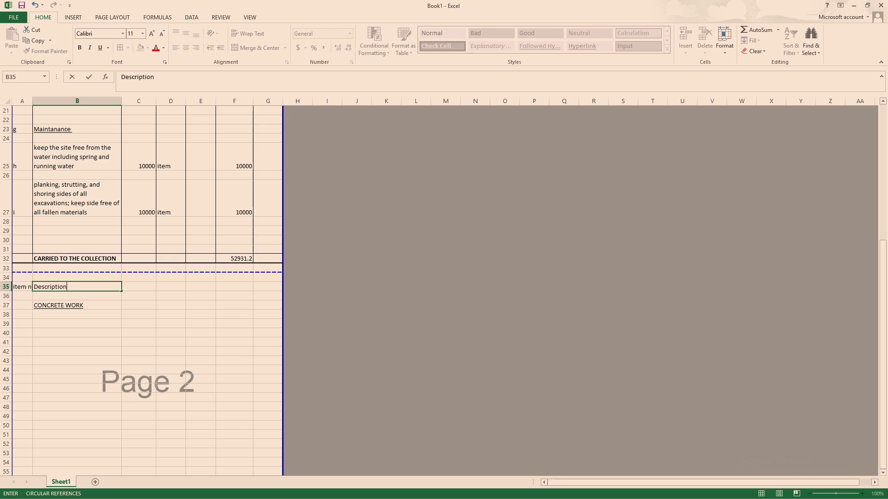
left_click(149, 287)
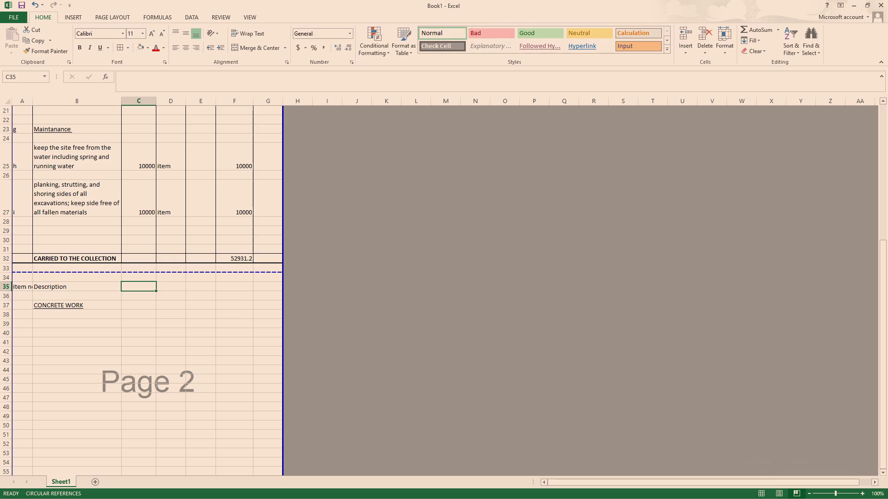
type("qty")
Enter the column headings unit, rate and amount in cells D35, E35 and F35.
left_click(173, 288)
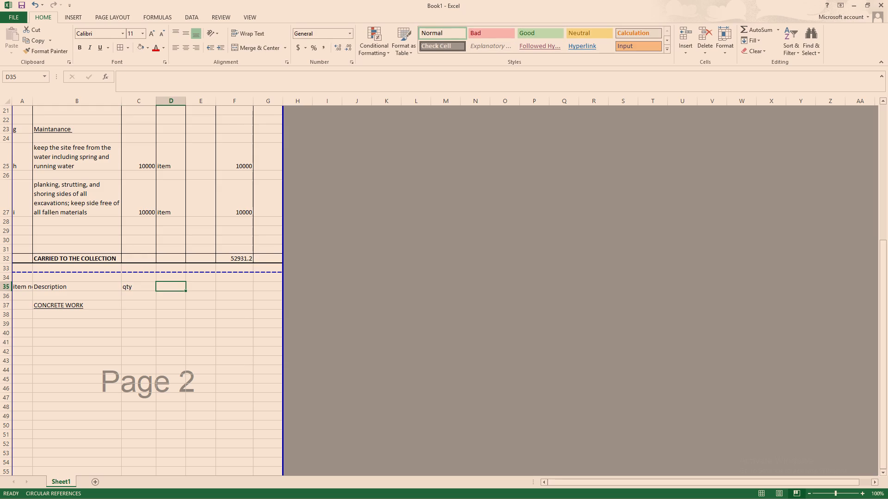
key("r")
key("BackSpace")
type("unit")
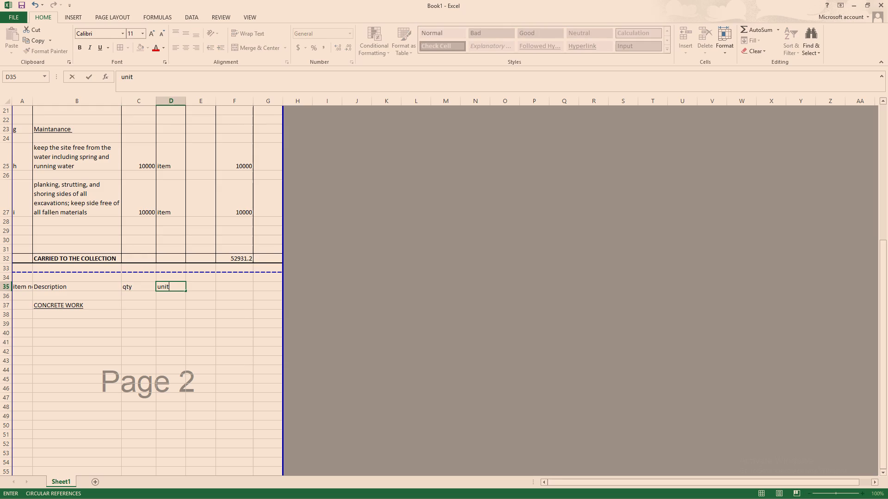
left_click(198, 290)
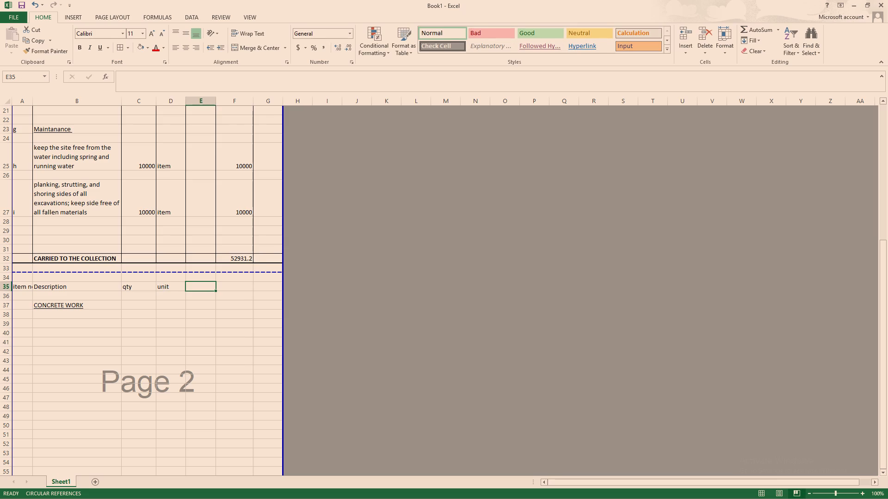
type("rtw")
key("BackSpace")
key("e")
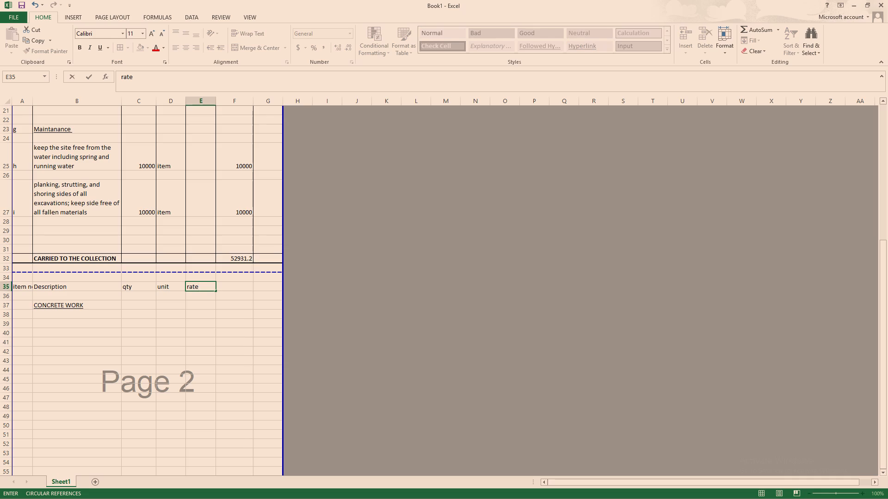
left_click(227, 285)
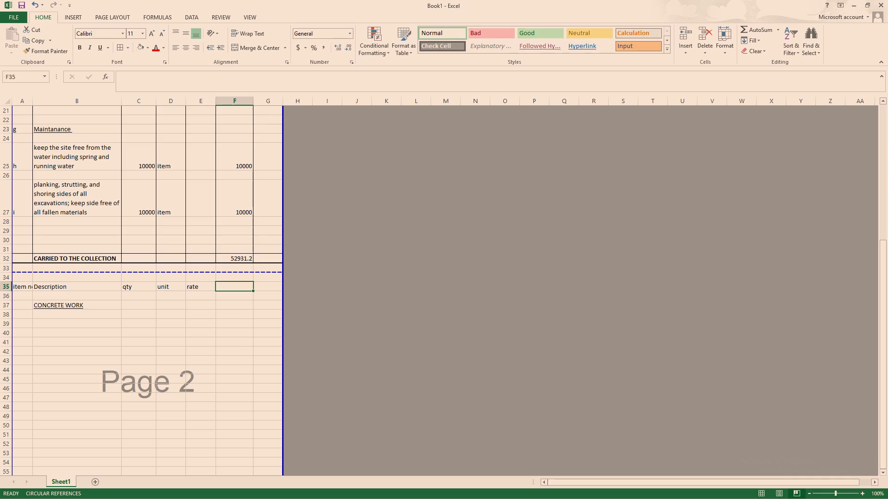
type("amount")
left_click(151, 300)
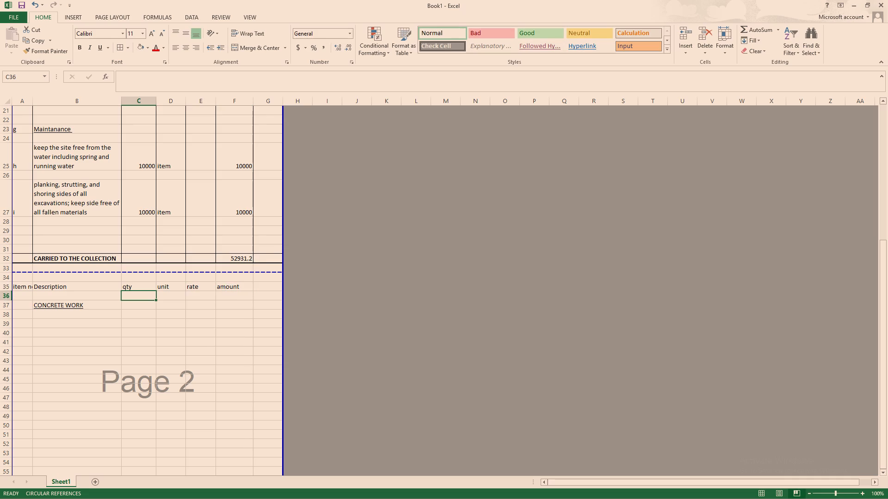
Apply outline borders and inside vertical borders to the heading row, cells A35 to G35.
left_click_drag(22, 286, 258, 284)
left_click(120, 51)
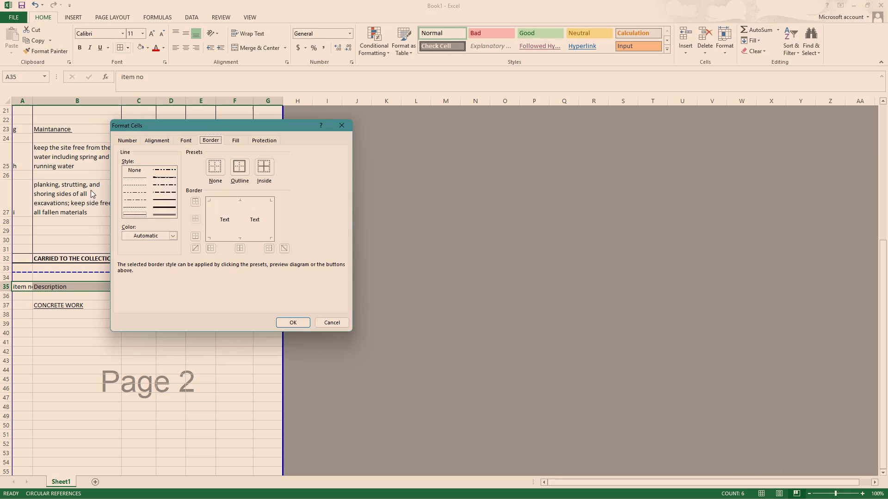
left_click(209, 219)
left_click(227, 200)
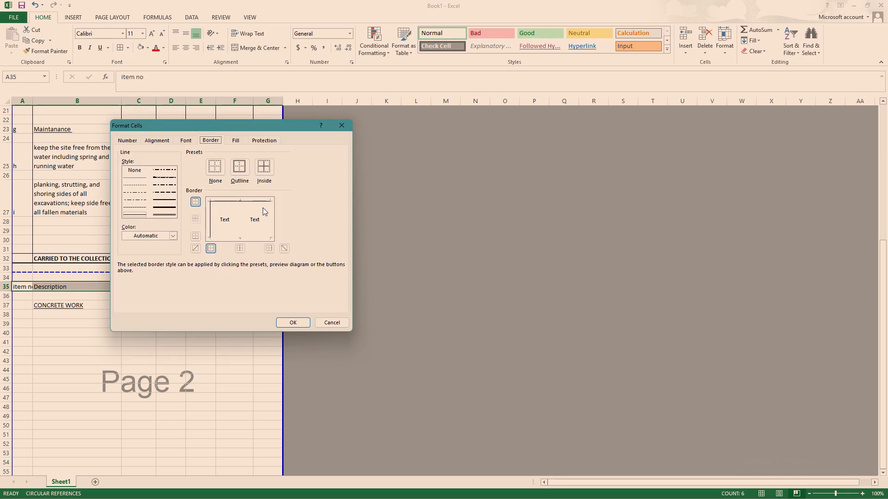
left_click(267, 211)
left_click(239, 241)
left_click(242, 234)
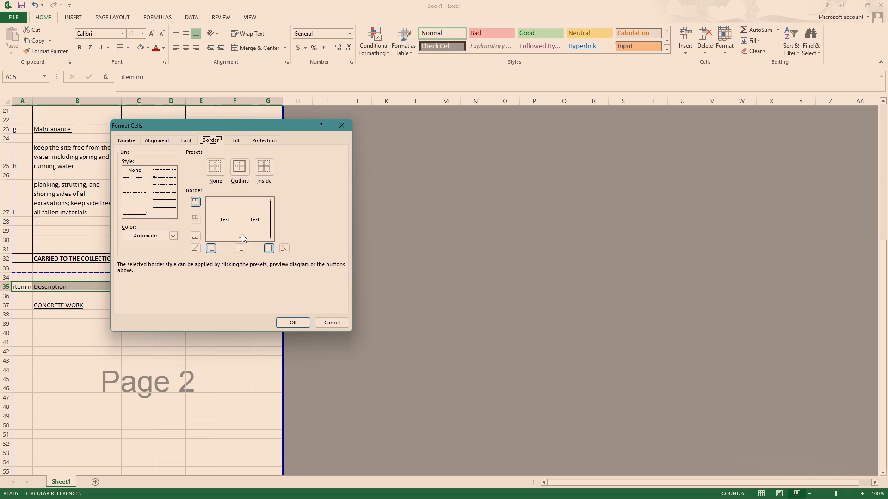
left_click(241, 240)
left_click(237, 217)
left_click(297, 322)
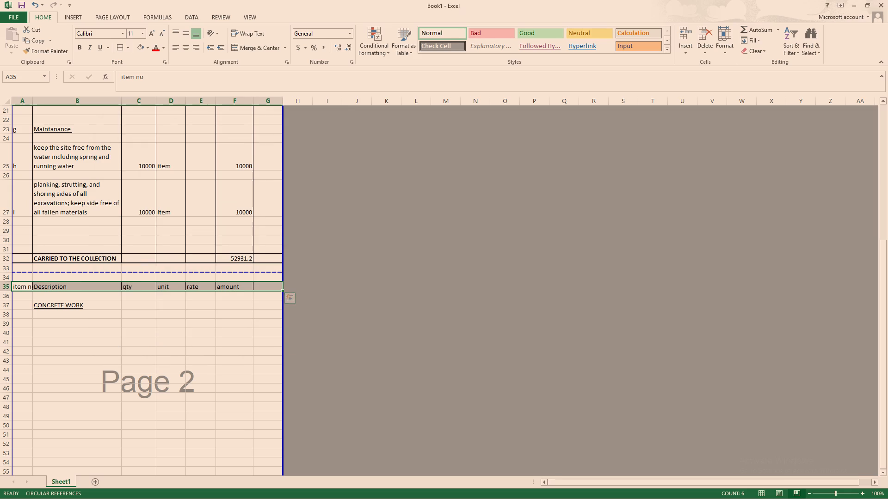
left_click(190, 319)
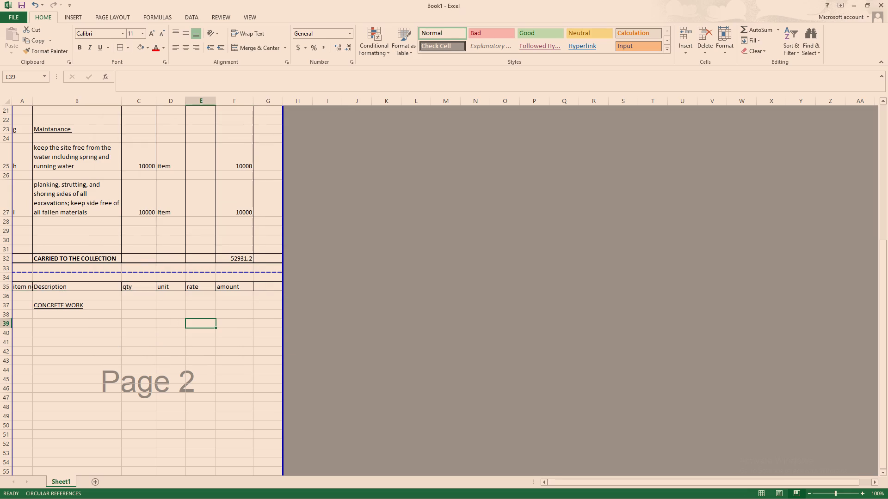
Enter the description concrete class 25 in cell B39 below the CONCRETE WORK heading.
left_click(58, 324)
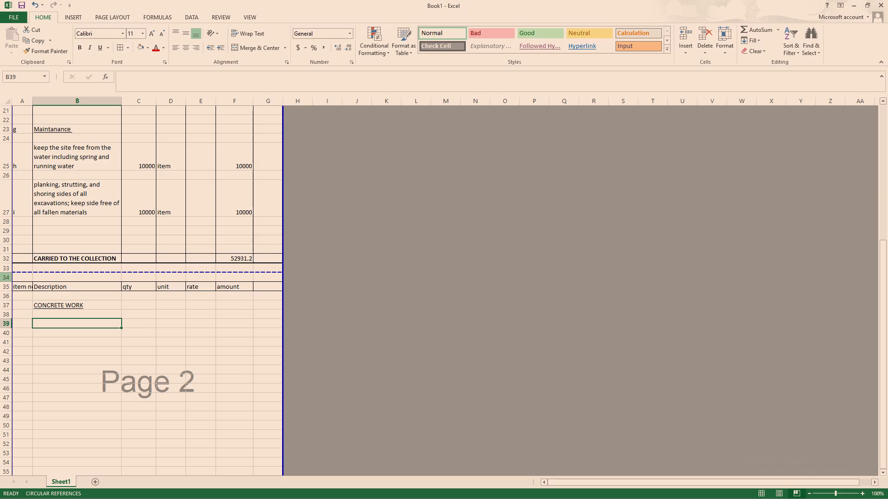
left_click(65, 347)
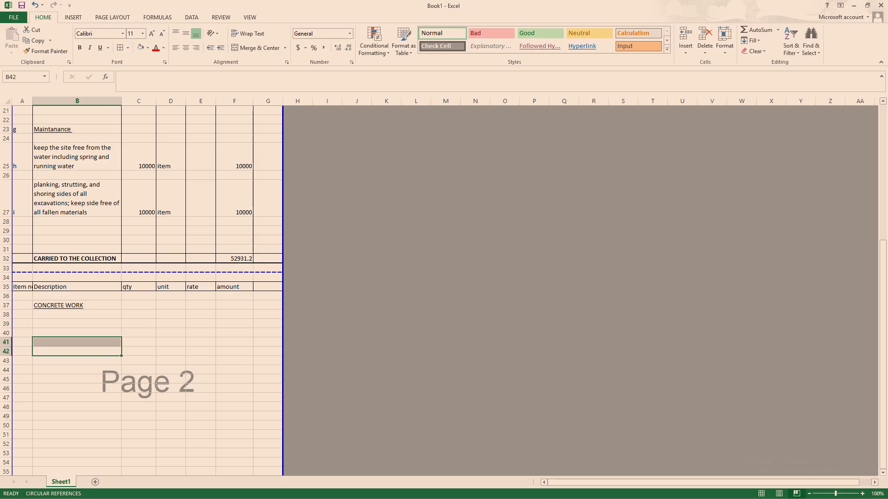
left_click(17, 321)
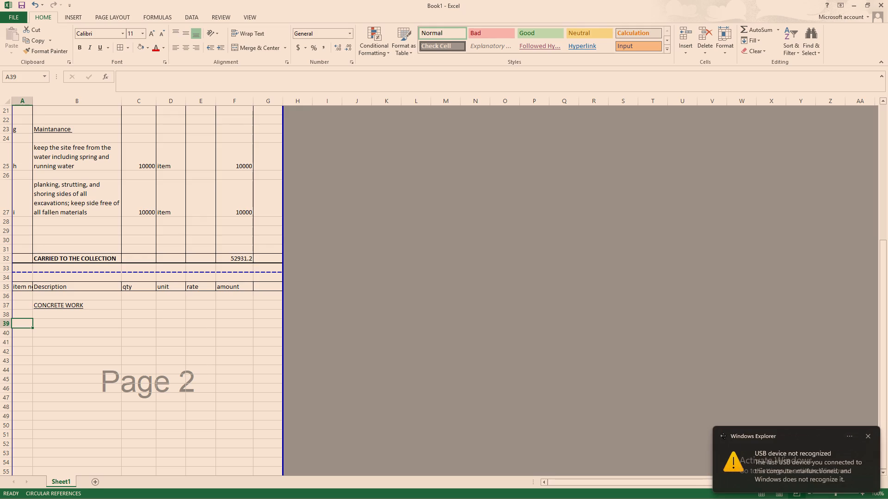
left_click(77, 320)
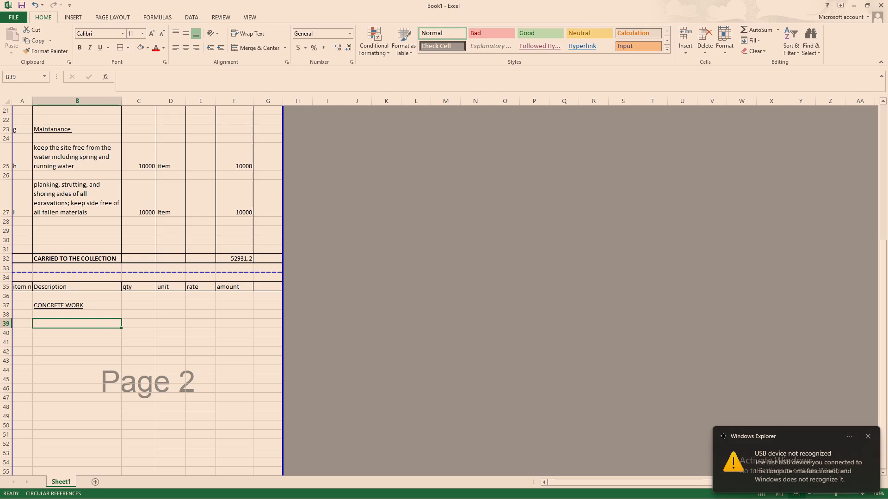
type("concrete class 25")
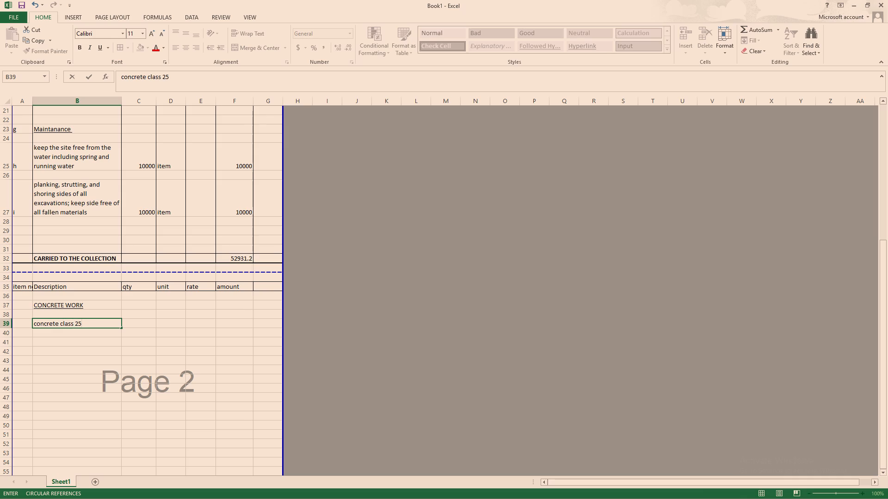
left_click(91, 346)
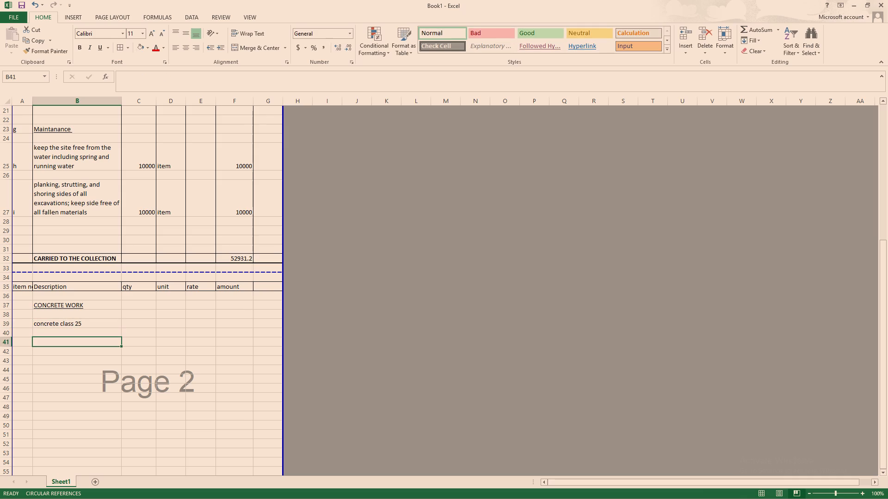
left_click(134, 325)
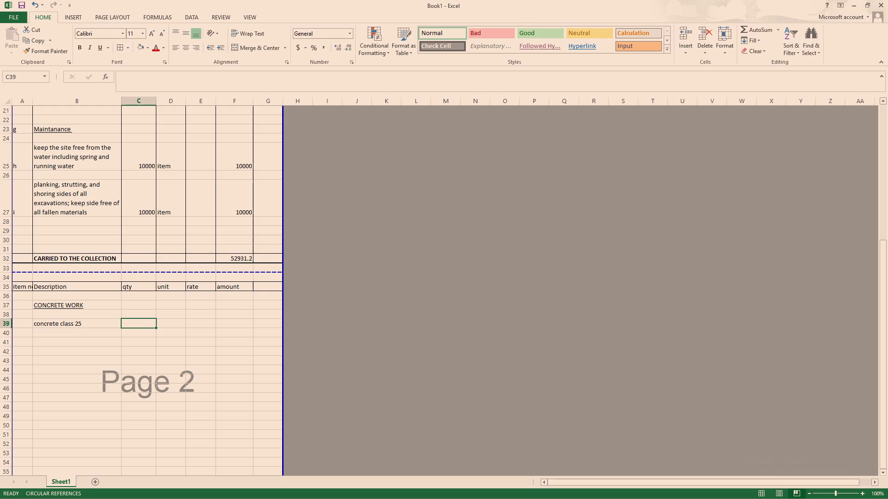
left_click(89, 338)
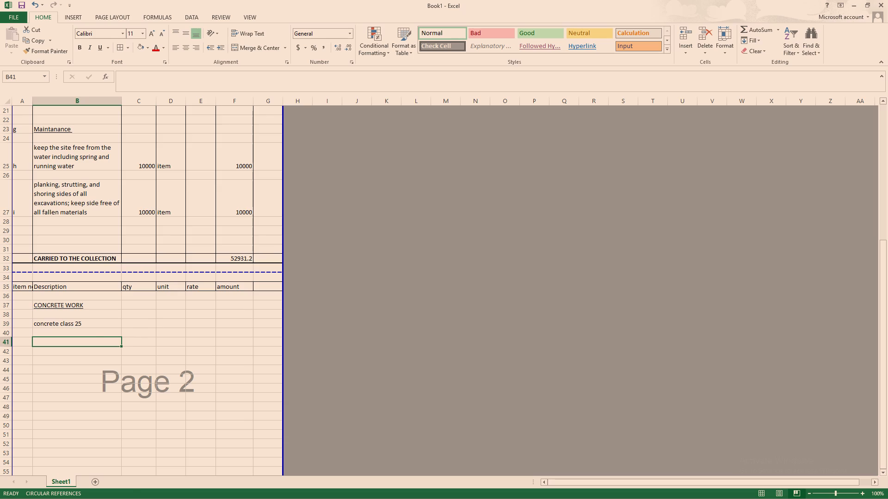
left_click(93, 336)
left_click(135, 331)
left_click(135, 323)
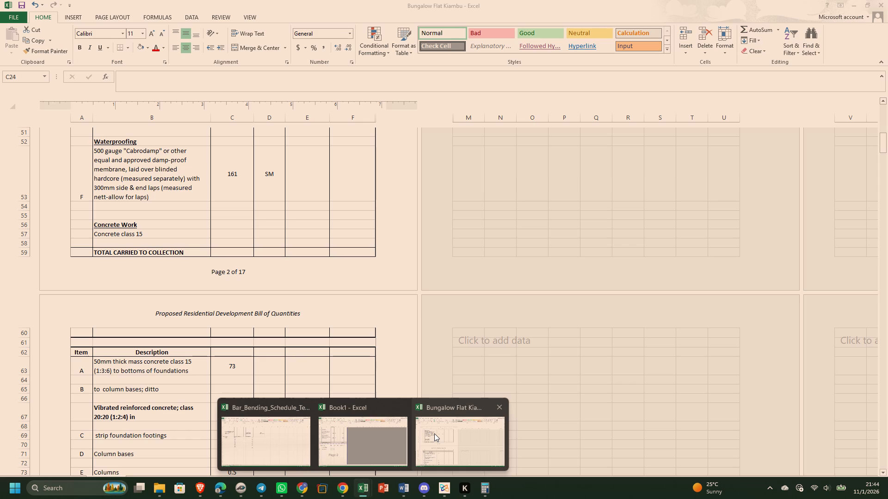
Copy the 50mm thick mass concrete class 15 (1:3:6) description from the Bungalow Flat Kiambu workbook into cell B44 of Book1.
left_click(434, 433)
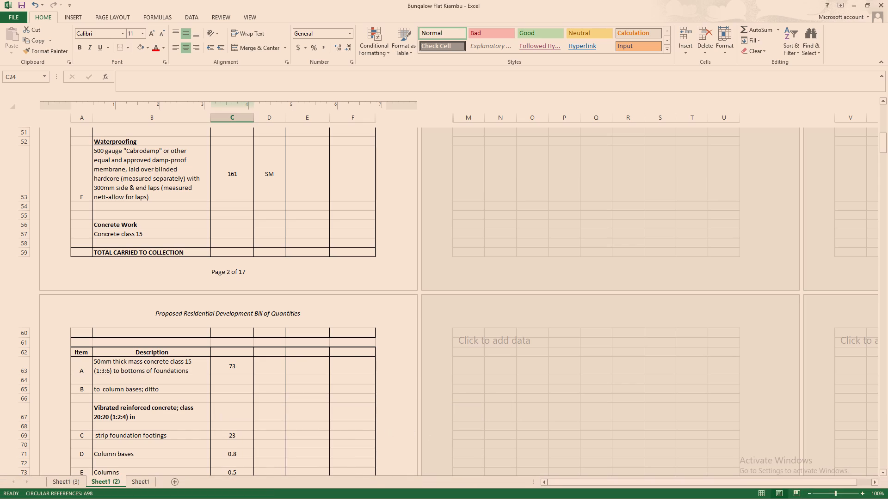
left_click(129, 355)
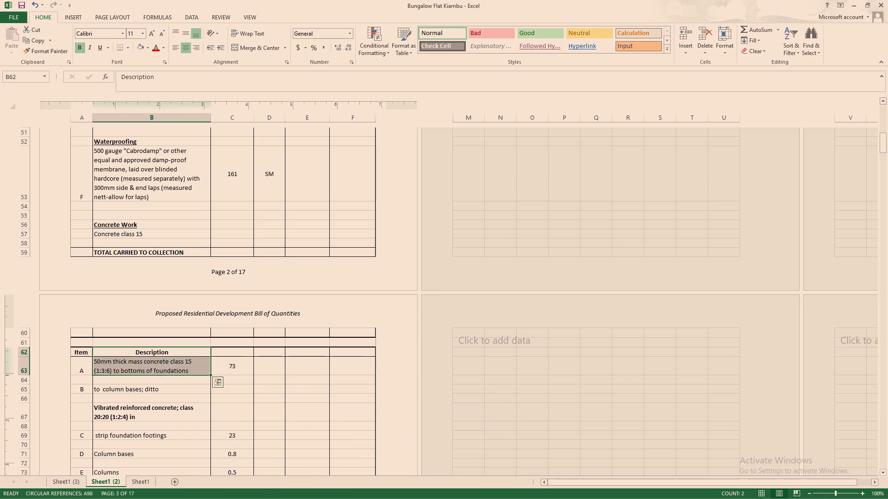
left_click(136, 368)
left_click(262, 363)
left_click(173, 368)
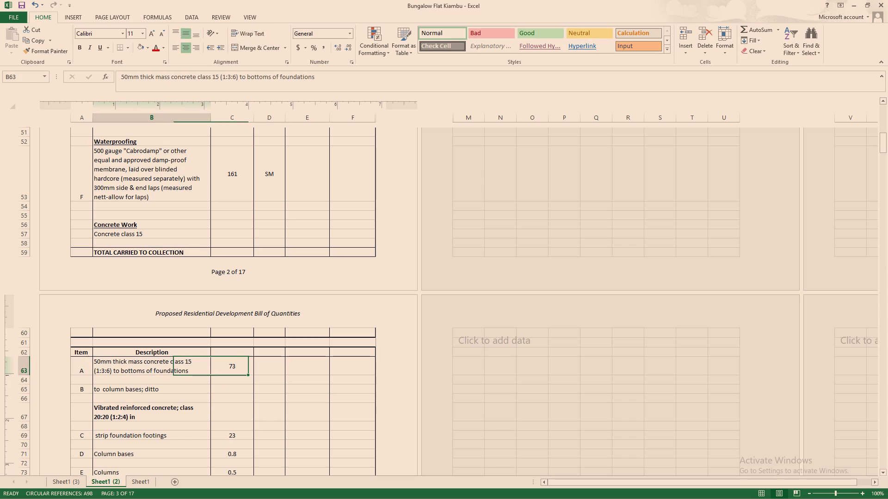
key("ctrl+c")
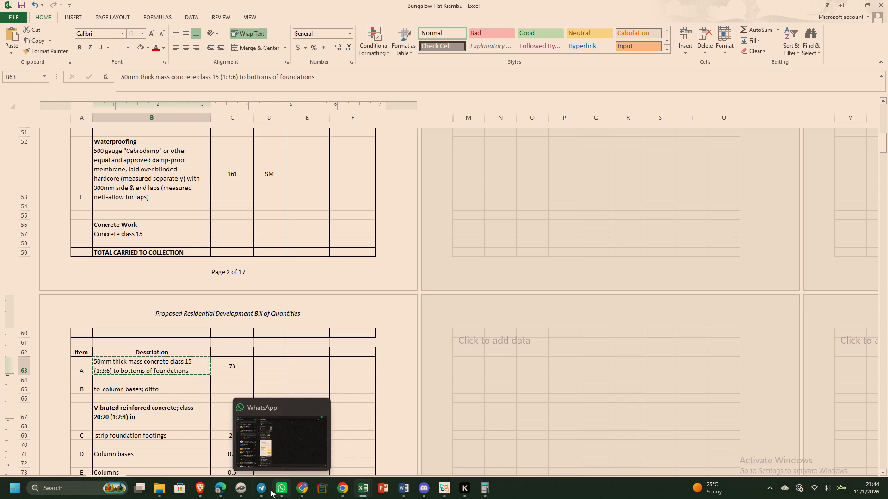
left_click(200, 487)
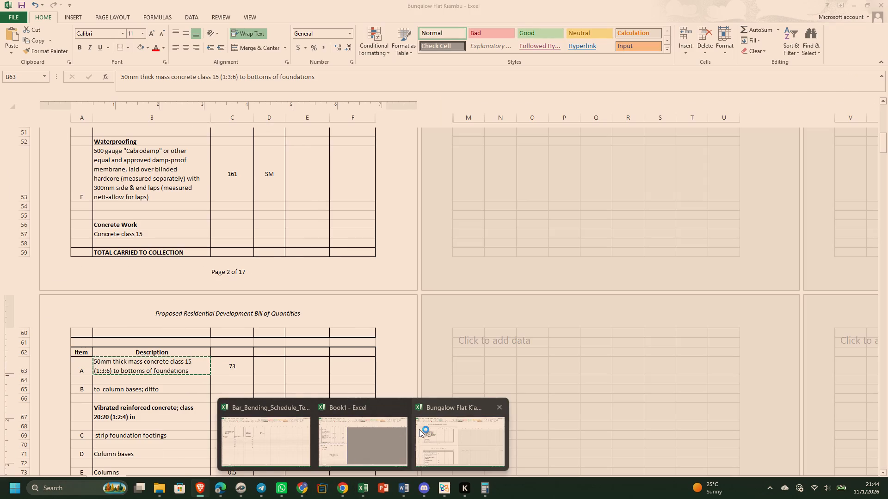
left_click(337, 433)
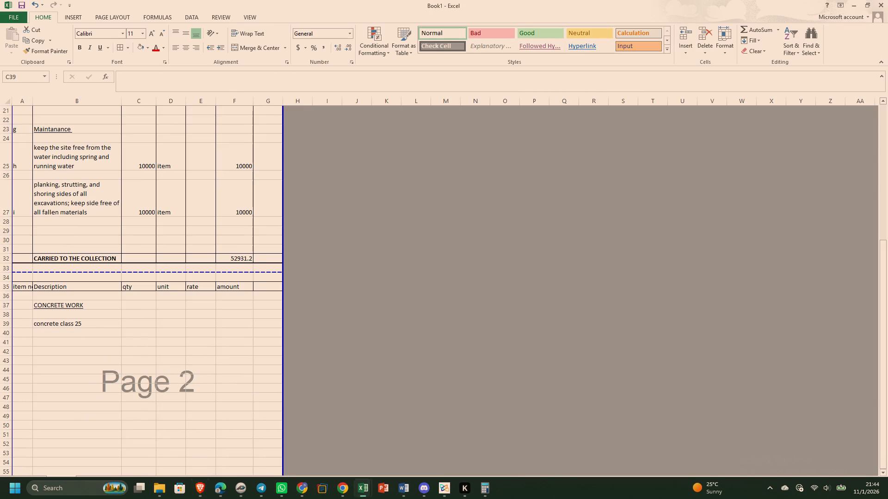
left_click(62, 372)
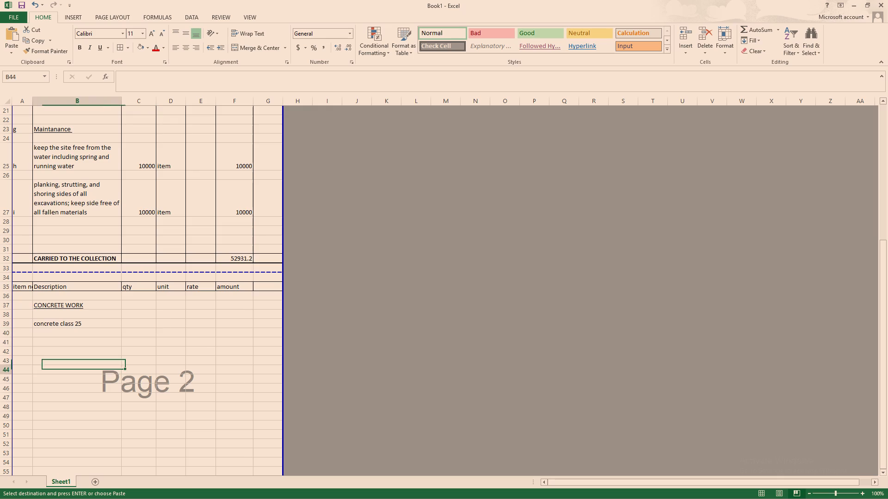
key("ctrl+v")
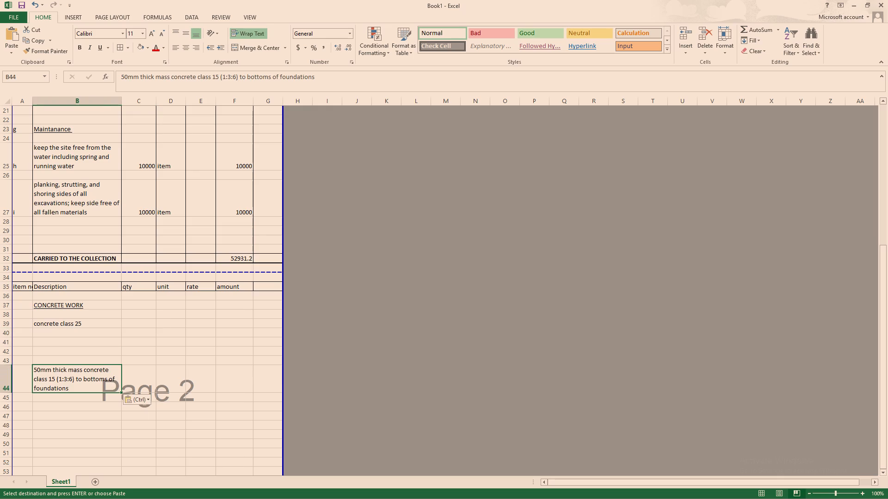
Enter an item description beginning 50mm thick mass concrete class in cell B41, modelled on the pasted reference text.
left_click(58, 343)
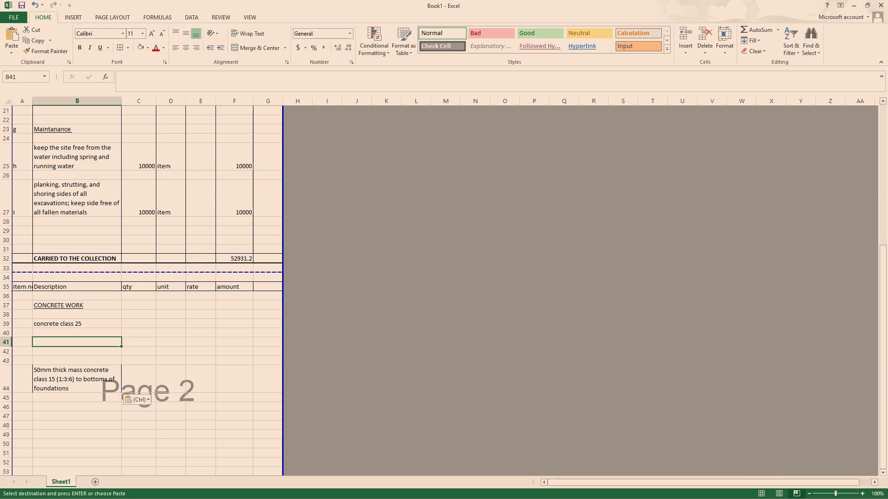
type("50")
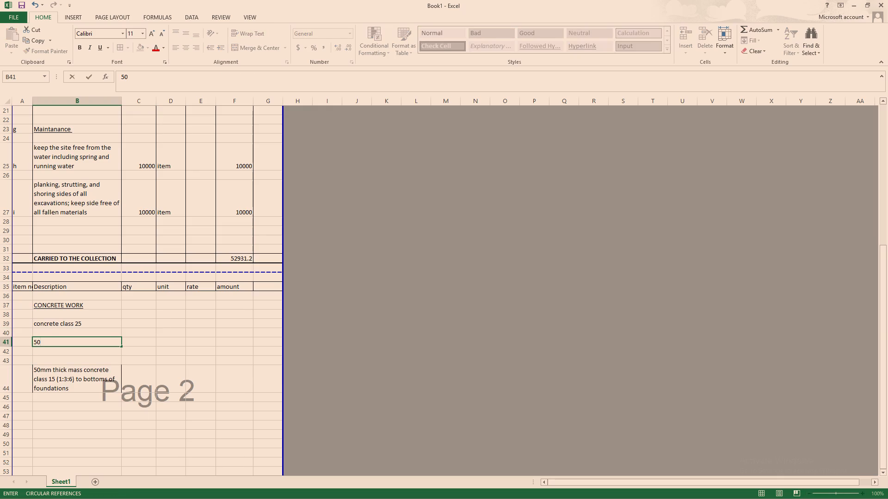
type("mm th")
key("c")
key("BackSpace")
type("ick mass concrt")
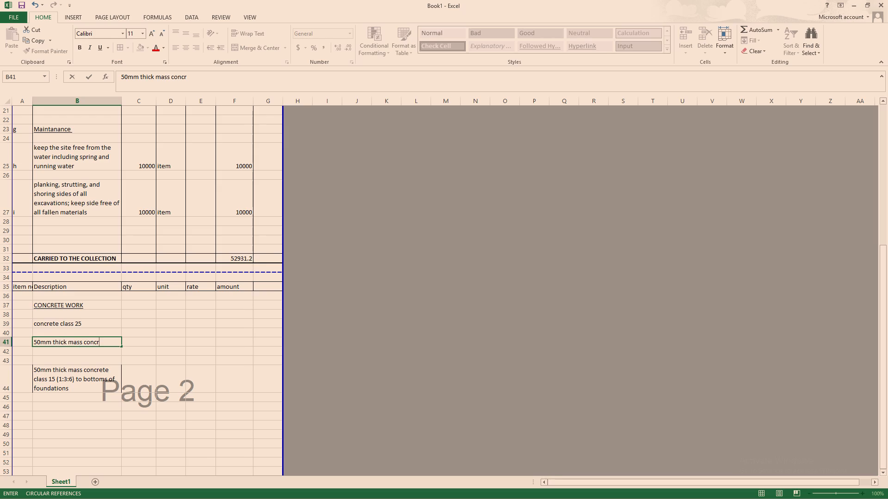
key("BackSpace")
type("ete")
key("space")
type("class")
Continue the mass concrete description in cell B41 with class 25 and the start of the mix ratio, (1;.
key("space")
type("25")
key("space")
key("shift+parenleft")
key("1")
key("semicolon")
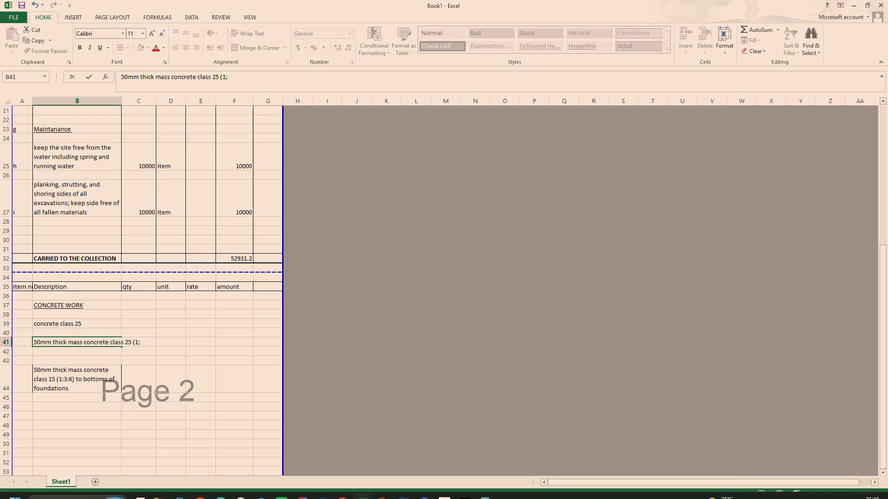
Switch from the workbook to the Chrome browser.
left_click(347, 489)
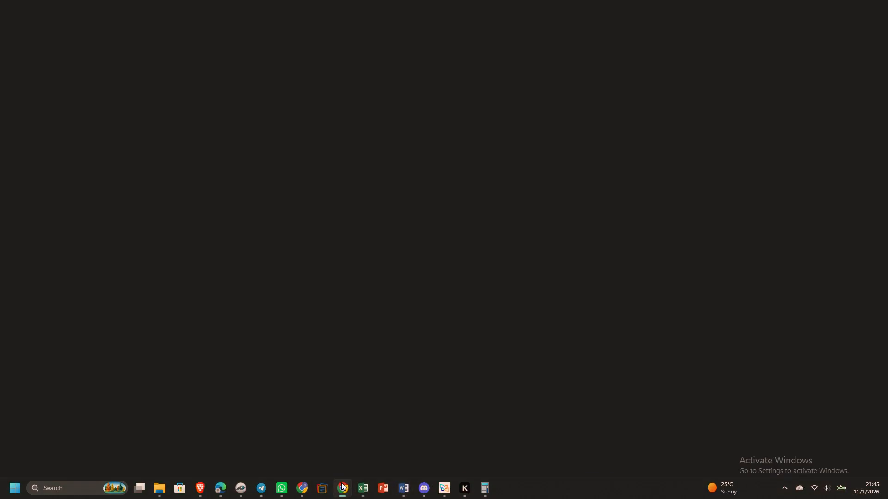
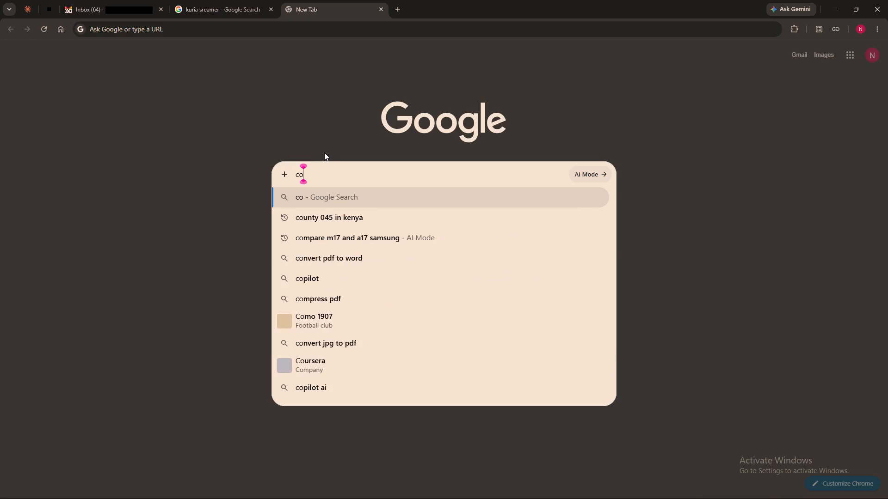
Search Google in Chrome for the concrete mix ratio for class 25, then return to the Excel workbook.
type("ncrete mix for cla")
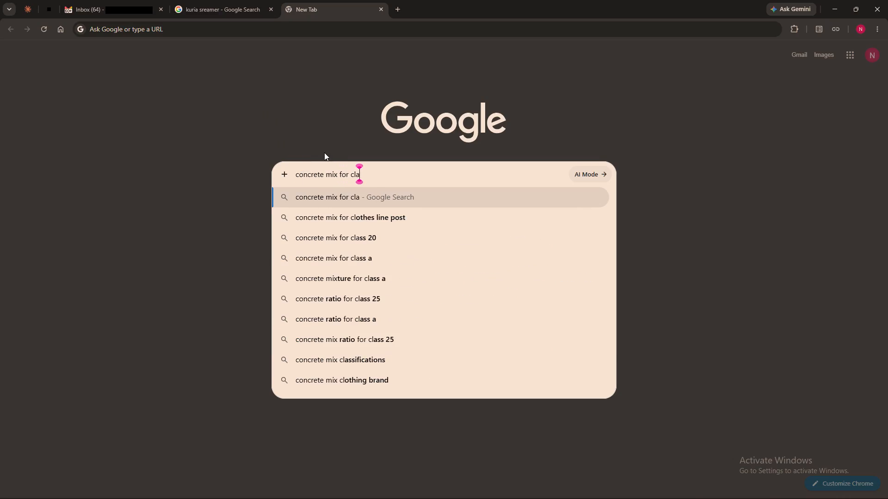
type("ss")
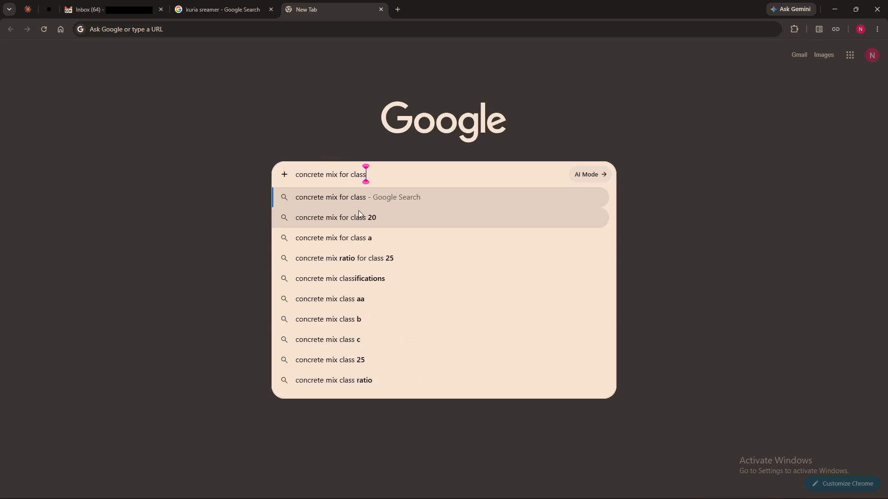
left_click(371, 252)
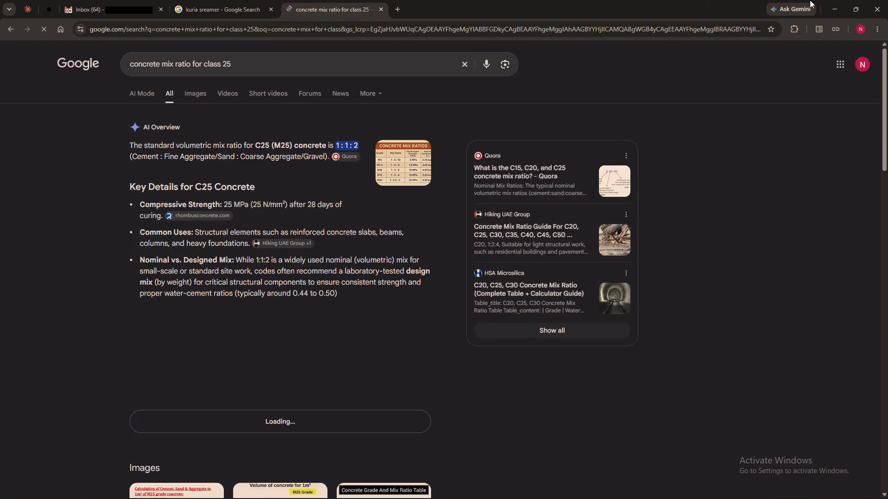
left_click(834, 1)
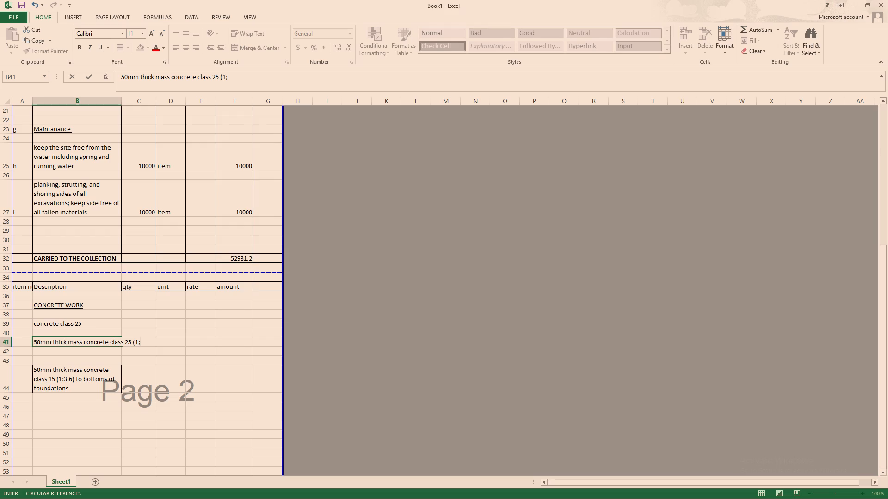
Complete the description in B41 so it reads 50mm thick mass concrete class 25 (1;1;2) to bottoms of foundations.
type("1;")
key("BackSpace")
key("semicolon")
key("2")
left_click(157, 345)
left_click(145, 340)
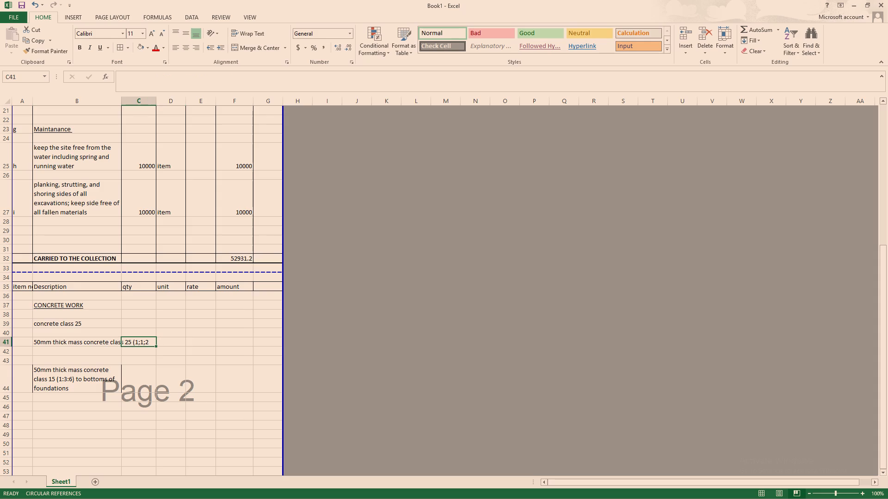
left_click(82, 341)
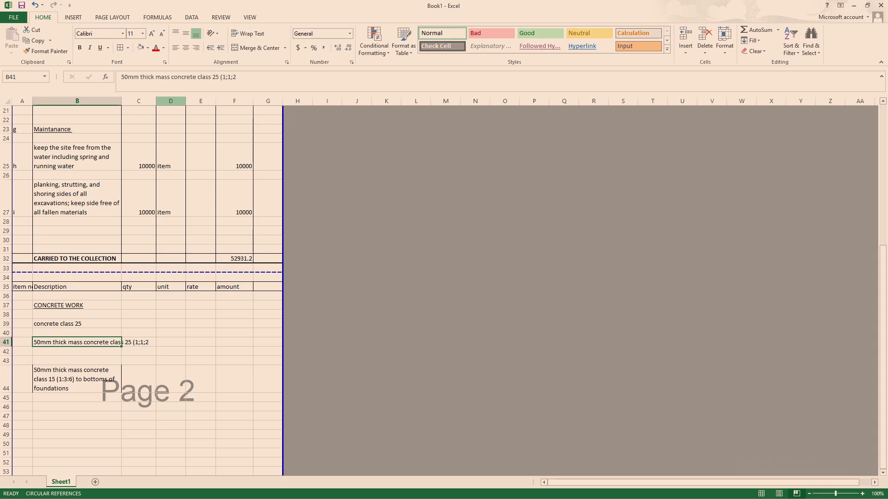
left_click(252, 78)
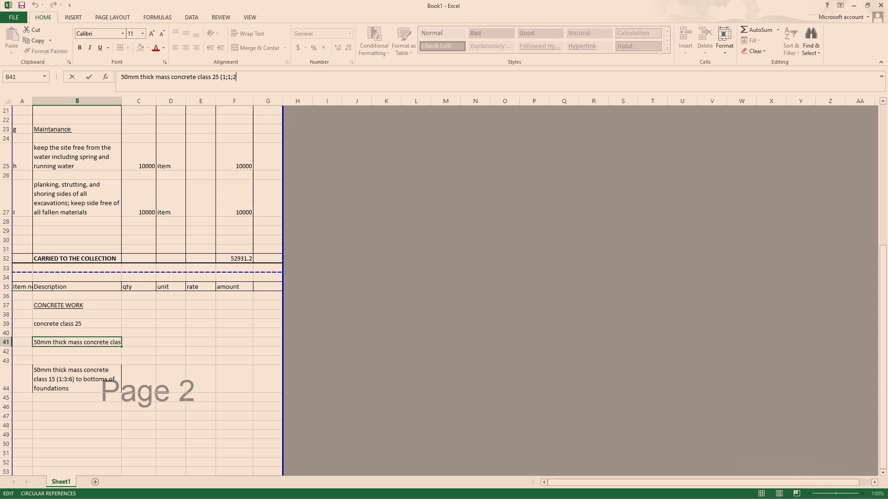
key("shift+parenright")
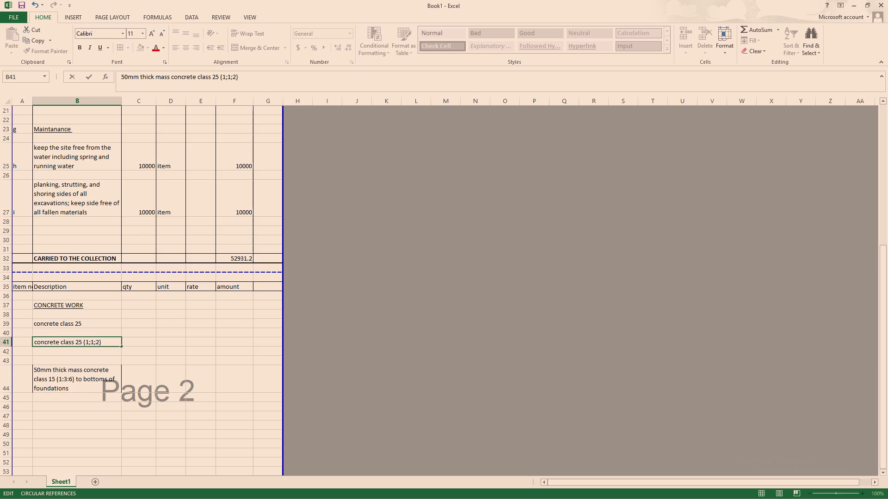
key("space")
type("to botton")
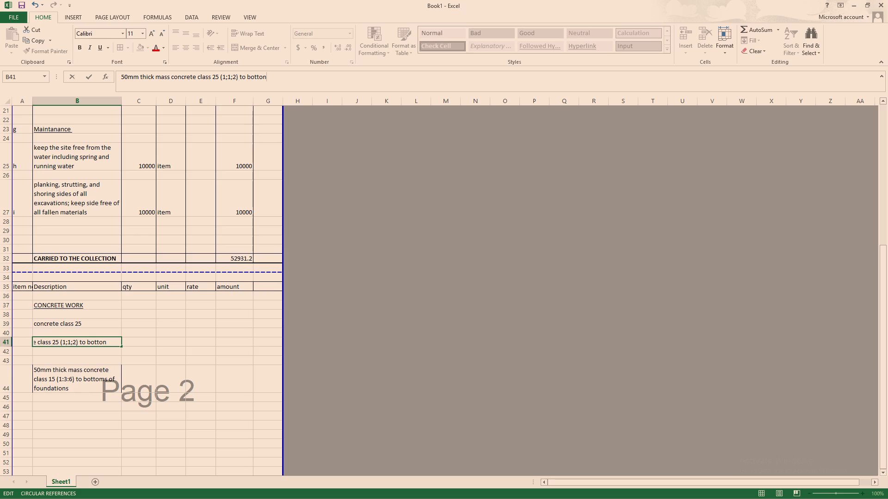
key("BackSpace")
key("m")
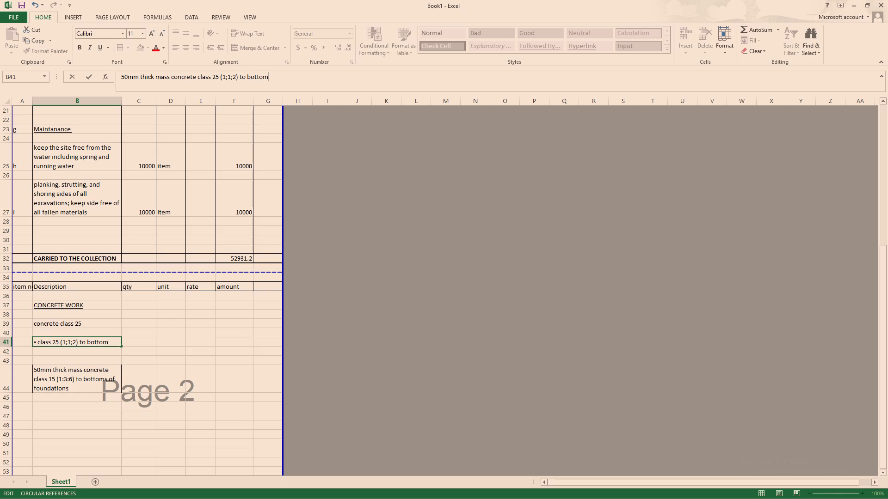
type("s of")
key("space")
type("foundations")
left_click(256, 88)
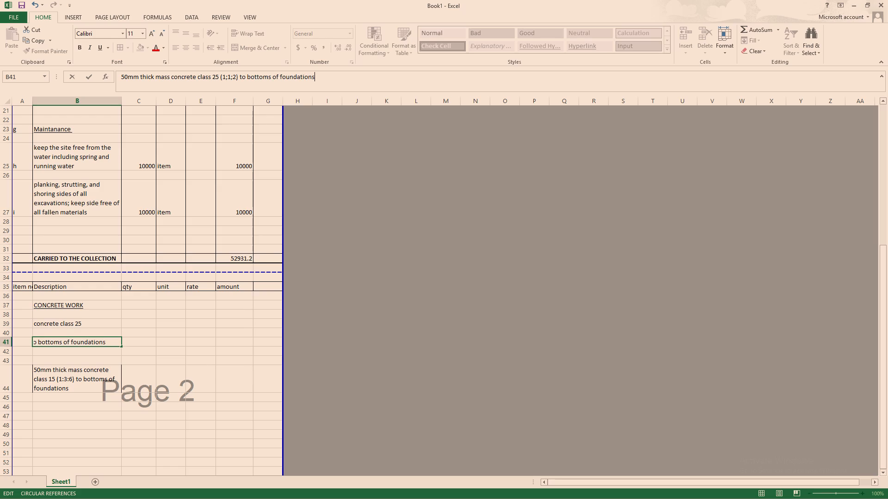
left_click(76, 371)
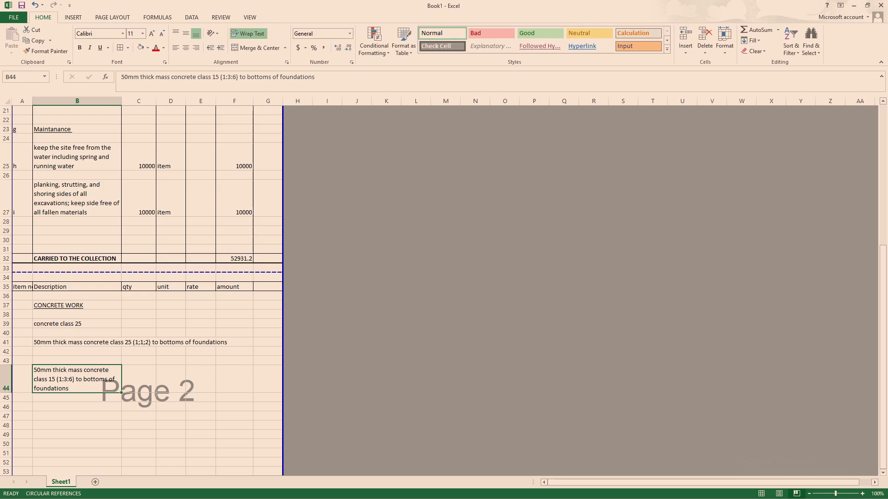
Wrap the text of the class 25 mass concrete description in cell B41.
left_click(60, 406)
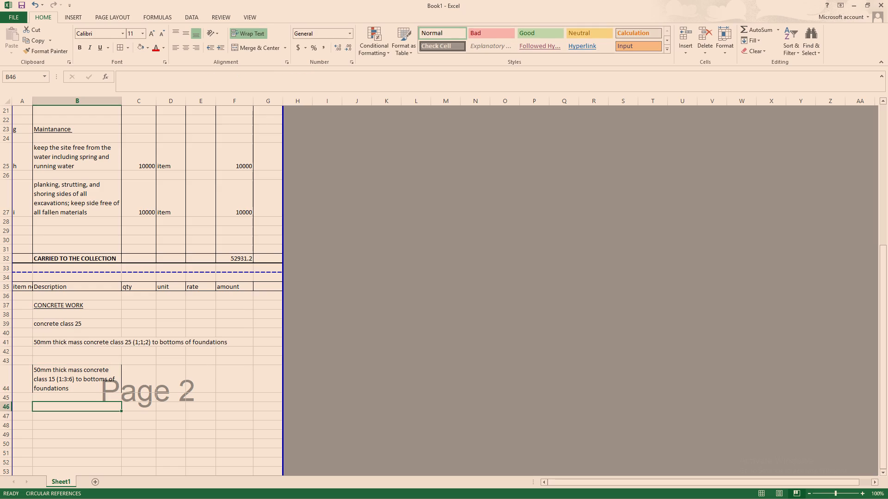
left_click(64, 343)
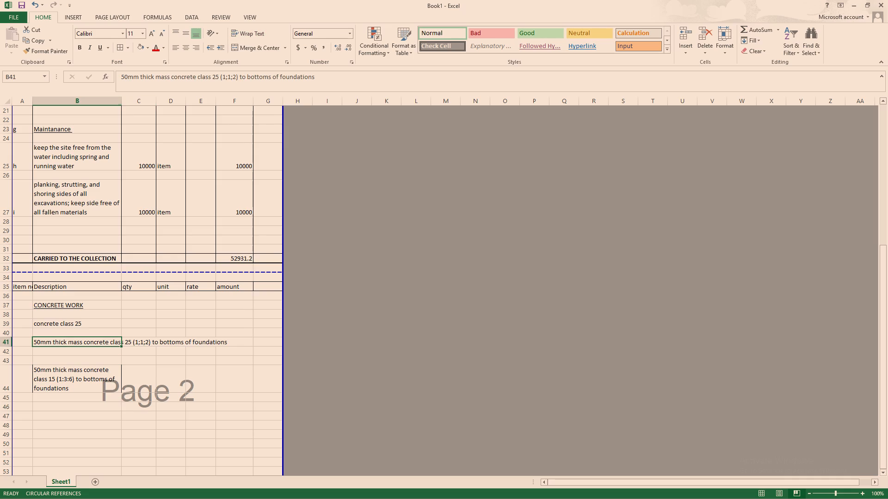
left_click(249, 32)
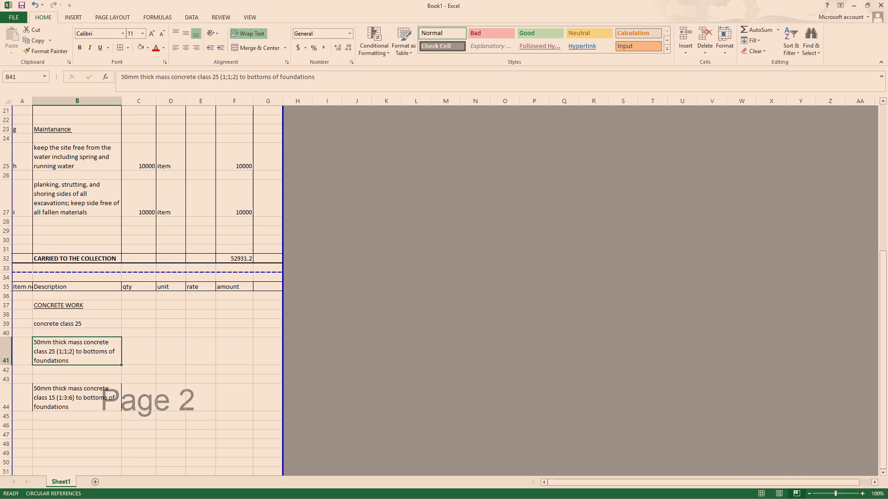
Delete the pasted class 15 (1:3:6) reference description from cell B44.
left_click(105, 391)
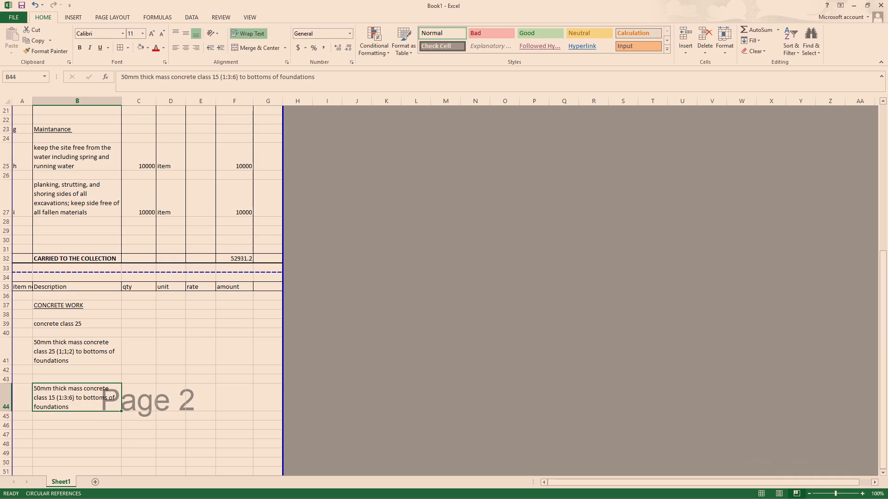
key("BackSpace")
Enter the item description ditto for columns in cell B43.
left_click(65, 378)
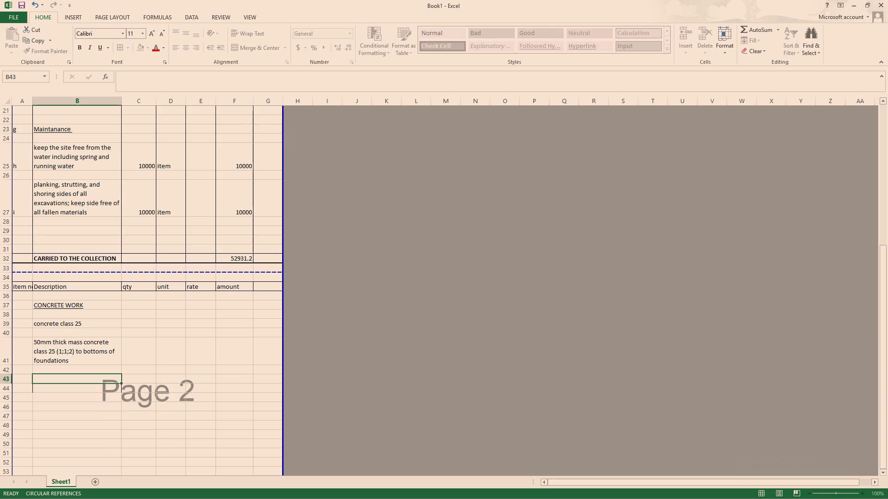
type("ditto for columns")
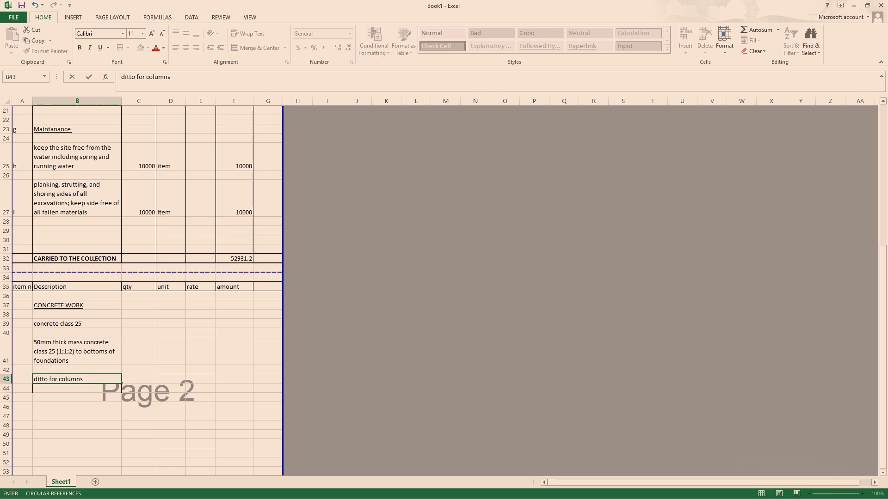
Check the page 1 excavation quantities and enter 32 as the foundation mass concrete quantity in cell C41.
left_click(137, 348)
scroll(142, 353, "up", 1)
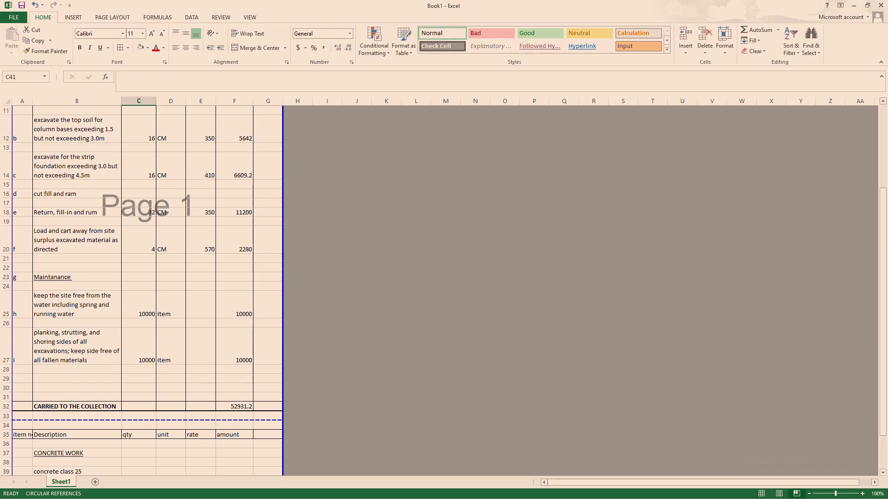
scroll(144, 355, "up", 2)
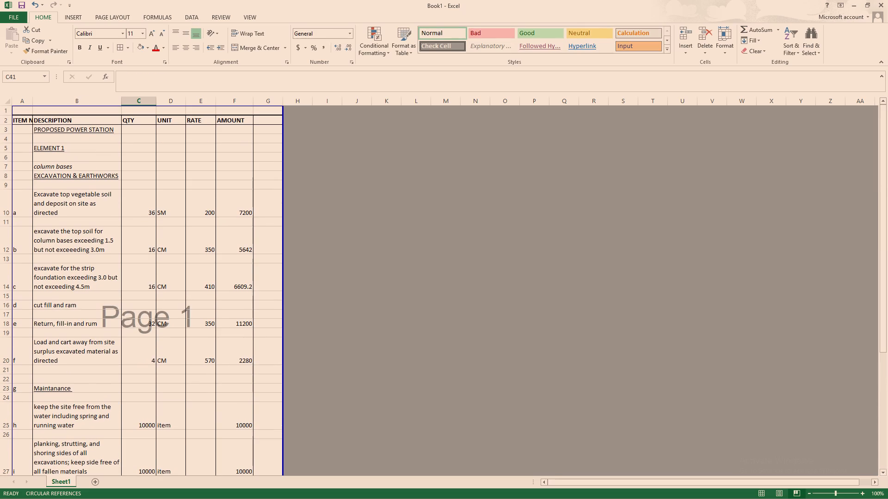
scroll(145, 355, "down", 1)
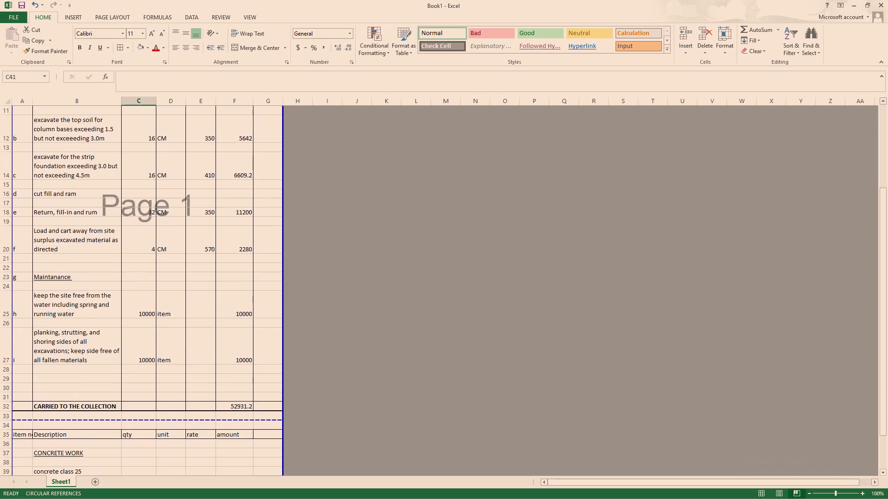
scroll(146, 357, "down", 1)
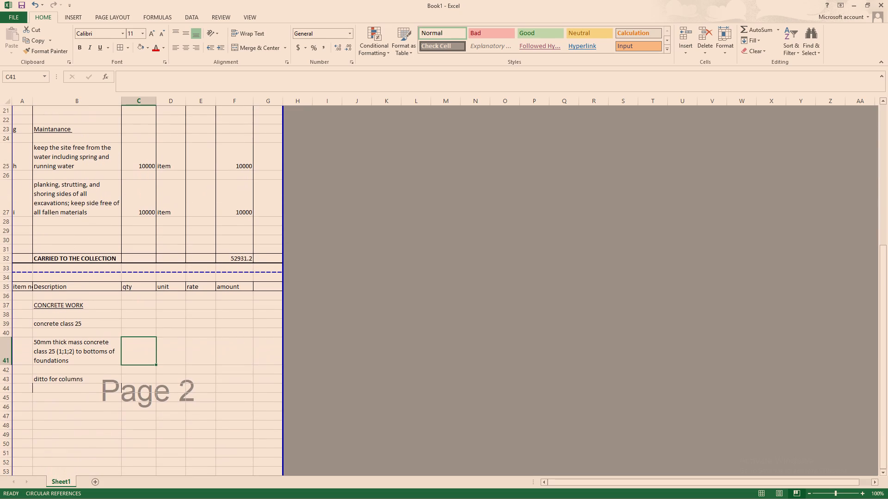
scroll(148, 358, "up", 1)
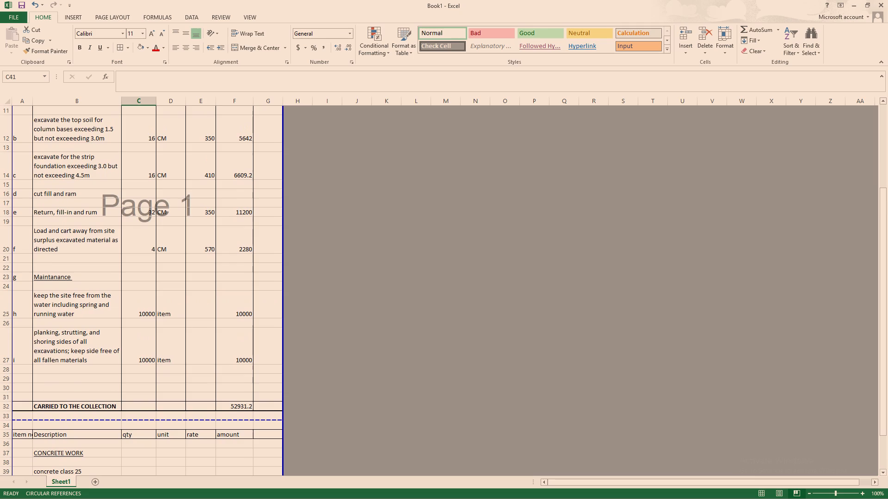
scroll(148, 356, "down", 1)
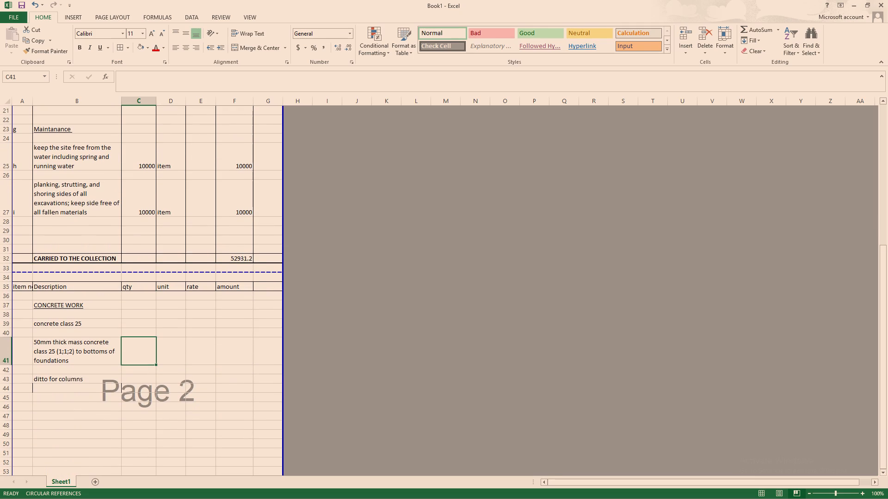
type("32")
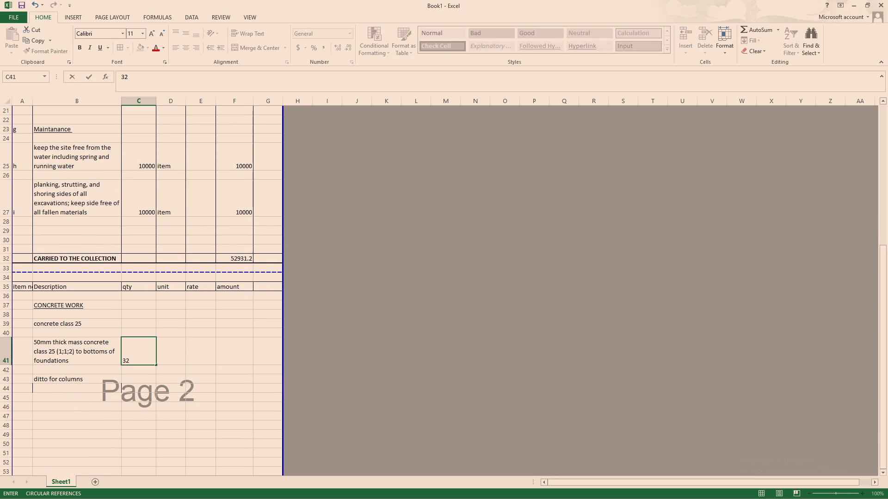
left_click(138, 383)
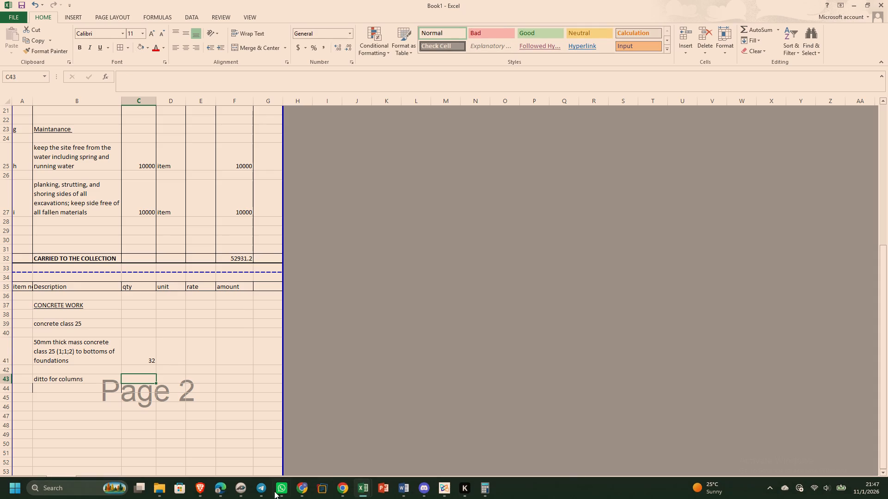
Switch to PlanSwift and start a takeoff from the Columns template under CONCRETE WORKS, naming it Column-1.
left_click(243, 488)
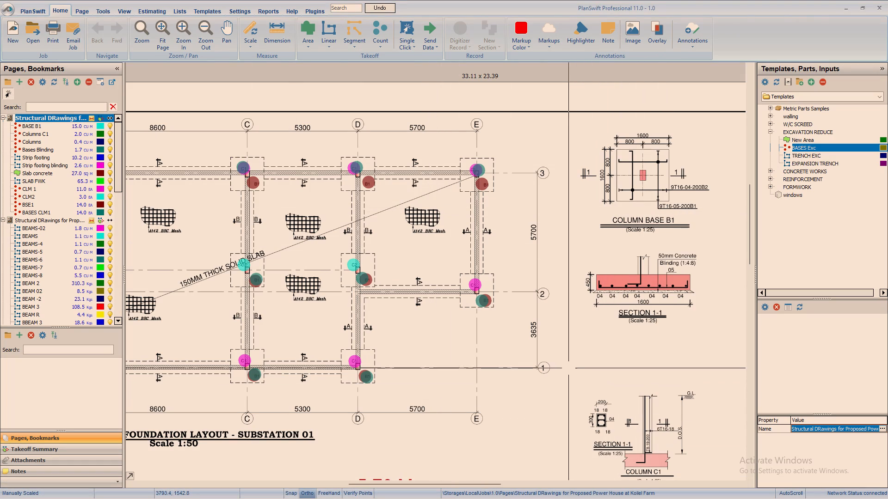
left_click(808, 168)
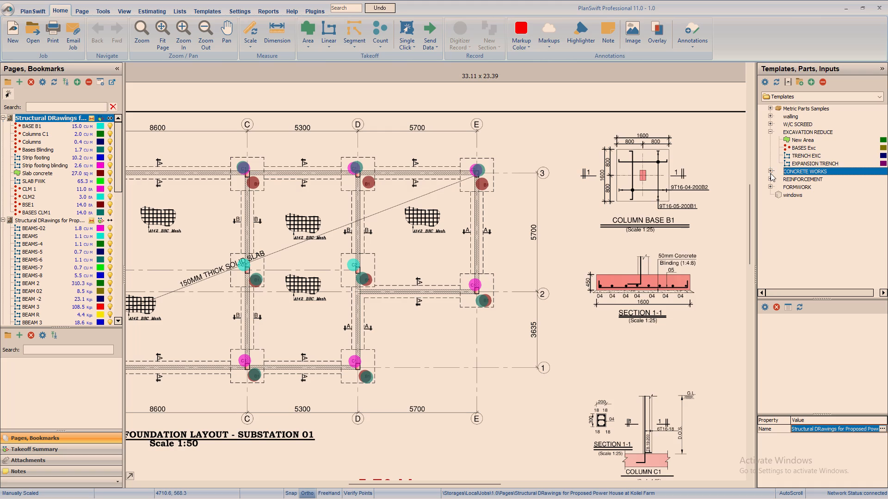
left_click(770, 171)
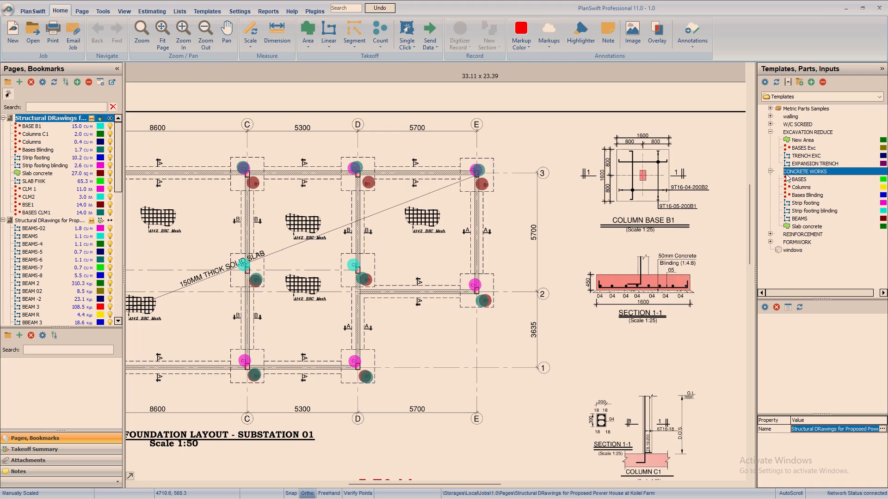
left_click(802, 184)
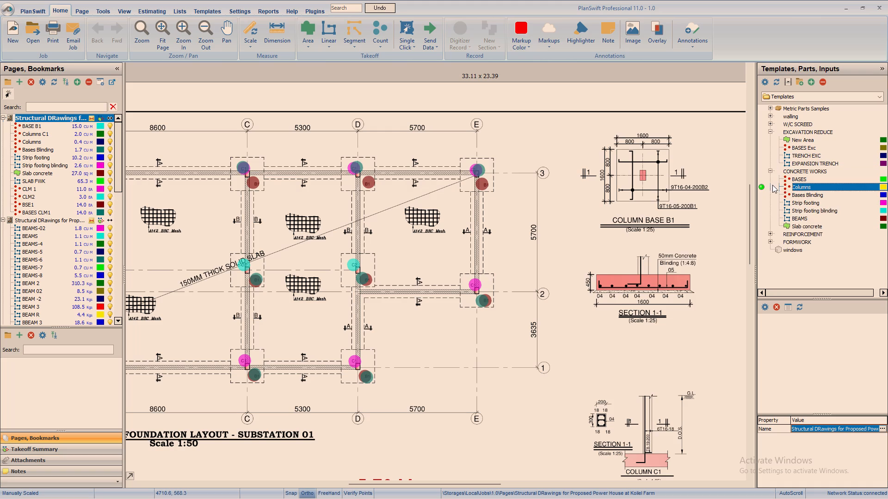
double_click(787, 184)
left_click(761, 188)
left_click(385, 192)
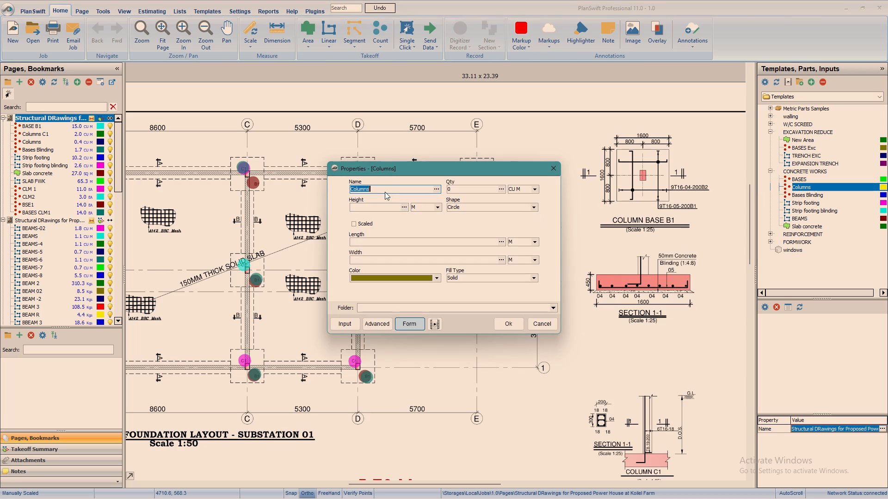
left_click(383, 189)
key("BackSpace")
type("-1")
Set the Column-1 takeoff's height to 1.5 with unit CM, length to .3 M and width to .2 M.
left_click(440, 207)
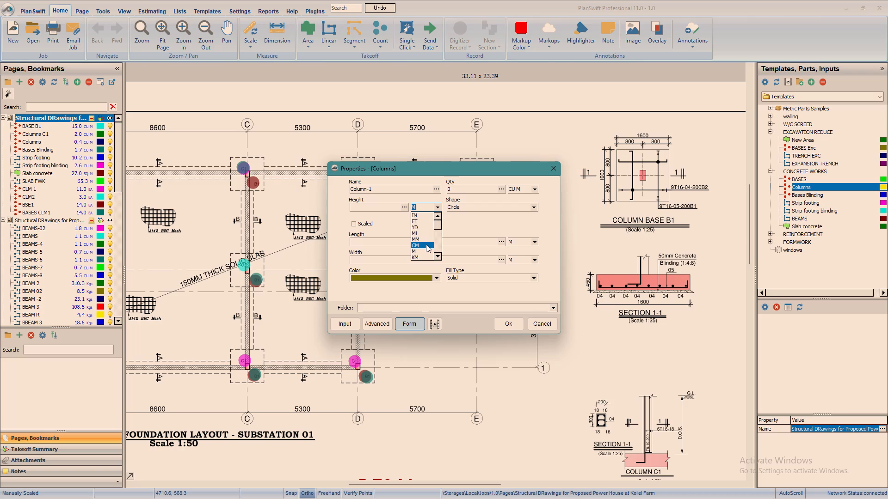
left_click(425, 245)
left_click(377, 206)
type("1.")
key("5")
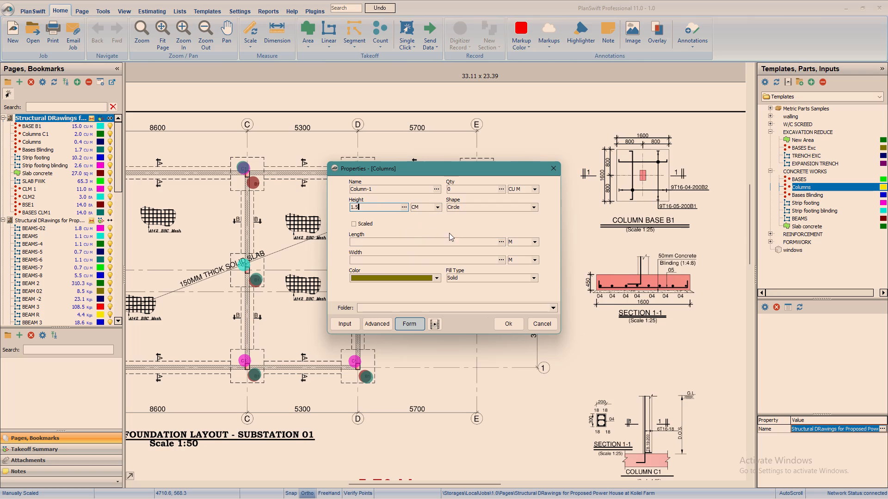
left_click(423, 238)
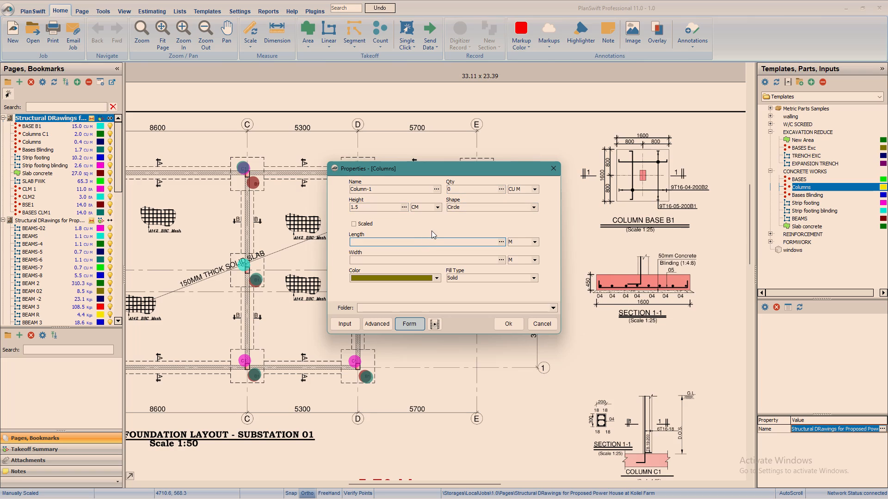
key("period")
key("3")
left_click(392, 256)
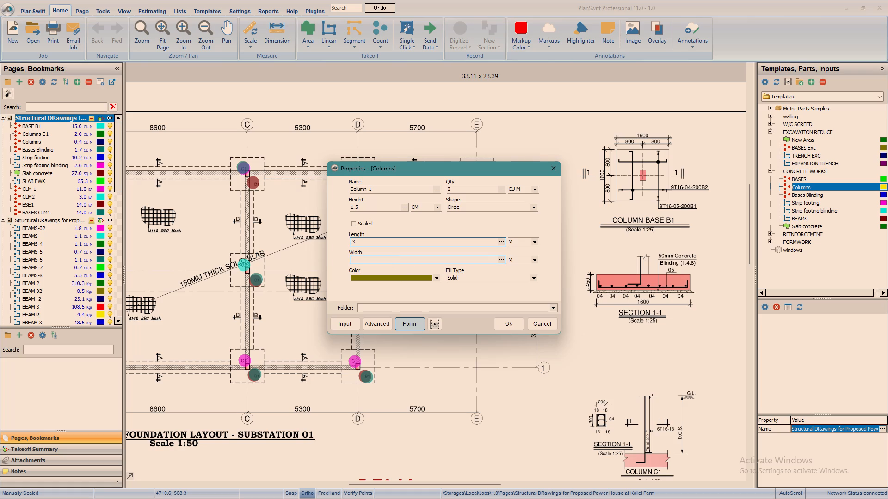
type(".2")
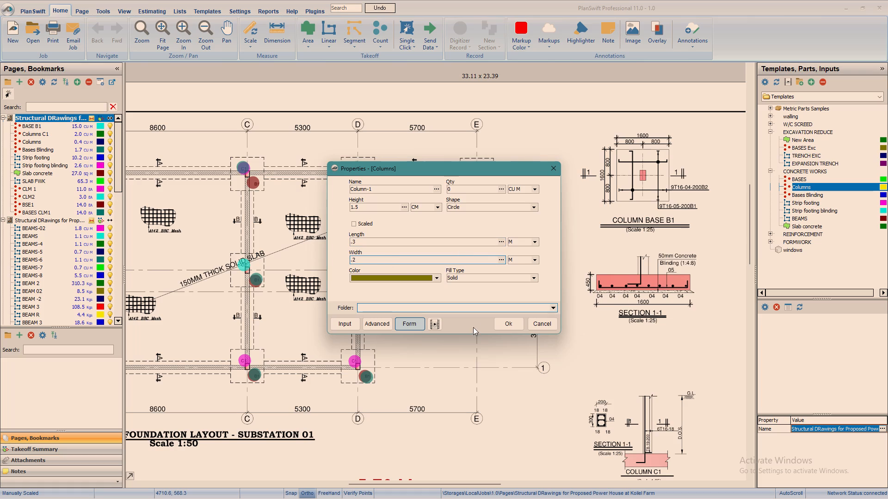
left_click(504, 323)
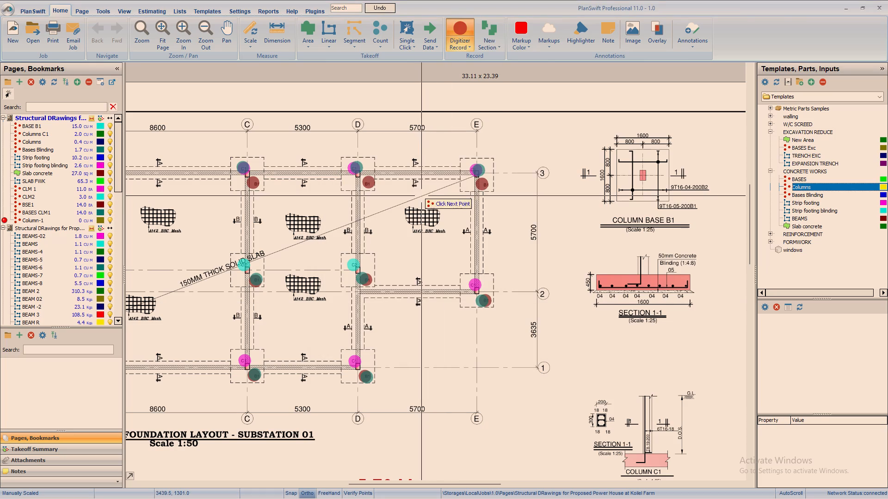
Mark the twelve perimeter columns on the Substation 01 foundation layout, from A3 around the outline to grid A's middle column, and stop recording.
right_click_drag(283, 203, 458, 206)
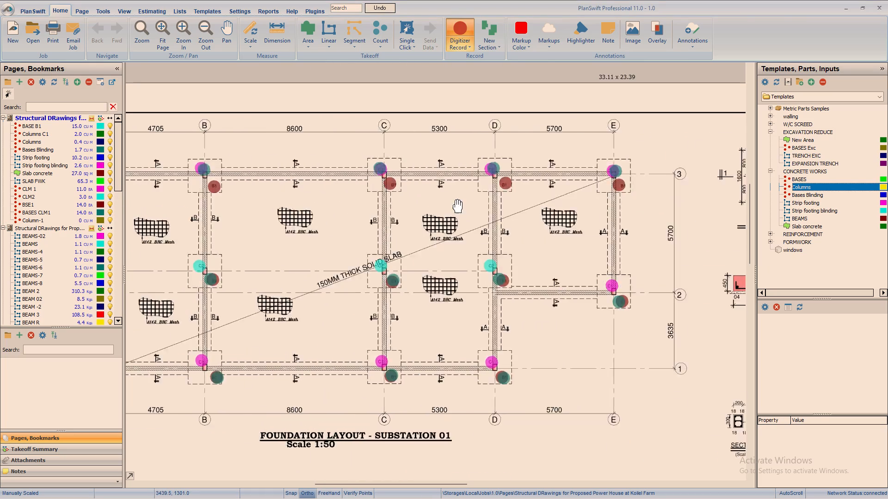
right_click_drag(458, 206, 516, 206)
left_click(201, 175)
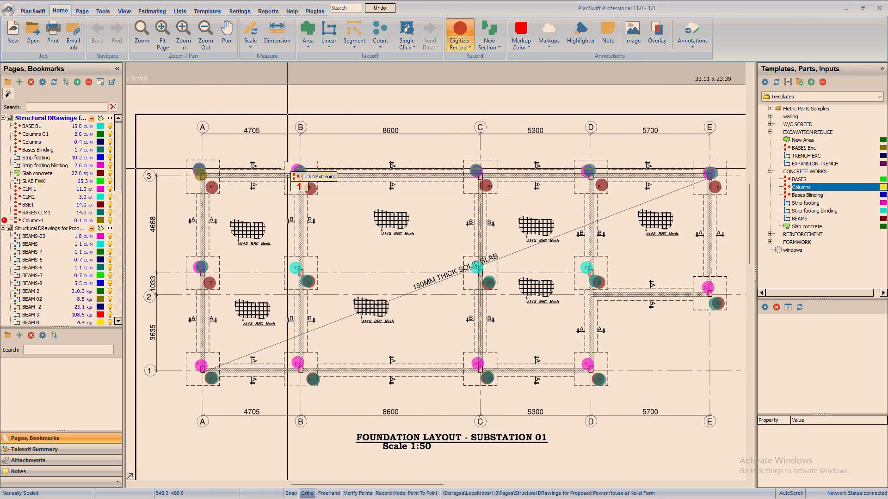
left_click(300, 168)
left_click(481, 165)
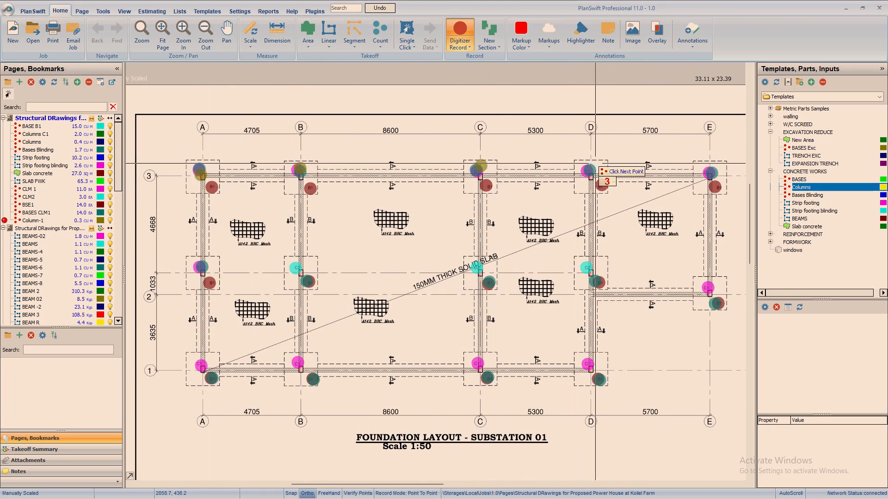
left_click(600, 164)
left_click(715, 163)
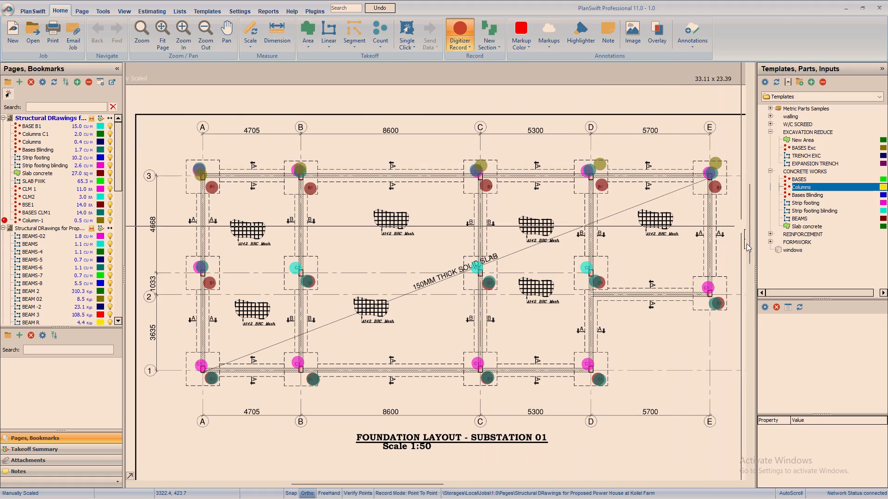
left_click(719, 286)
left_click(600, 266)
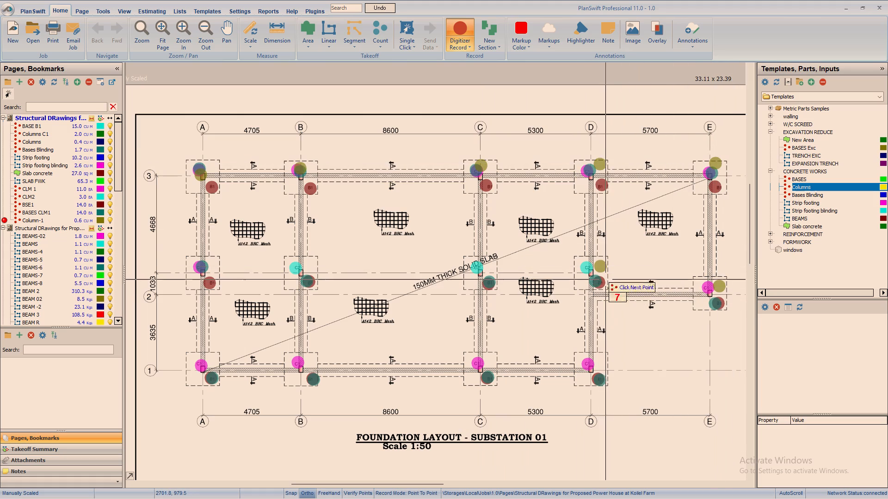
left_click(586, 381)
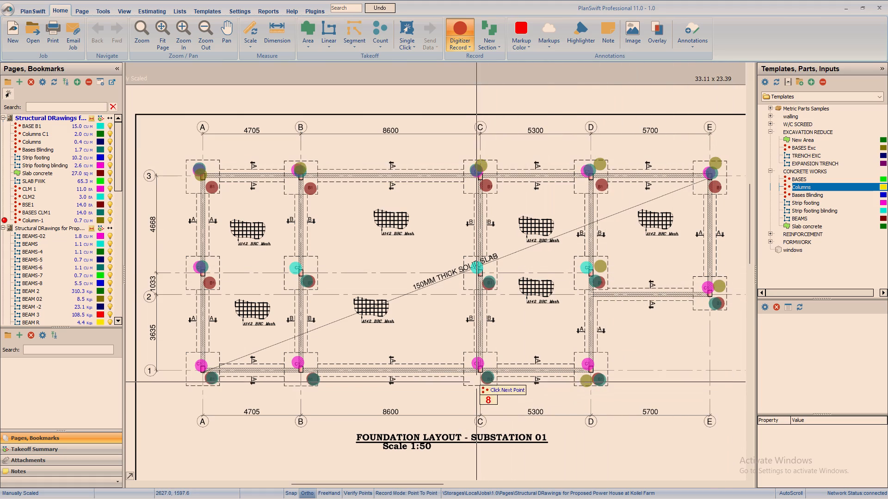
left_click(473, 377)
left_click(310, 364)
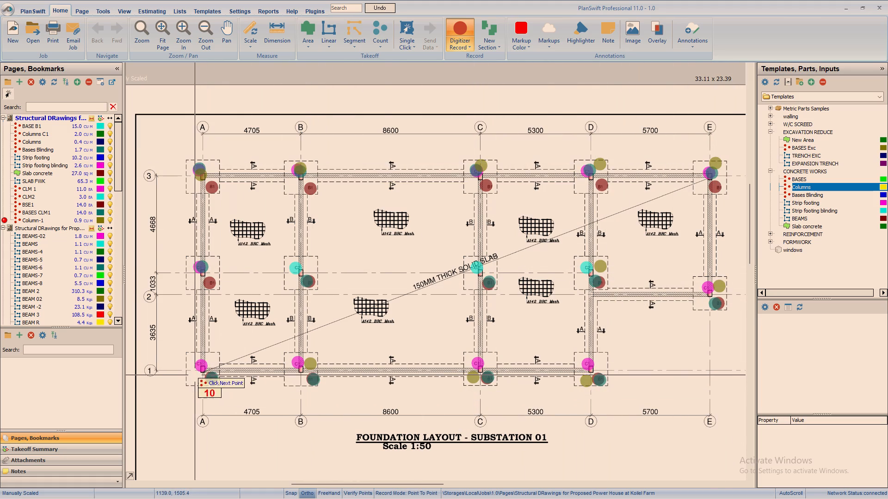
left_click(190, 375)
left_click(188, 276)
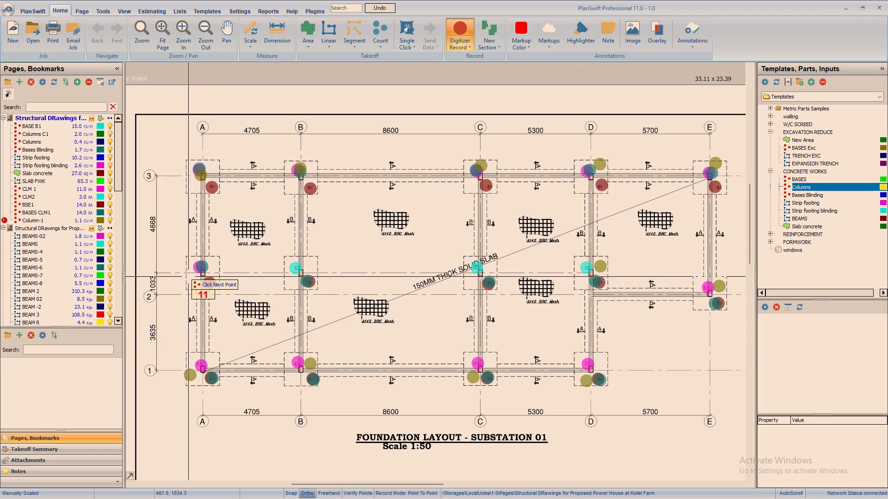
right_click(211, 241)
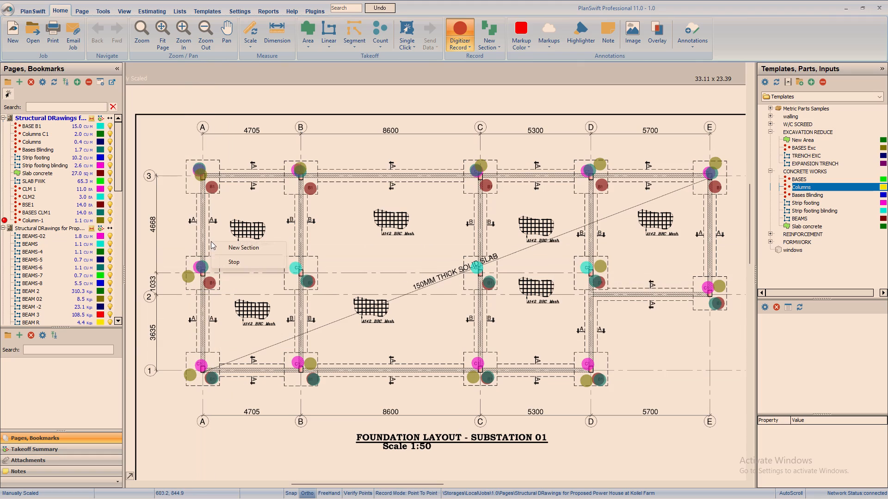
left_click(237, 262)
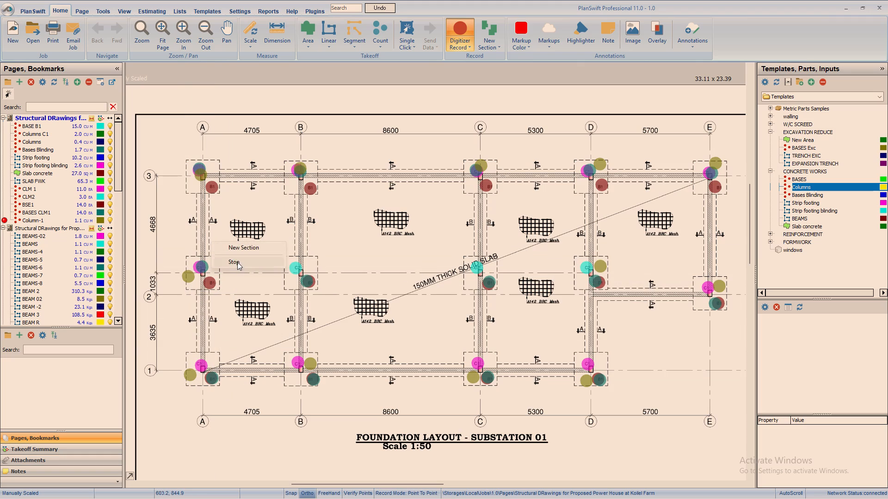
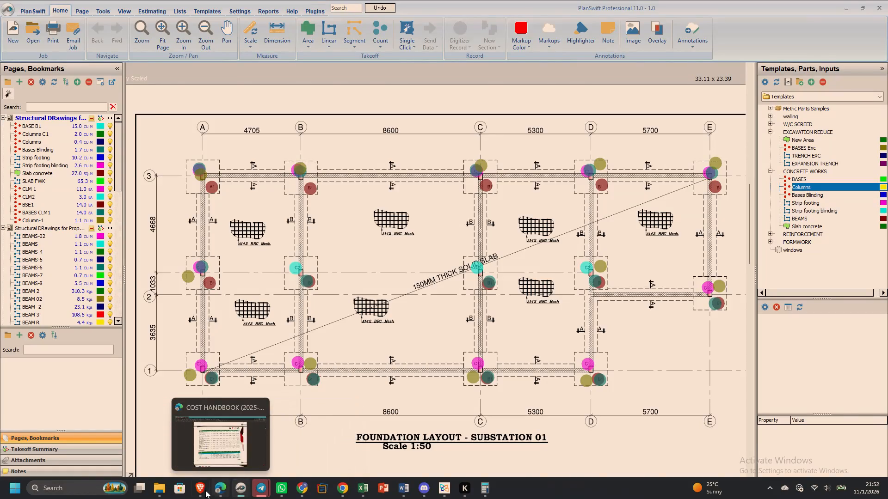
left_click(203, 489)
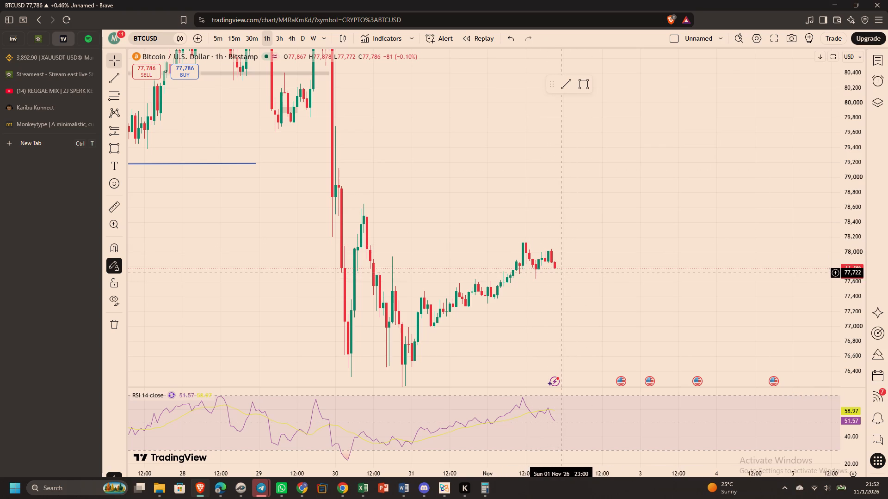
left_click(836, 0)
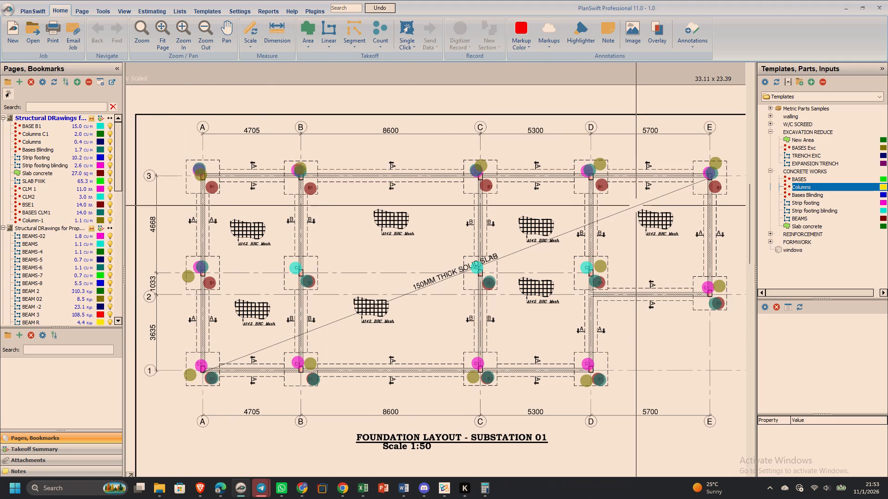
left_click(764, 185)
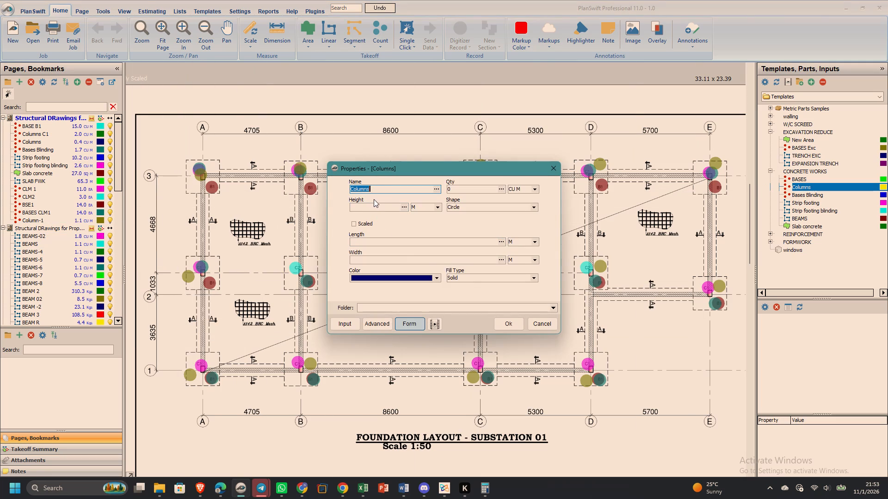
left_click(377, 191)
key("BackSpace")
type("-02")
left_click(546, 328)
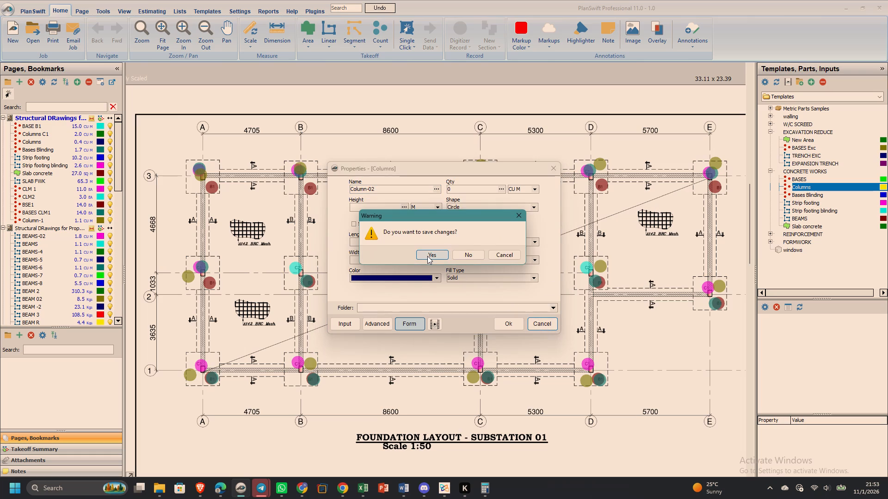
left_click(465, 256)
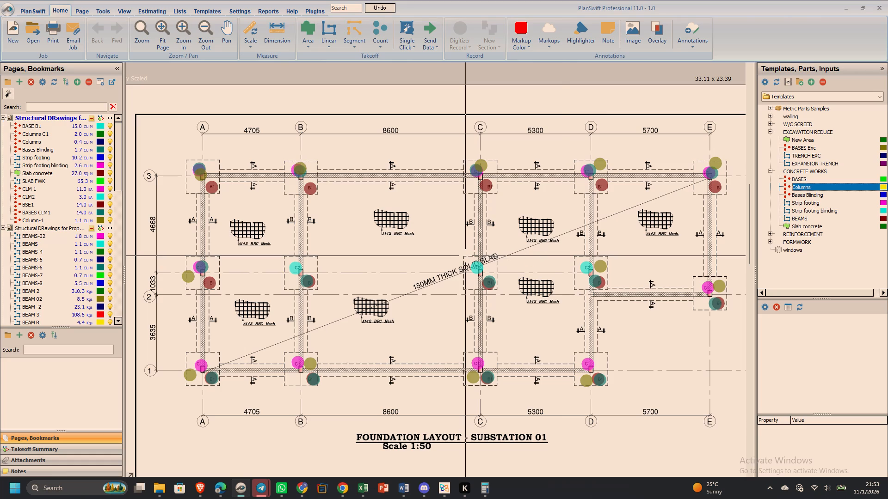
Examine the Column C1 and Column C2 section details beside the foundation layouts for the column dimensions.
left_click_drag(584, 274, 568, 277)
right_click_drag(577, 277, 302, 255)
left_click_drag(577, 277, 302, 255)
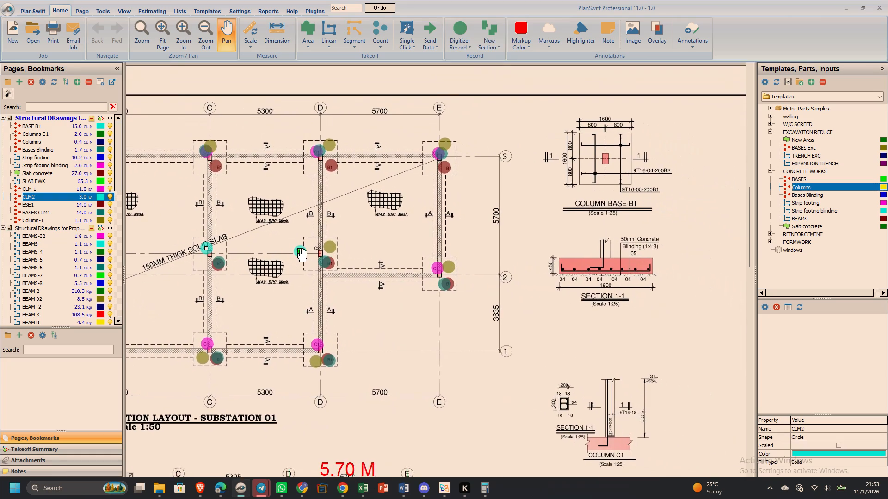
right_click_drag(302, 255, 302, 252)
left_click_drag(302, 255, 302, 251)
right_click_drag(647, 361, 592, 253)
left_click_drag(643, 359, 592, 253)
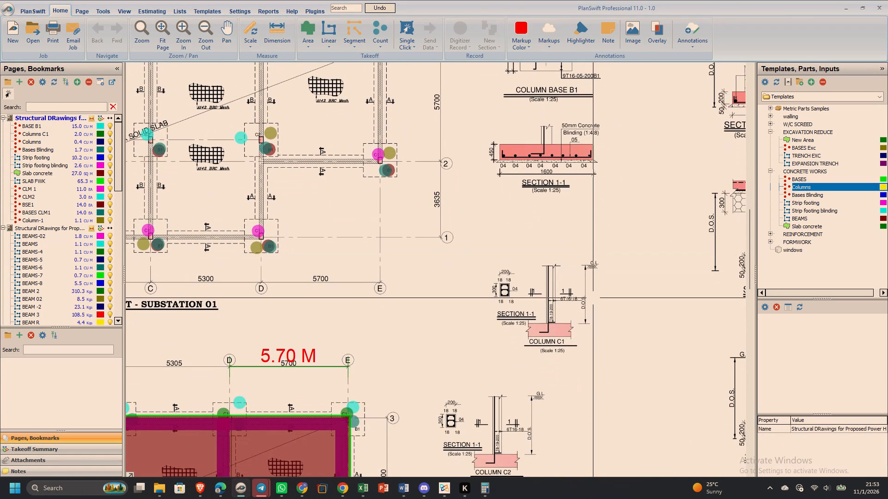
right_click_drag(590, 335, 618, 237)
left_click_drag(590, 334, 618, 237)
scroll(537, 340, "up", 1)
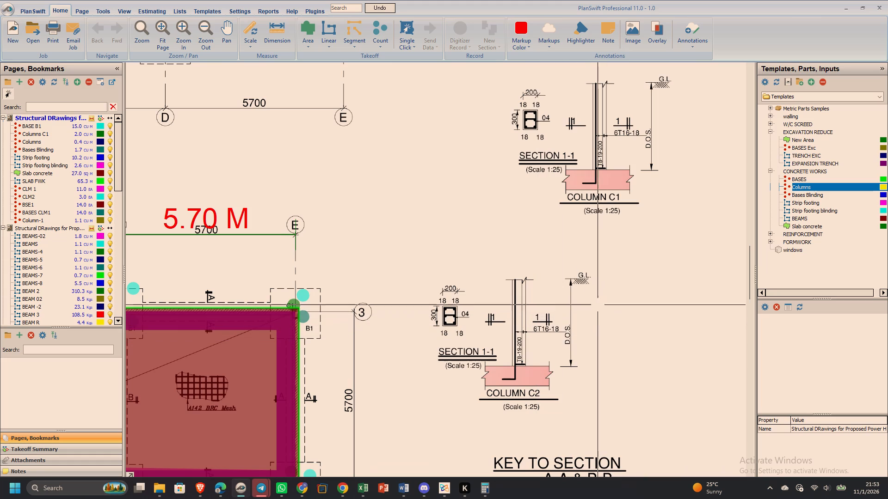
right_click_drag(497, 308, 552, 272)
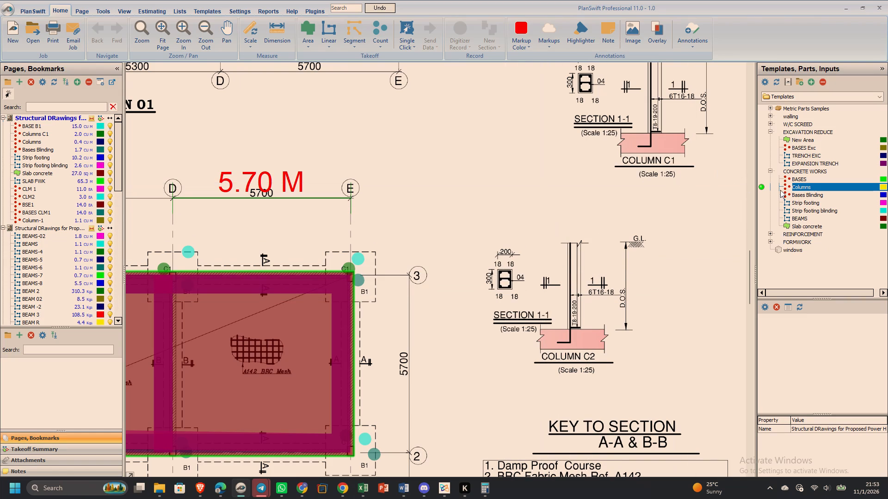
Start a new takeoff from the Columns template under CONCRETE WORKS and name it Column-02.
left_click(762, 187)
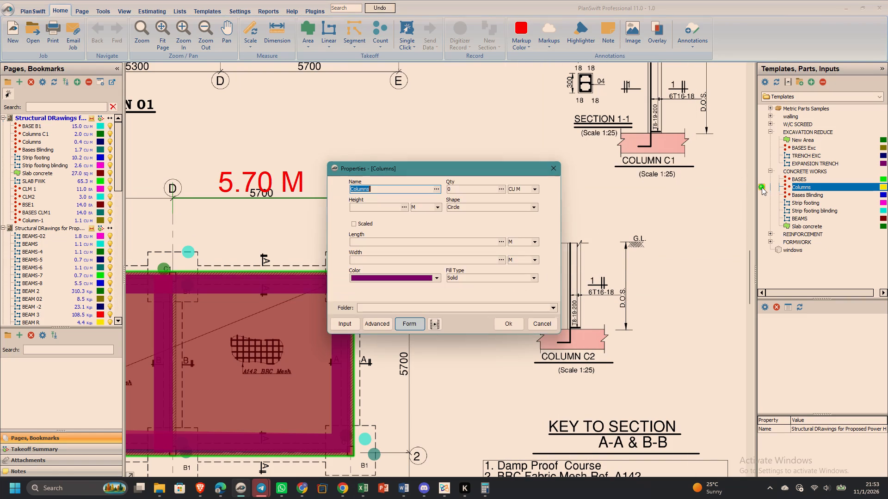
left_click(378, 189)
key("BackSpace")
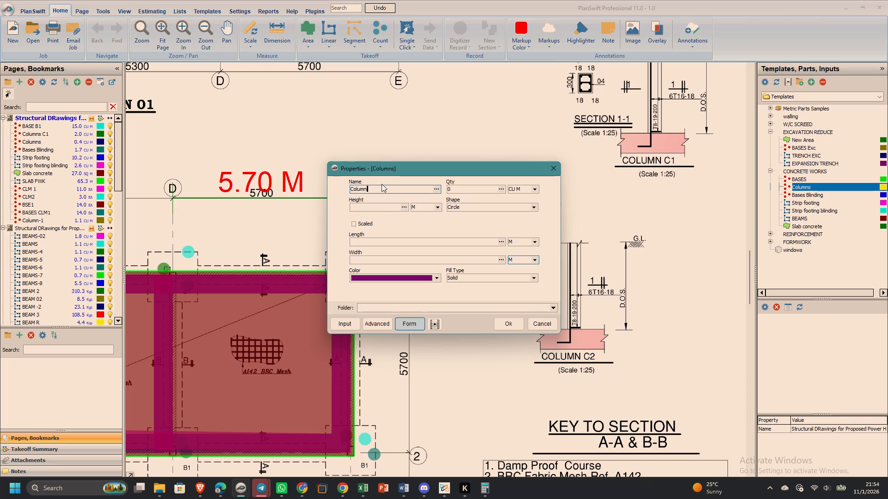
type("-0")
key("2")
Give the Column-02 takeoff a height of 1.5 M, a length of .3 M and a width of .2 M, and begin recording.
left_click(385, 207)
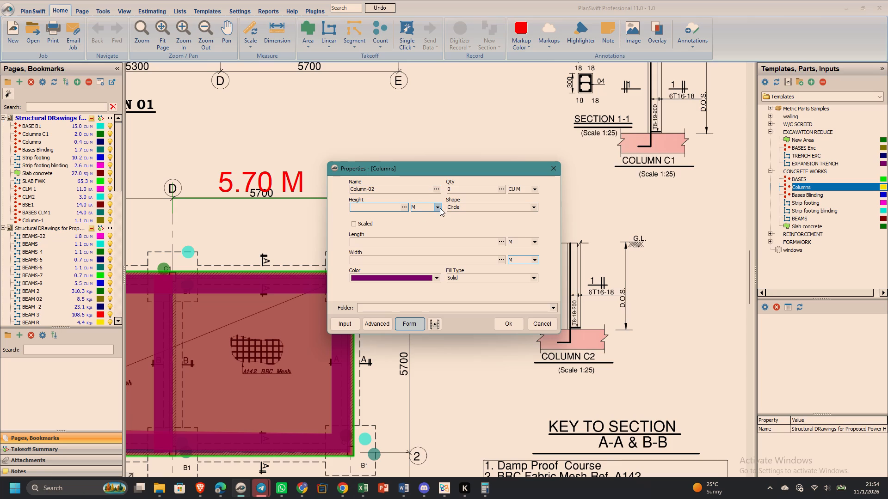
left_click(440, 208)
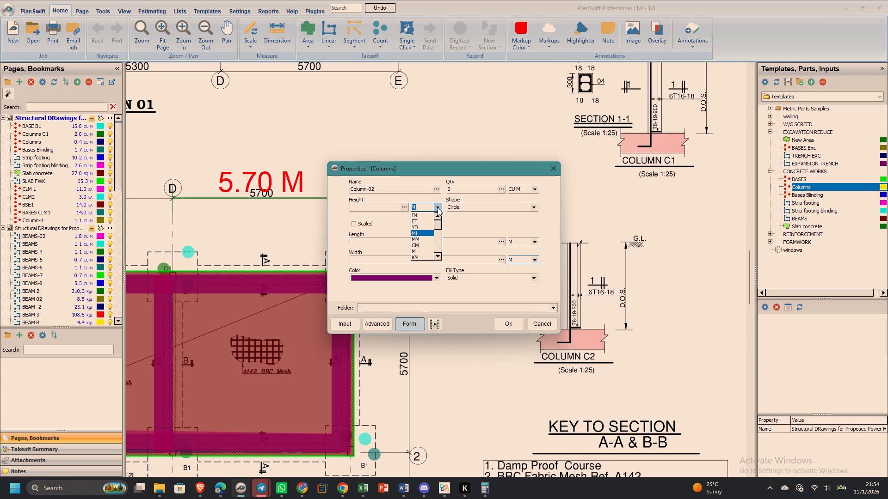
left_click(426, 249)
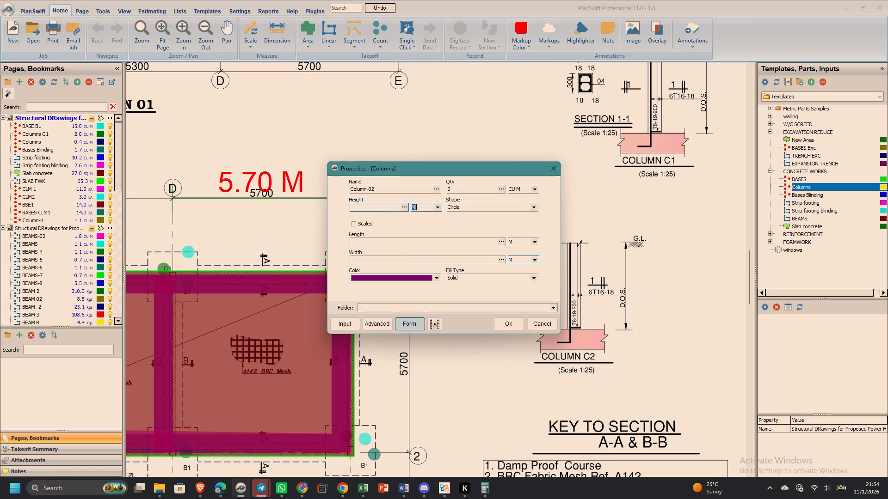
left_click(371, 204)
key("1")
key("period")
key("5")
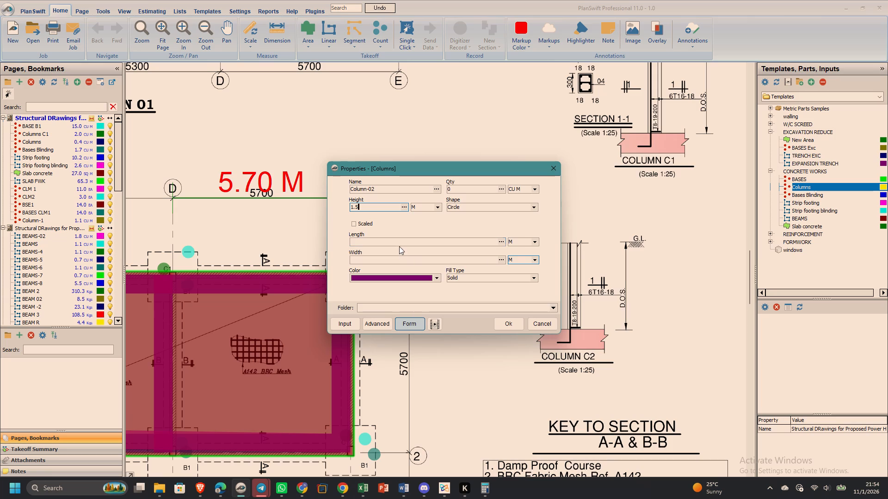
left_click(401, 240)
key("period")
key("3")
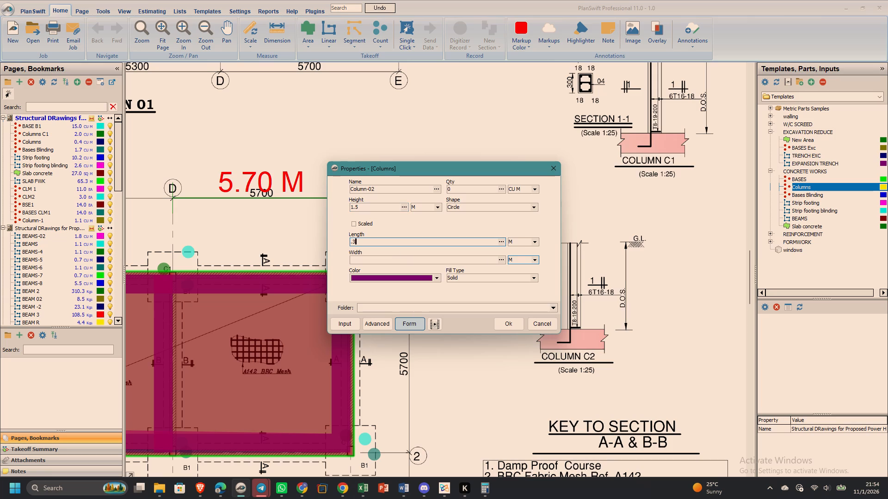
left_click(402, 260)
key("period")
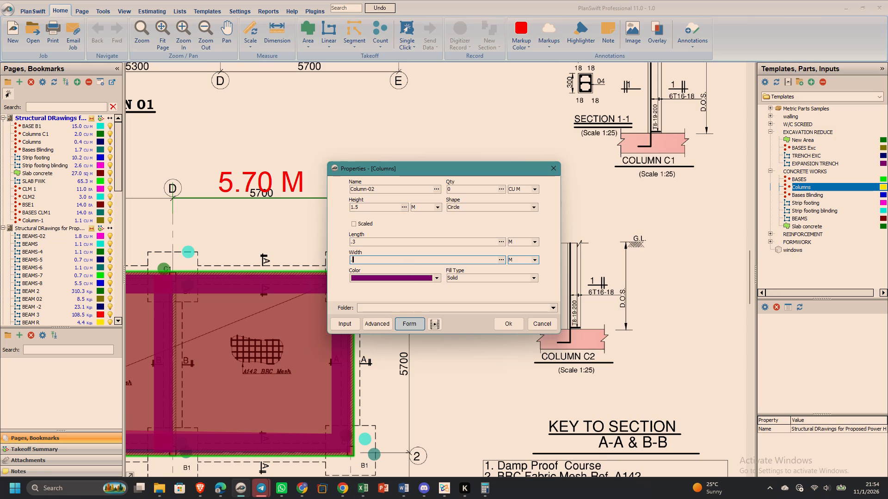
key("2")
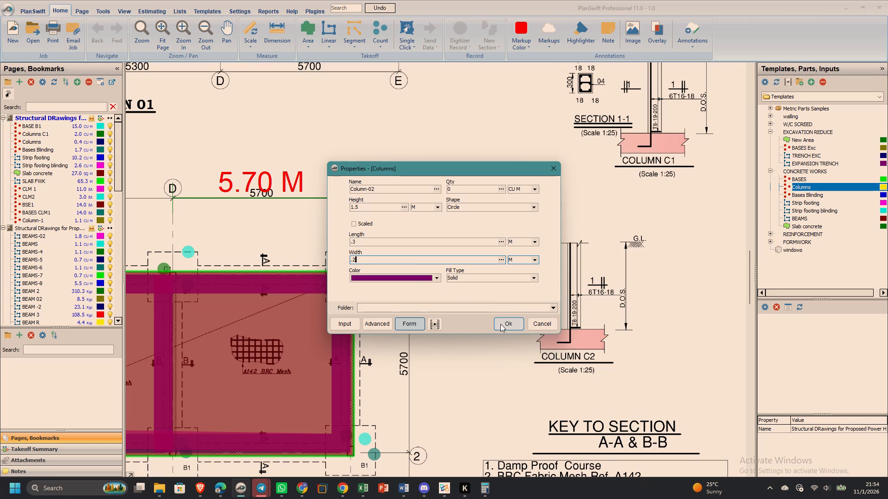
left_click(500, 324)
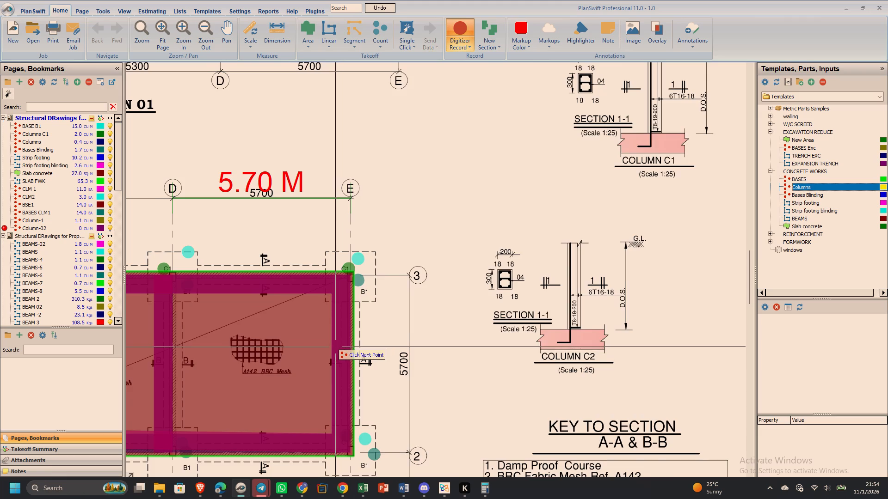
Mark the three interior C2 columns on grids D, C and B of the Substation 01 foundation layout, and stop recording.
right_click_drag(335, 347, 461, 244)
scroll(477, 258, "down", 1)
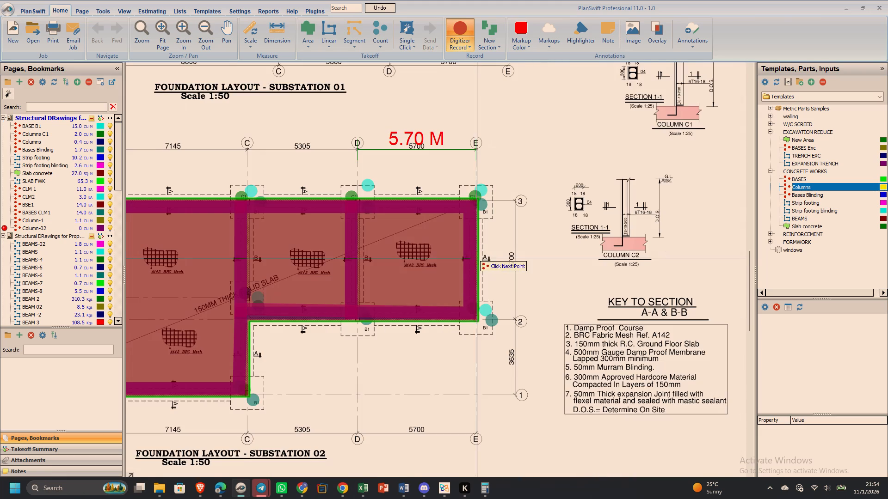
right_click_drag(474, 251, 499, 408)
right_click_drag(495, 176, 521, 332)
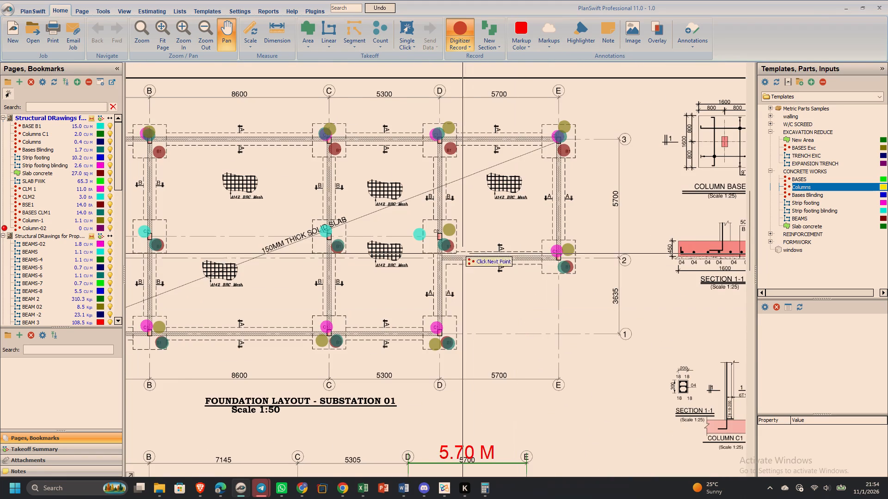
scroll(455, 241, "up", 1)
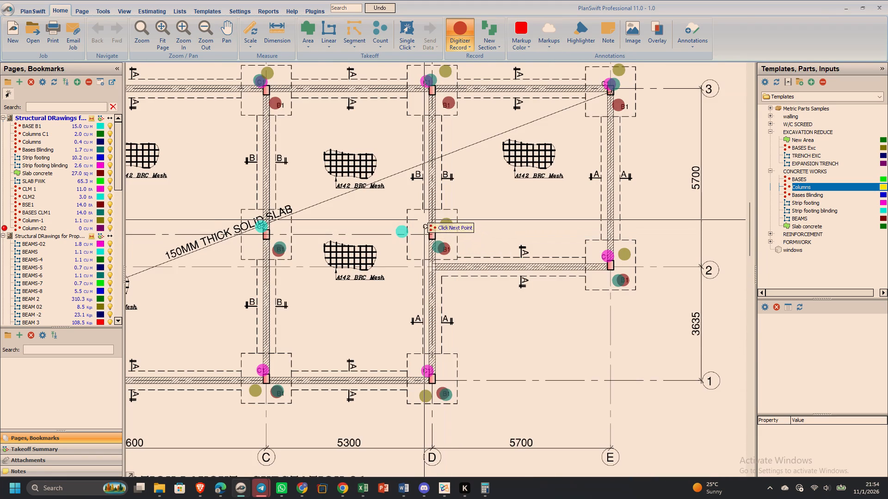
left_click(424, 219)
right_click_drag(338, 251, 516, 232)
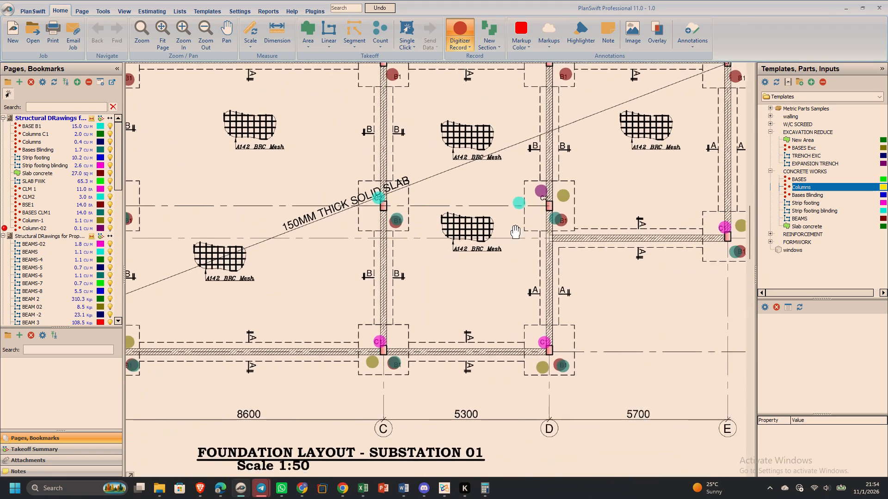
right_click_drag(516, 232, 566, 244)
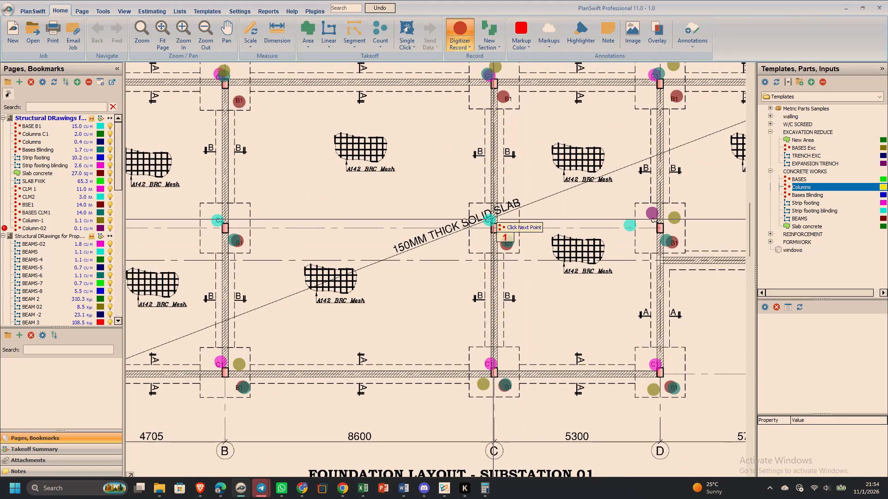
left_click(497, 219)
left_click(222, 212)
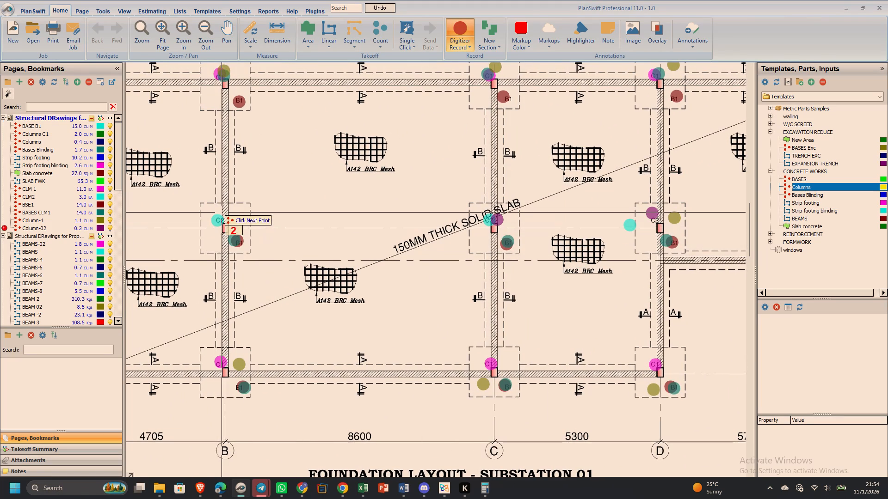
right_click_drag(272, 204, 474, 183)
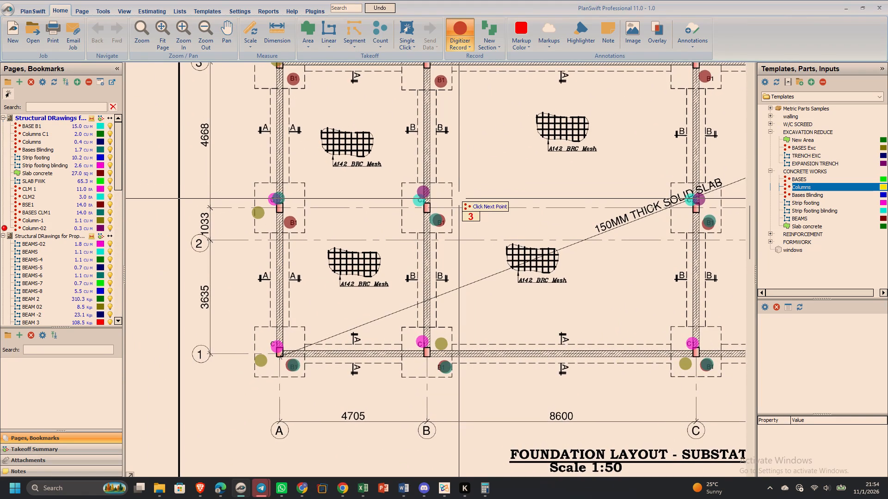
right_click(459, 198)
right_click(457, 201)
left_click(485, 219)
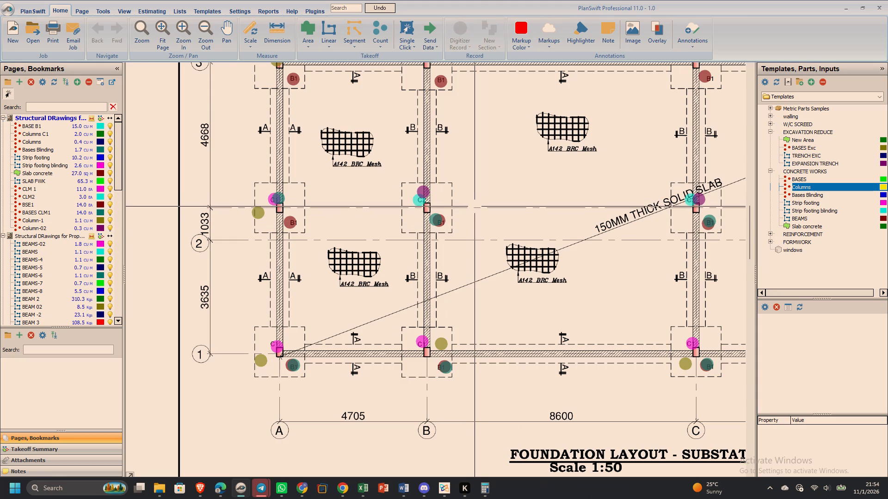
Start a new takeoff from the Bases Blinding template under CONCRETE WORKS and name it Bases Blinding-1.
left_click(764, 195)
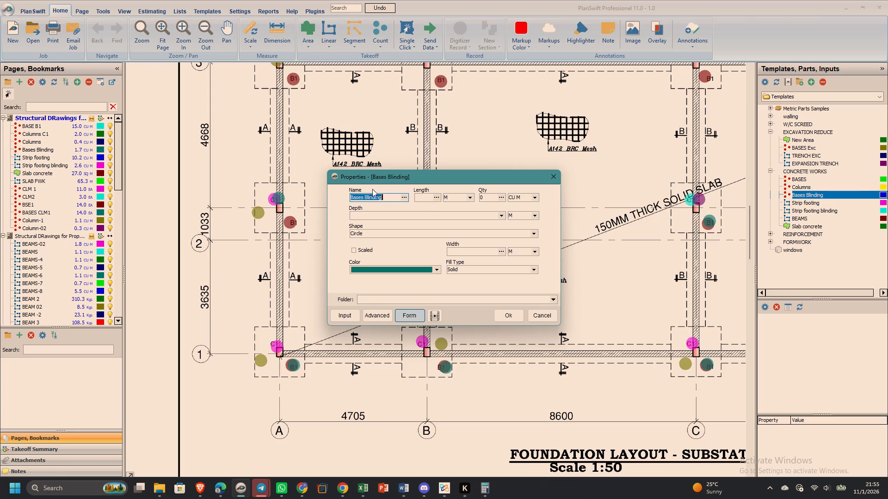
left_click(384, 196)
key("minus")
key("1")
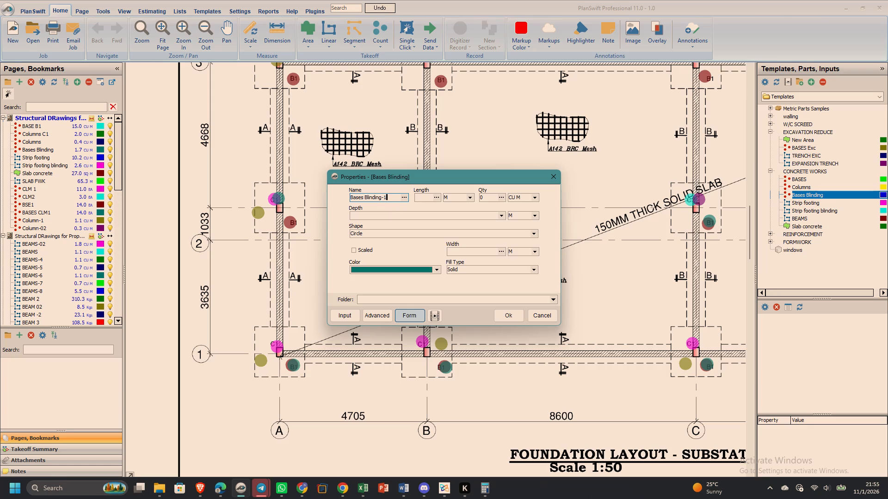
Give the Bases Blinding-1 takeoff a depth of 0.05 M, a length of 1.6 M and a width of 1.6 M, and begin recording.
left_click(387, 214)
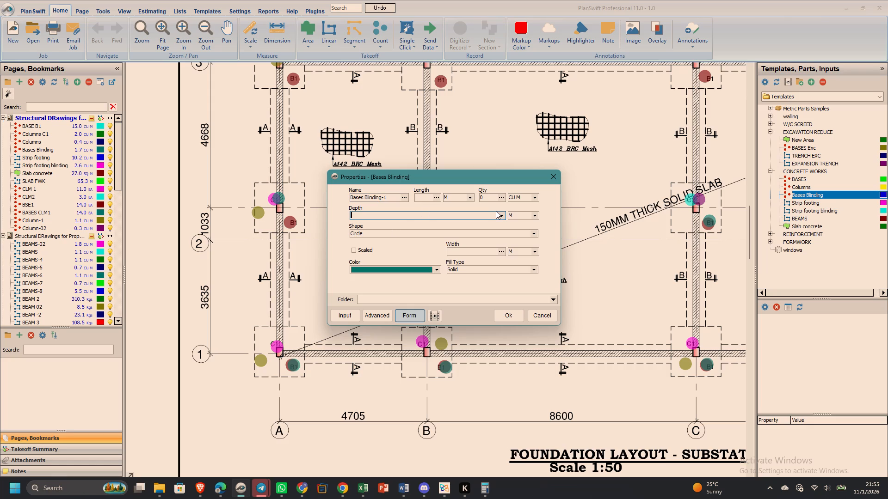
left_click(501, 213)
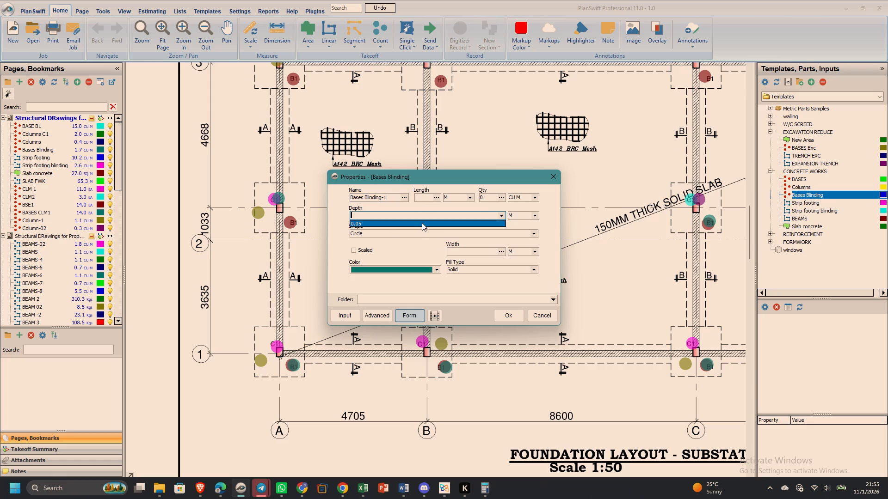
left_click(422, 223)
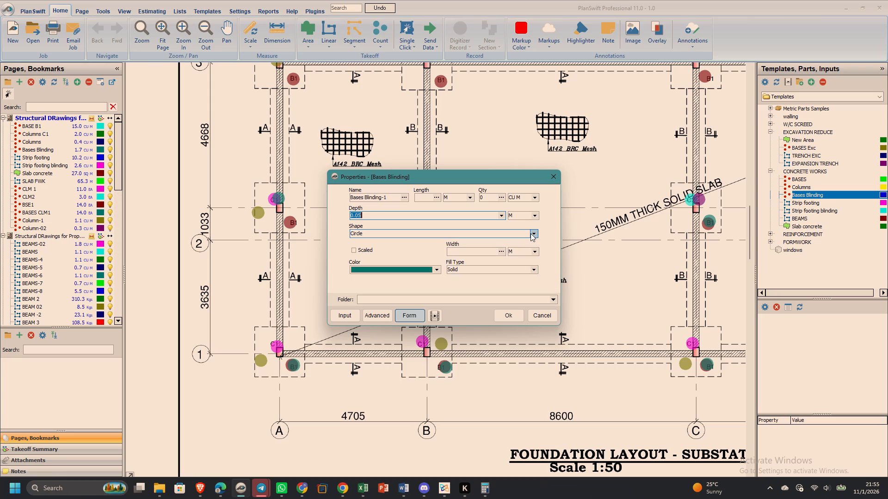
left_click(415, 200)
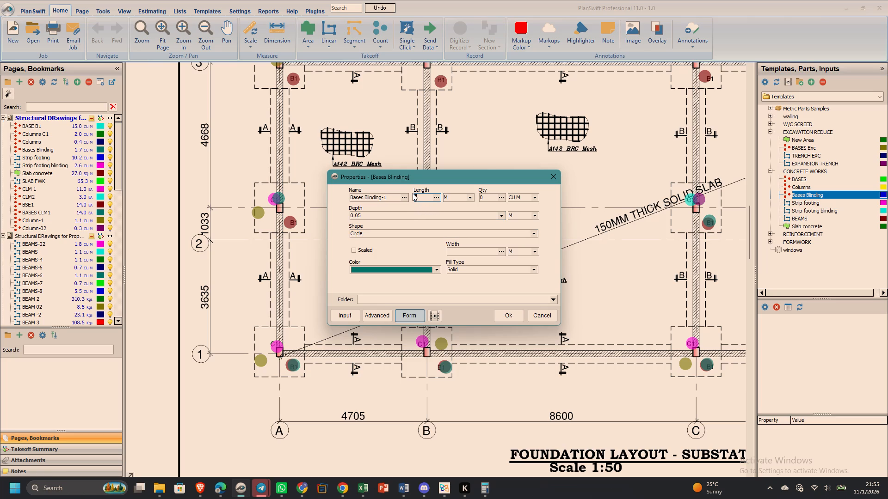
key("1")
key("period")
key("6")
left_click(474, 253)
key("1")
key("period")
key("6")
left_click(512, 315)
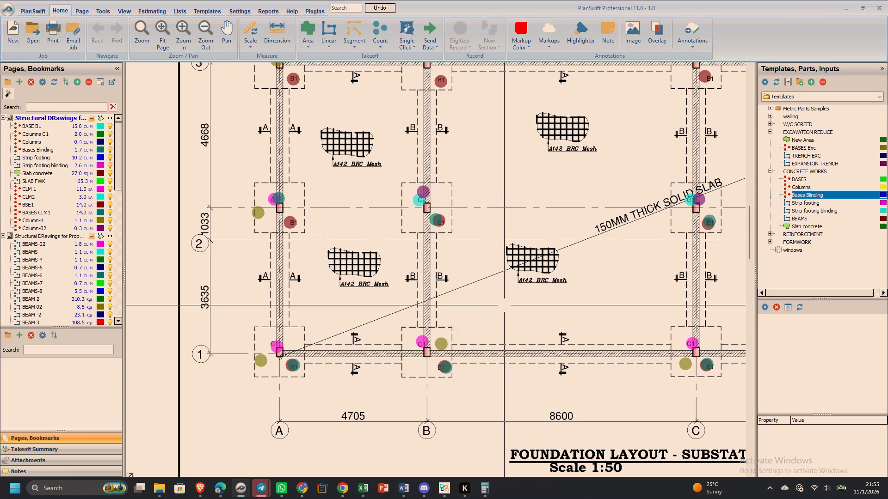
Mark the five column bases along grid line 3, from A to E, on the Substation 01 foundation layout.
scroll(502, 293, "down", 2)
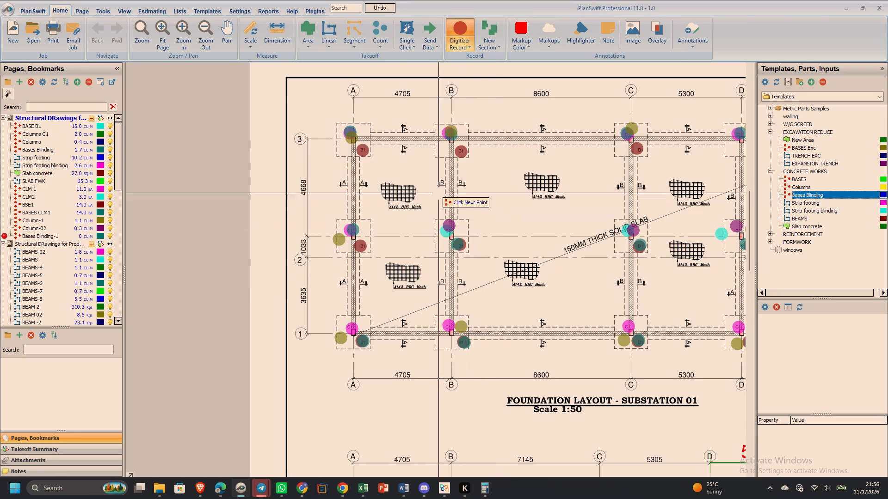
right_click_drag(406, 161, 308, 153)
left_click(263, 122)
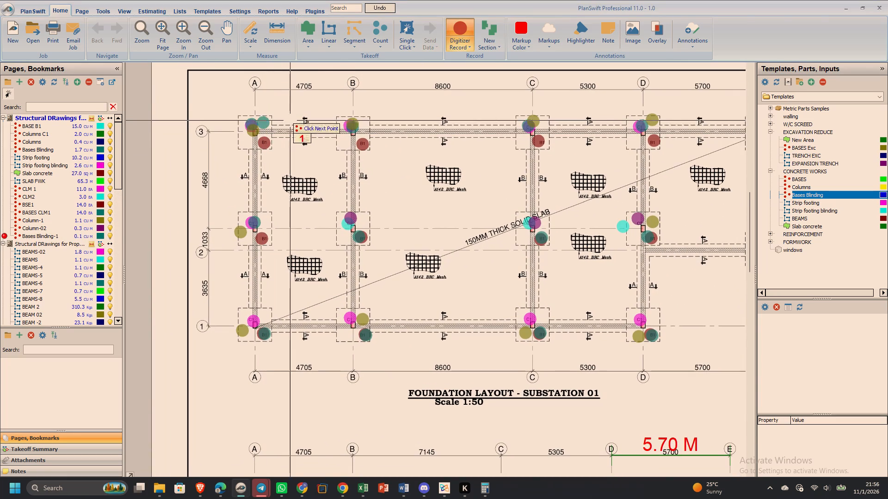
left_click(359, 123)
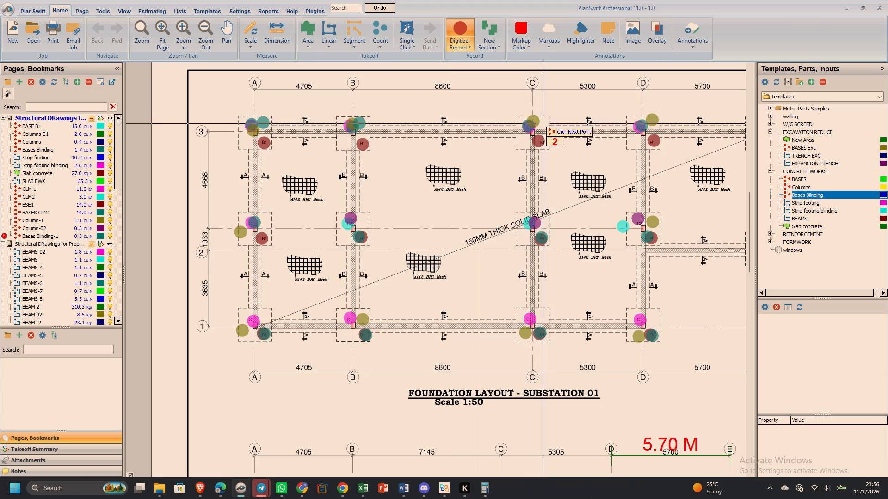
left_click(543, 123)
left_click(657, 126)
right_click_drag(651, 129, 437, 171)
left_click(561, 170)
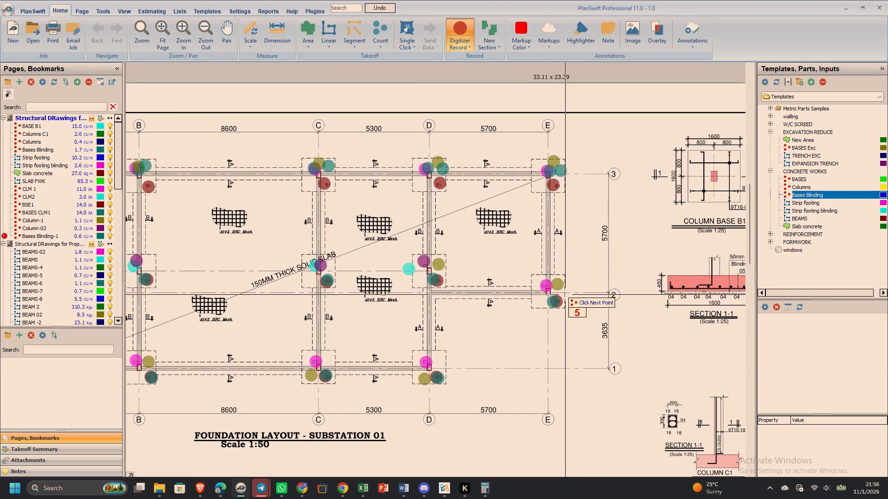
Mark the base at grid E2 and the four middle-row bases on grids D, C, B and A.
left_click(564, 295)
left_click(421, 285)
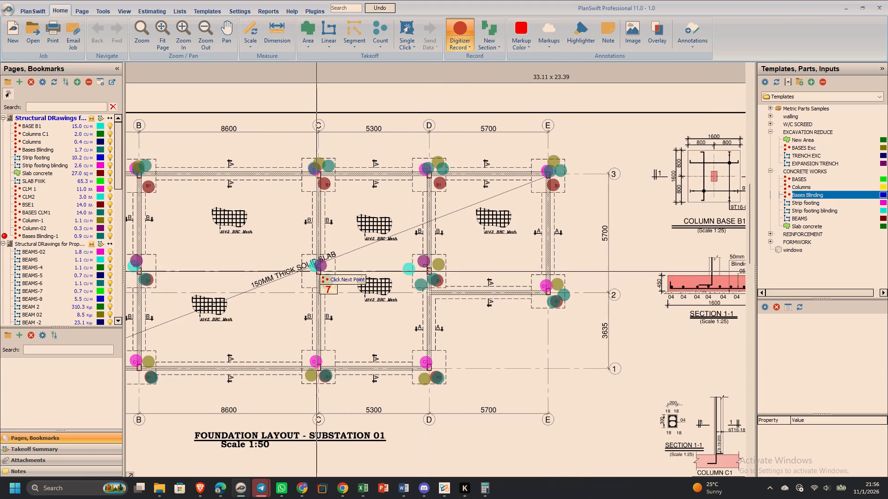
left_click(317, 275)
right_click_drag(318, 274, 501, 232)
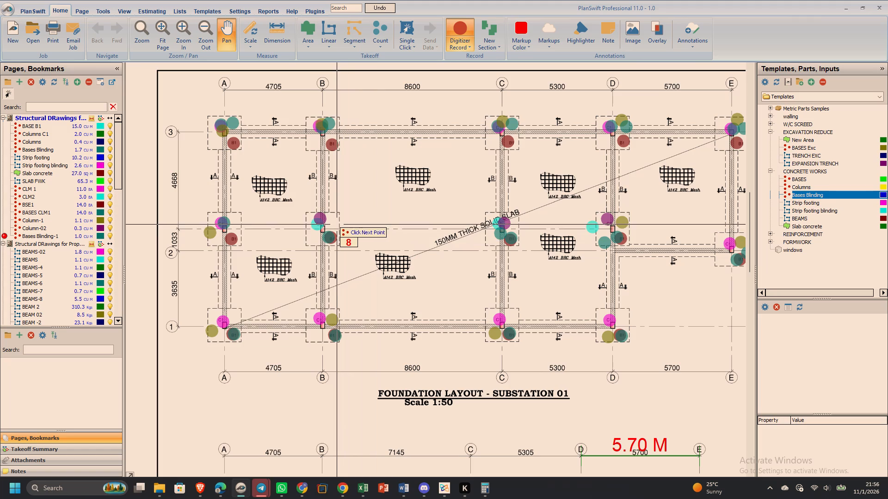
left_click(337, 224)
left_click(232, 226)
Mark the four bases along grid line 1, from A to D, and stop recording the Bases Blinding-1 takeoff.
left_click(220, 333)
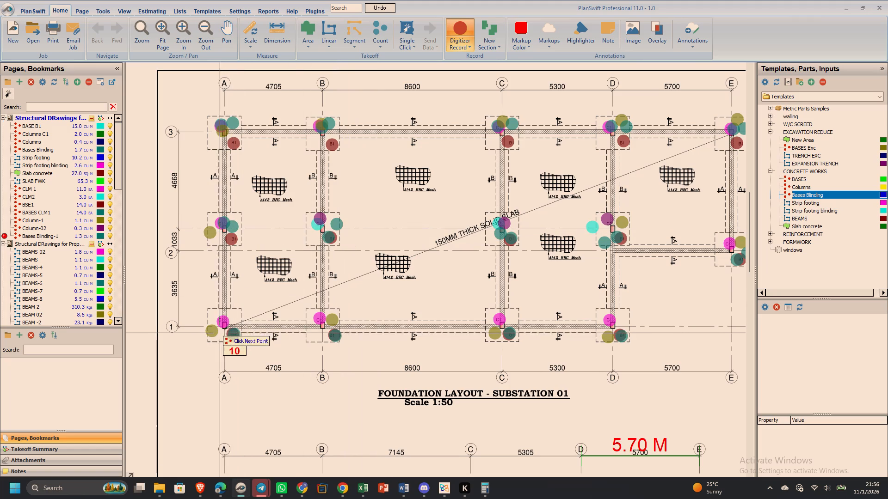
left_click(318, 331)
left_click(487, 336)
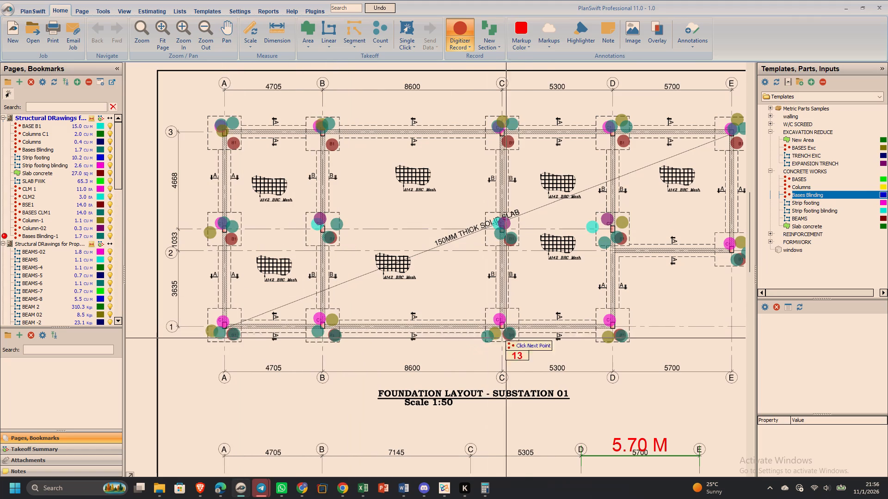
left_click(598, 338)
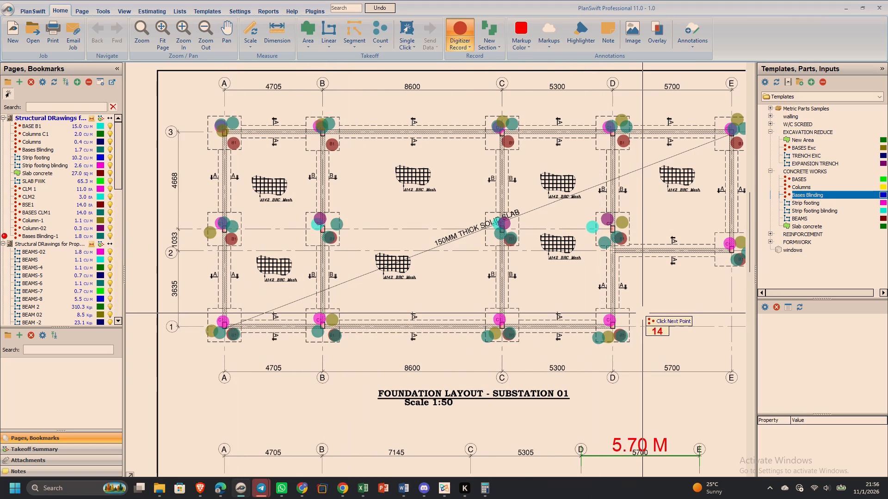
right_click(641, 313)
right_click(639, 311)
right_click(632, 301)
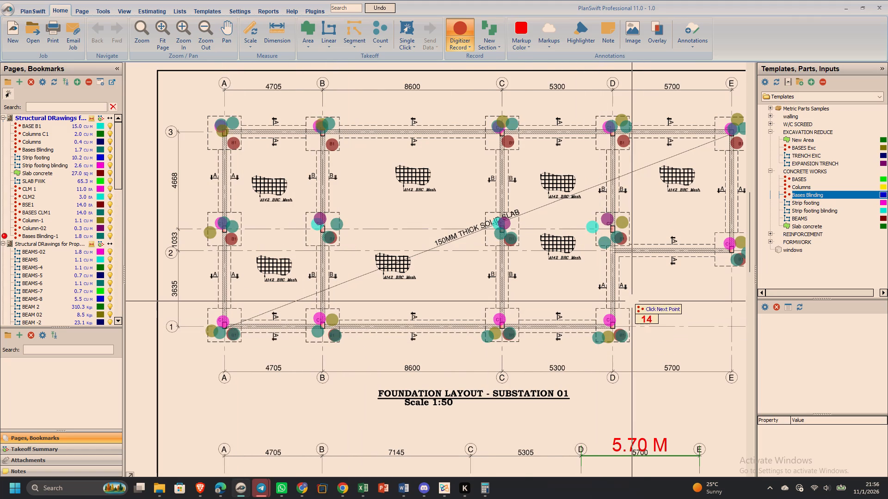
right_click(624, 291)
left_click(639, 308)
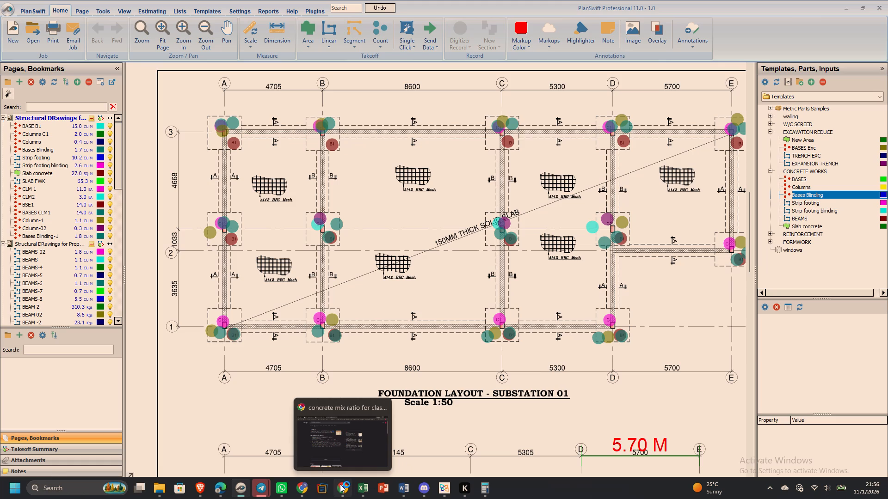
Switch to the bill of quantities workbook in Excel.
left_click(358, 487)
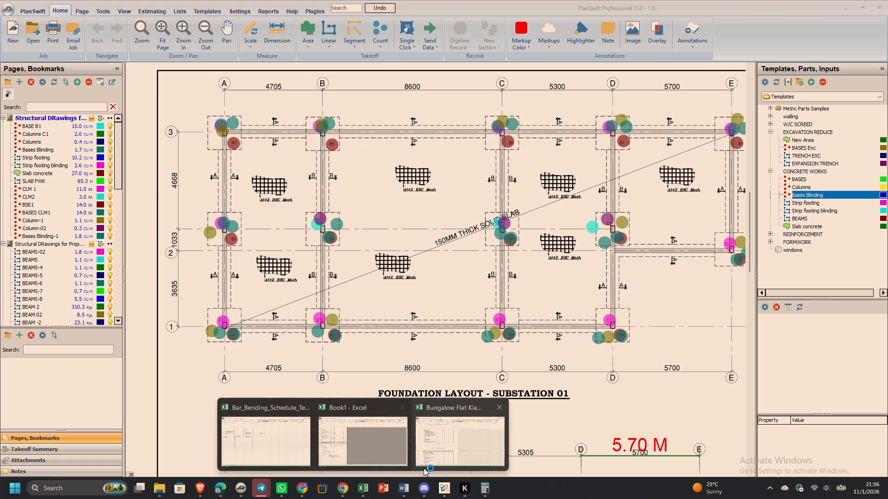
Bring up the Book1 bill of quantities workbook in Excel.
left_click(338, 443)
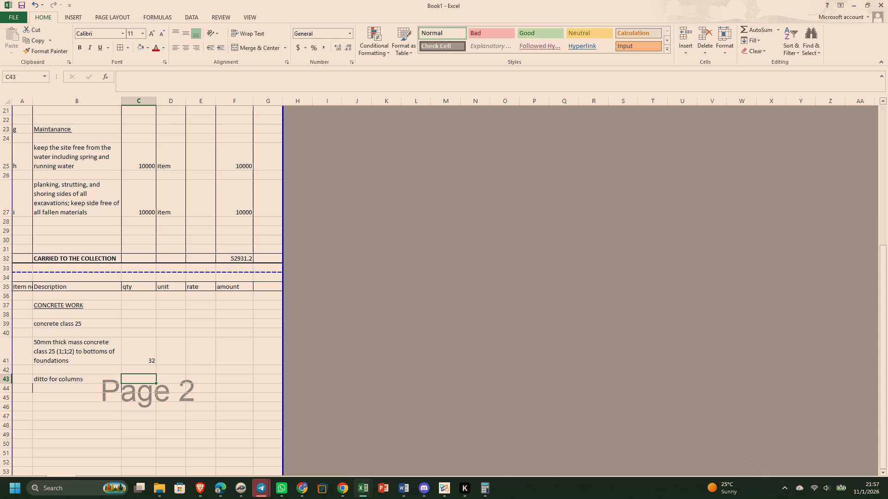
Turn on the Windows mobile hotspot and return to the worksheet.
left_click(815, 490)
left_click(833, 319)
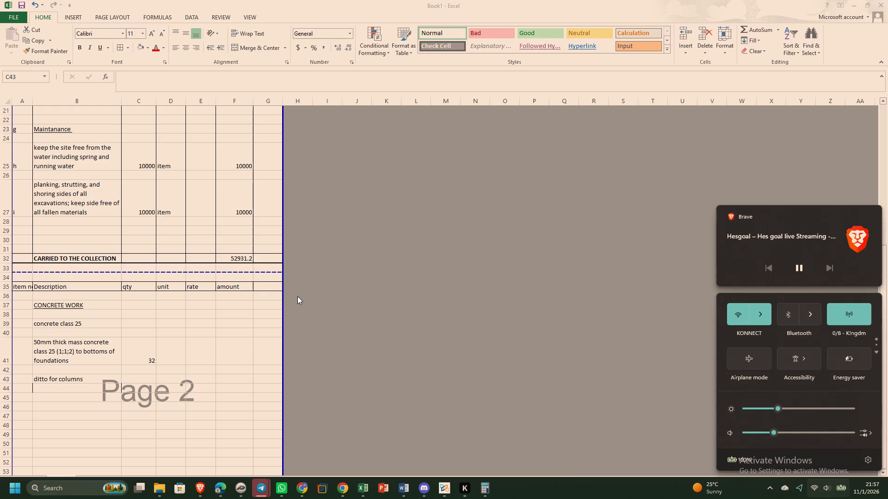
left_click(209, 327)
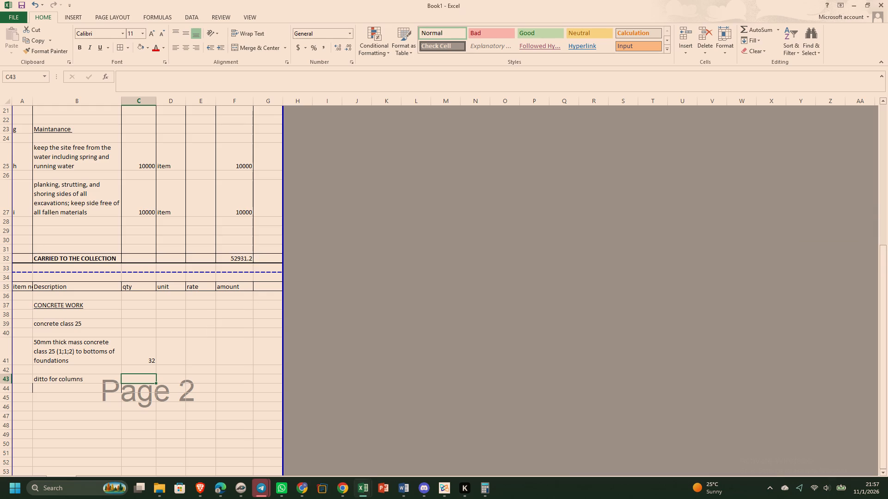
Enter 1.4 as the quantity for the "ditto for columns" item in cell C43.
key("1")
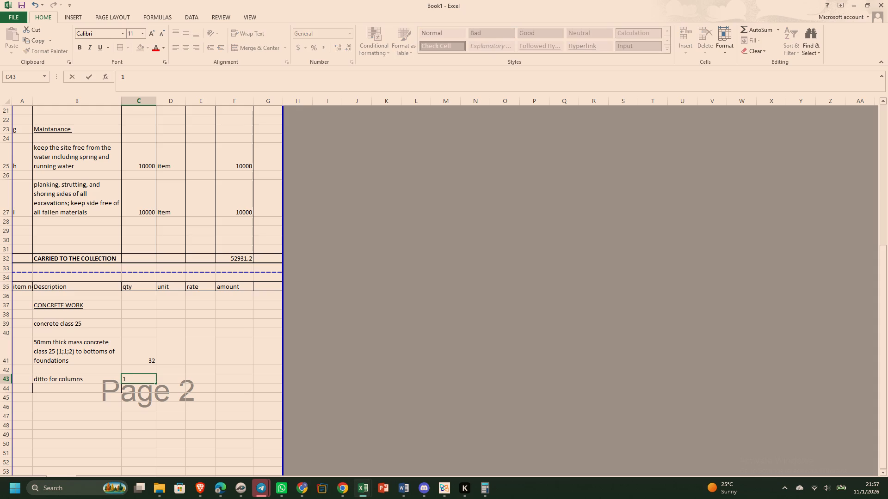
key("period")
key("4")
left_click(49, 396)
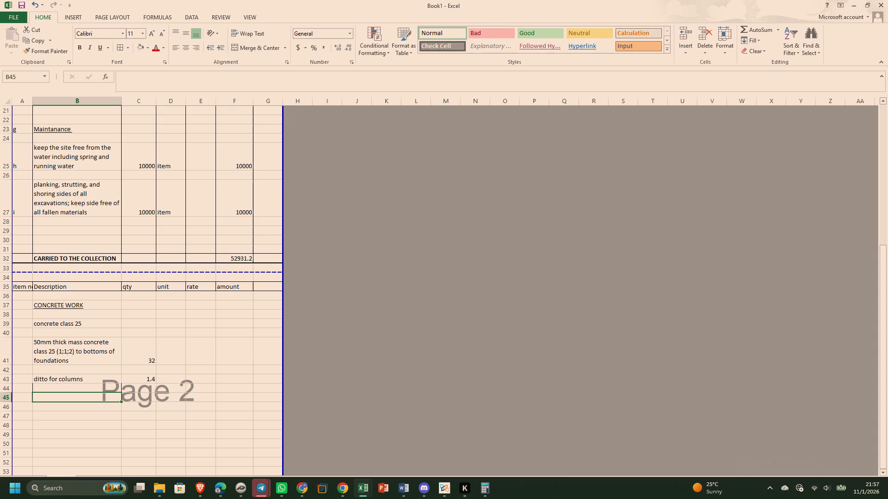
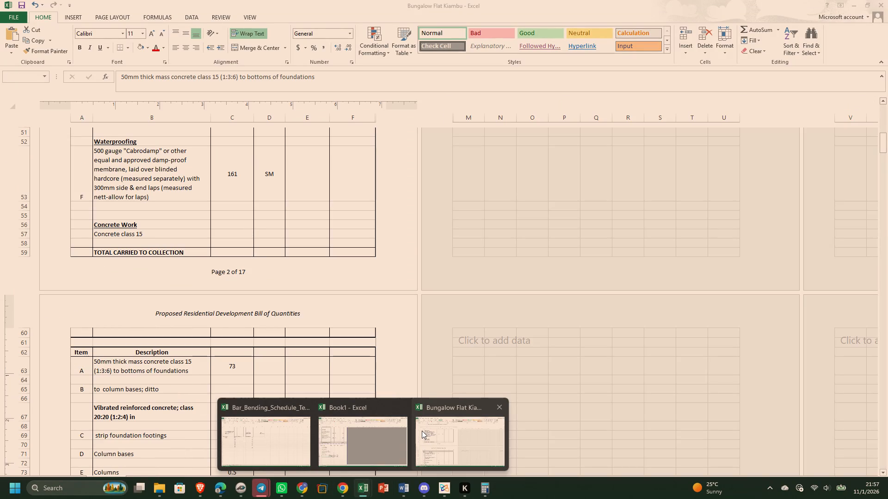
Consult the Bungalow Flat Kiambu bill, and in Book1 enter the unit CM for the foundation concrete and column ditto items.
left_click(419, 429)
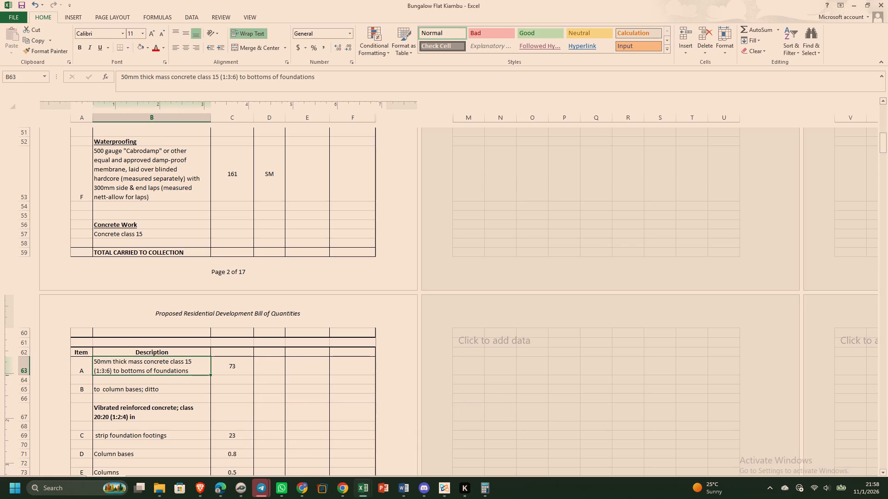
scroll(270, 414, "down", 1)
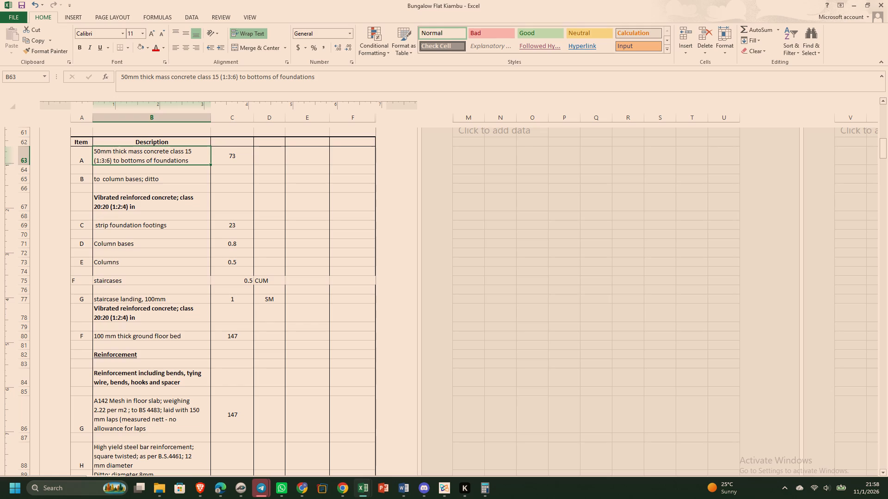
left_click(854, 0)
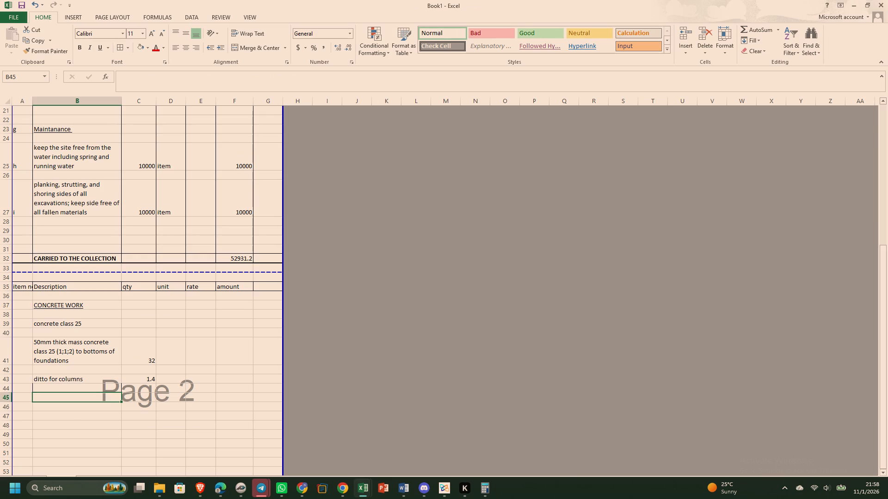
left_click(172, 358)
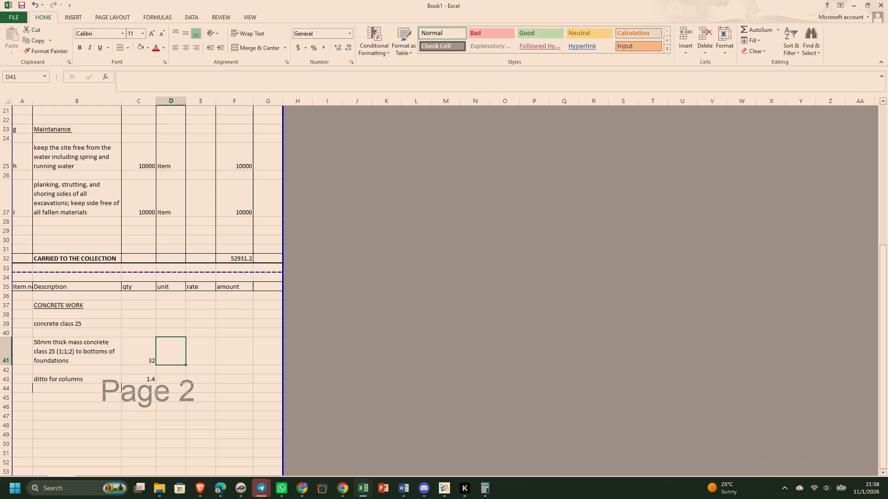
type("CM")
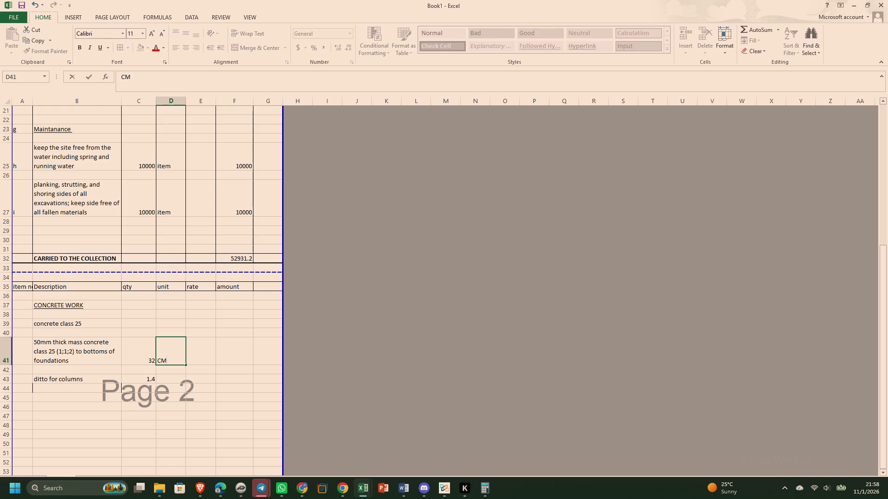
left_click(179, 383)
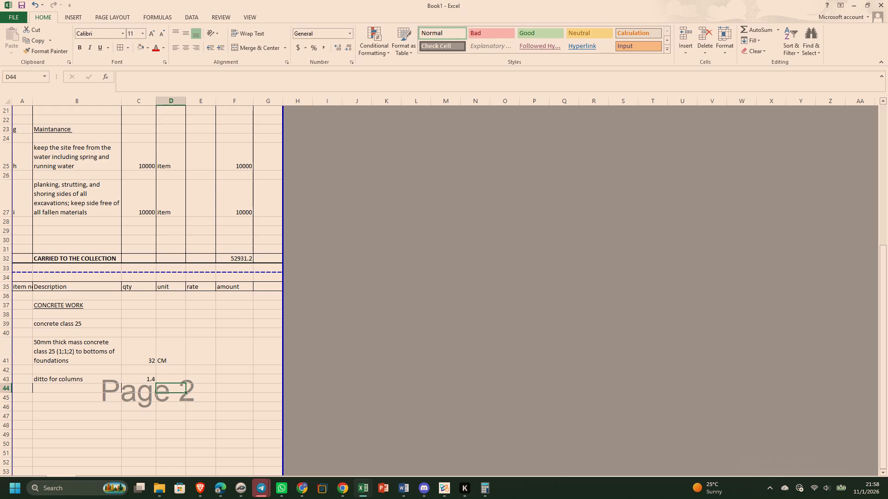
left_click(191, 377)
left_click(179, 377)
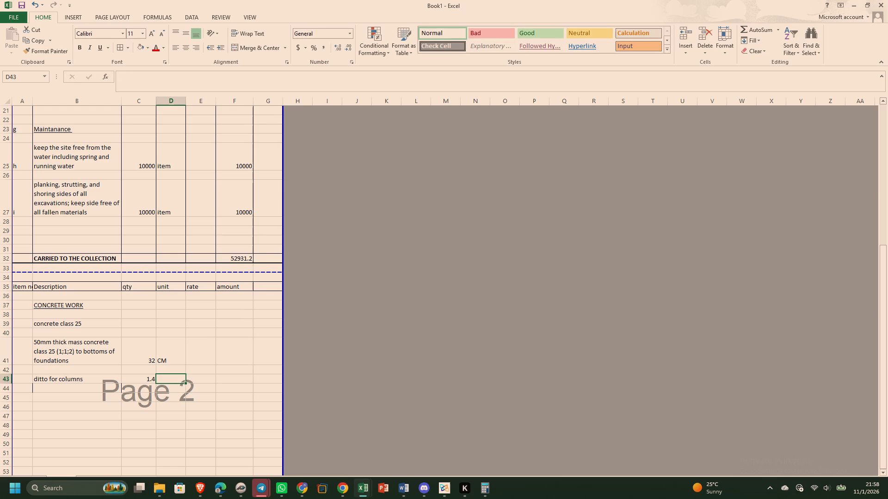
type("CM")
Add the description "bases blinding" in cell B45, below the column item.
left_click(55, 396)
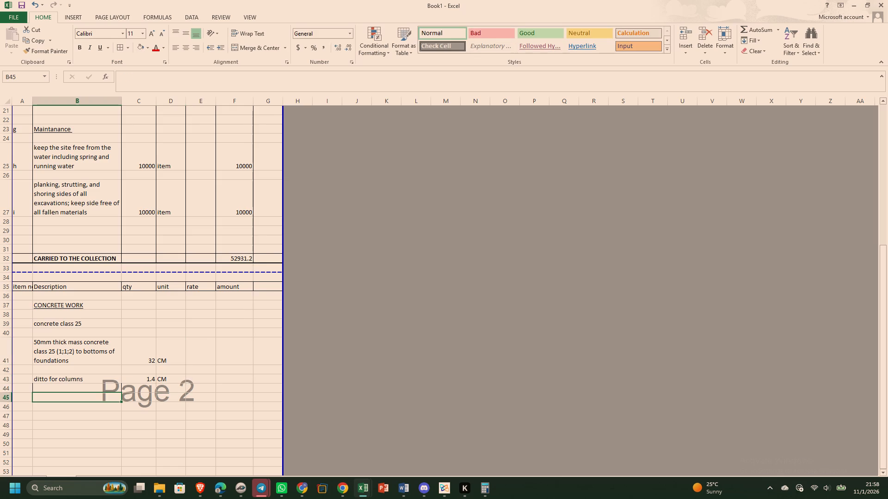
key("c")
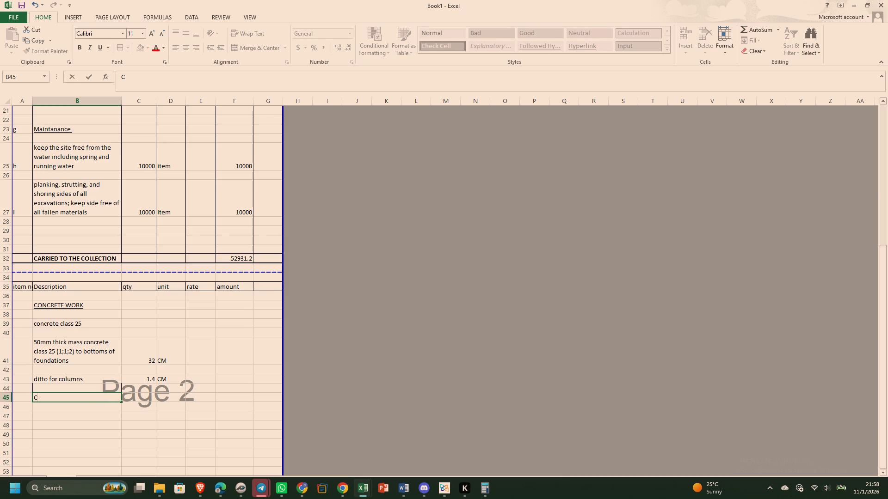
key("BackSpace")
key("b")
type("ses blindi")
type("ng")
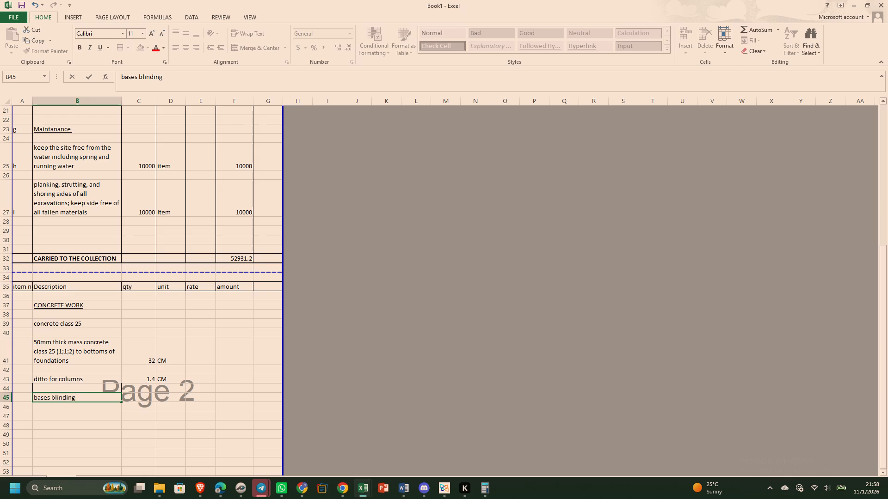
Look up the Bases Blinding-1 takeoff in PlanSwift and enter 1.8 as the bases blinding quantity in Book1.
left_click(143, 394)
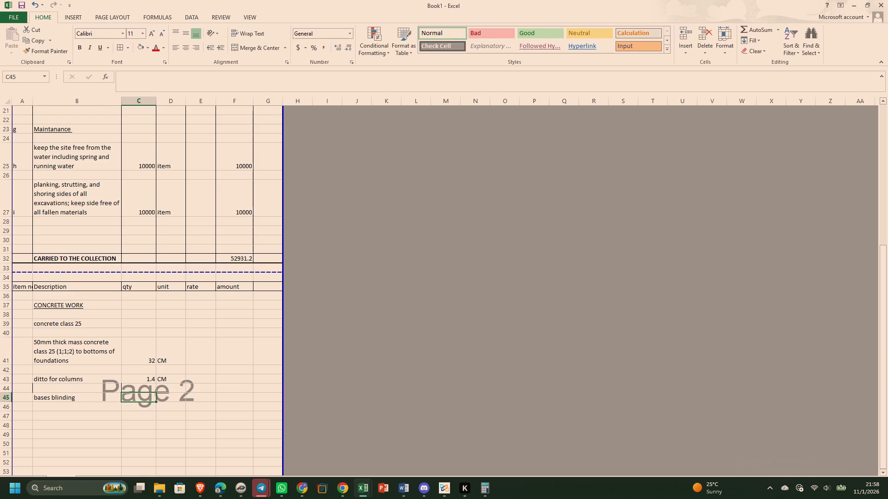
left_click(200, 487)
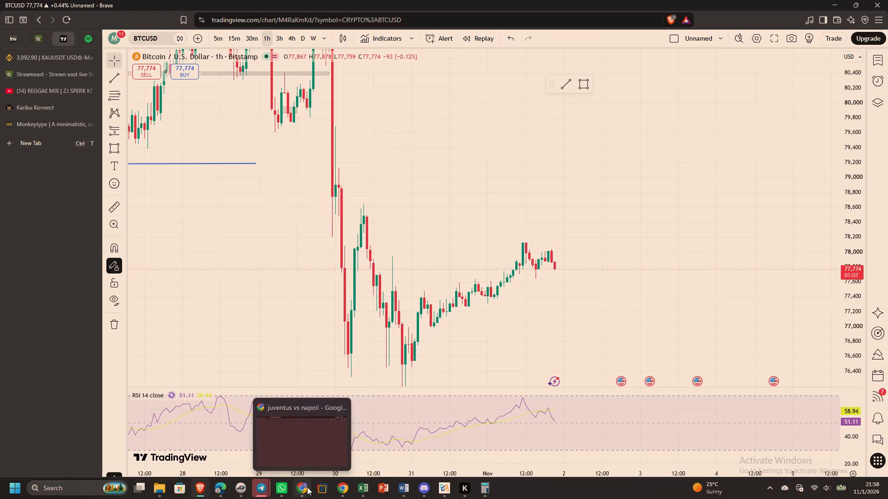
left_click(342, 485)
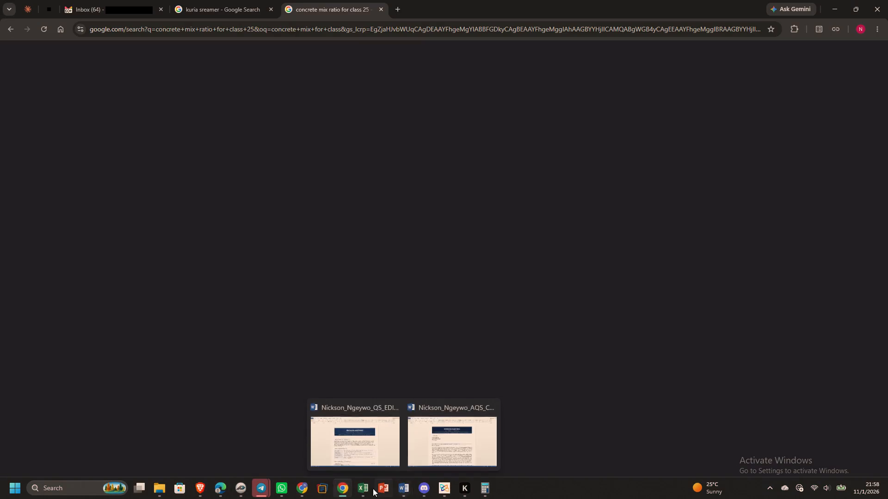
left_click(240, 486)
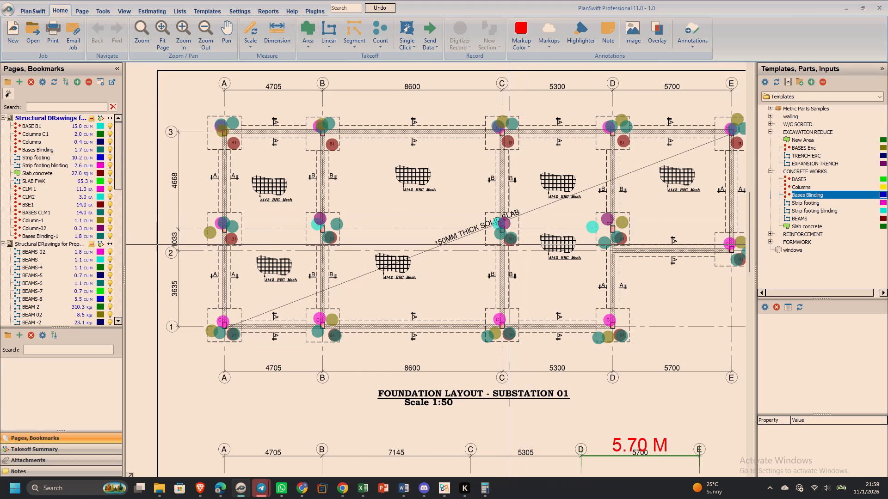
left_click(603, 245)
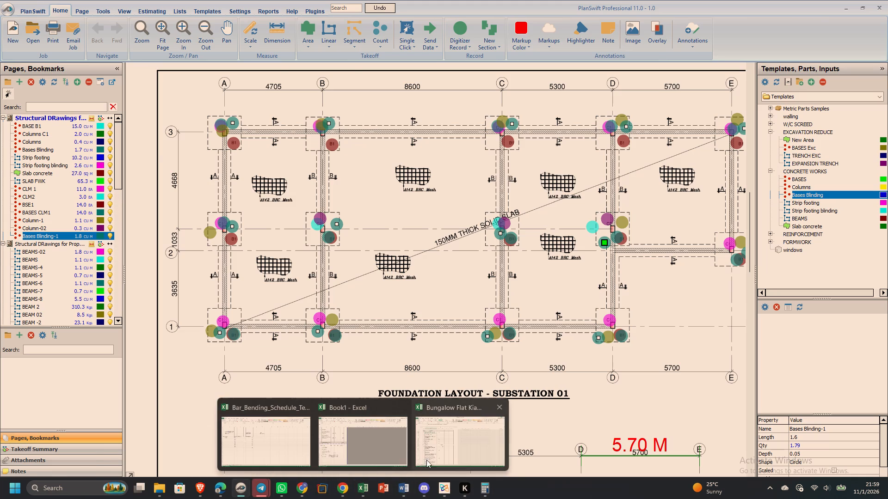
left_click(431, 455)
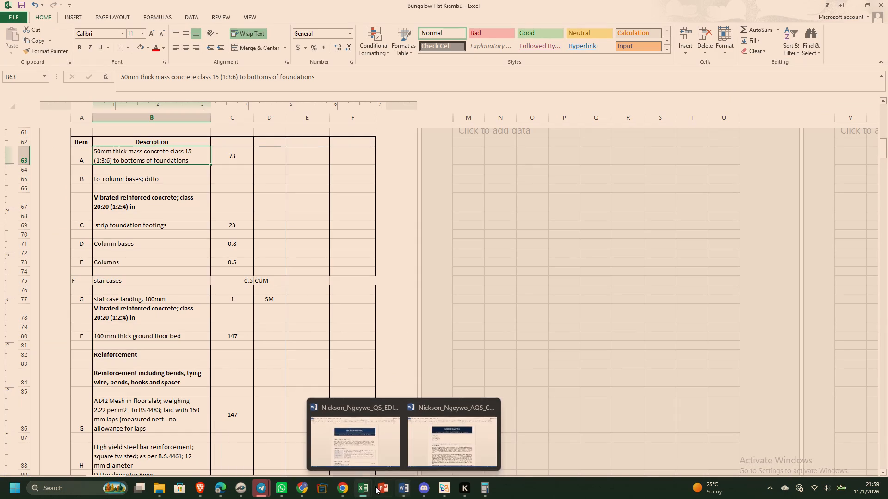
left_click(338, 456)
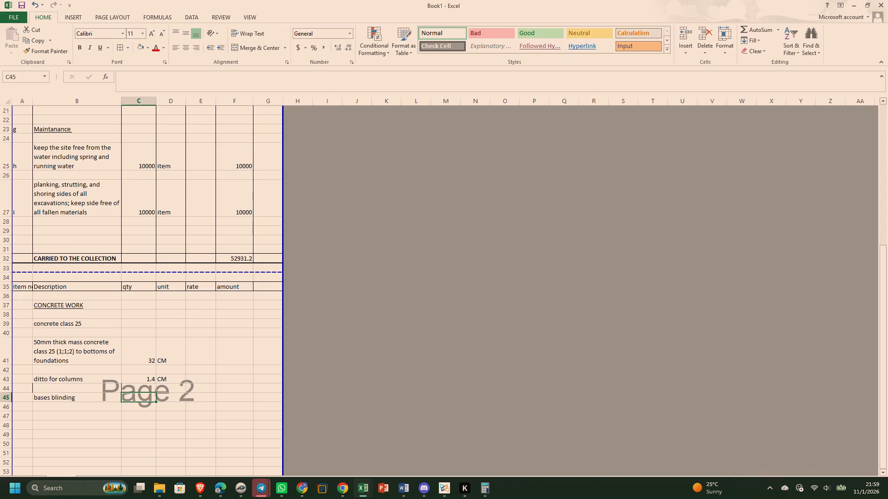
key("1")
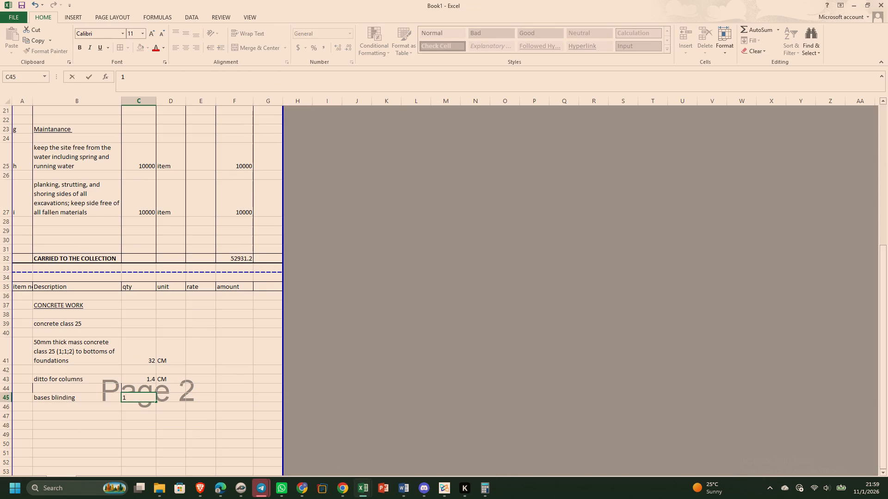
type(".8")
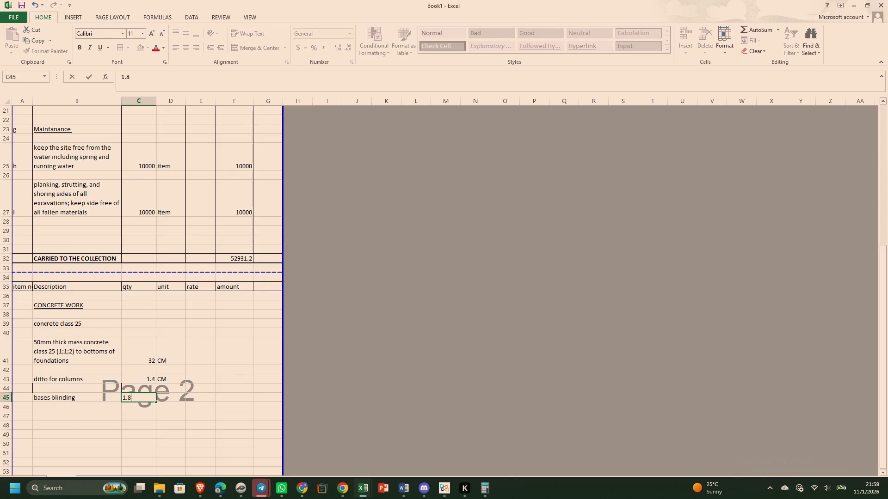
Enter CM as the unit for the bases blinding item.
left_click(181, 399)
key("c")
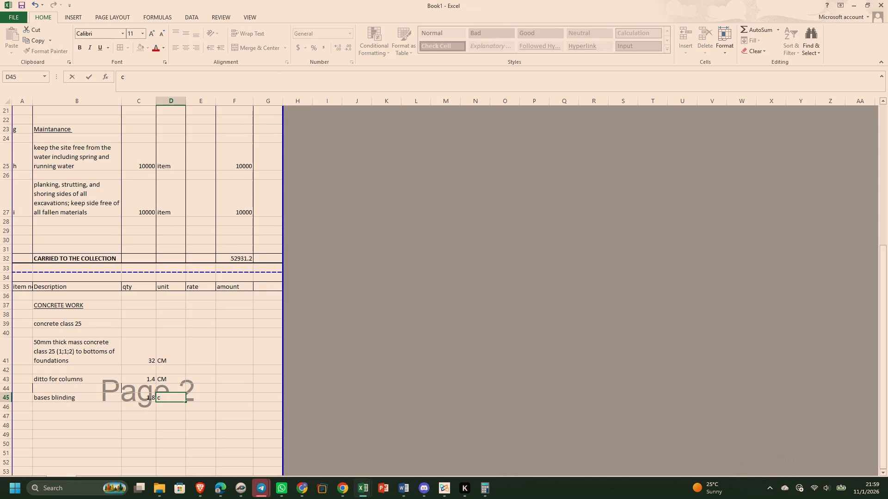
key("BackSpace")
type("CUM")
key("BackSpace")
key("BackSpace")
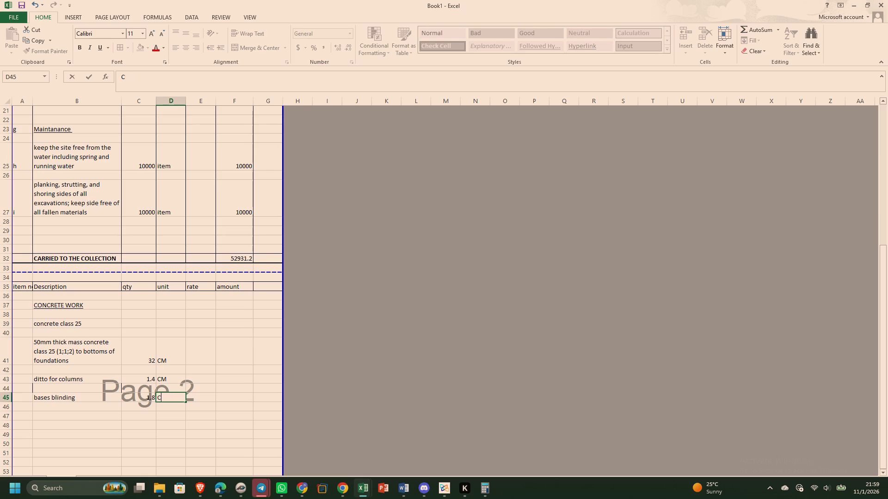
key("m")
Consult the construction cost handbook PDF and enter a rate of 14500 for the foundation concrete item in Book1.
left_click(208, 354)
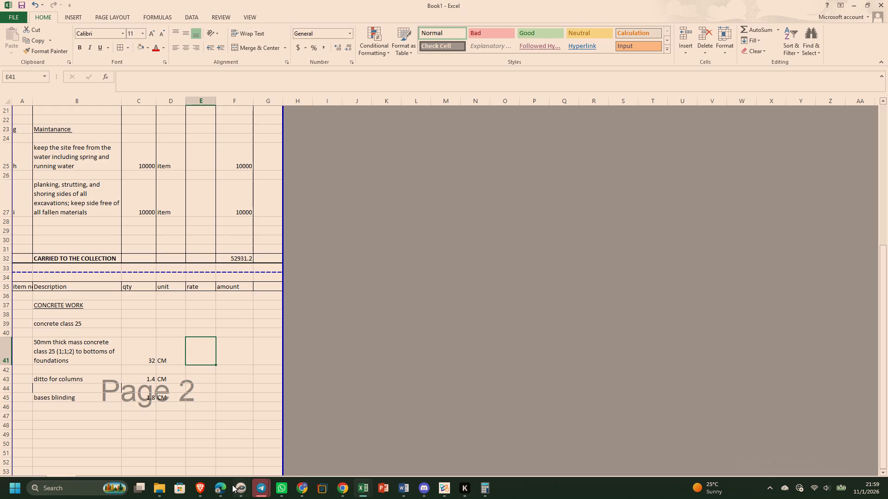
left_click(225, 493)
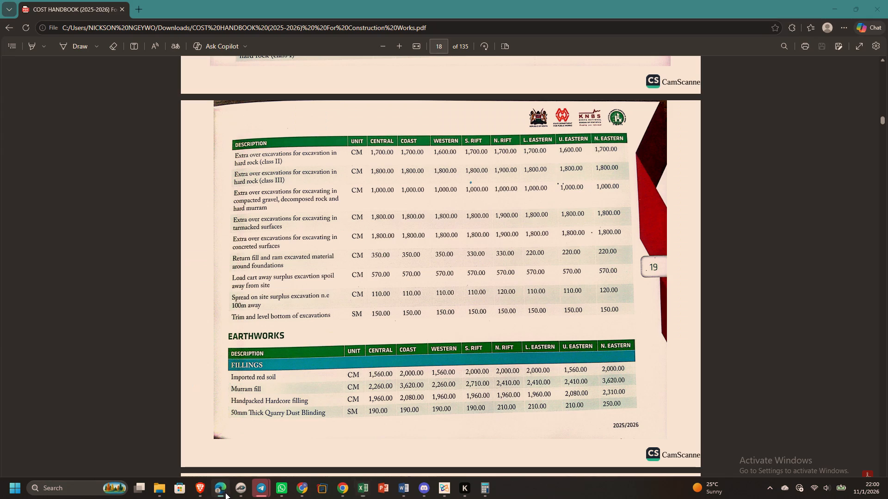
scroll(311, 313, "down", 2)
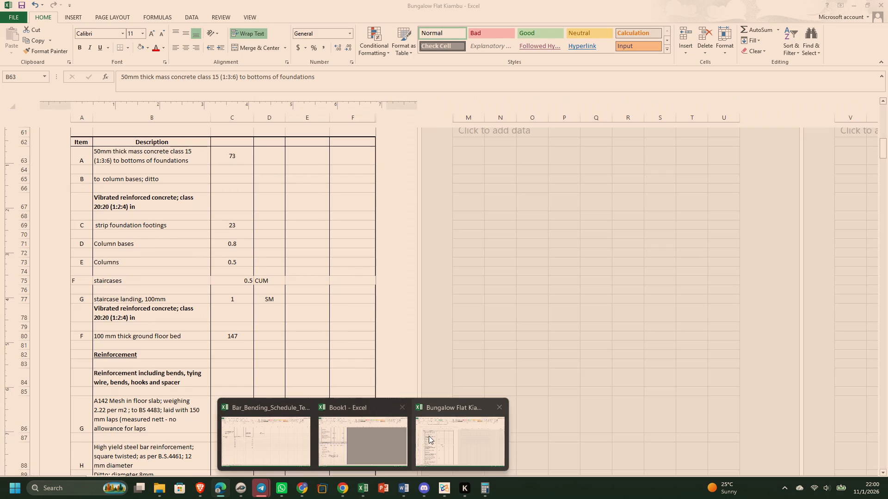
left_click(434, 436)
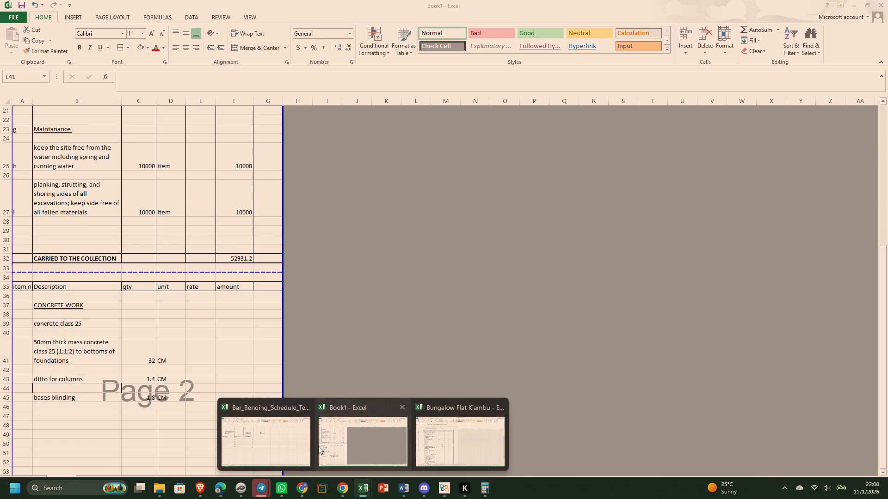
left_click(329, 443)
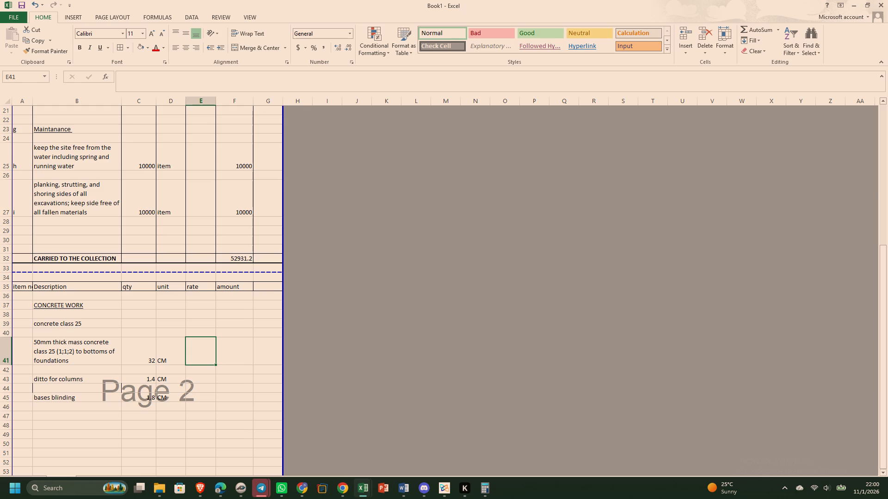
type("14")
key("5")
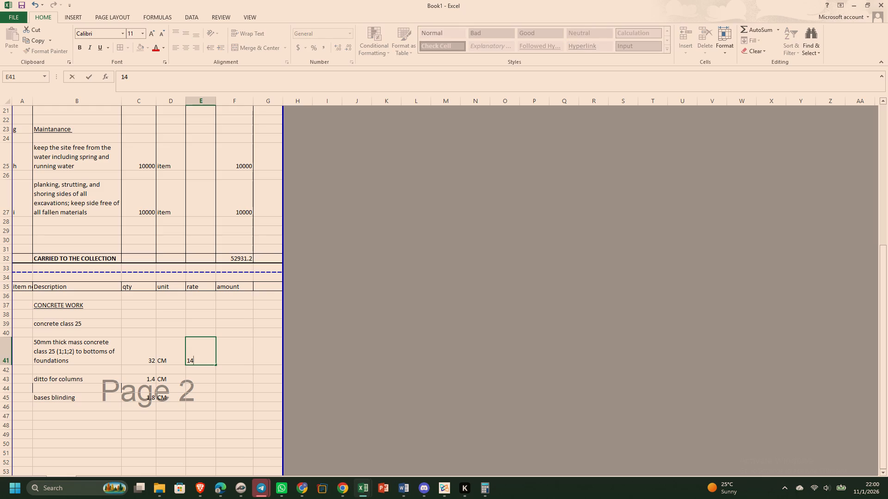
type("00")
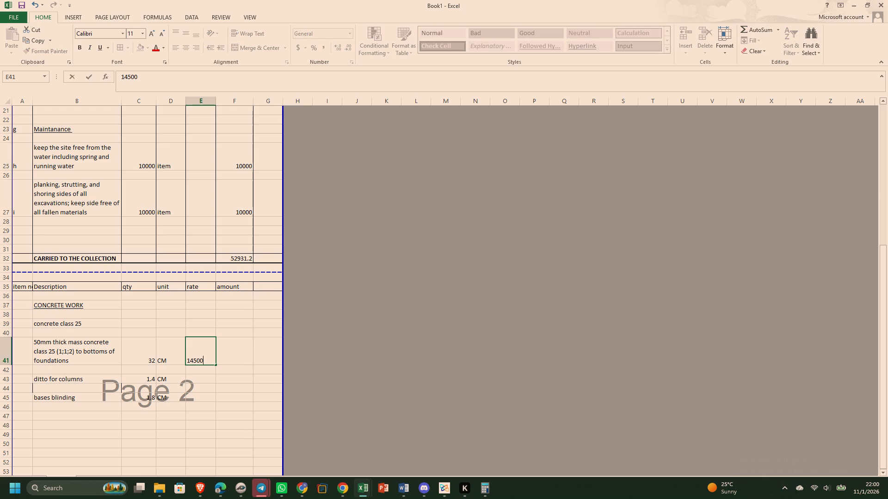
Enter a rate of 14500 for the "ditto for columns" item.
left_click(203, 379)
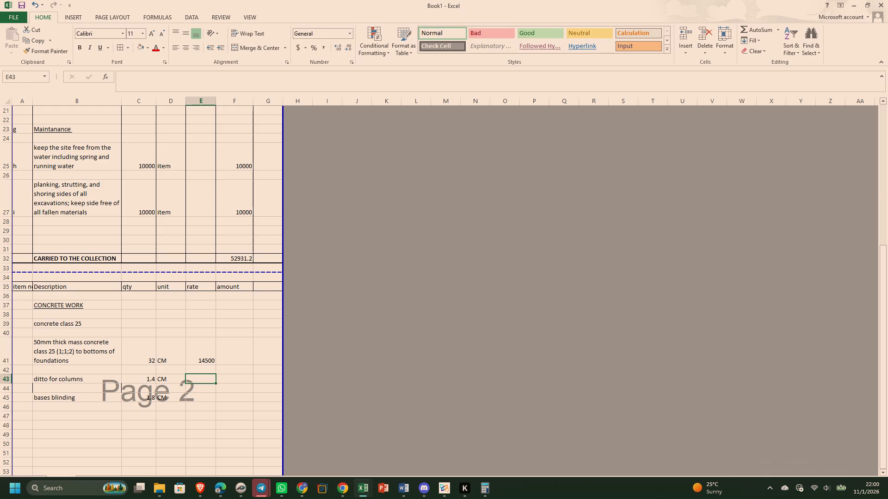
type("14")
key("5")
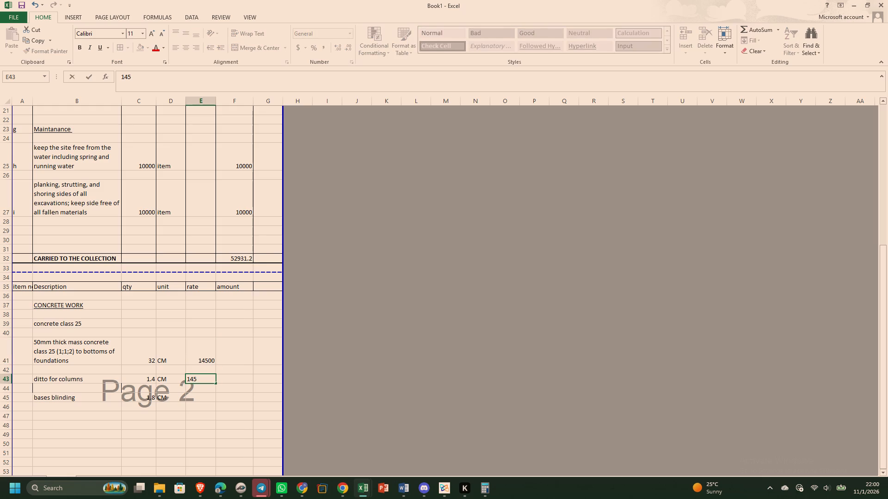
key("0")
key("0")
Enter a rate of 14500 for the bases blinding item.
left_click(205, 396)
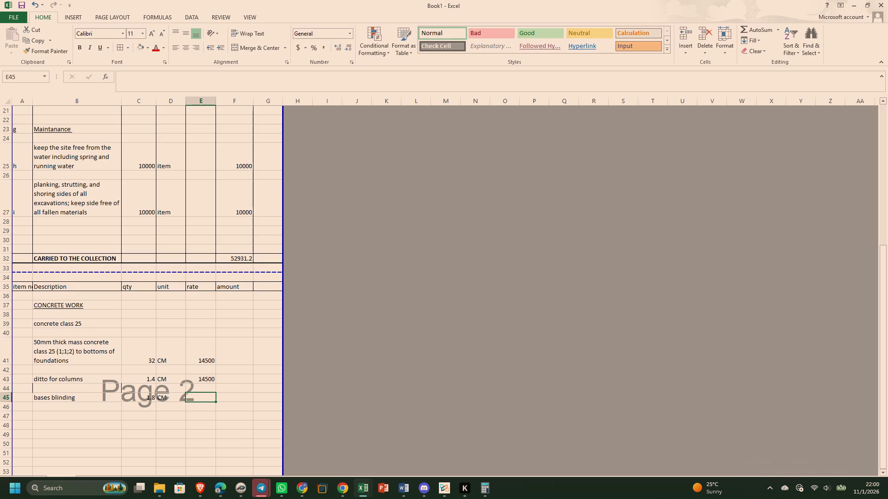
type("1450")
key("0")
left_click(236, 397)
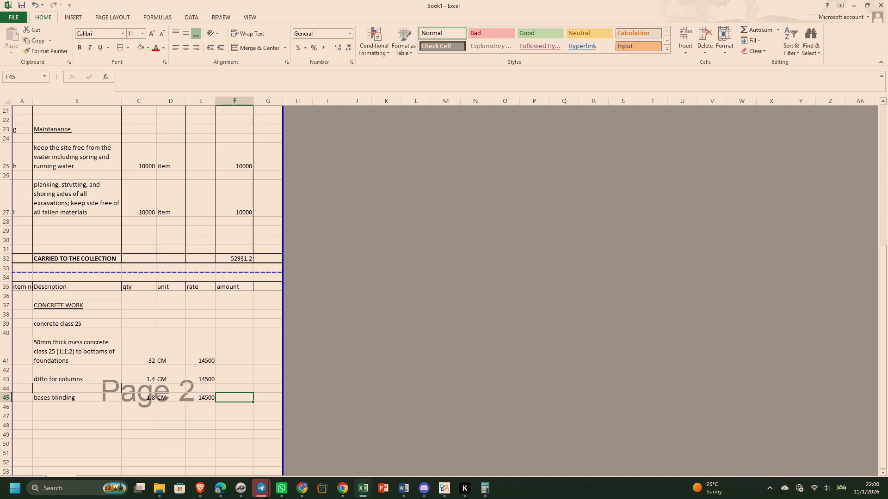
Calculate the foundation concrete item's amount in F41 as rate times quantity with the formula =E41*C41.
left_click(226, 354)
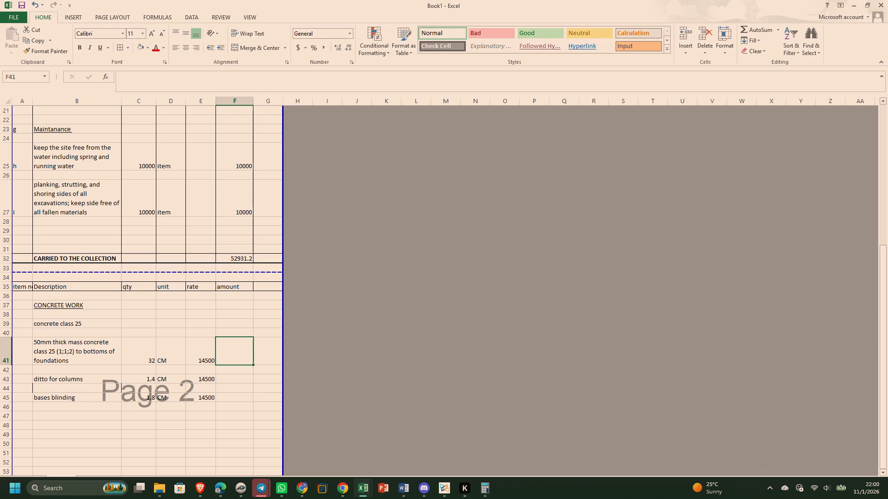
key("equal")
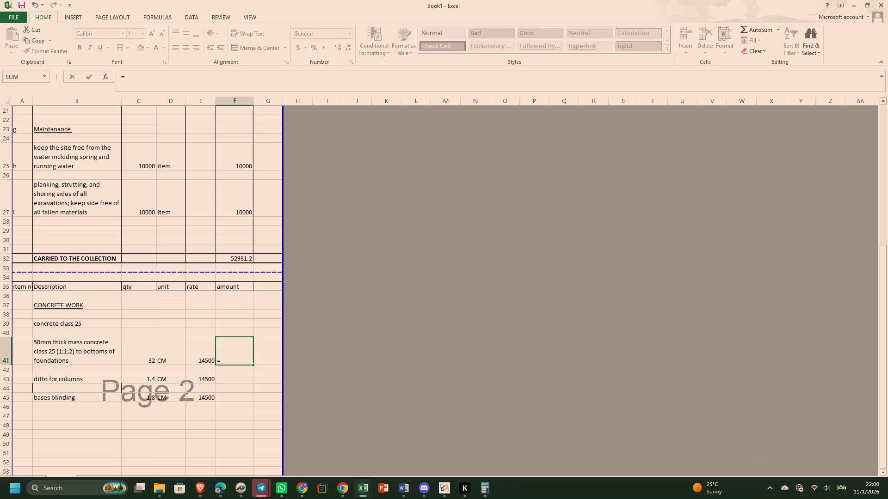
left_click(206, 356)
key("shift+asterisk")
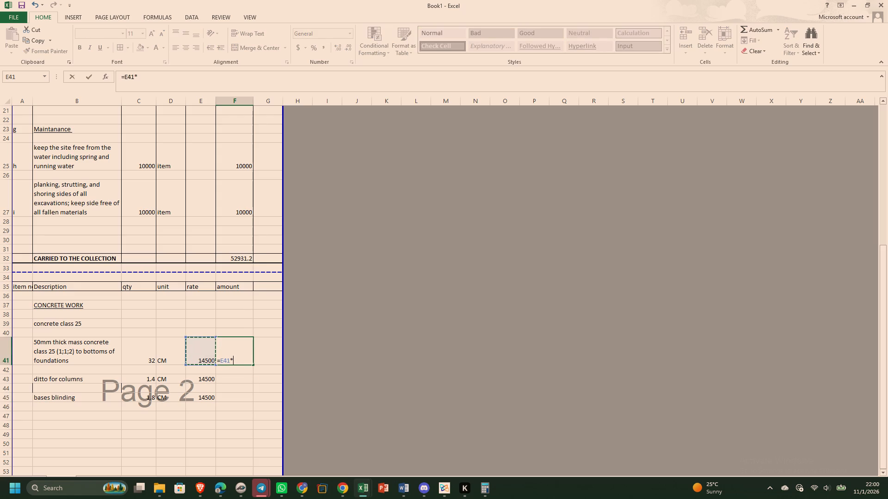
left_click(148, 357)
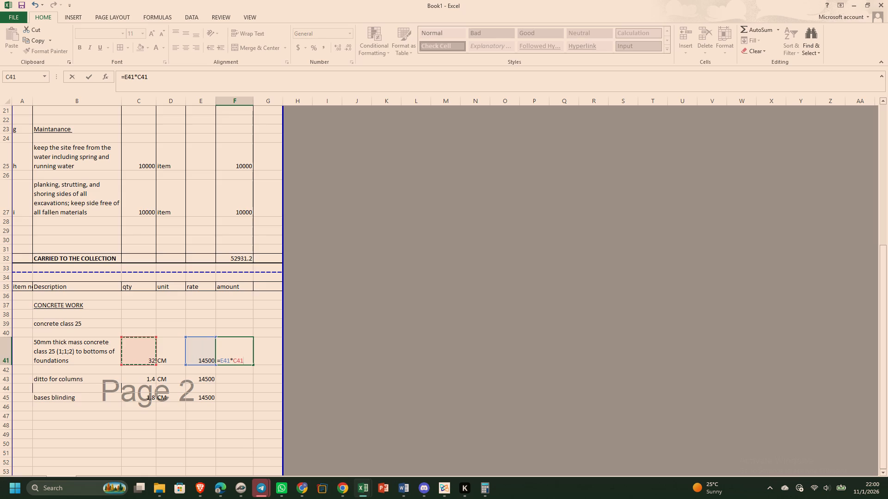
key("Return")
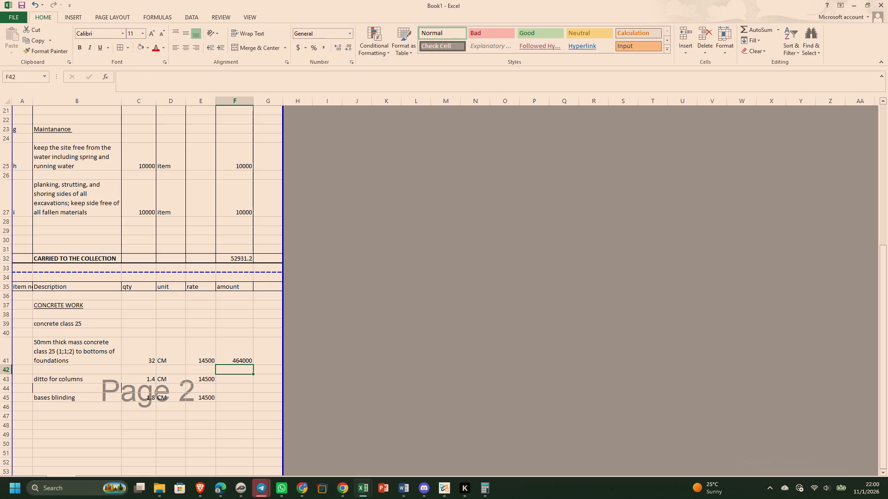
Calculate the "ditto for columns" amount in F43 with the formula =E43*C43.
left_click(231, 379)
key("equal")
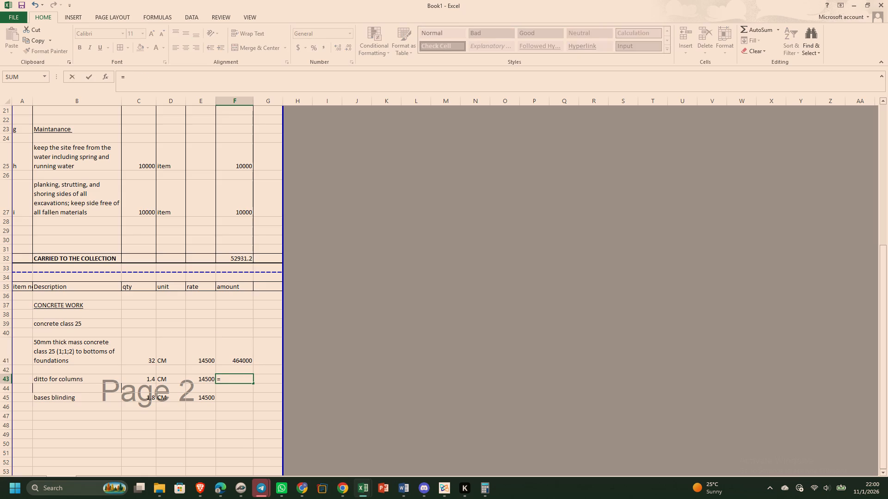
left_click(202, 379)
key("shift+asterisk")
left_click(144, 378)
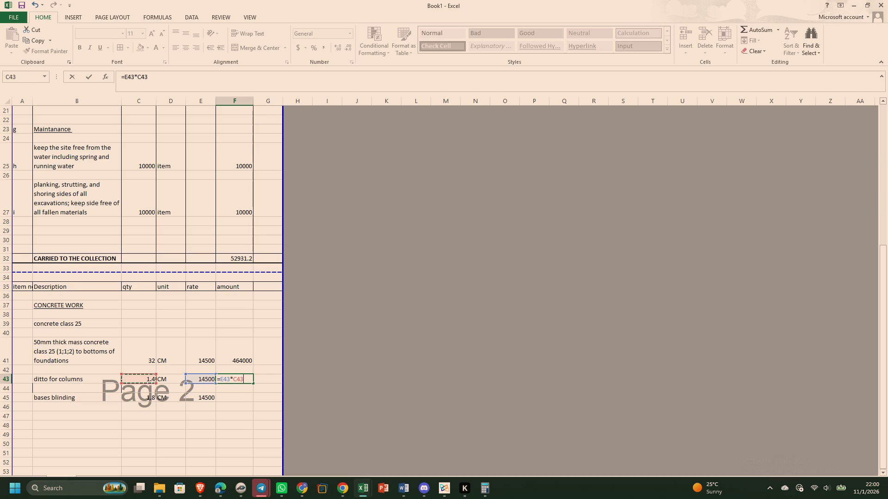
key("Return")
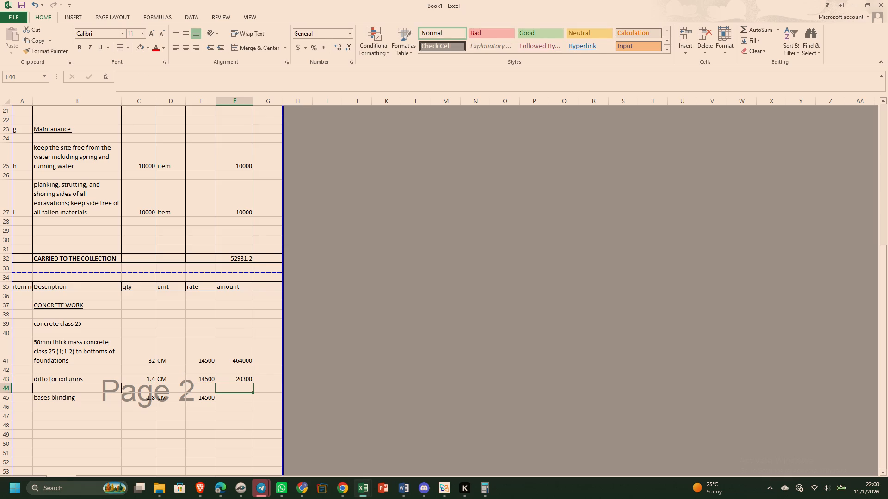
Calculate the bases blinding amount in F45 by multiplying its rate in E45 by its quantity in C45.
left_click(226, 400)
key("equal")
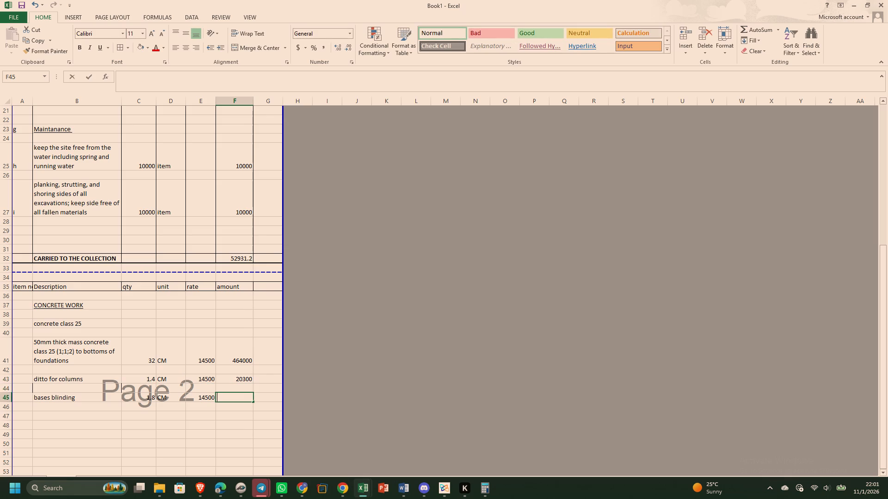
left_click(209, 398)
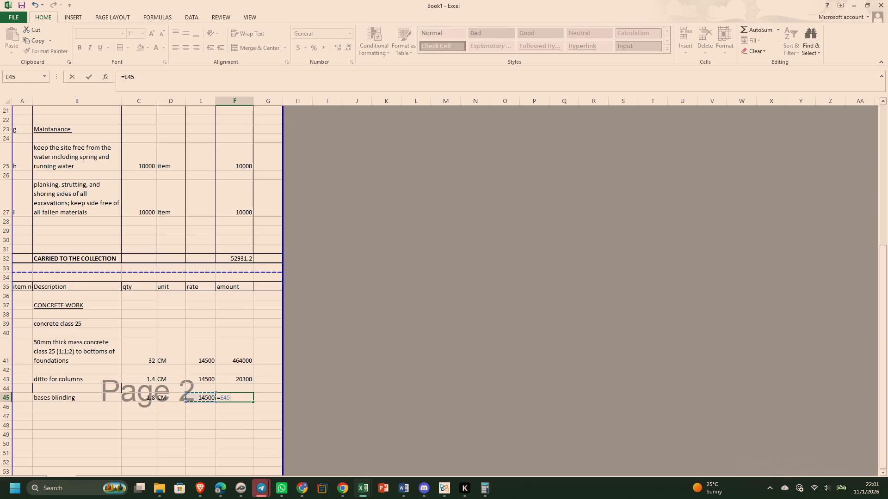
key("shift+asterisk")
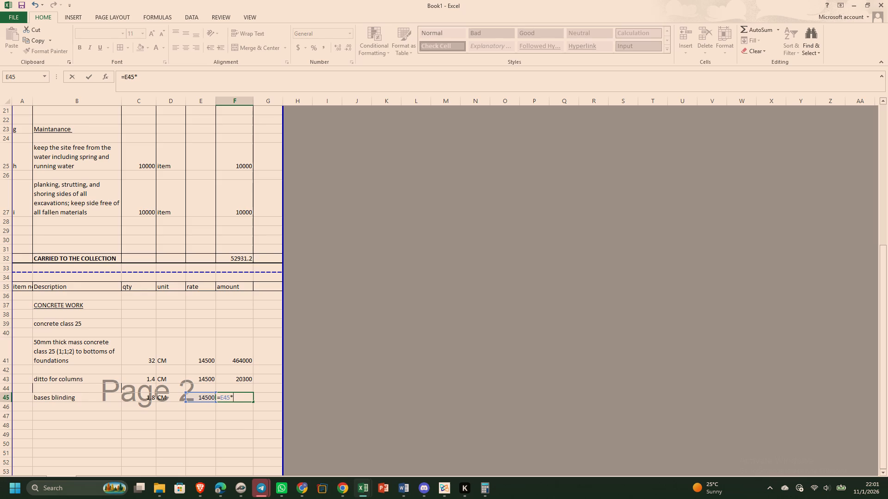
left_click(142, 396)
key("Return")
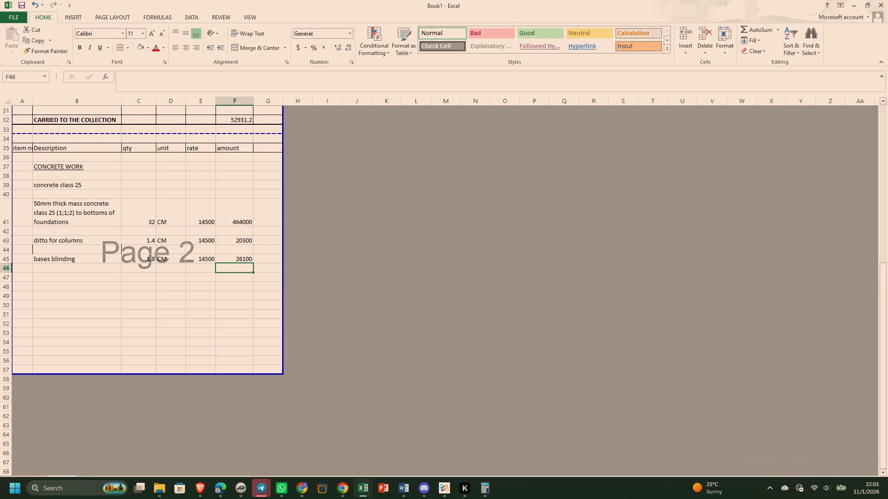
Extend the sheet's print area downward from row 57 to row 87 in the page break view.
left_click_drag(283, 374, 282, 384)
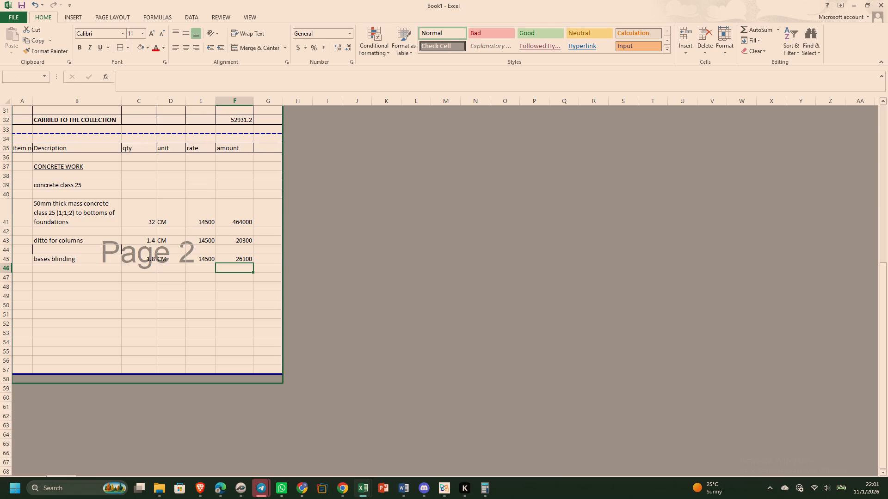
left_click_drag(282, 384, 284, 493)
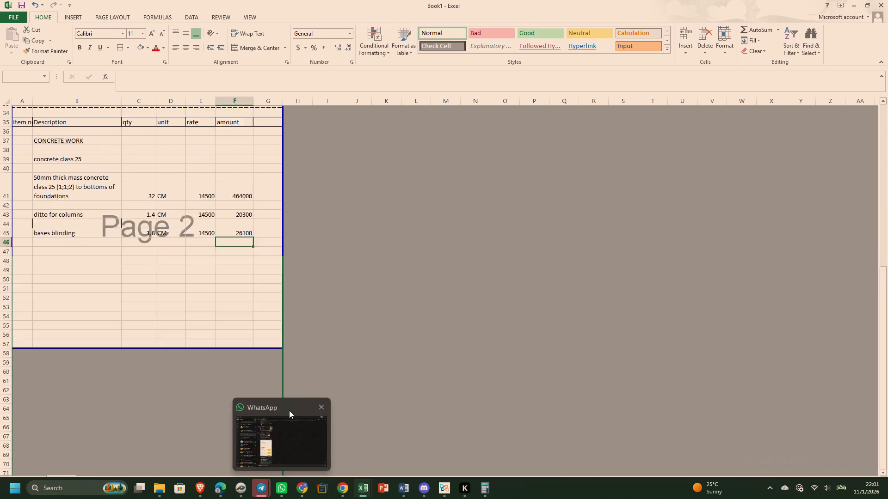
scroll(302, 340, "down", 3)
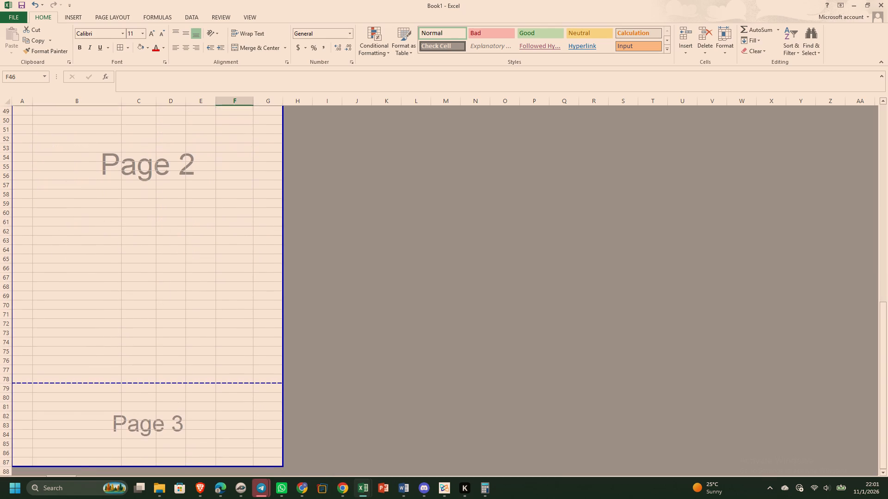
Enter the heading REINFORCEMENT in description cell B48, below the bases blinding item.
scroll(191, 368, "up", 2)
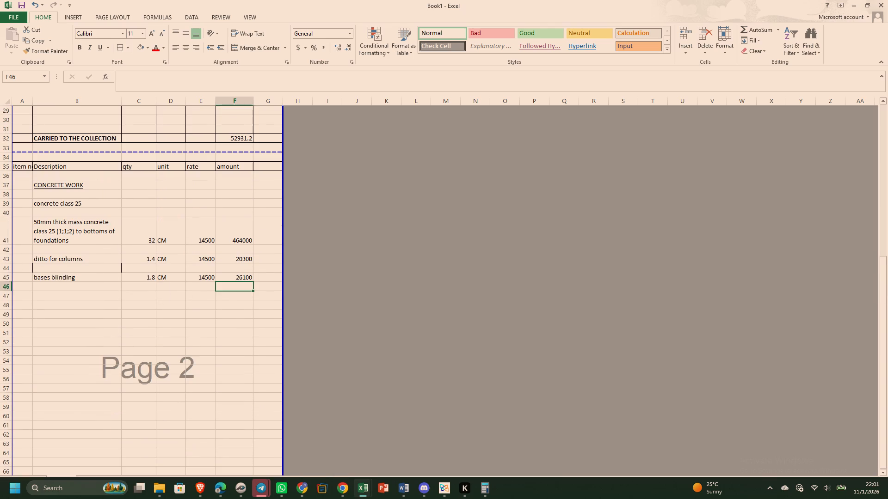
left_click(190, 284)
left_click(60, 301)
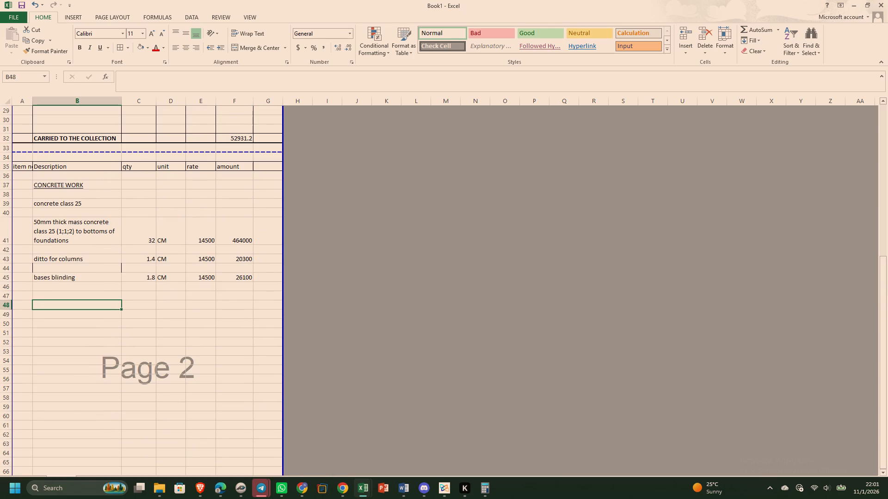
left_click(53, 295)
left_click(66, 307)
key("r")
key("e")
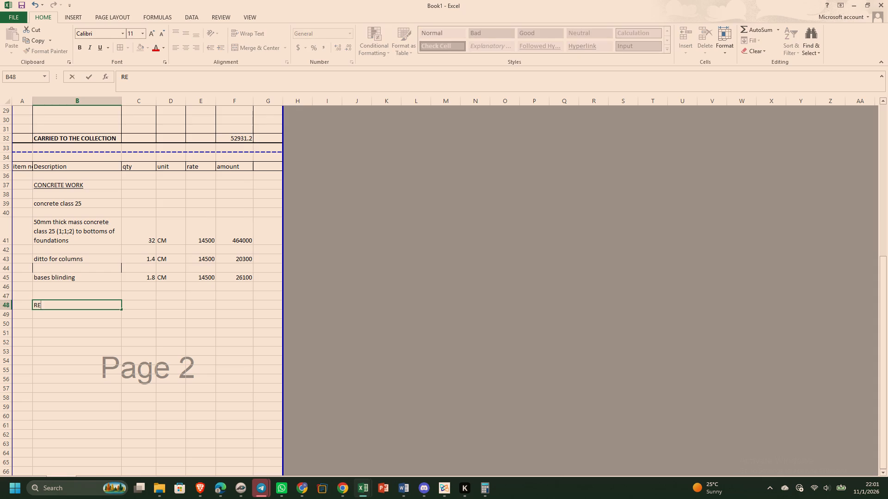
type("INFORCEMENT")
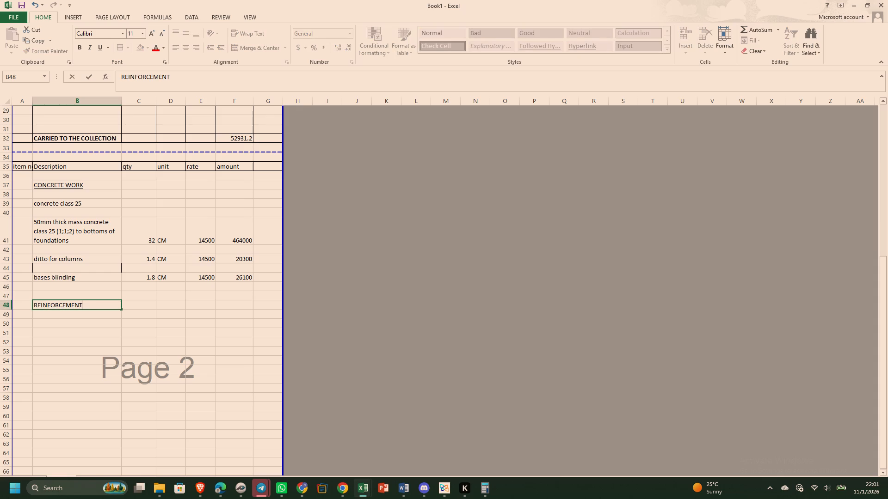
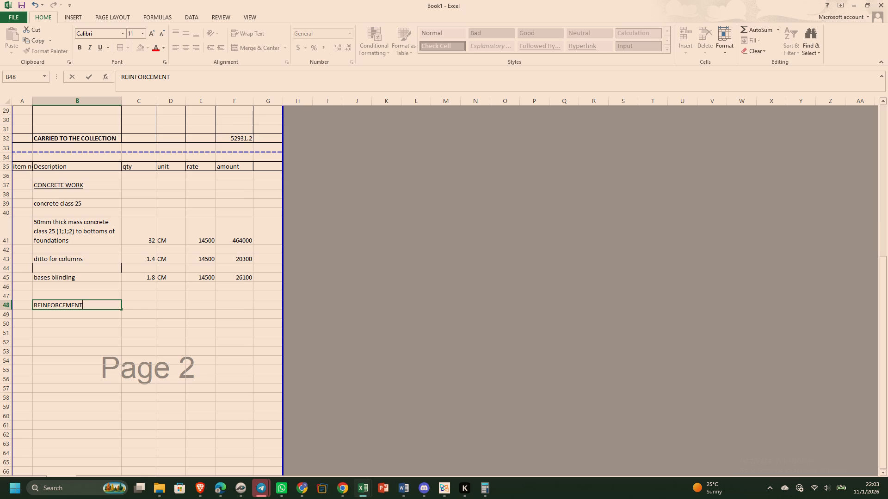
Switch to PlanSwift and examine the column base B1, column C1 and footing section details, and expand the REINFORCEMENT template group.
left_click(56, 325)
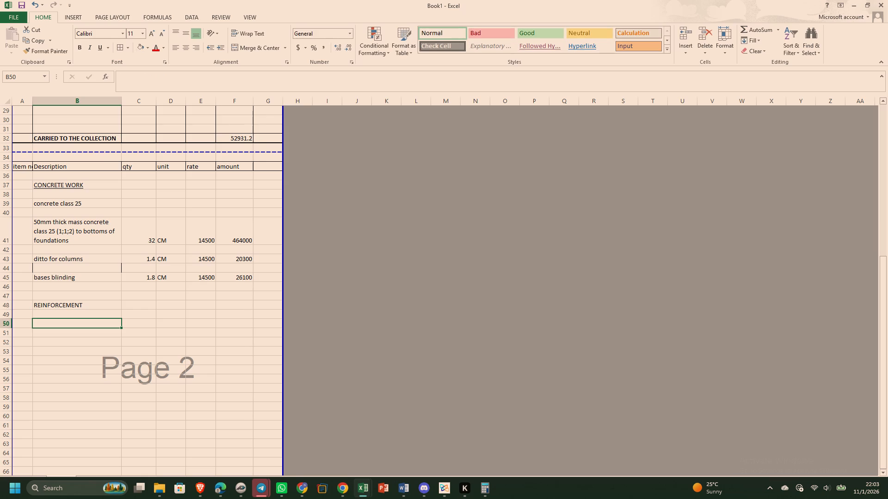
left_click(239, 490)
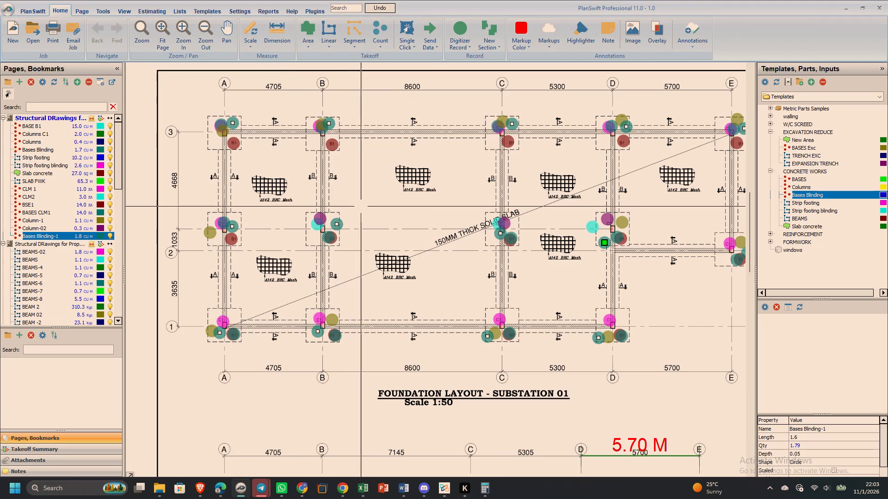
scroll(609, 241, "down", 2)
right_click_drag(587, 241, 400, 261)
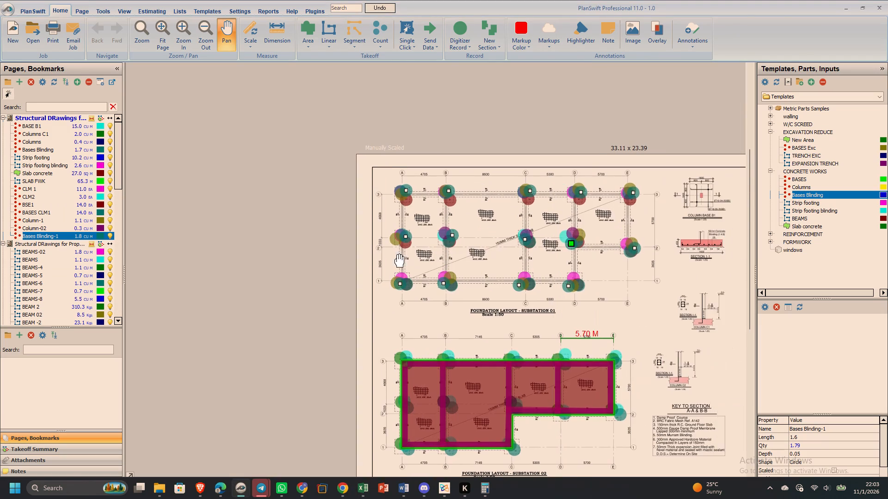
right_click_drag(400, 261, 404, 262)
scroll(623, 316, "up", 2)
right_click_drag(623, 314, 473, 339)
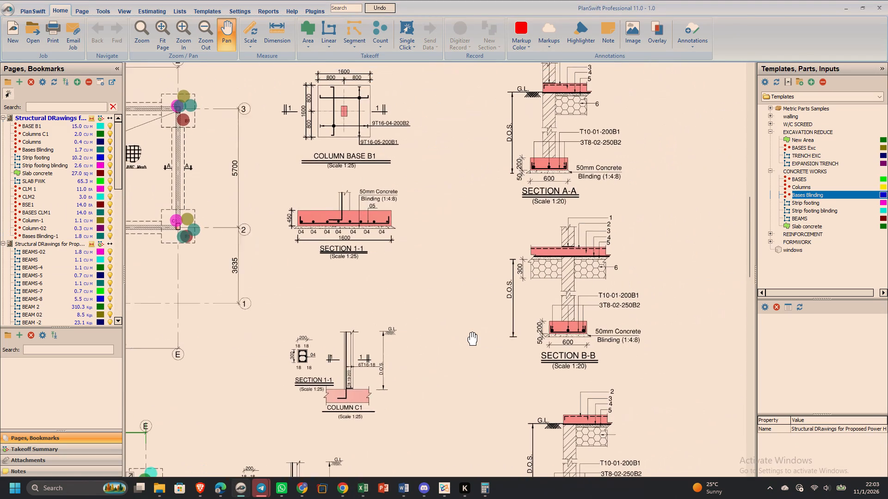
right_click_drag(473, 339, 464, 337)
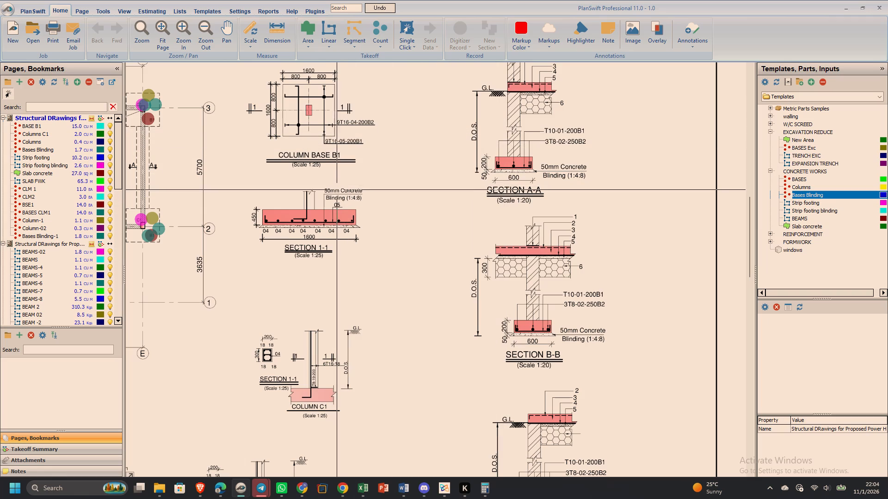
right_click_drag(337, 187, 378, 240)
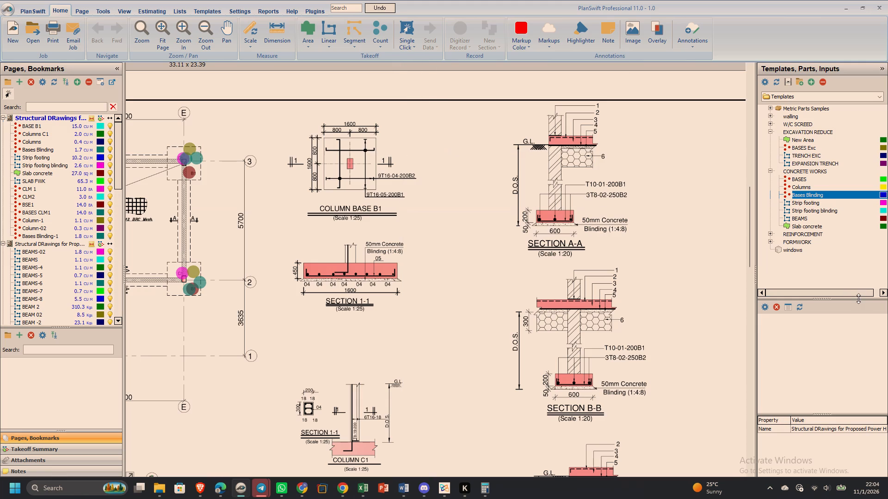
left_click(814, 236)
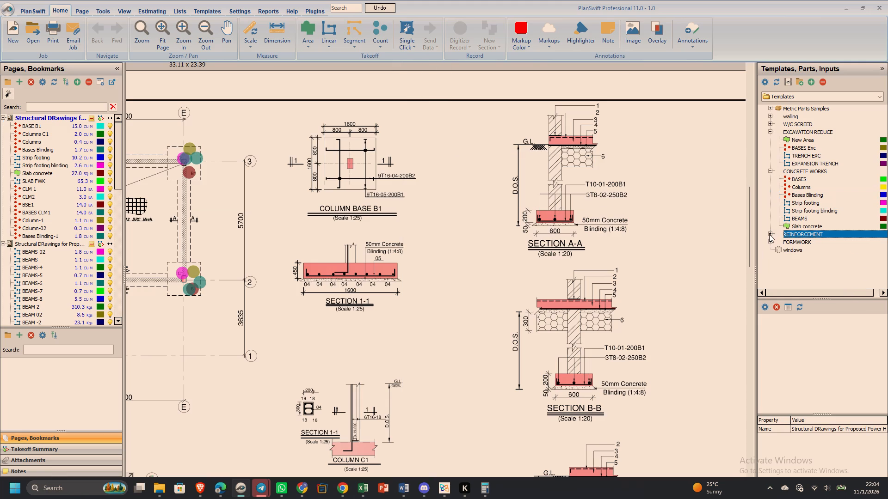
left_click(769, 233)
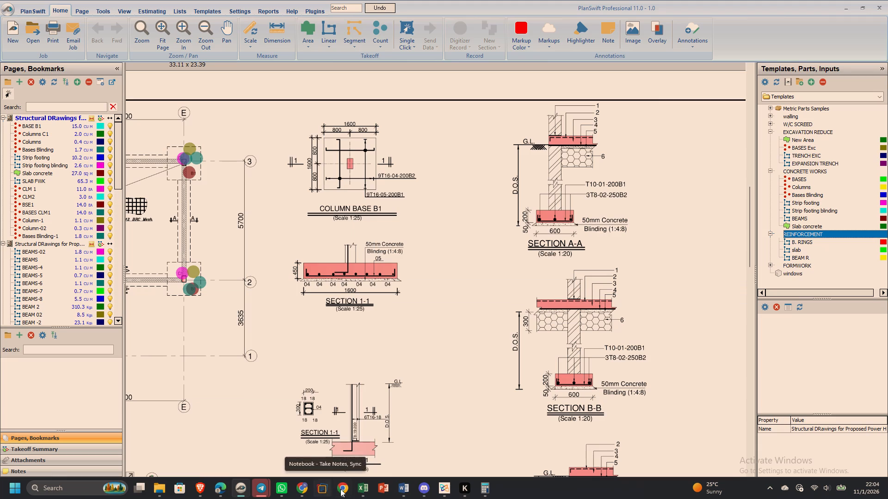
In the Bar_Bending_Schedule_Template workbook, apply outline and inside vertical borders to cells A21 to G21.
left_click(359, 490)
left_click(339, 455)
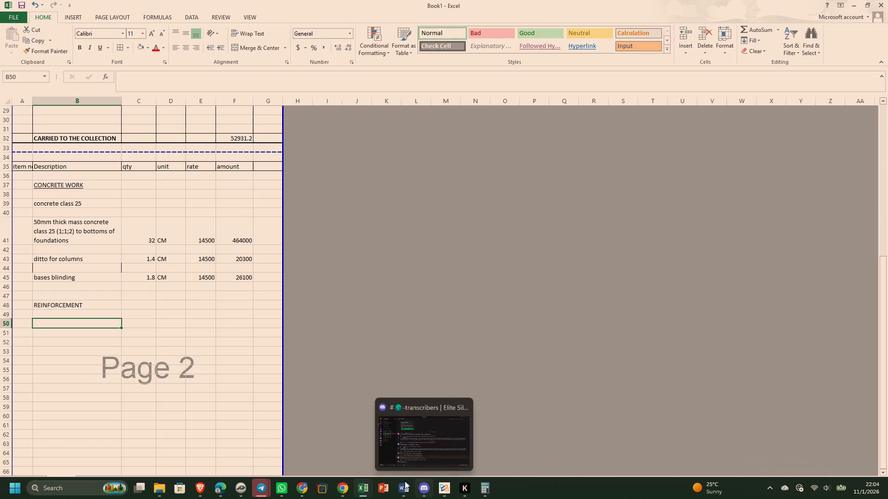
left_click(264, 434)
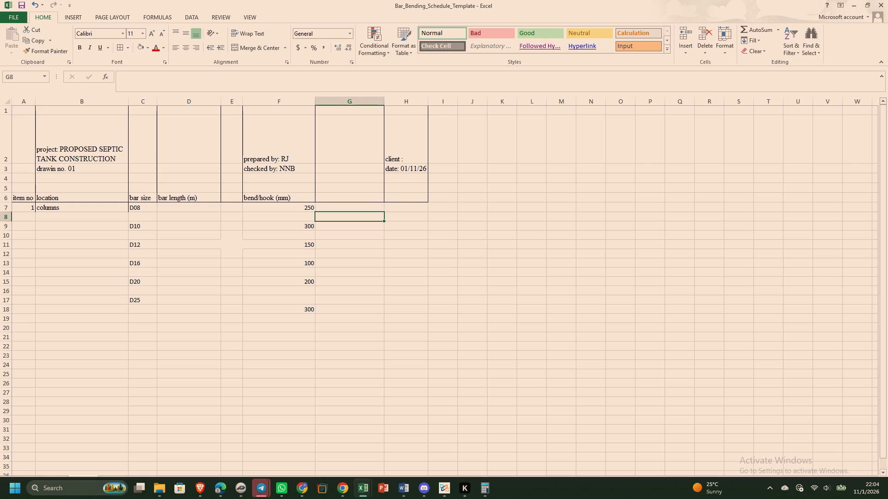
left_click_drag(26, 332, 339, 335)
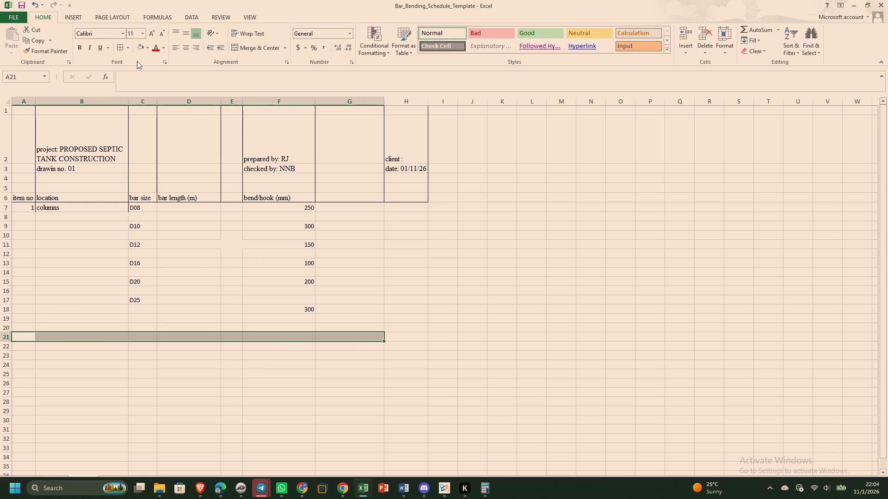
left_click(119, 50)
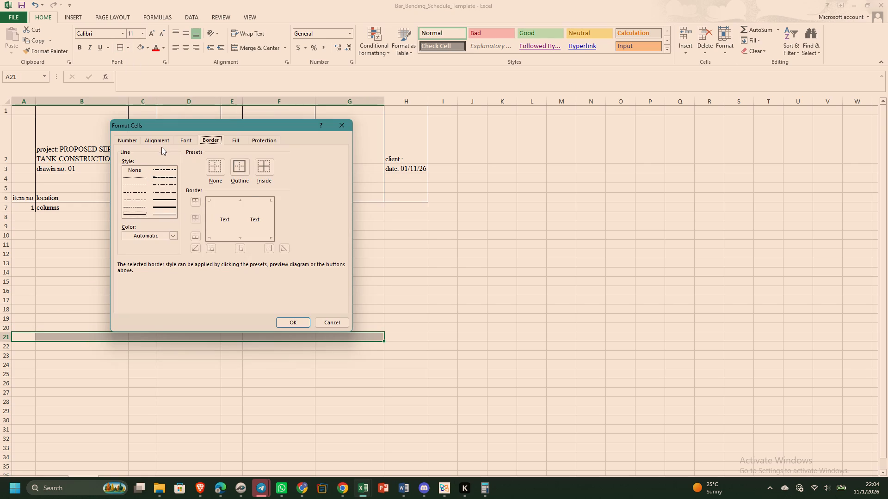
left_click(239, 251)
left_click(210, 247)
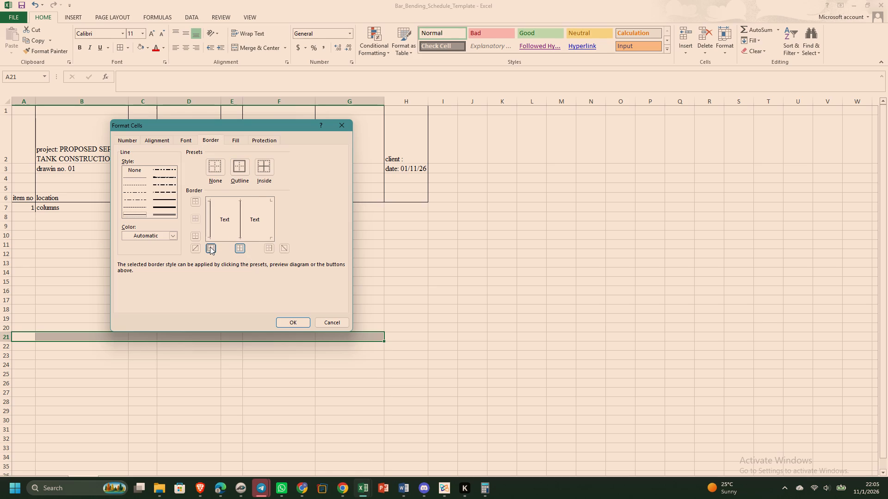
left_click(272, 247)
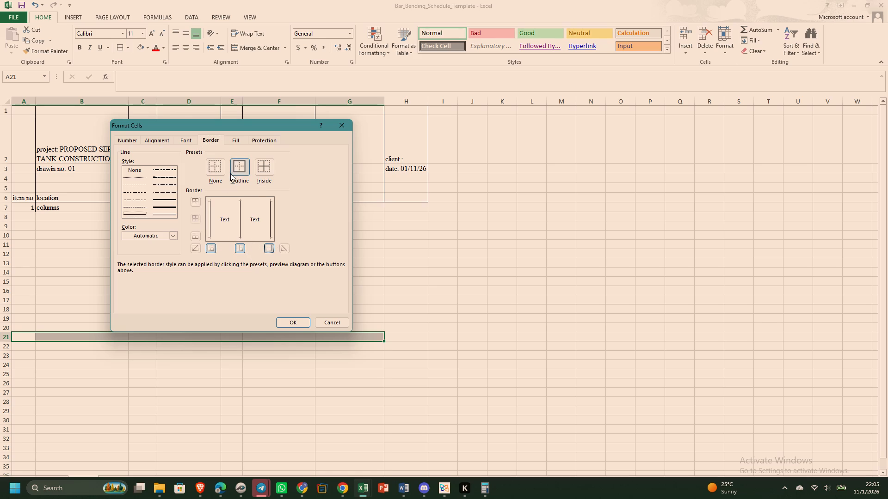
left_click(233, 174)
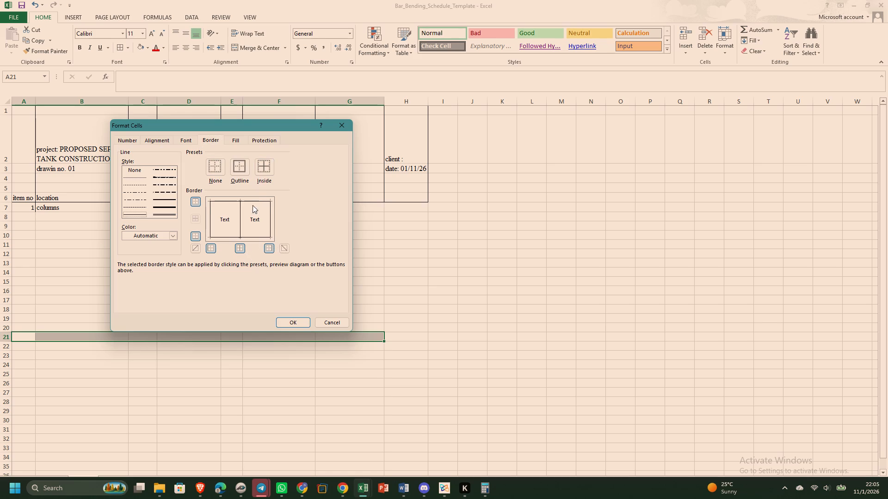
left_click_drag(295, 324, 290, 322)
left_click(113, 372)
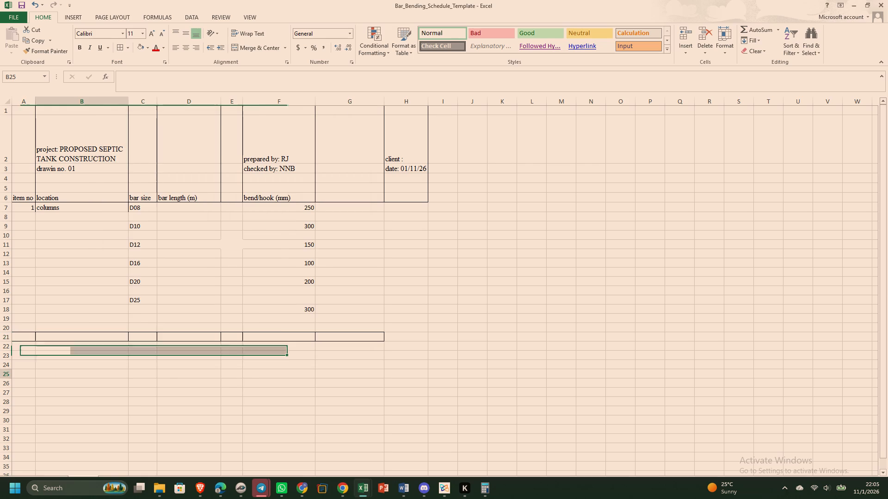
Enter the heading REFORCEMENT SCHEDULE in cell B21 of the bordered row.
left_click(67, 338)
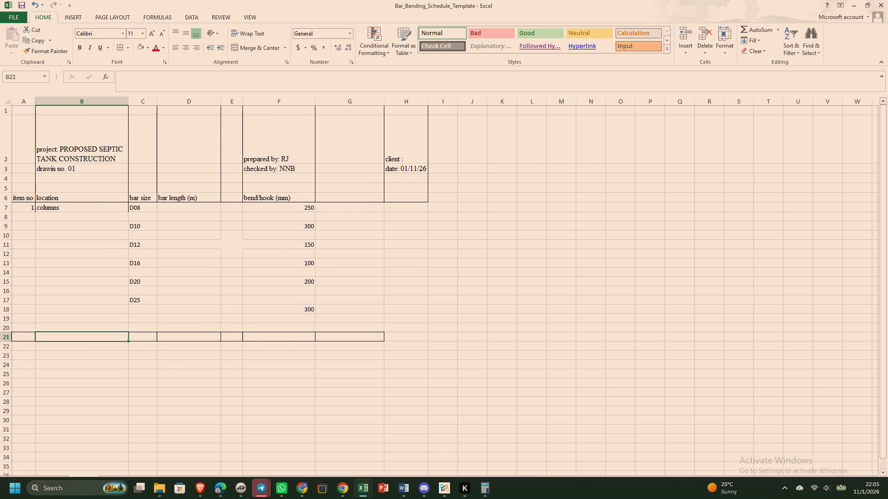
type("RE")
type("FOR")
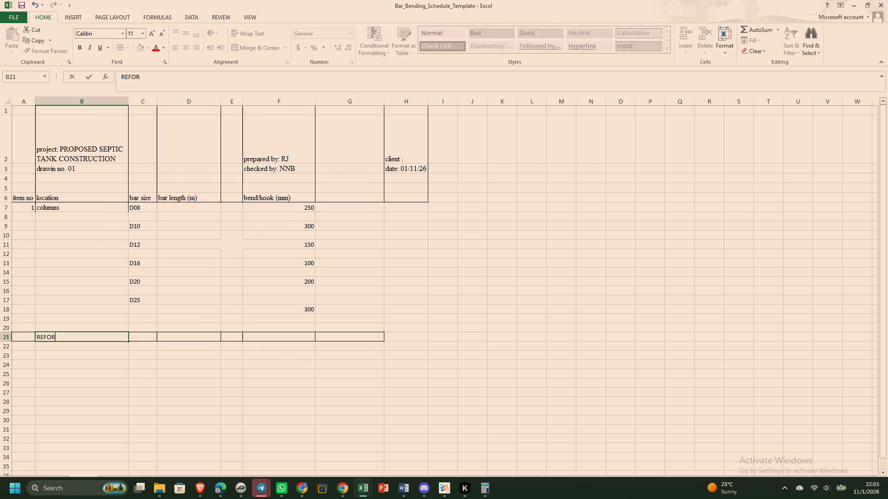
key("BackSpace")
type("RCEMENT SCHEDULE")
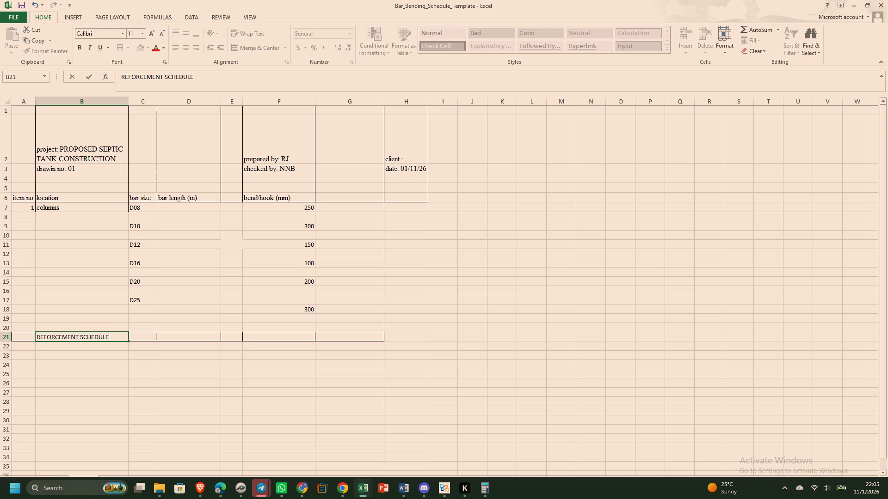
Enter the subheading COLUMN BASES- in cell B23, below the schedule heading.
left_click(60, 359)
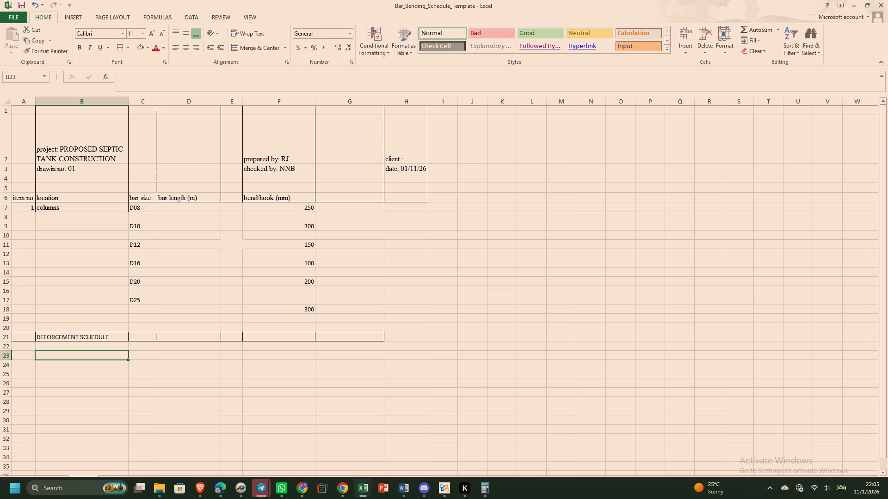
key("c")
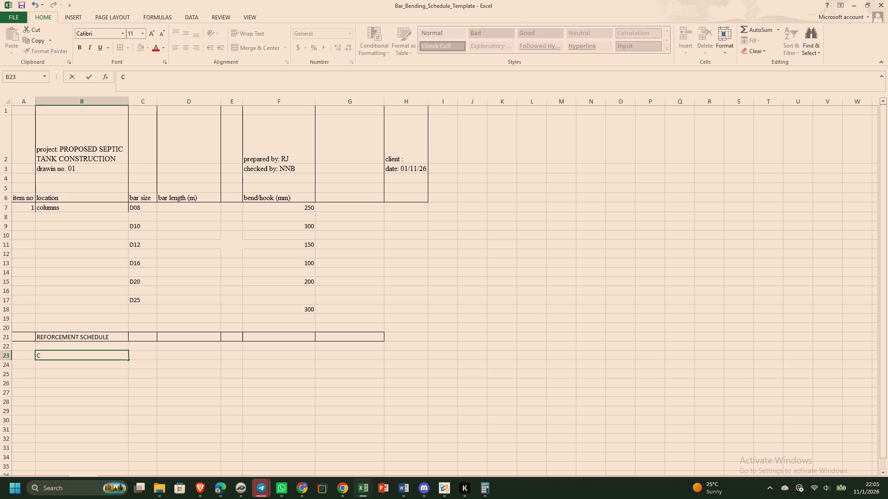
type("OLUMN BASEES")
key("BackSpace")
key("BackSpace")
key("s")
key("minus")
left_click(79, 380)
Consult the column base B1 detail in PlanSwift, and record the bars as 18 T16 in B25 with 1.8 in C25.
left_click(70, 371)
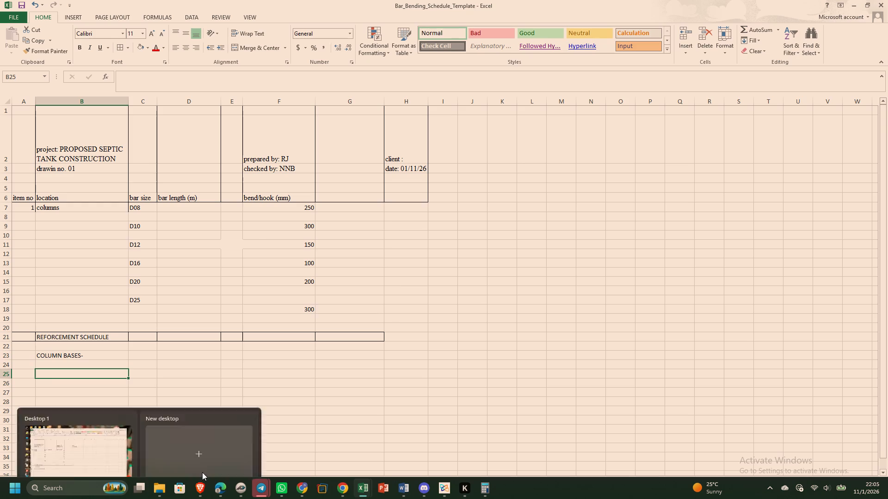
left_click(243, 481)
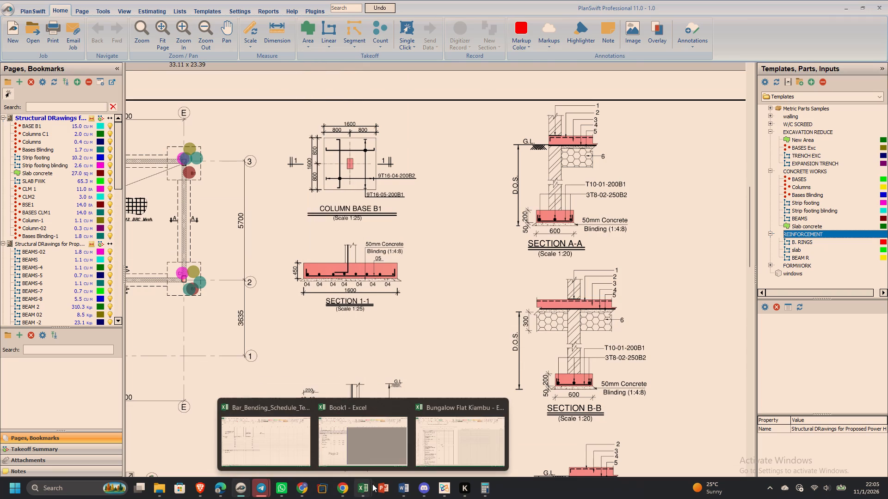
left_click(267, 431)
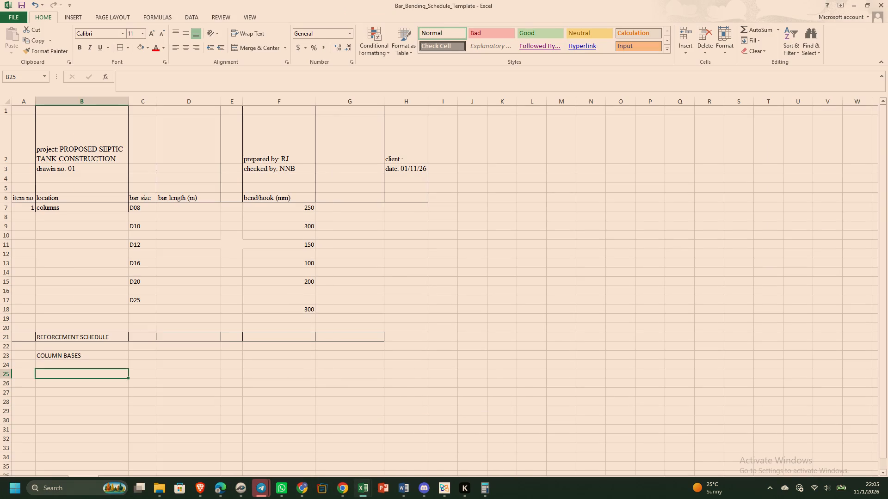
key("1")
key("8")
key("space")
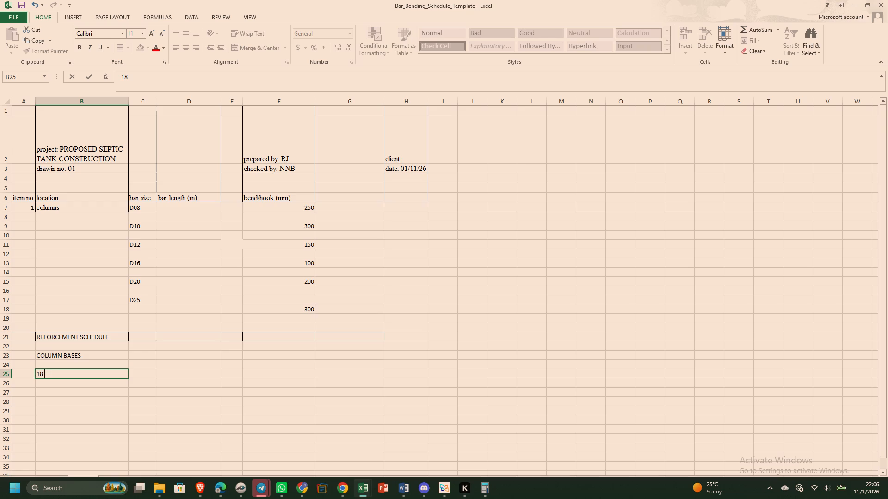
key("t")
type("16")
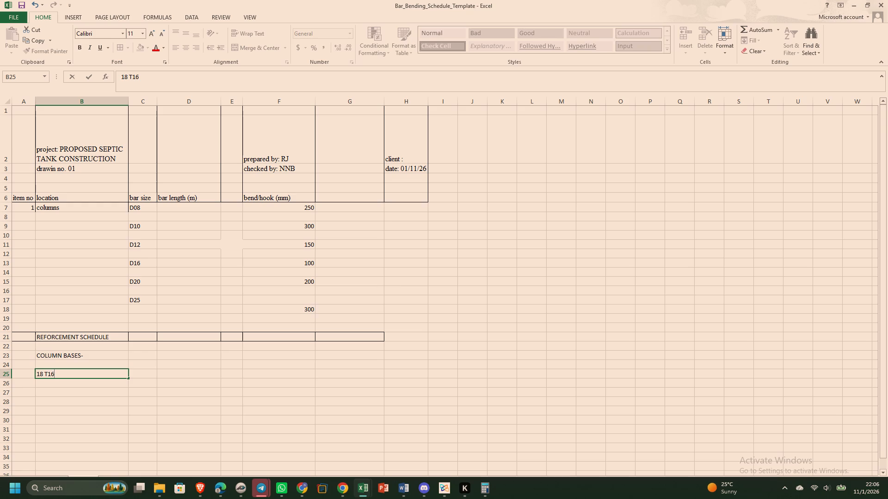
left_click(144, 370)
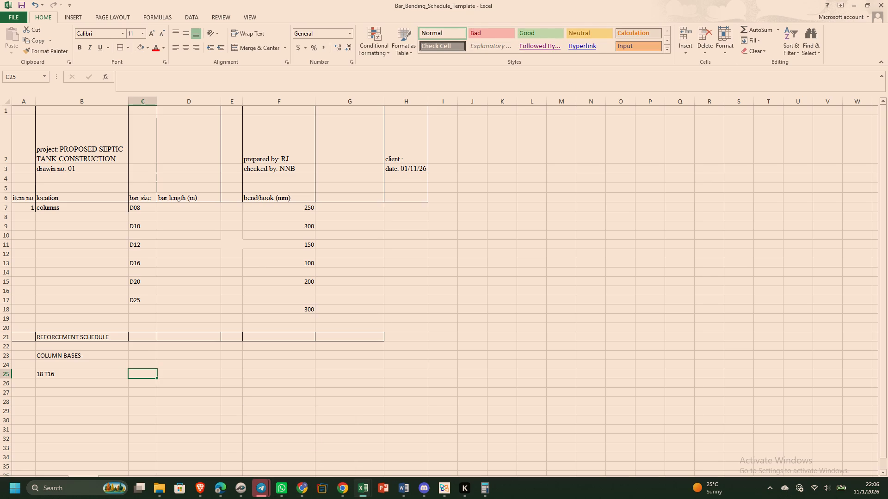
key("1")
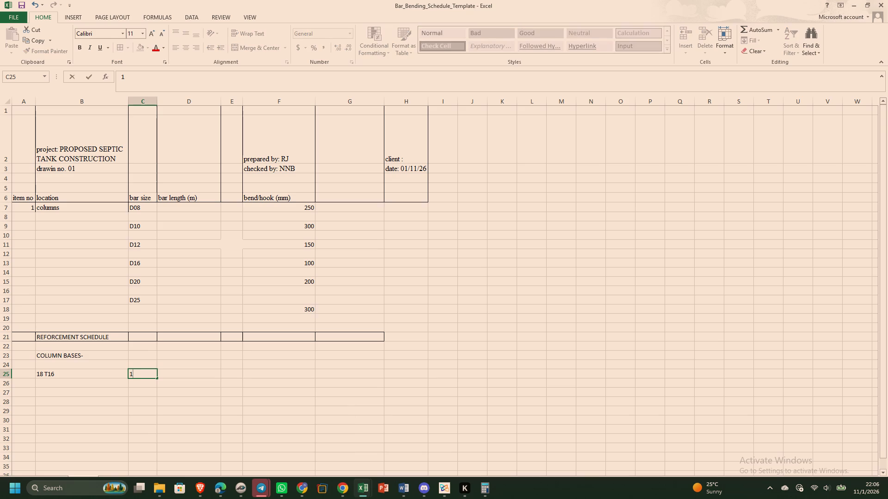
type(".8")
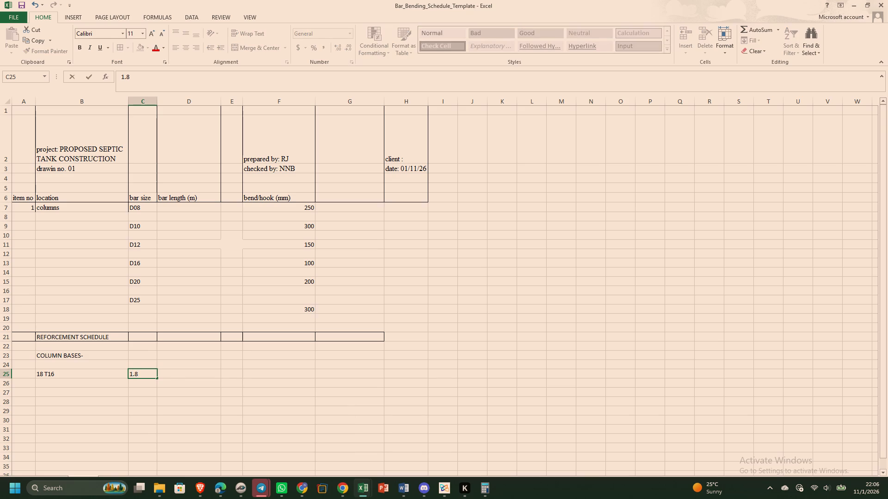
left_click(173, 376)
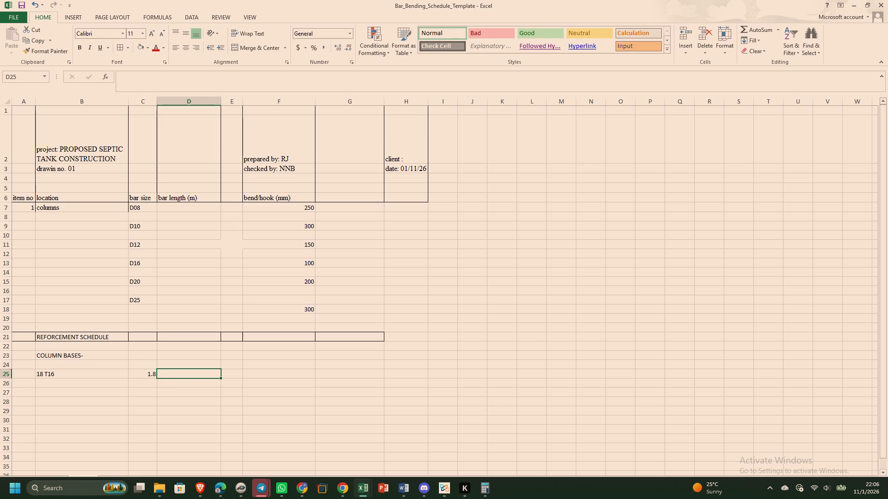
left_click(73, 388)
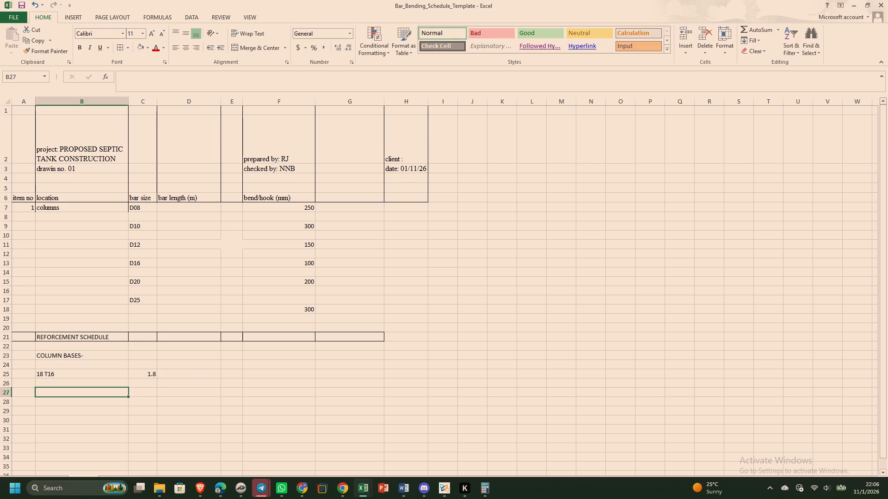
Consult the column base B1 detail in PlanSwift, and add 900 and 1600 in Calculator for the base bar length.
left_click(234, 488)
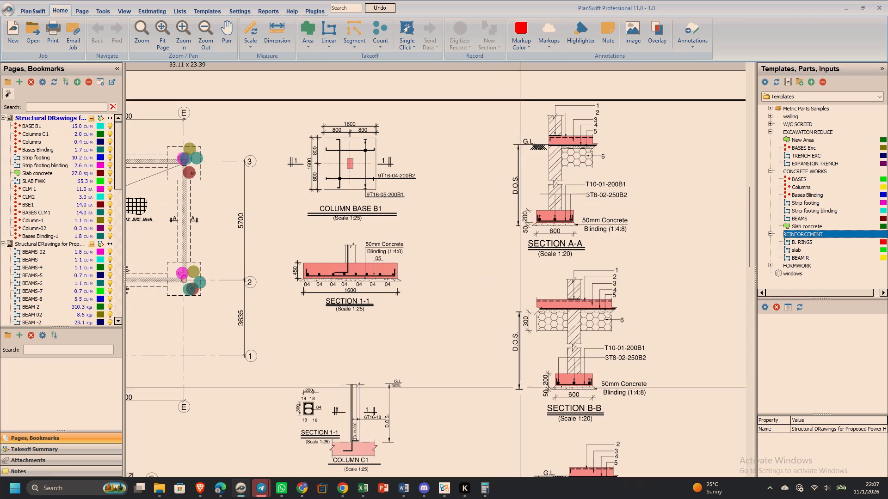
left_click(480, 489)
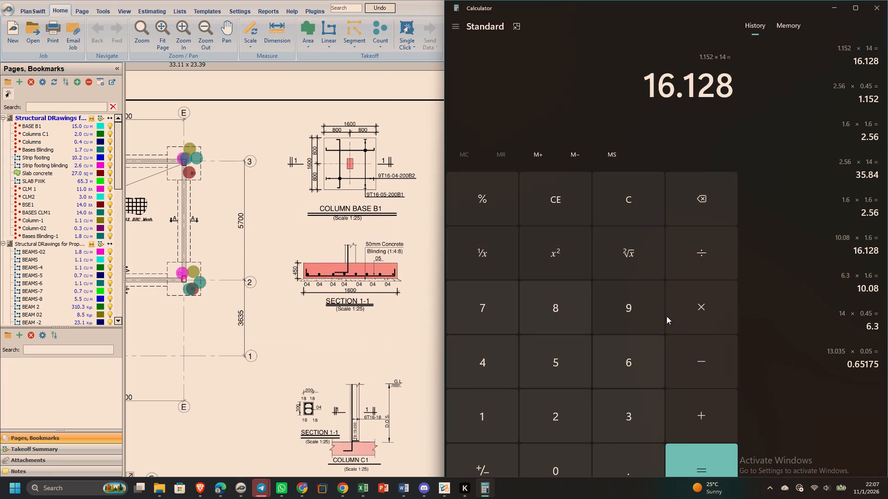
left_click(631, 298)
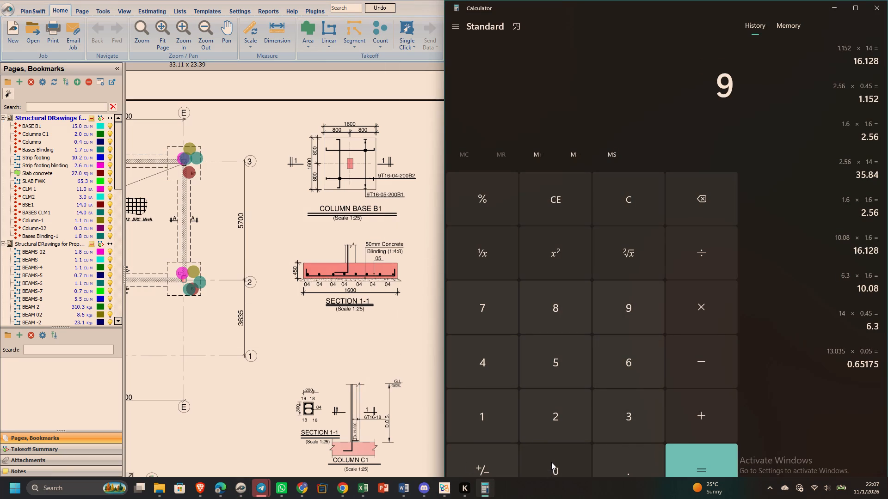
double_click(551, 463)
left_click(699, 408)
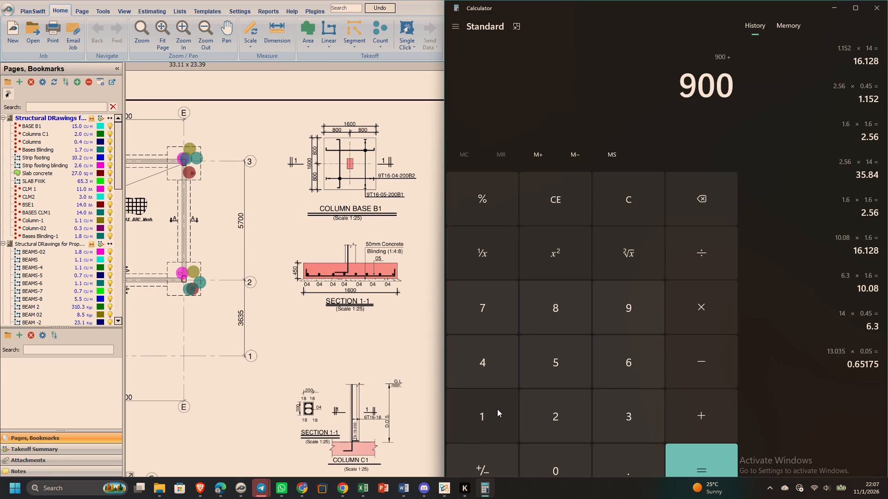
left_click(497, 409)
left_click(633, 363)
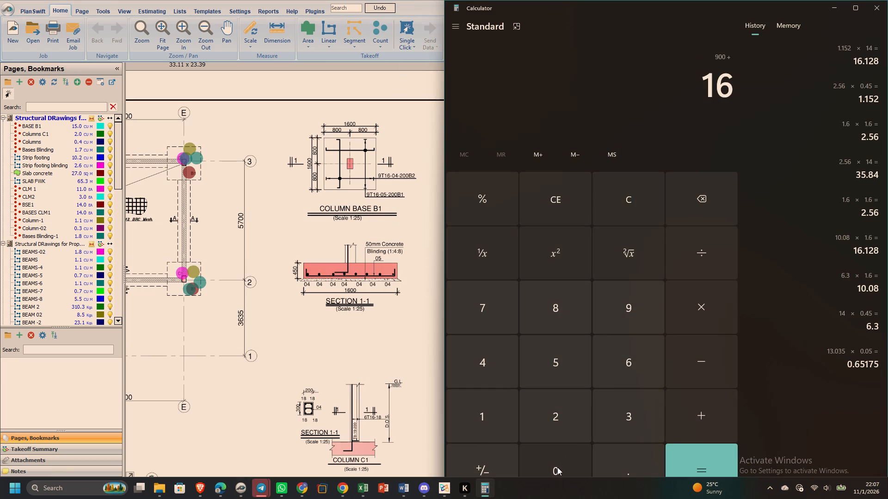
left_click(557, 467)
left_click(555, 467)
left_click(694, 460)
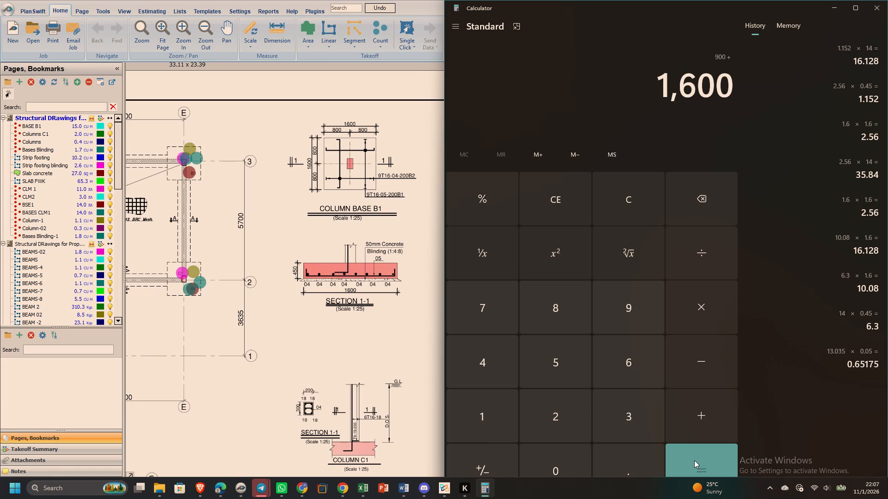
left_click(276, 335)
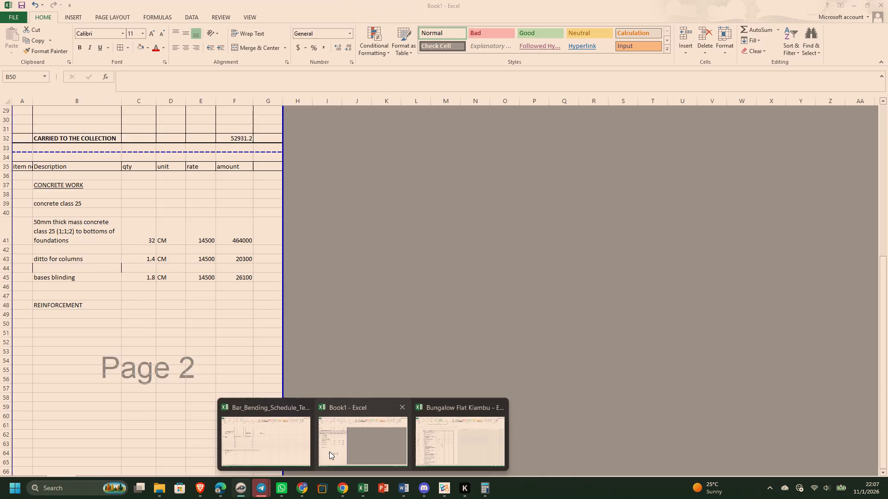
In the Bar_Bending_Schedule_Template workbook, replace the value in C25 beside the 18 T16 entry with 2.5.
left_click(280, 439)
left_click(151, 379)
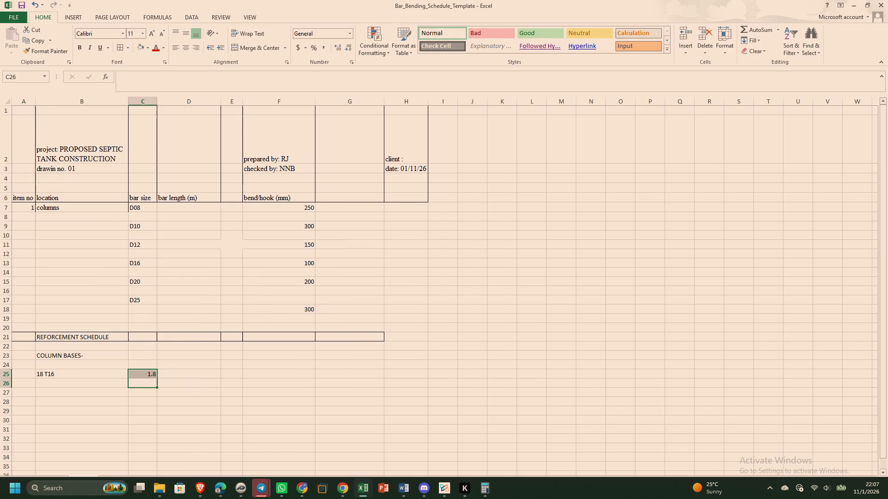
left_click(149, 374)
key("BackSpace")
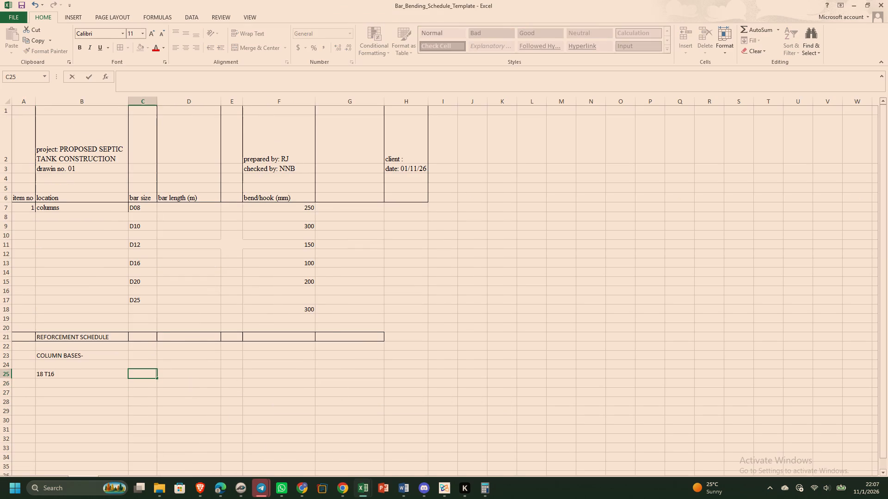
type("2.5")
left_click(196, 379)
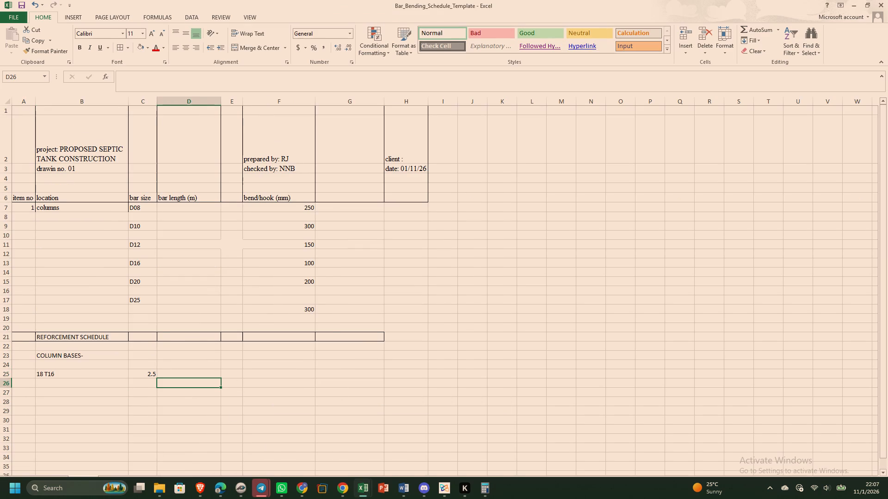
Enter the subheading COLUMNS in cell B27, below the column bases entry.
left_click(56, 392)
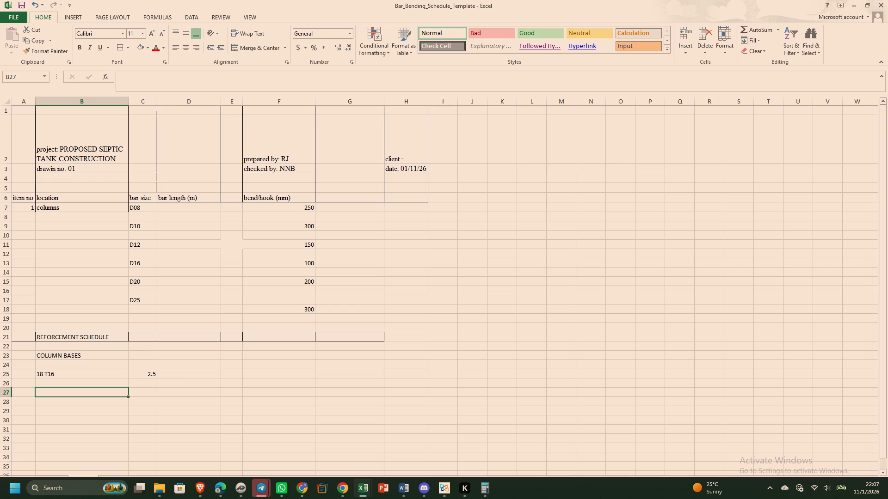
key("c")
key("o")
type("LUMNS")
key("space")
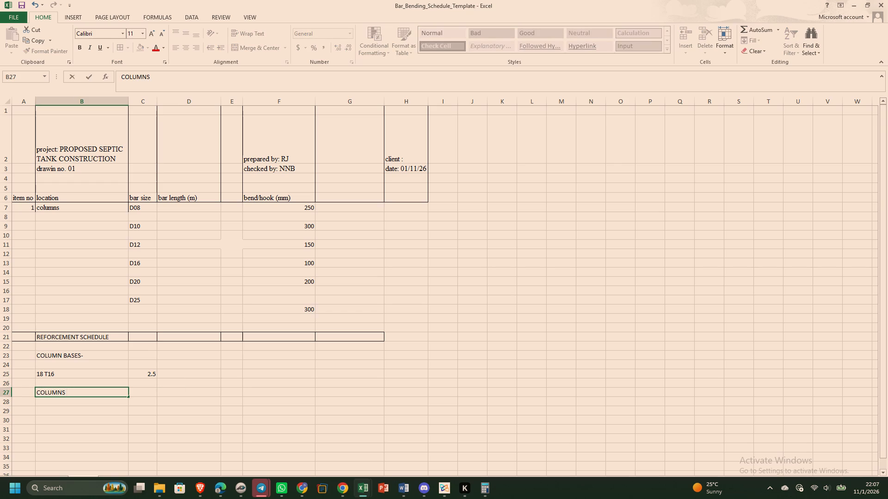
left_click(42, 409)
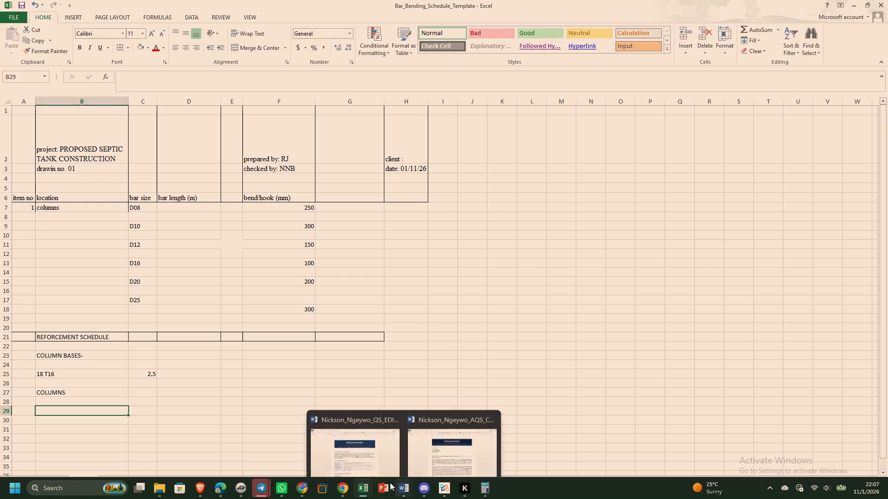
In PlanSwift, examine the column C1 and C2 details for bars and dimensions, comparing them with column base B1 and the foundation sections.
left_click(236, 494)
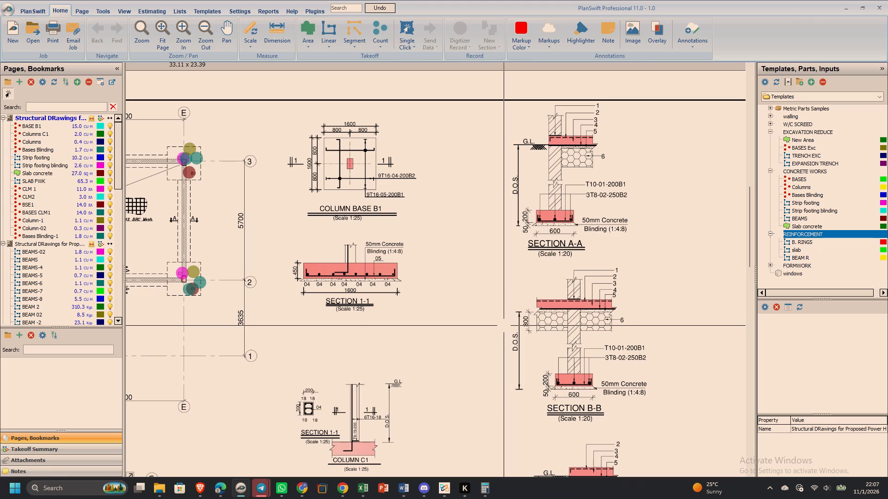
right_click_drag(502, 328, 528, 219)
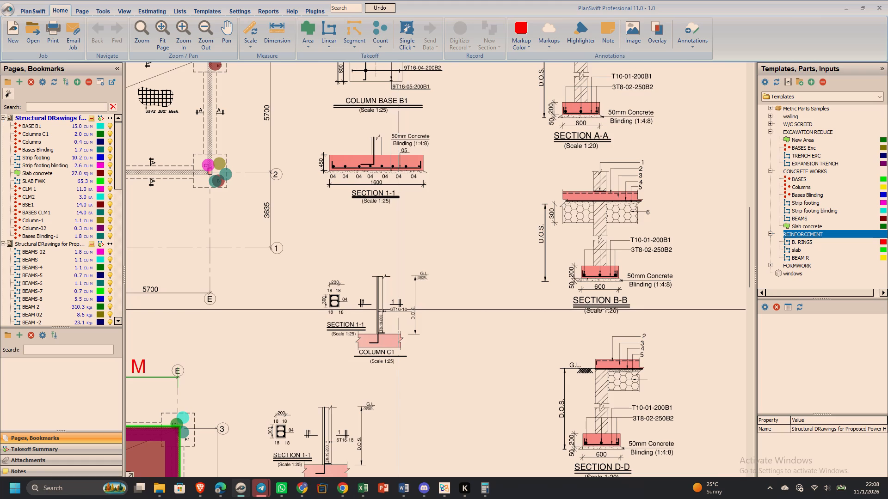
scroll(400, 306, "up", 1)
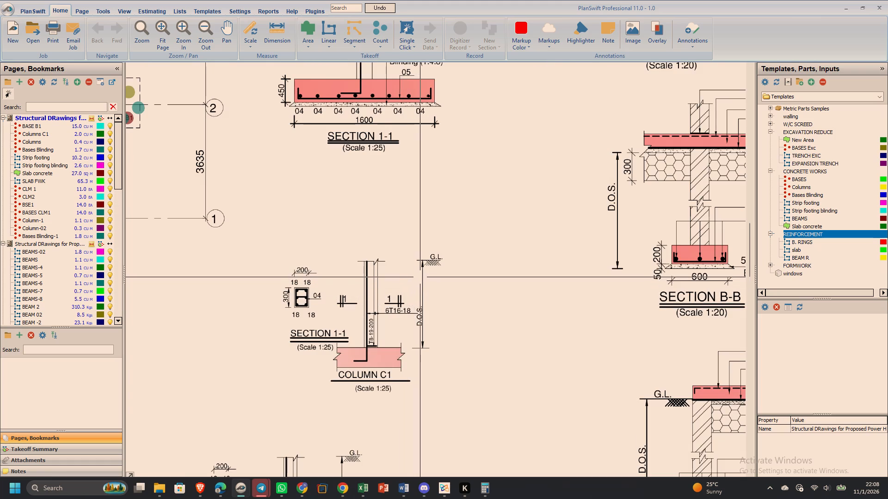
right_click_drag(432, 298, 465, 152)
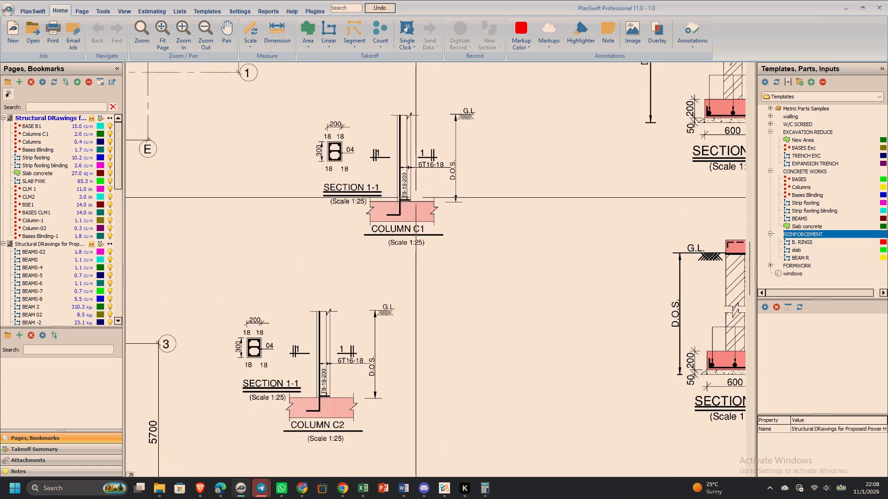
scroll(342, 181, "up", 1)
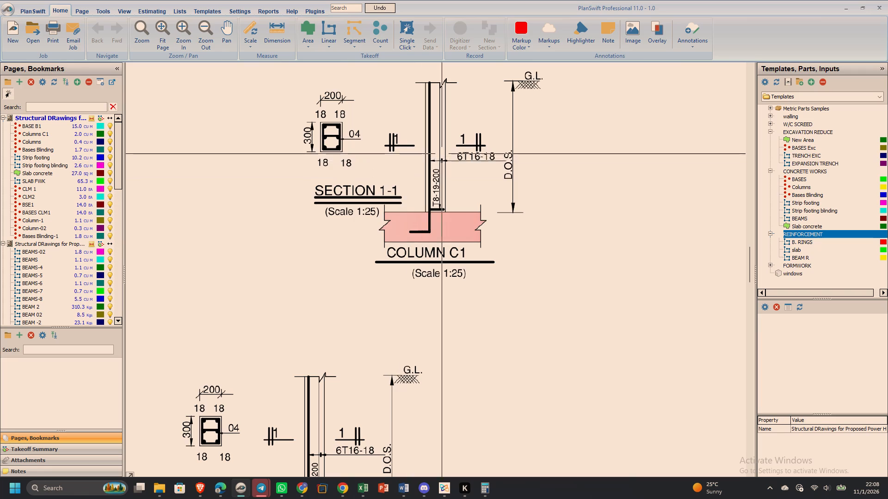
scroll(531, 235, "down", 2)
left_click_drag(516, 236, 505, 169)
right_click_drag(516, 236, 505, 169)
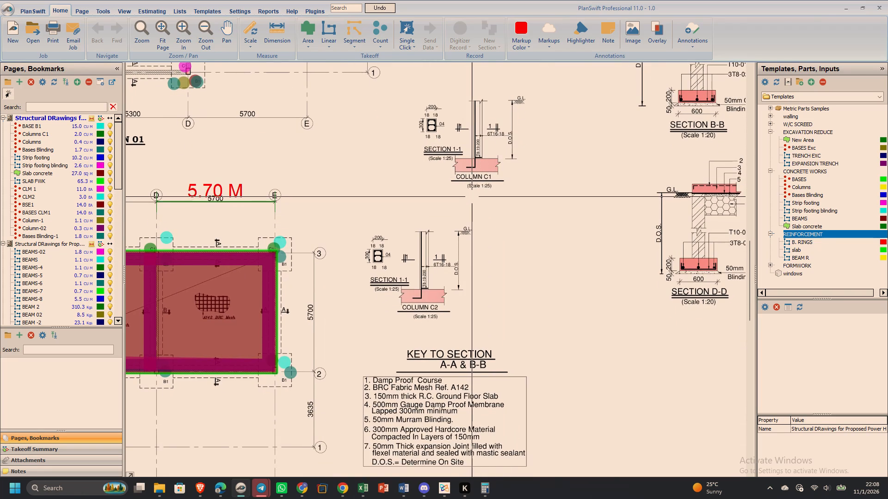
scroll(471, 195, "up", 1)
right_click_drag(471, 183, 480, 302)
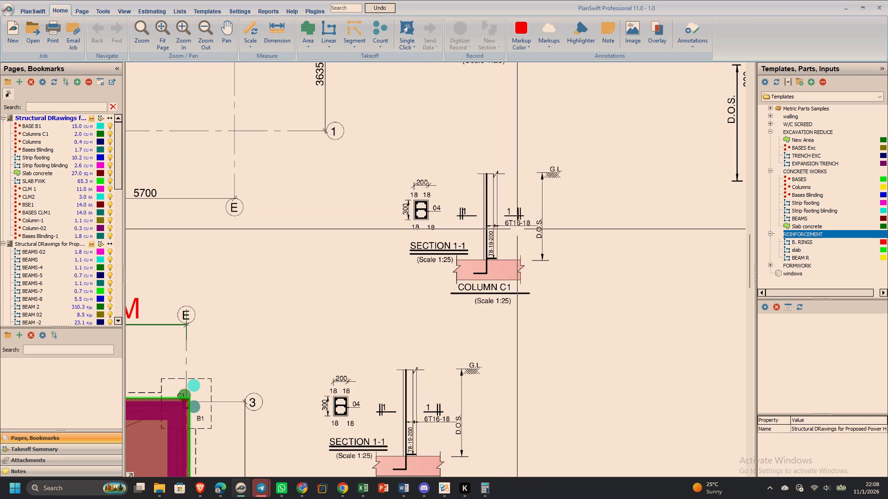
scroll(522, 219, "down", 1)
right_click_drag(532, 211, 449, 255)
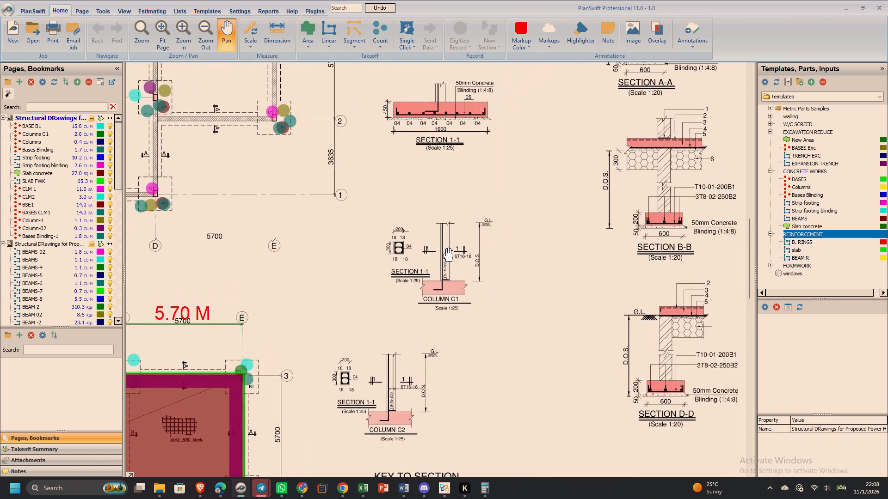
right_click_drag(449, 255, 370, 250)
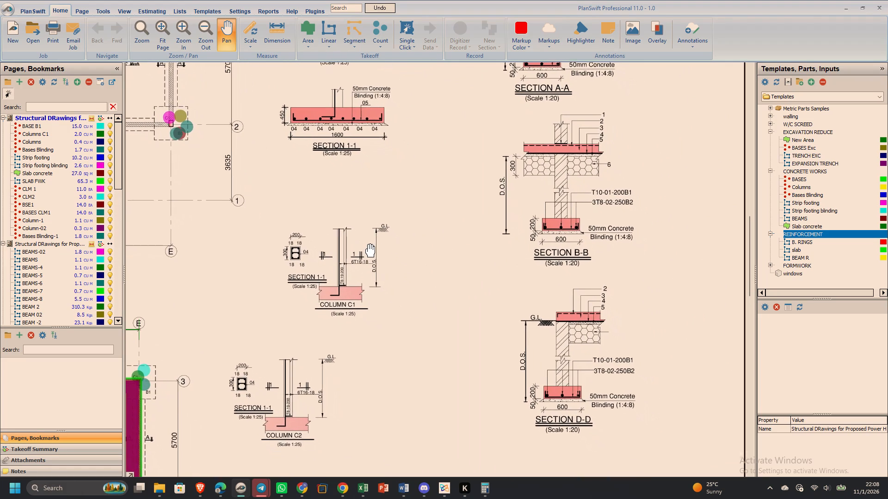
right_click_drag(370, 250, 364, 251)
right_click_drag(492, 216, 467, 233)
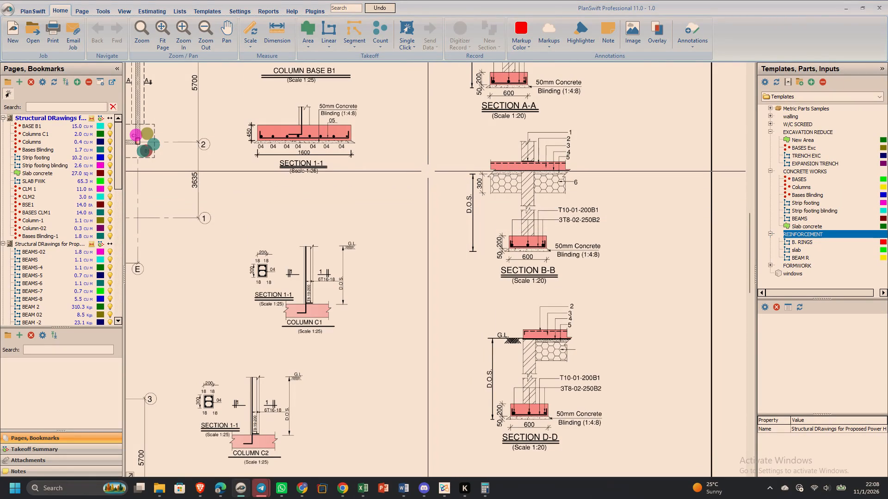
right_click_drag(425, 164, 446, 333)
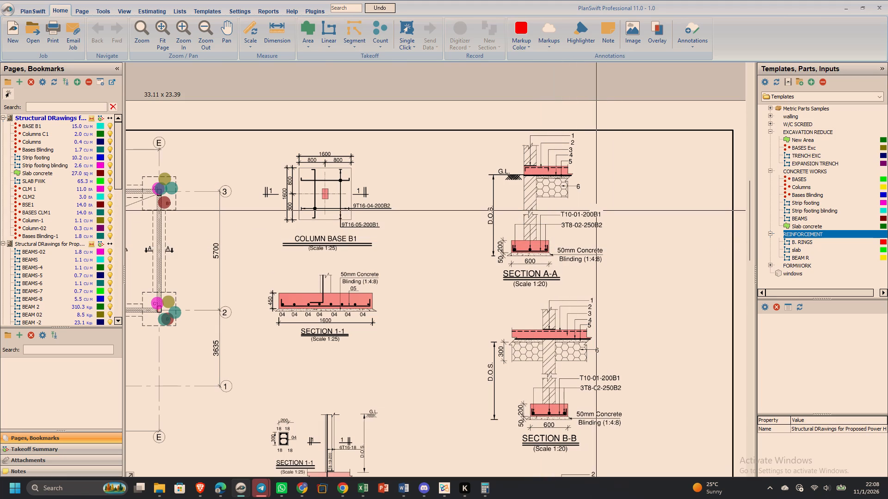
right_click_drag(439, 338, 538, 187)
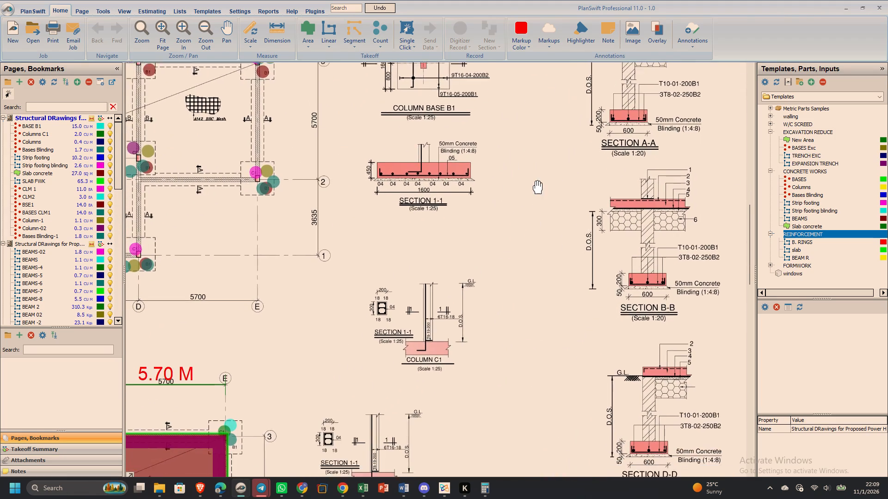
right_click_drag(538, 187, 537, 173)
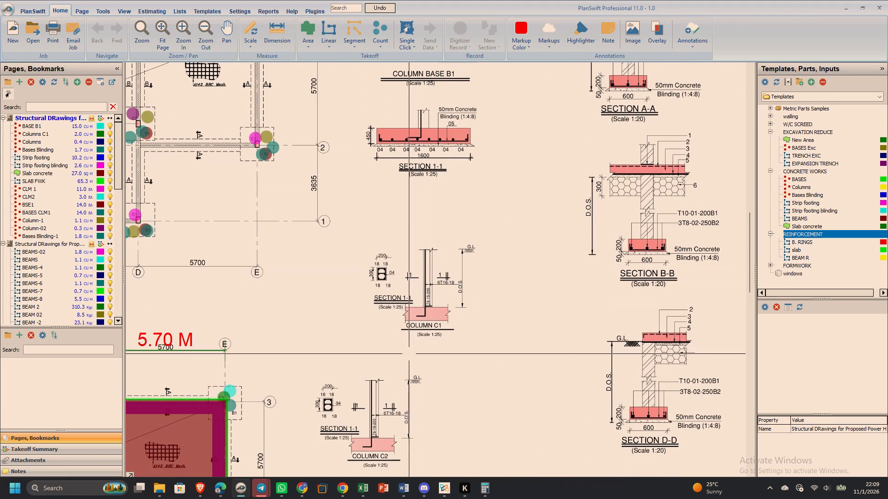
right_click_drag(410, 353, 475, 274)
scroll(395, 331, "up", 2)
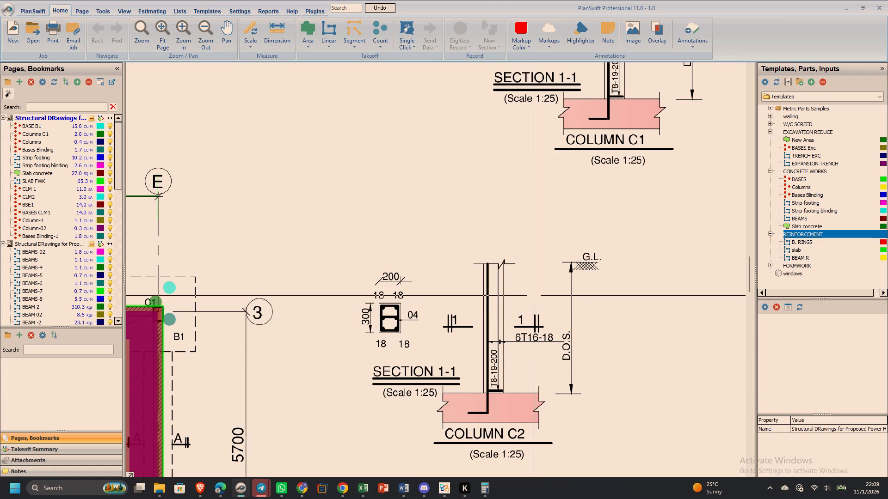
right_click_drag(534, 295, 476, 469)
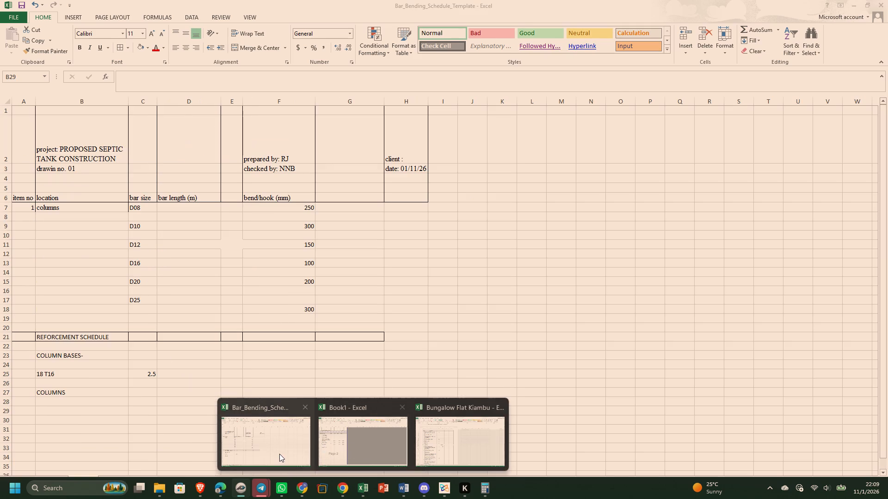
In the Bar_Bending_Schedule_Template workbook, record the column bars as 6T16 in B29 with 2 in C29.
left_click(279, 454)
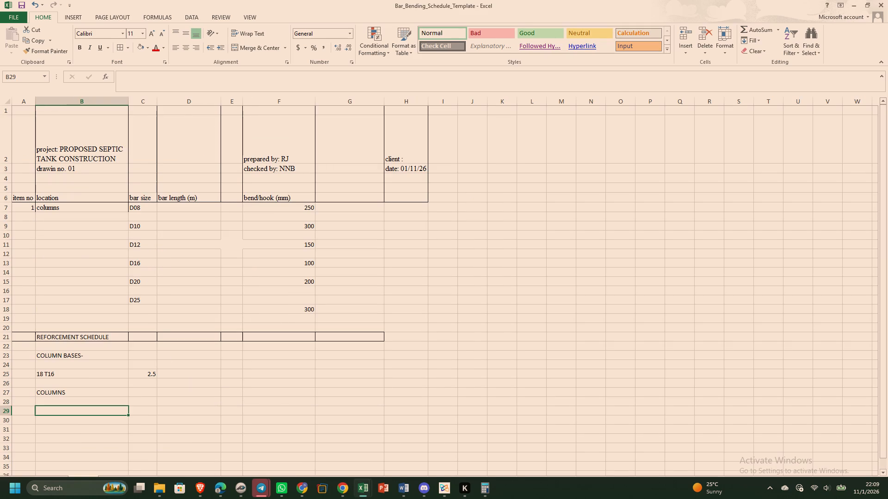
key("6")
key("t")
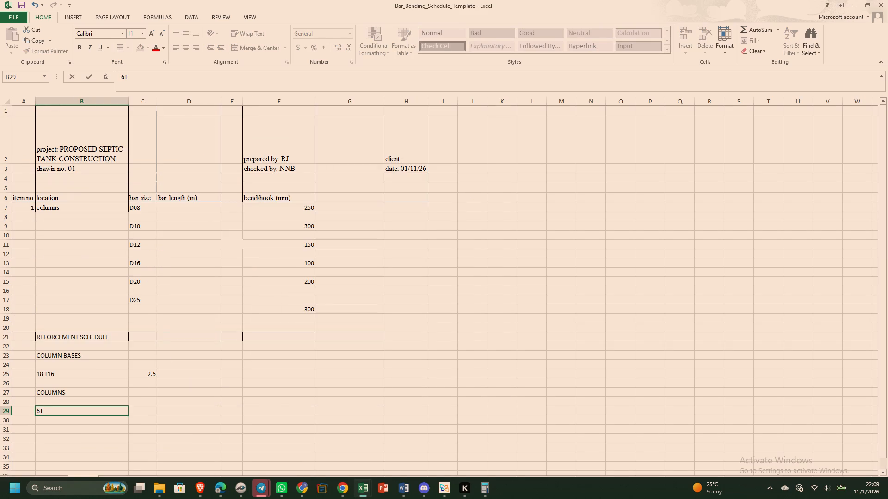
key("1")
key("6")
left_click(135, 406)
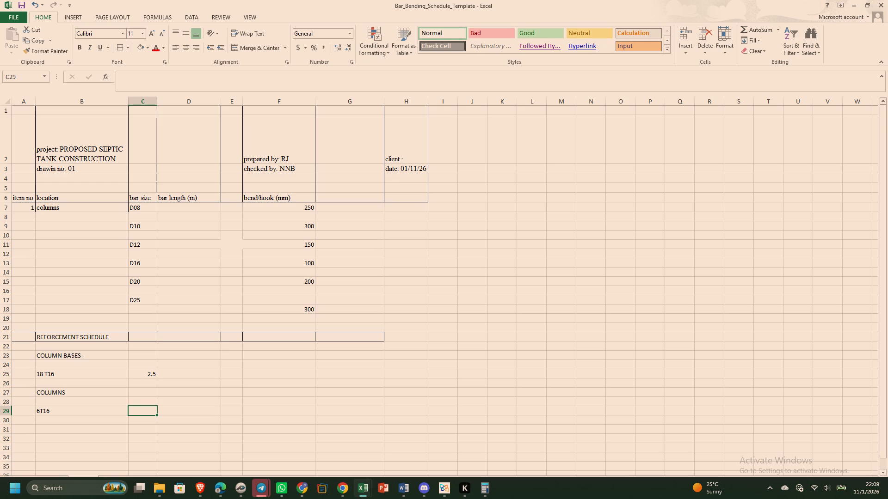
key("2")
left_click_drag(144, 435, 139, 437)
Record the 8 mm bars as T8 in B31 with 2 in C31, below the 6T16 column entry.
left_click(67, 429)
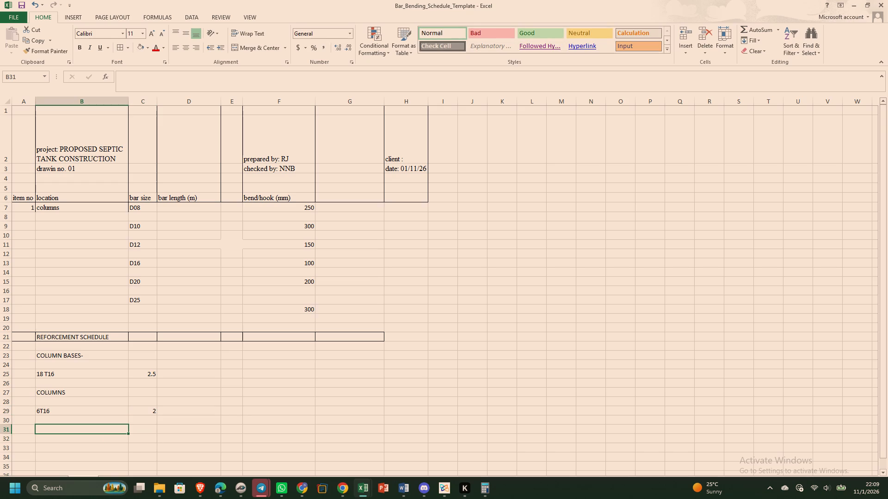
key("6")
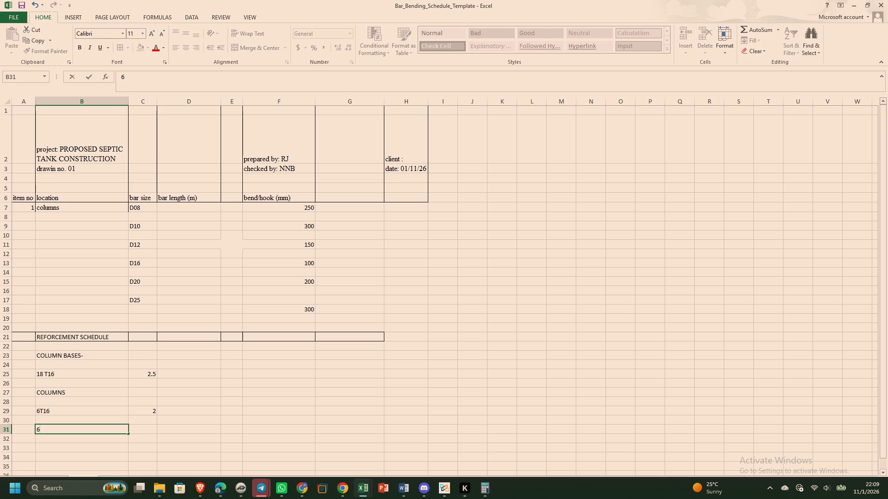
key("BackSpace")
key("t")
key("8")
left_click(148, 435)
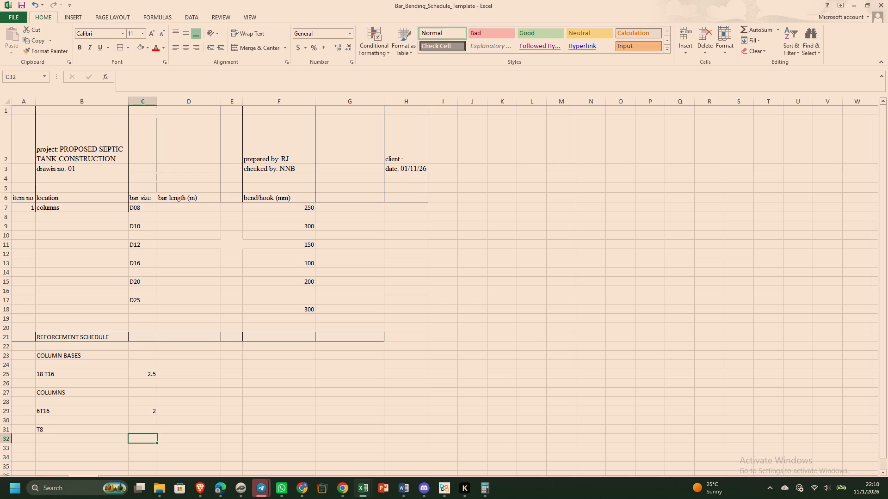
left_click(151, 429)
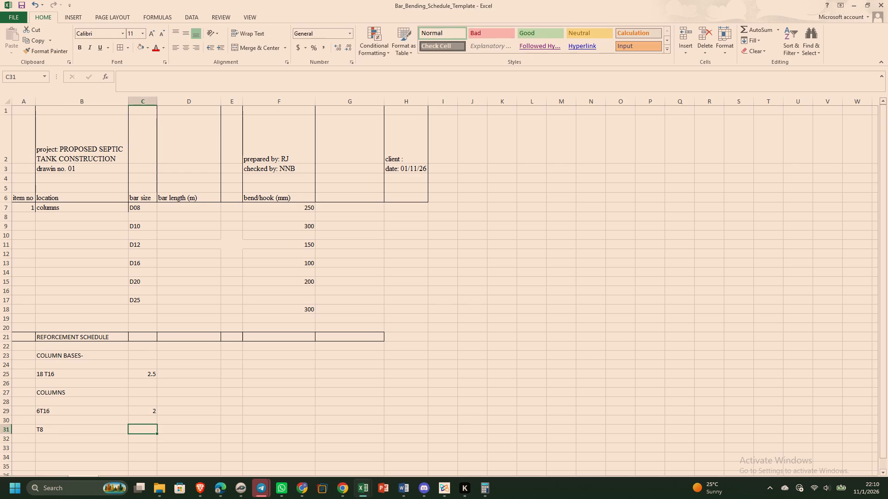
key("2")
left_click(95, 449)
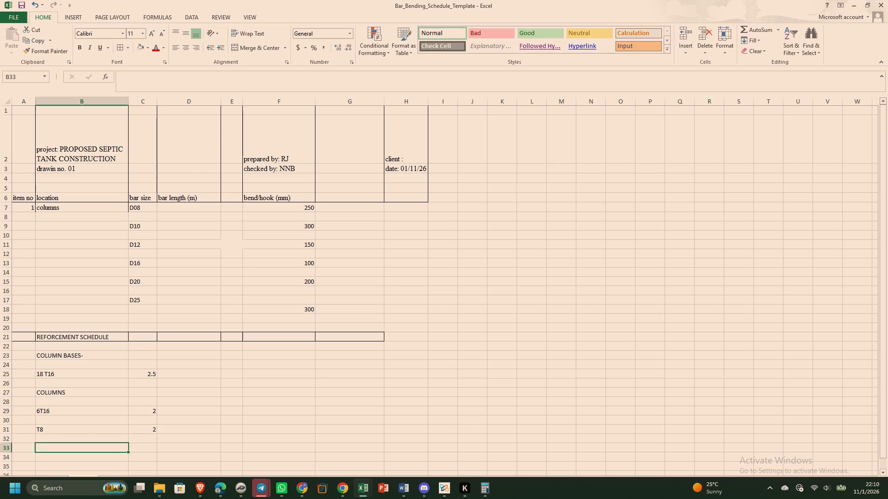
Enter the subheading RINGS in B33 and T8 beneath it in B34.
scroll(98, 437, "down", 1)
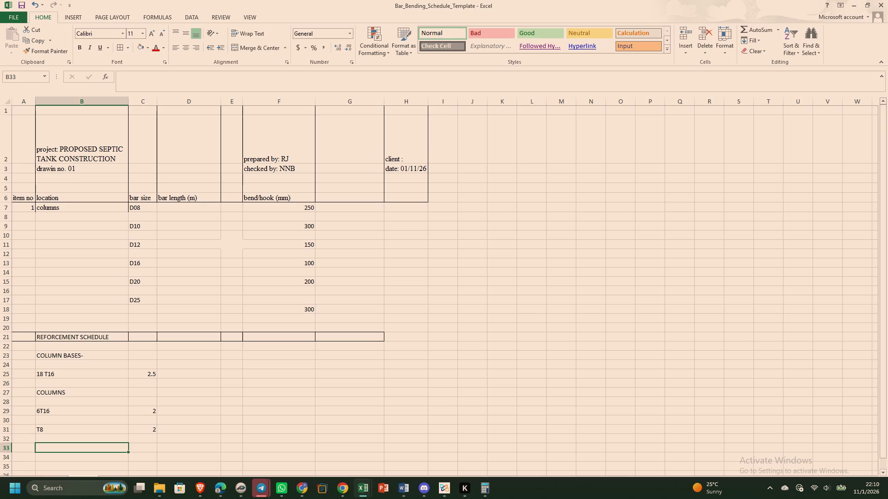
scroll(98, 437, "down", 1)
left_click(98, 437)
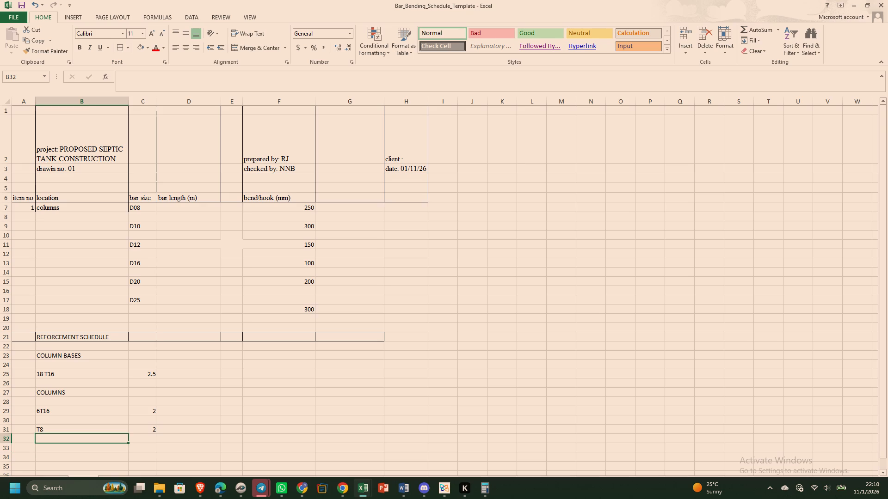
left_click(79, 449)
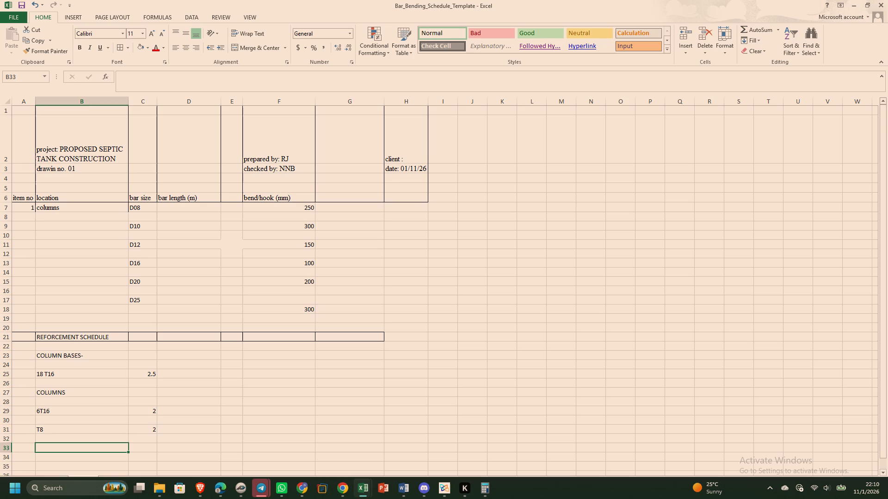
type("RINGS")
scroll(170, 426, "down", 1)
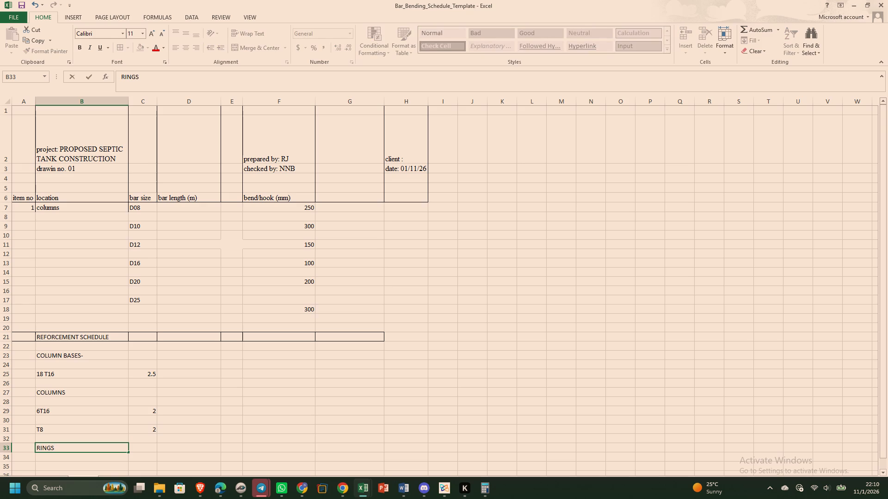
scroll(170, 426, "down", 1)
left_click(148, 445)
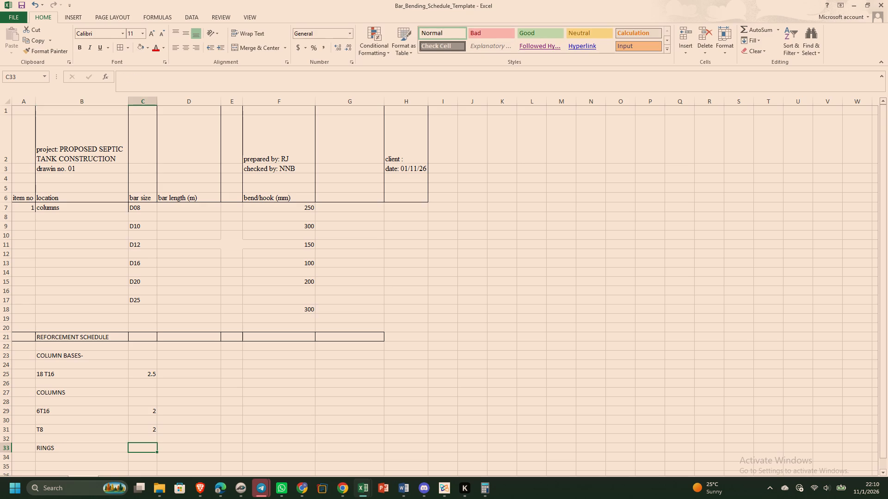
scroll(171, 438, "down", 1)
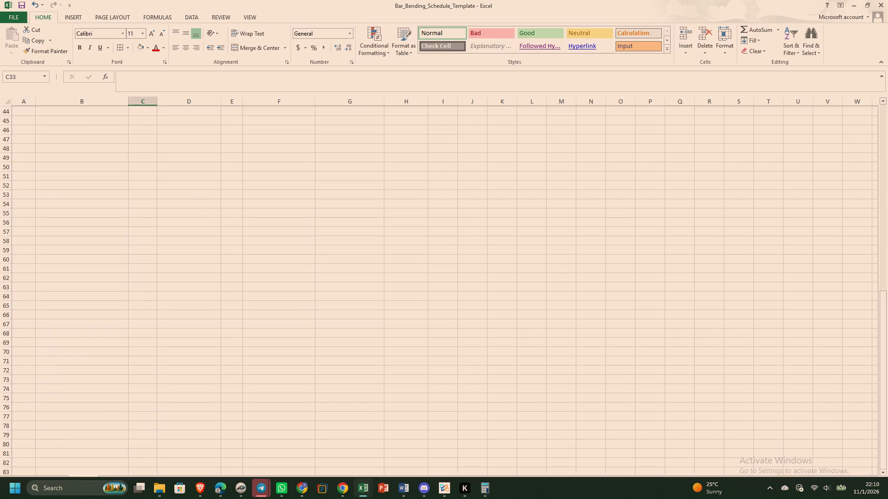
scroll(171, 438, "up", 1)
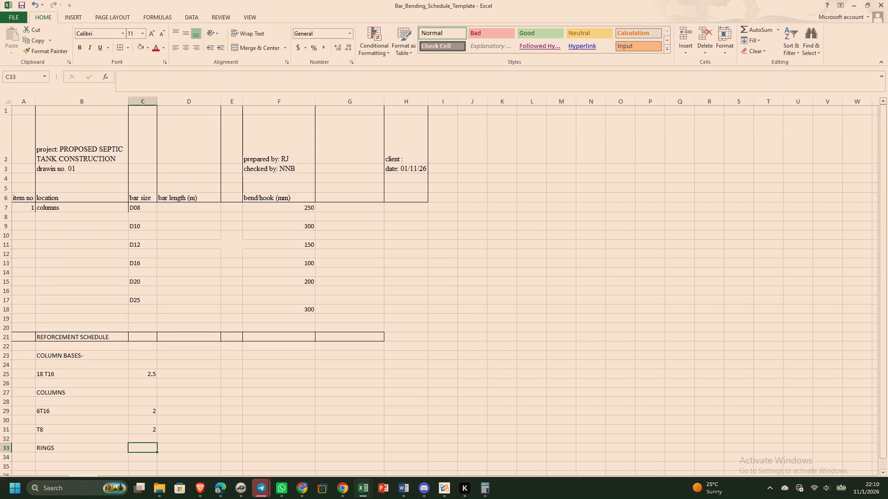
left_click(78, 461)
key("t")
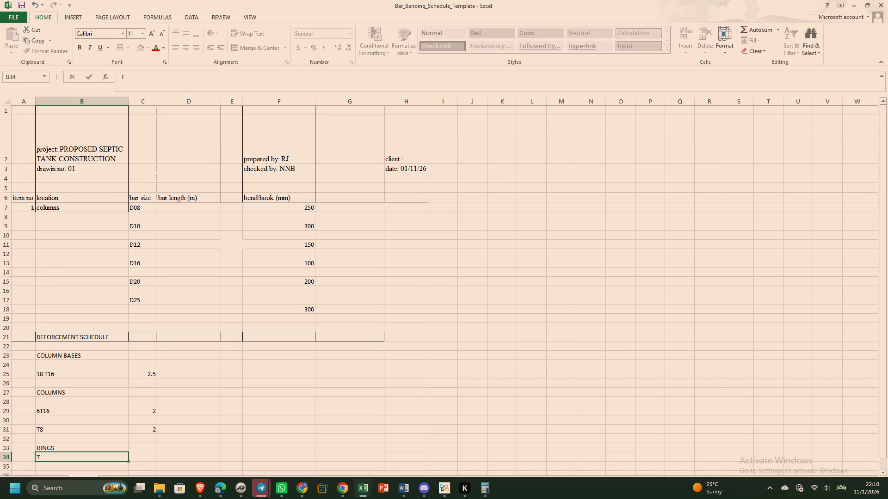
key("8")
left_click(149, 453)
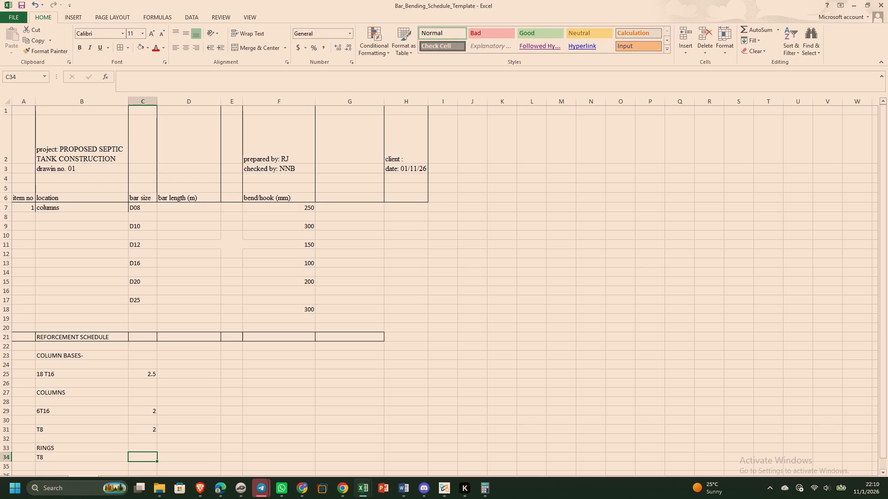
Fill column D with 14 for the 18 T16 bases entry and 11 for both the 6T16 and T8 column entries.
left_click(180, 376)
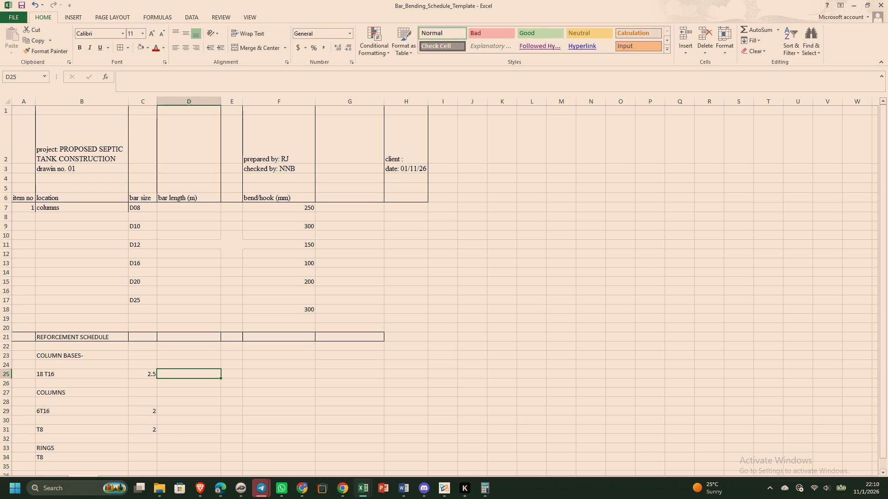
type("14")
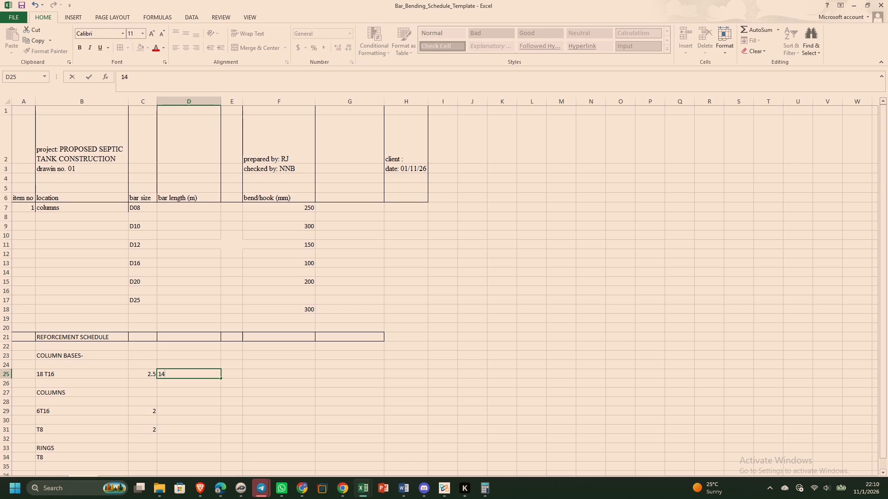
left_click(191, 414)
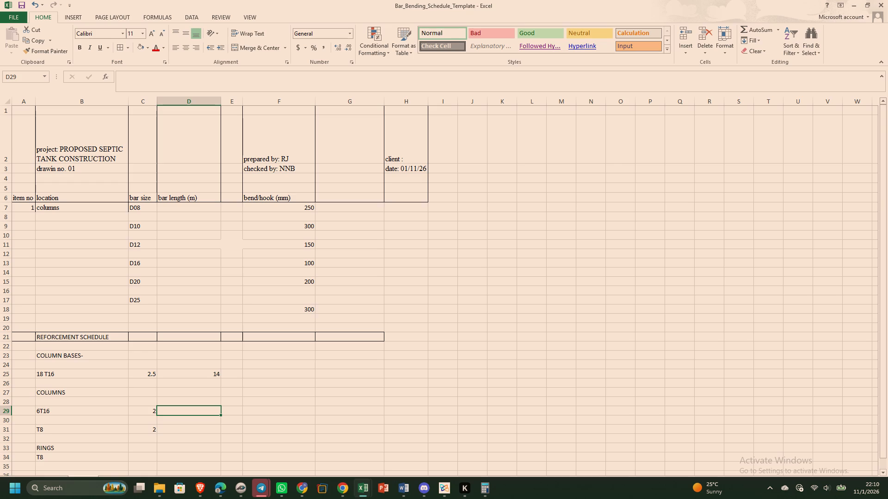
key("1")
key("1")
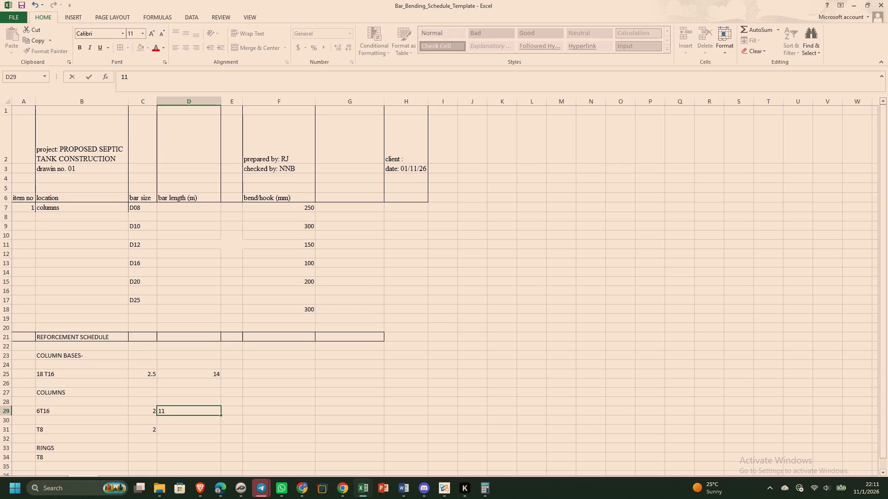
left_click(198, 426)
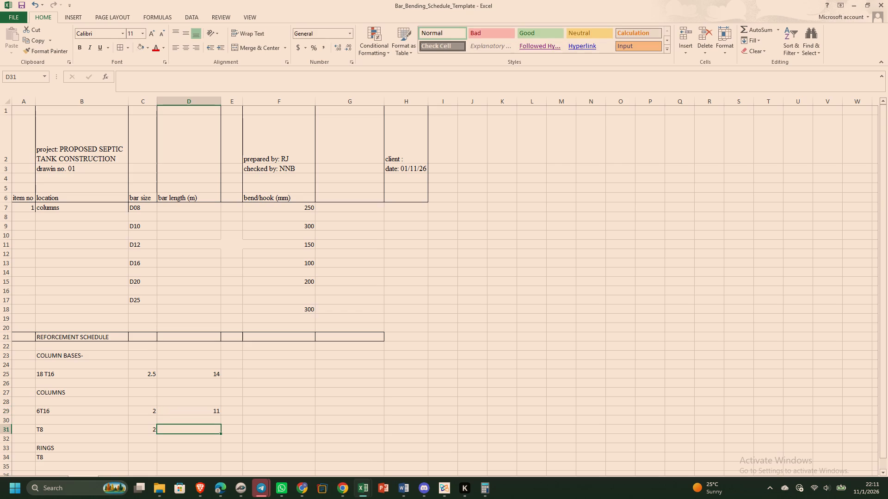
key("1")
key("1")
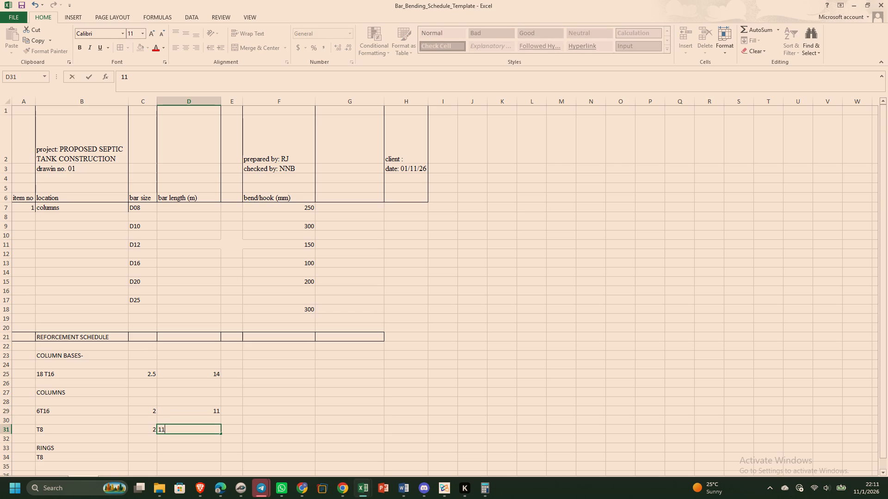
Label the first group of column bars C1 in B28, directly under COLUMNS.
left_click(50, 401)
type("C1")
left_click(48, 440)
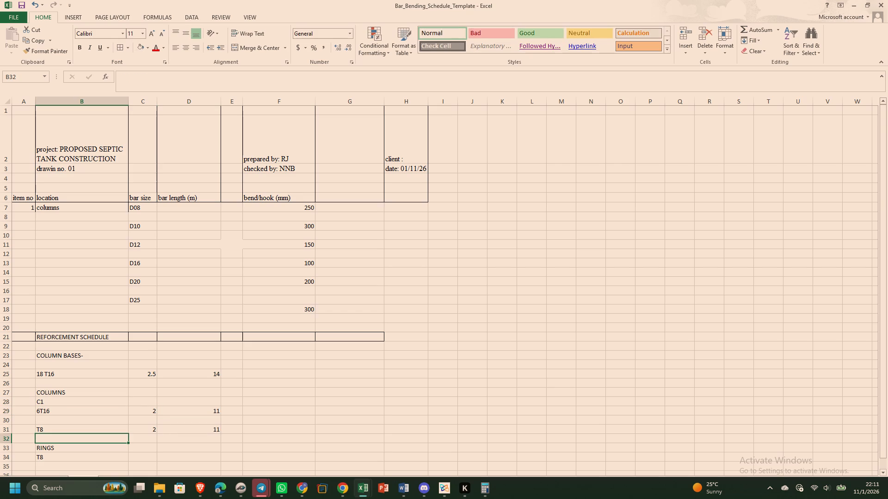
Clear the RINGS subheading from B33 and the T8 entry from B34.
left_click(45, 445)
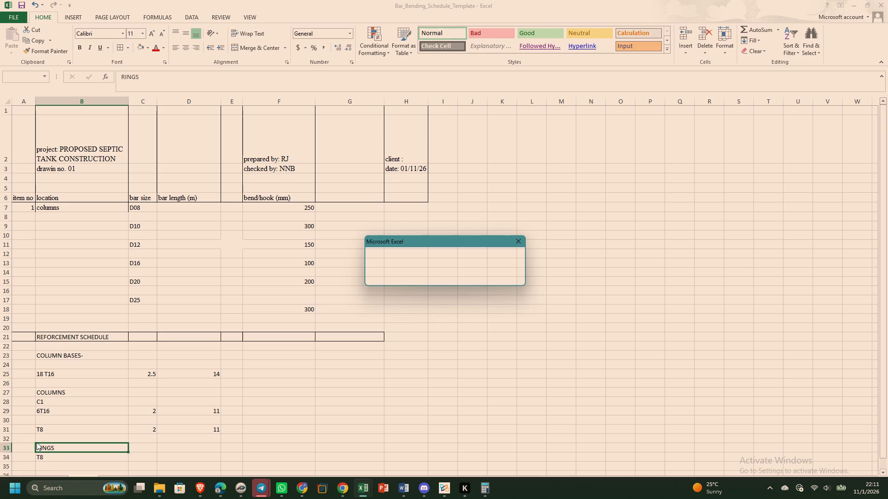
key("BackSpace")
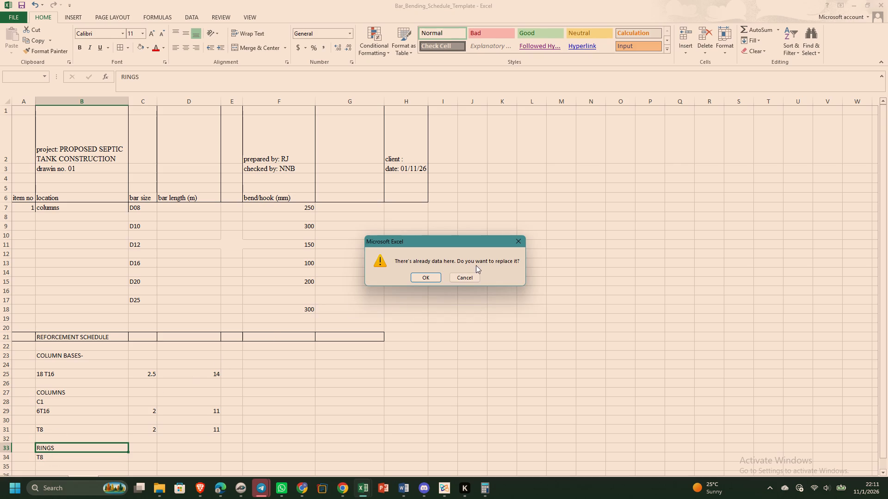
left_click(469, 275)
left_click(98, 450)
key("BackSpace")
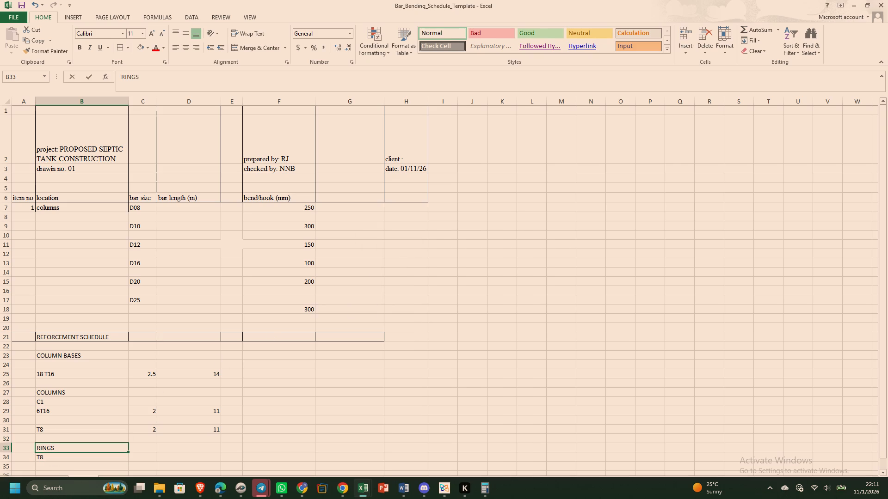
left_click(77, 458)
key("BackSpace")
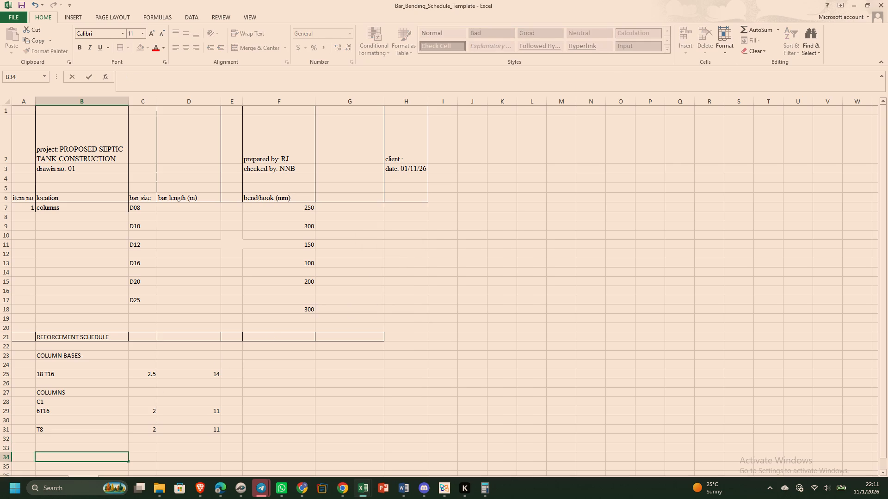
Enter the column label C2 in B33, below the C1 entries.
left_click(52, 446)
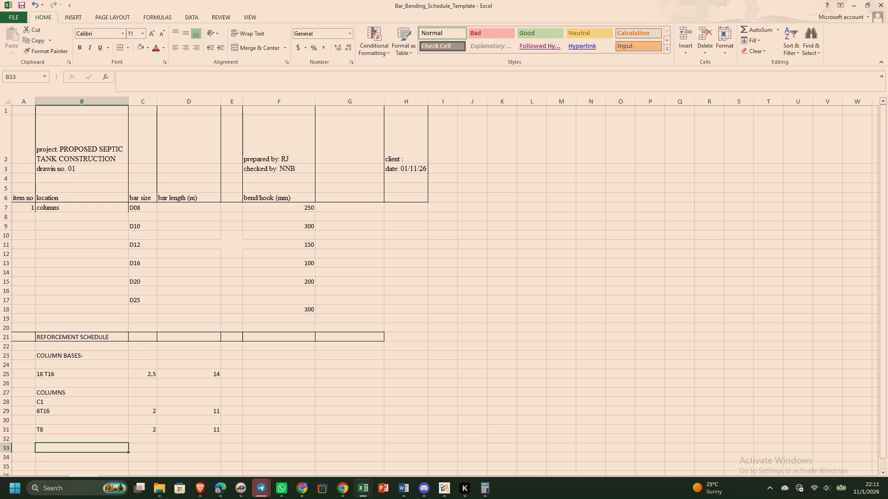
key("c")
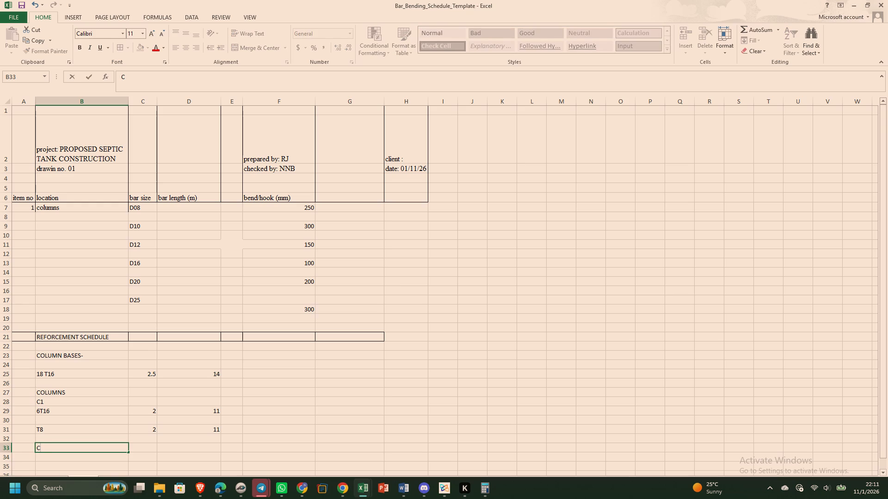
key("2")
left_click(62, 433)
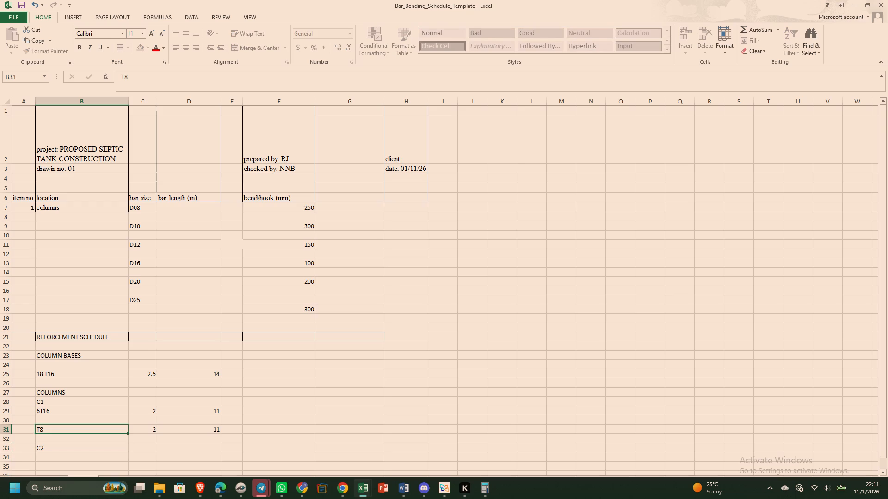
left_click(64, 459)
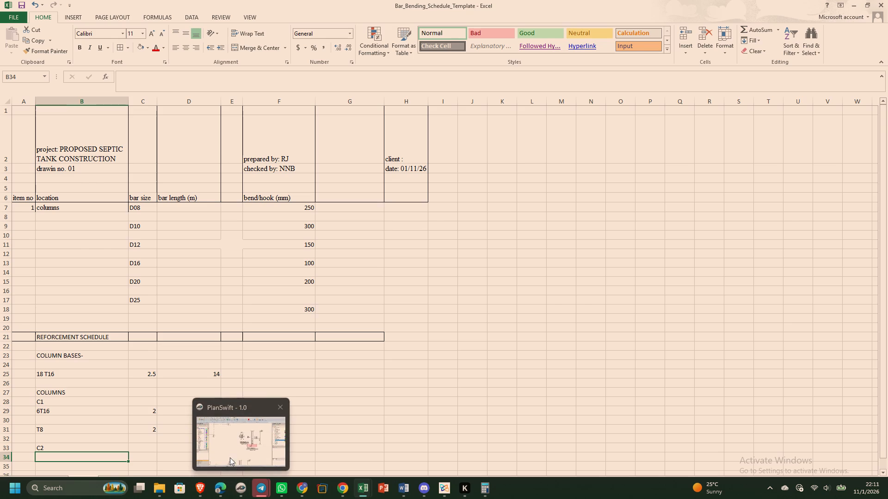
Check the Column C2 detail in PlanSwift, and list its bars in the bending schedule as 6 T16 in B35 and T8 in B37.
left_click(229, 453)
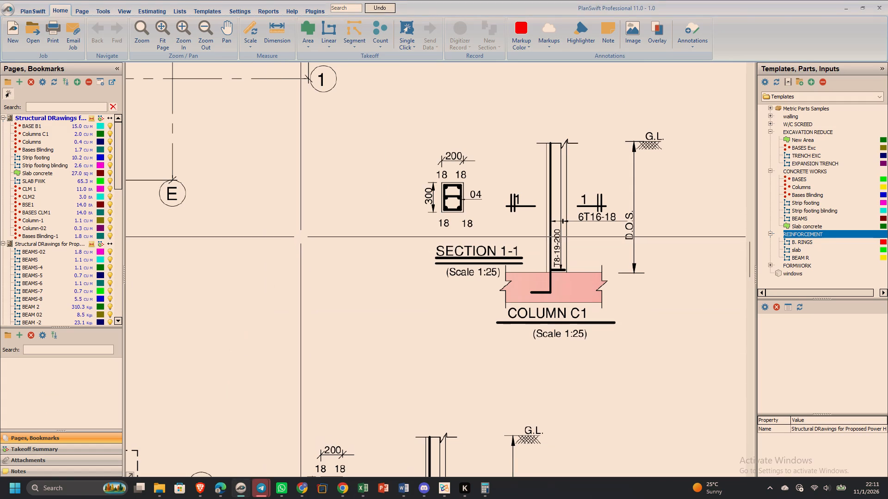
scroll(328, 259, "down", 1)
right_click_drag(326, 259, 371, 202)
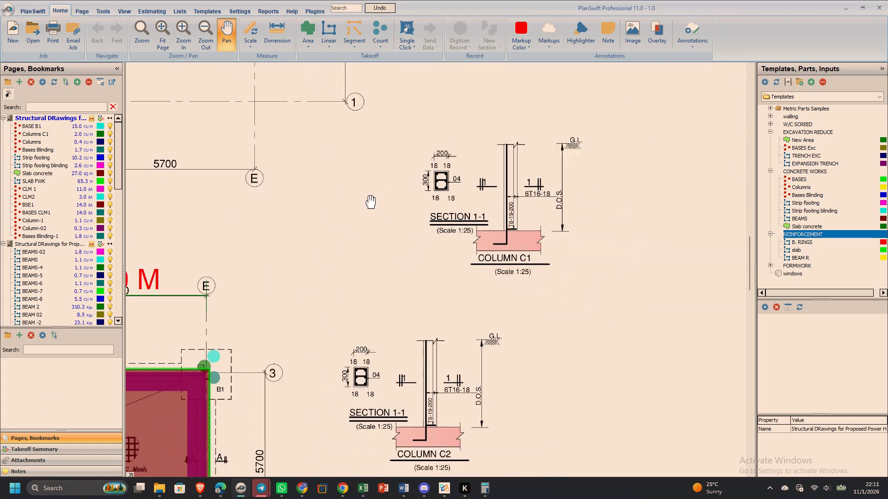
right_click_drag(371, 202, 401, 120)
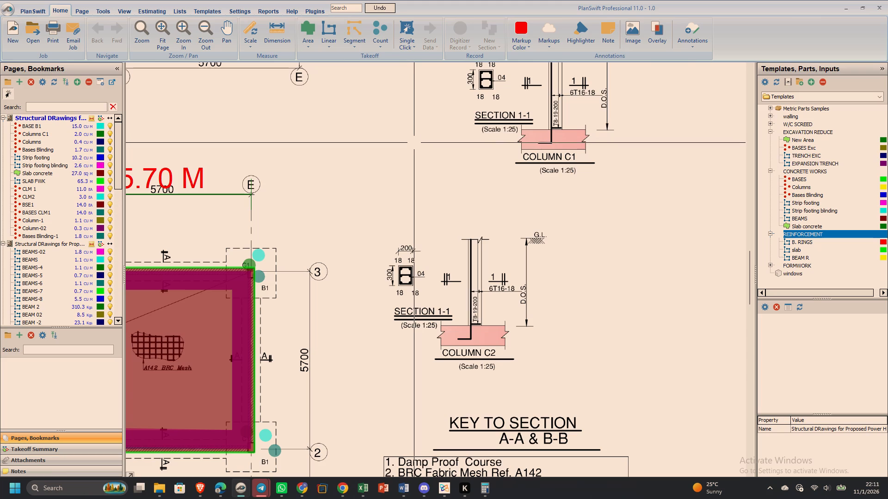
right_click(410, 140)
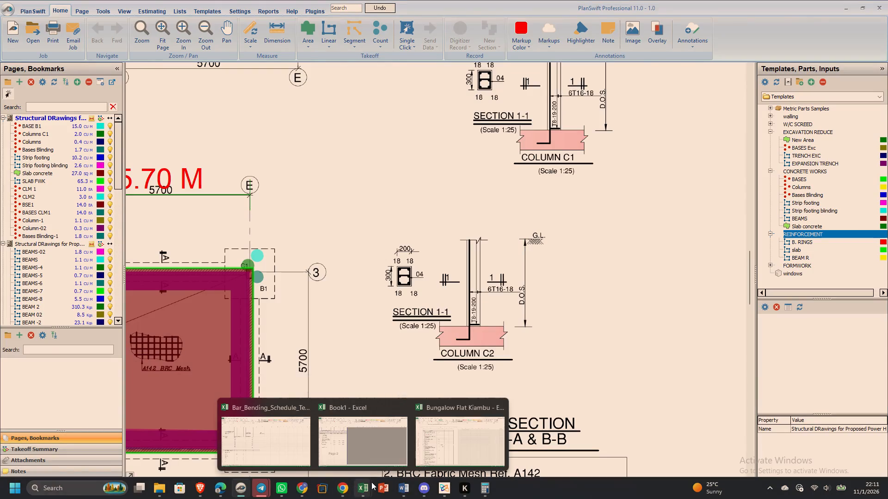
left_click(281, 450)
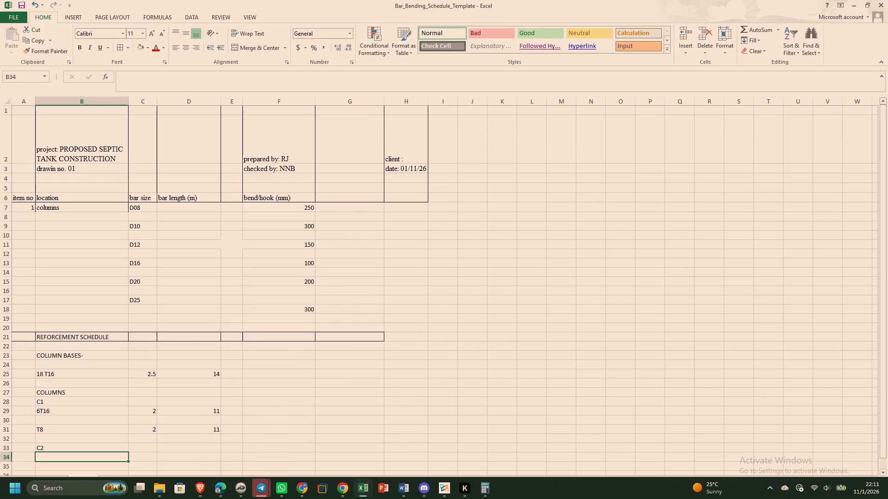
left_click(138, 456)
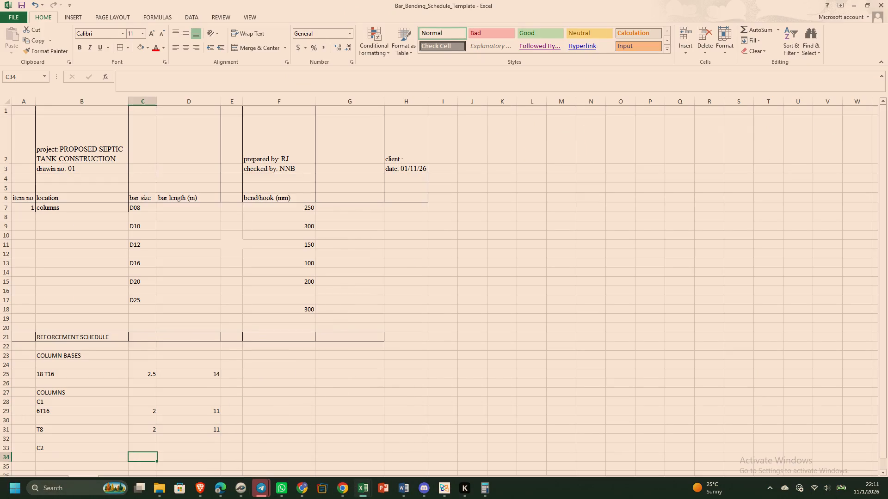
left_click(56, 469)
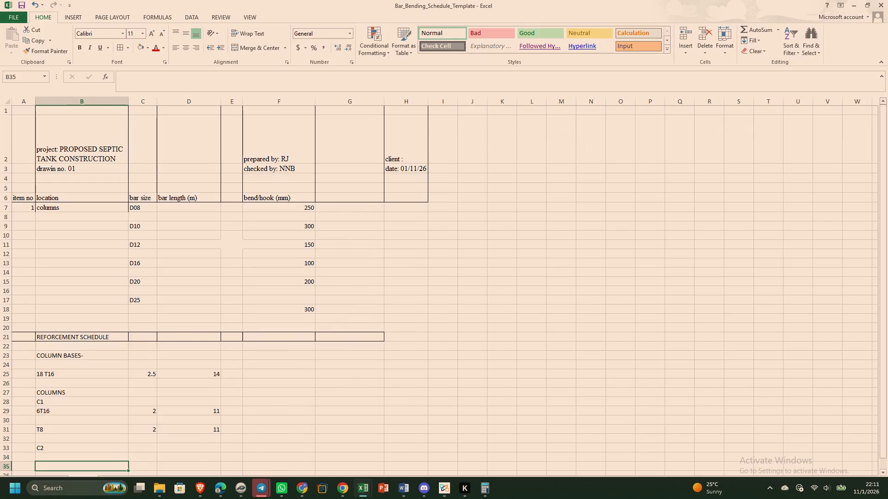
type("18")
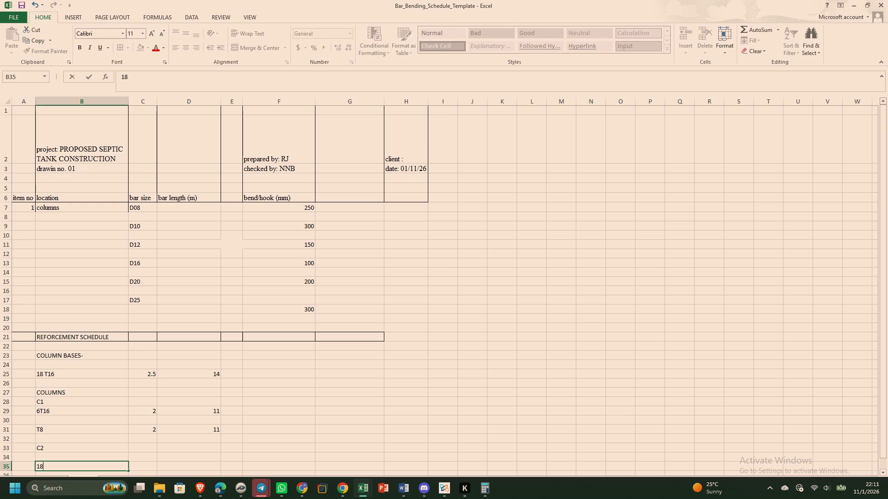
key("BackSpace")
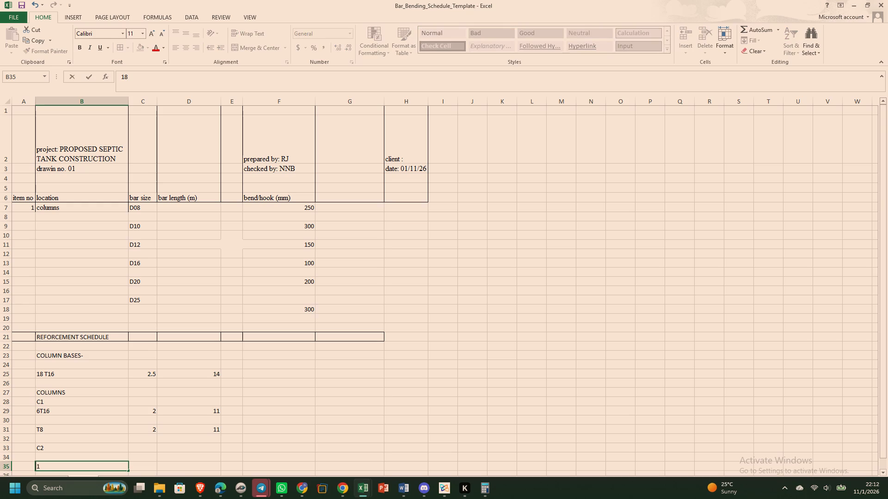
key("BackSpace")
type("6 T16")
scroll(105, 465, "down", 1)
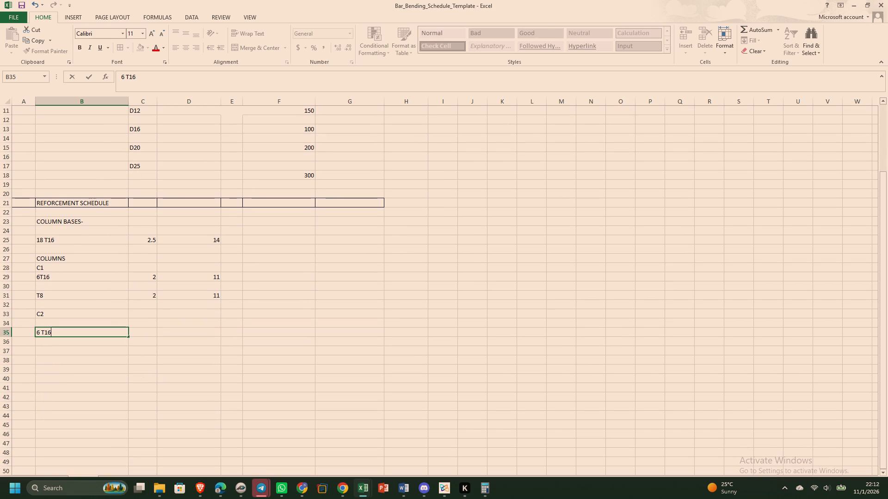
left_click(67, 347)
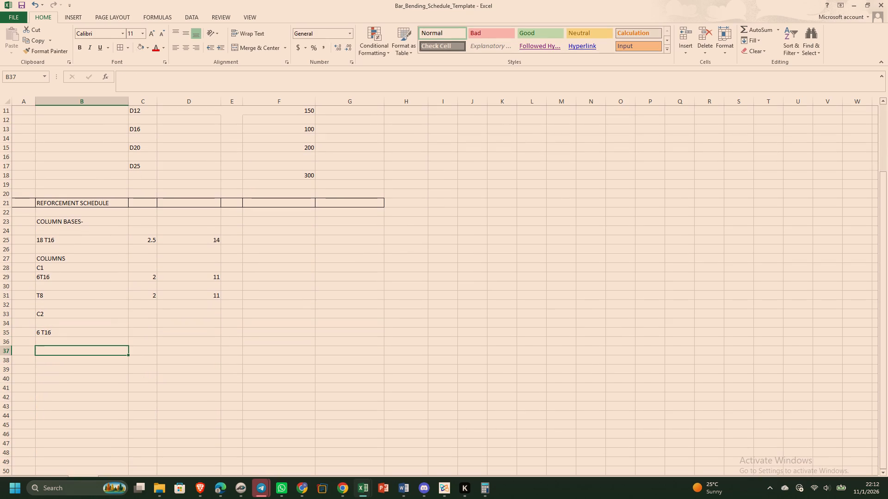
key("t")
key("8")
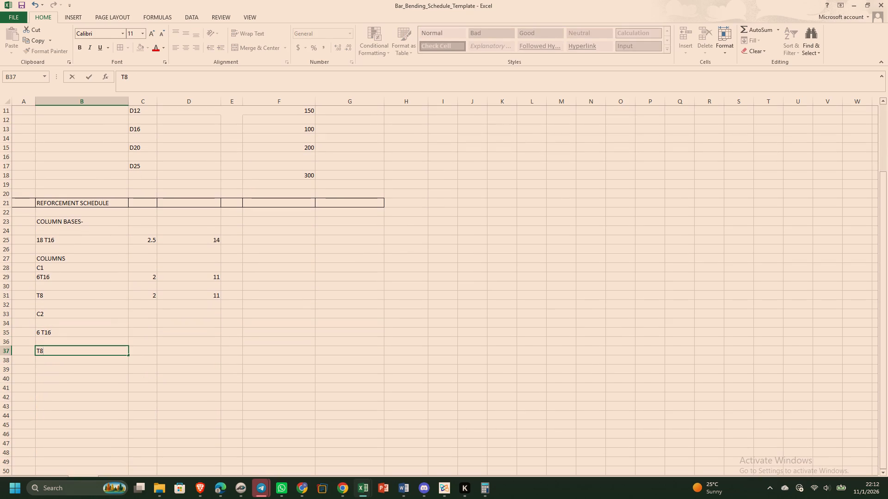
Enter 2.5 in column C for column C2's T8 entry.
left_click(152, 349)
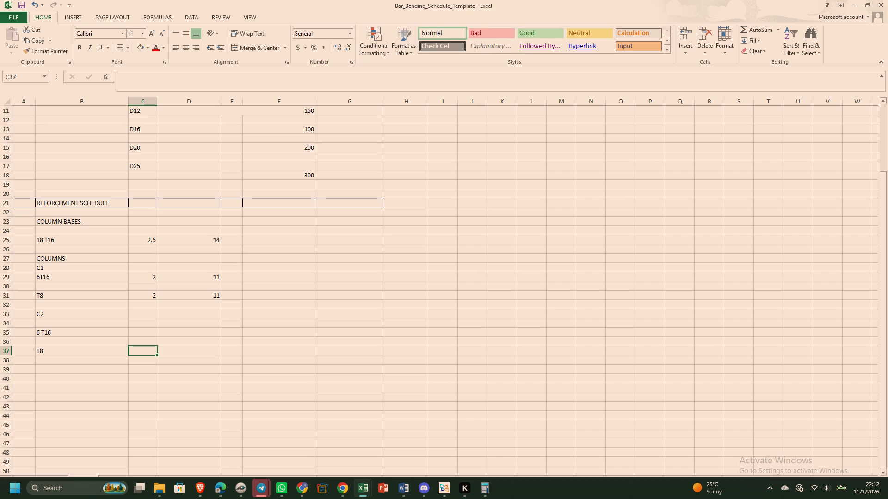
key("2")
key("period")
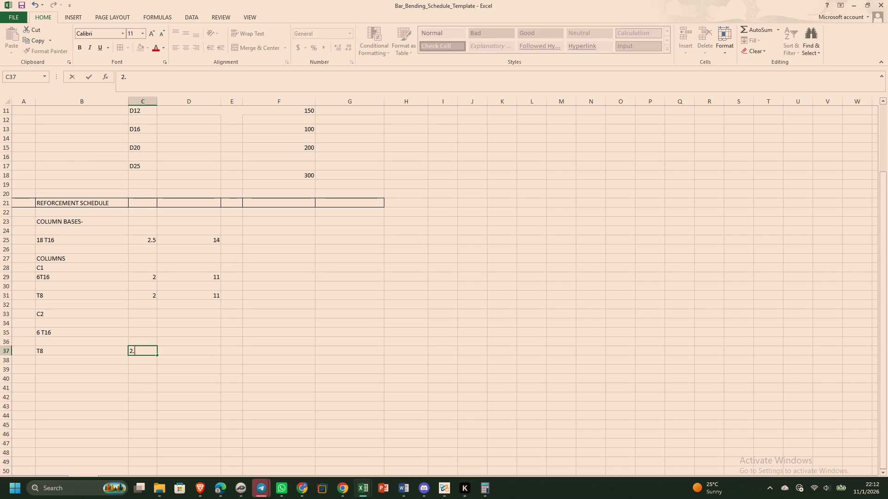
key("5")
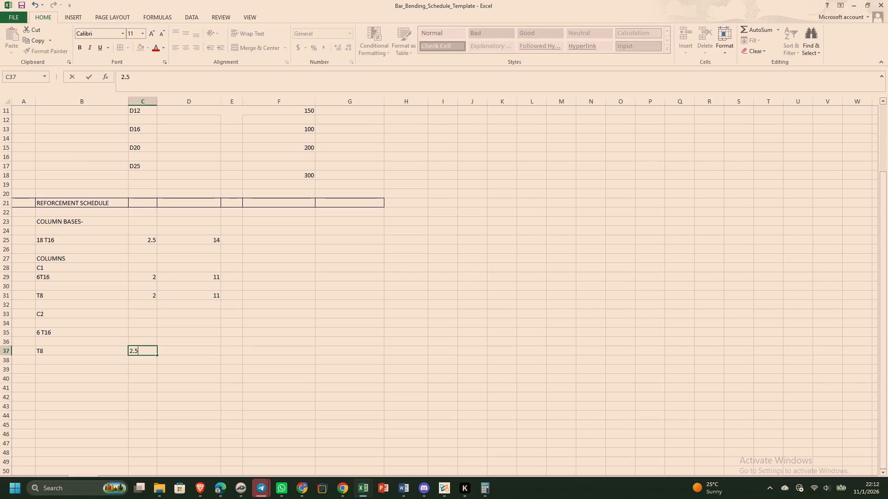
Set column C to 2 for both the 6 T16 and T8 entries of column C2.
left_click(142, 331)
key("2")
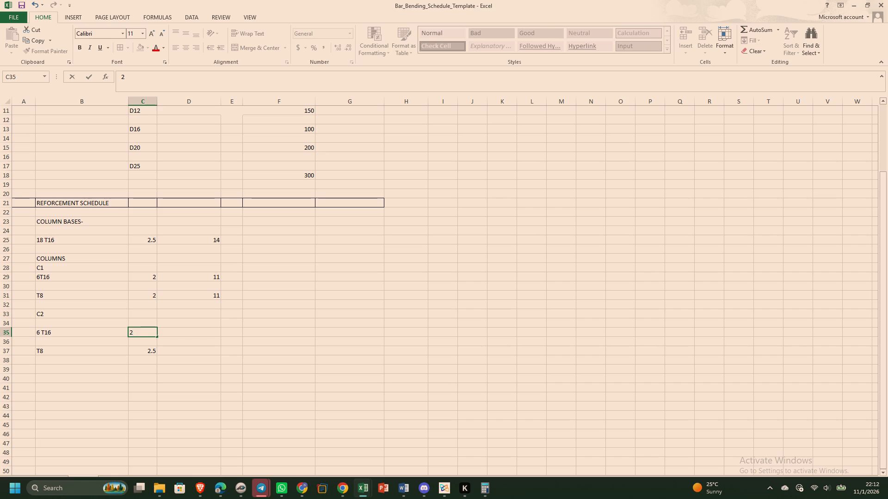
key("comma")
key("BackSpace")
key("period")
key("5")
key("BackSpace")
key("BackSpace")
left_click(143, 352)
key("BackSpace")
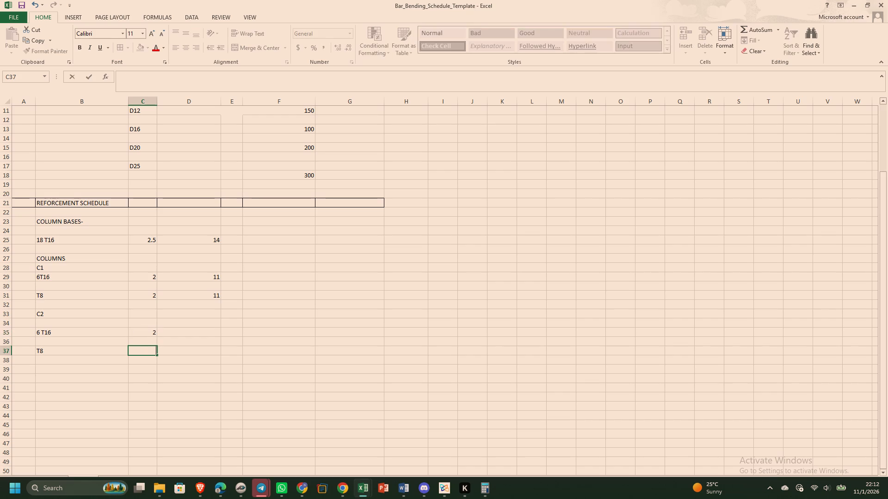
key("2")
Fill column D with 3 for both the 6 T16 and T8 entries of column C2.
left_click(183, 353)
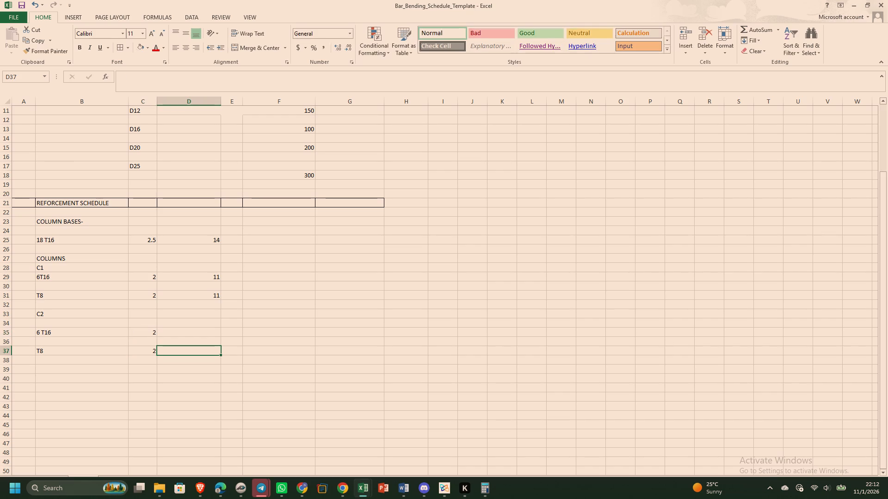
left_click(185, 335)
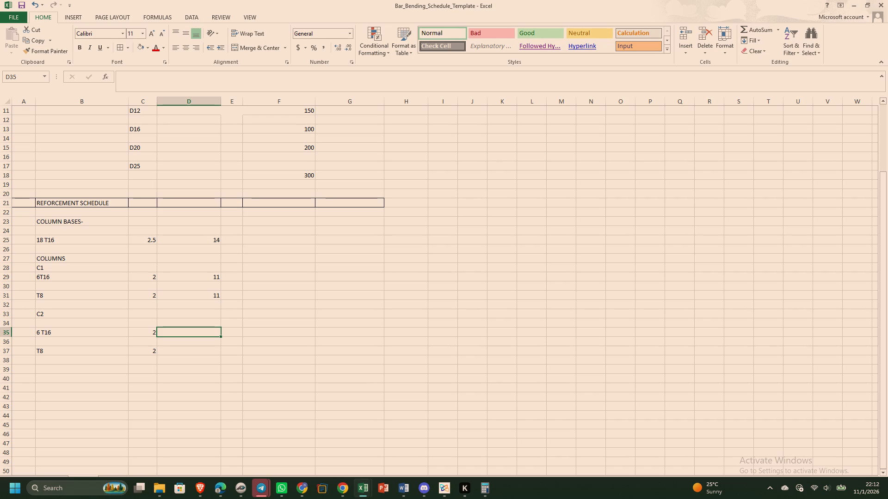
key("3")
left_click(194, 357)
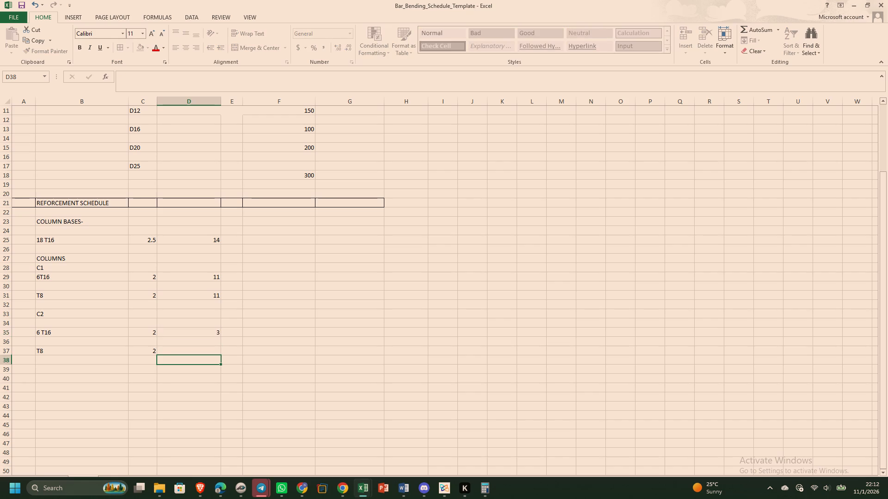
left_click(193, 351)
key("3")
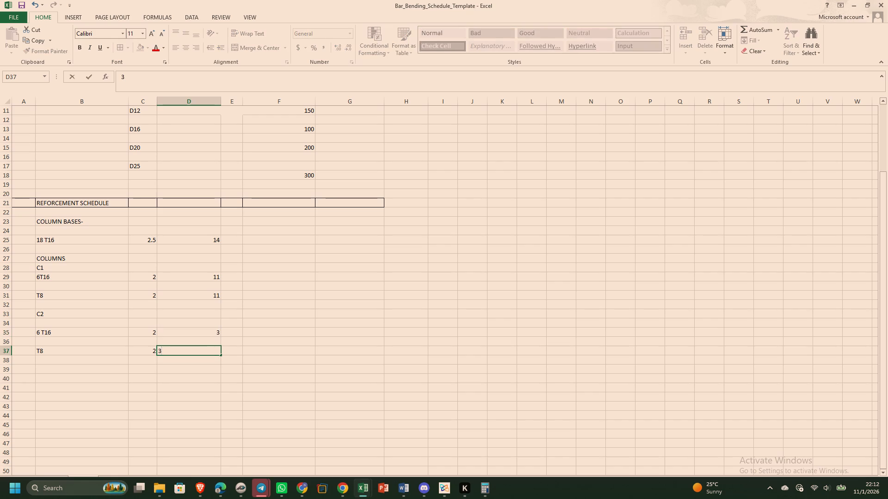
left_click(210, 379)
Add the subheading RINGS in B40, below the C2 entries.
left_click(45, 382)
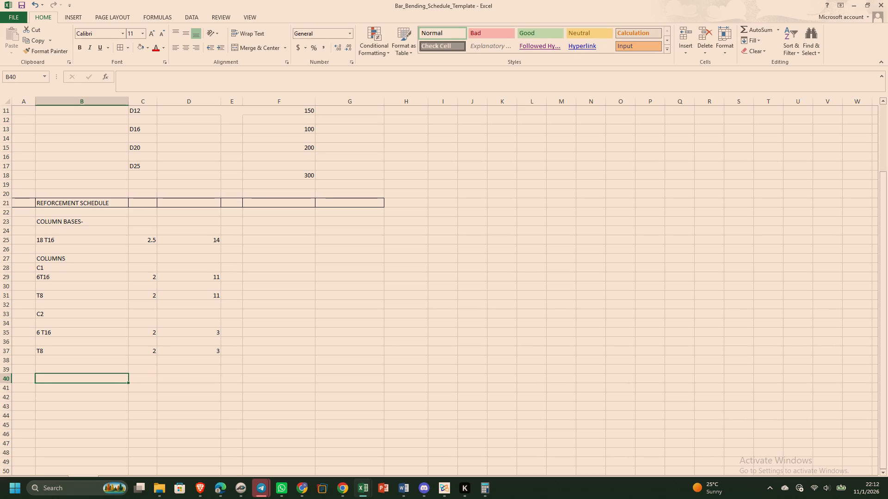
type("RI")
type("NG")
key("s")
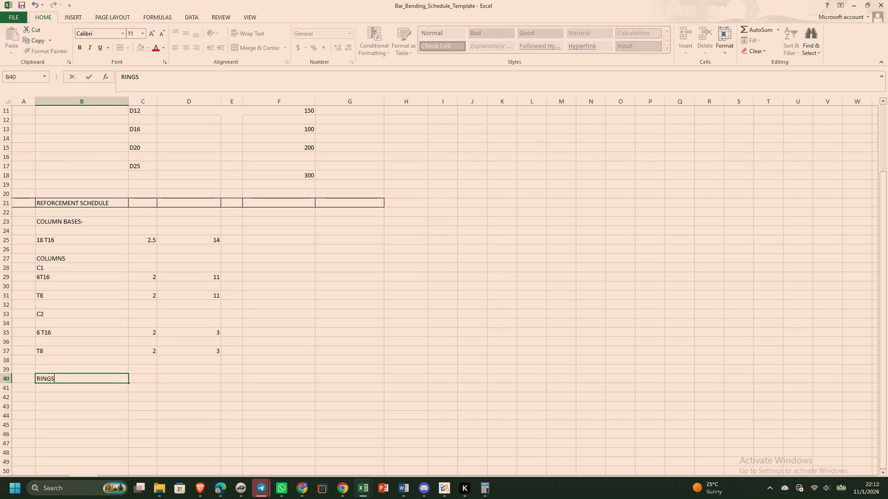
left_click(114, 388)
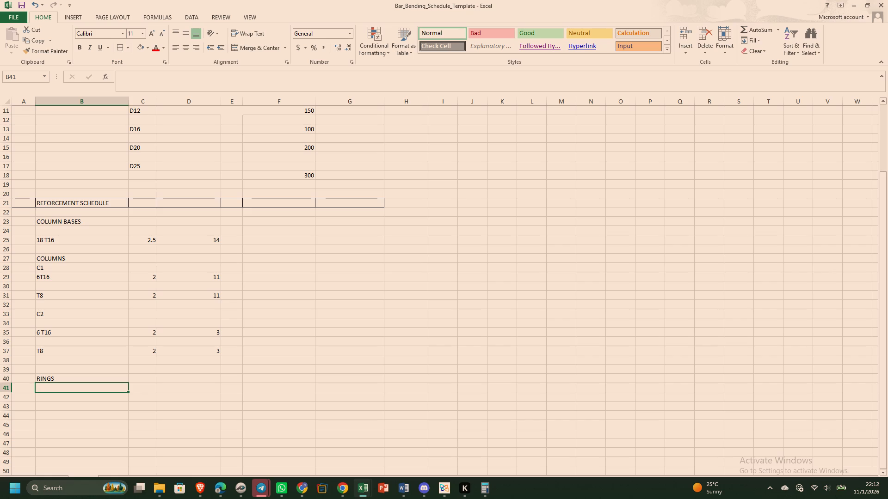
Divide 2000 by 200 in Calculator to work out the number of rings.
left_click(58, 403)
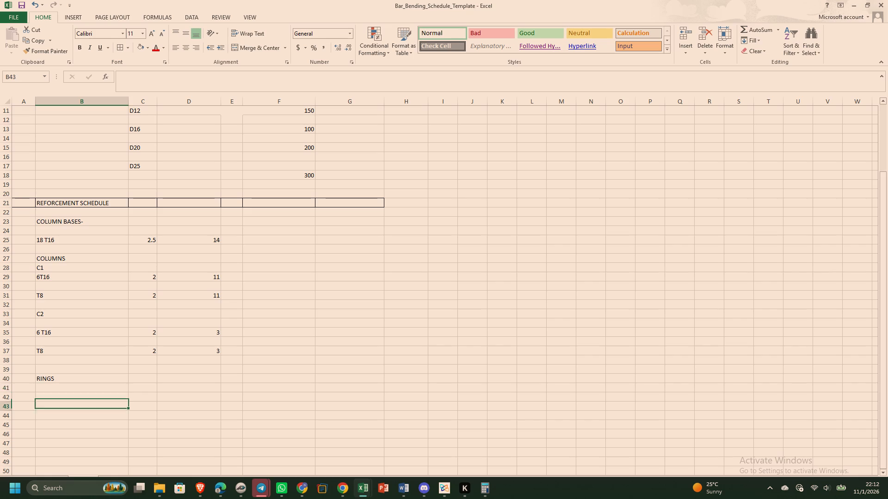
left_click(56, 398)
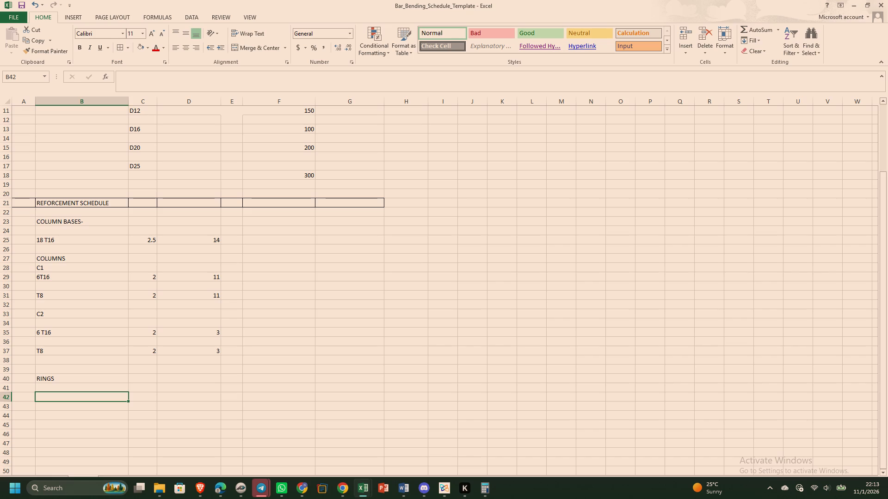
left_click(486, 489)
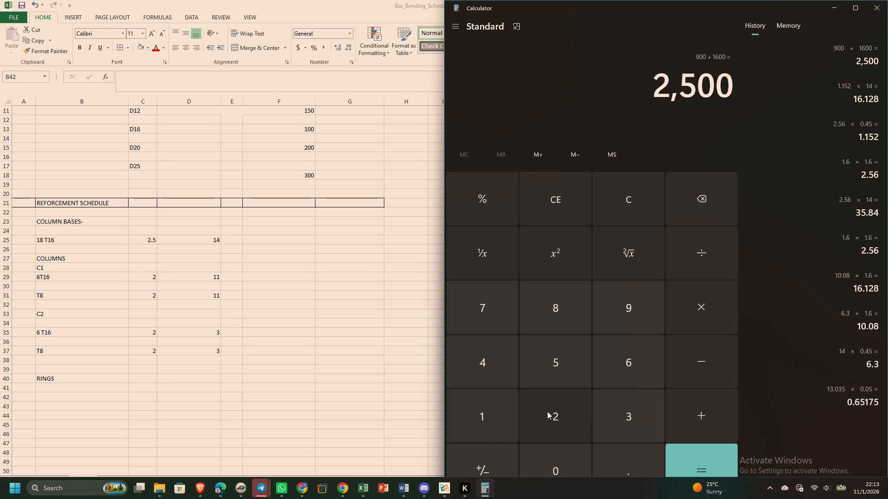
left_click(567, 421)
left_click(557, 471)
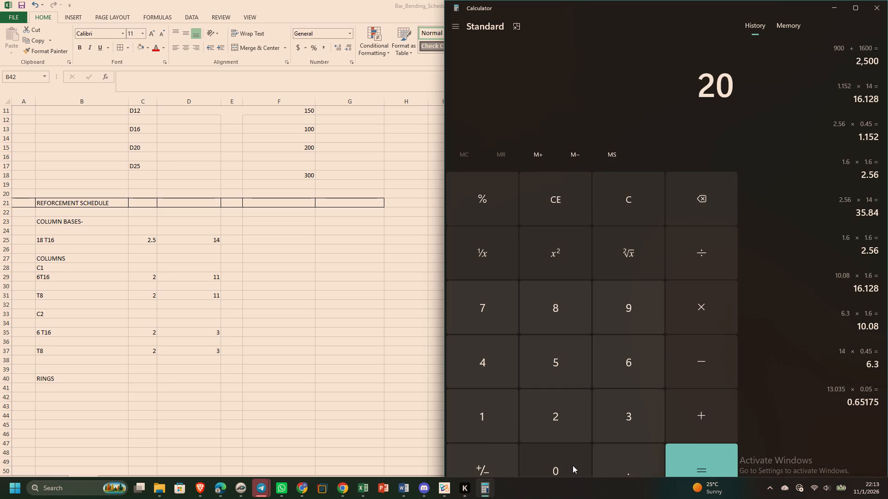
double_click(563, 468)
left_click(705, 254)
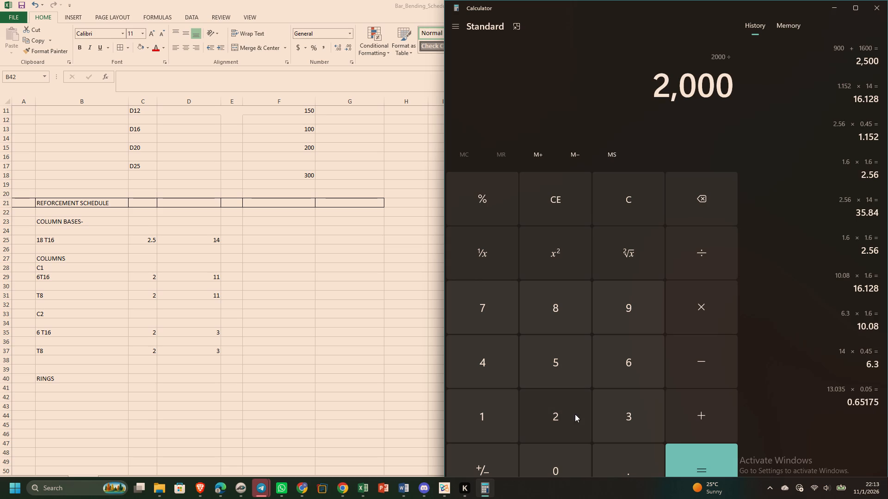
left_click(560, 415)
double_click(544, 466)
left_click(543, 463)
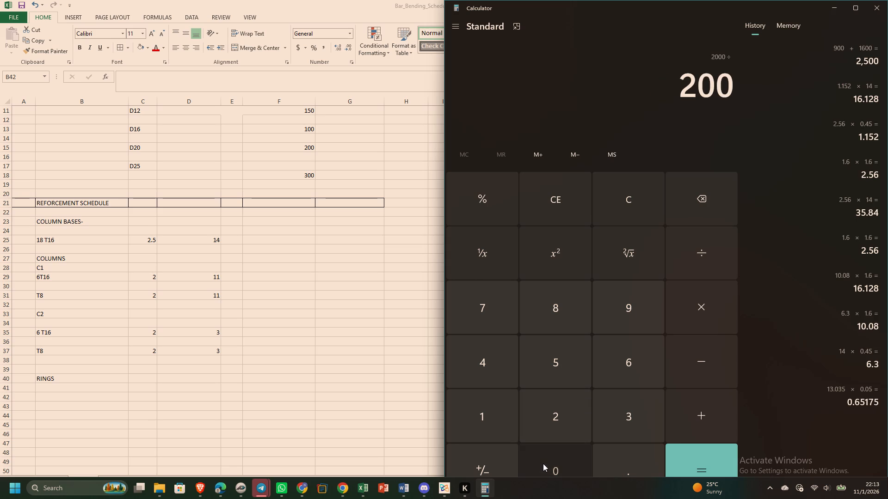
left_click(700, 204)
left_click(703, 469)
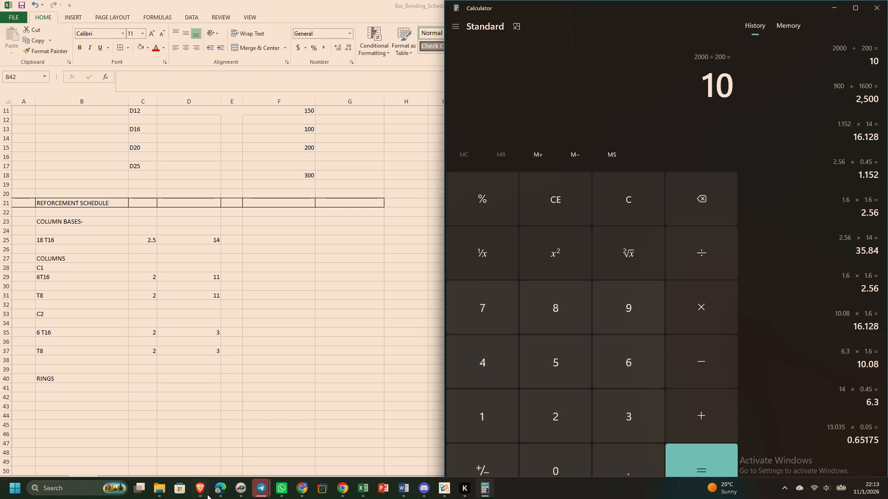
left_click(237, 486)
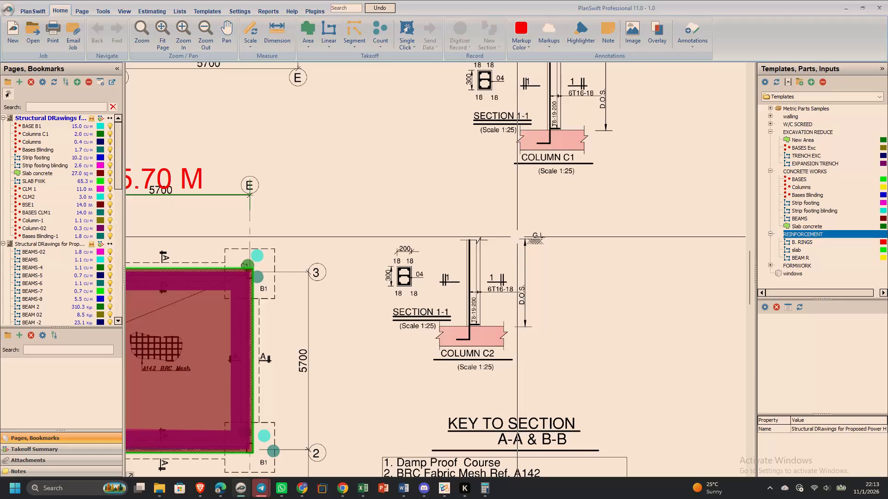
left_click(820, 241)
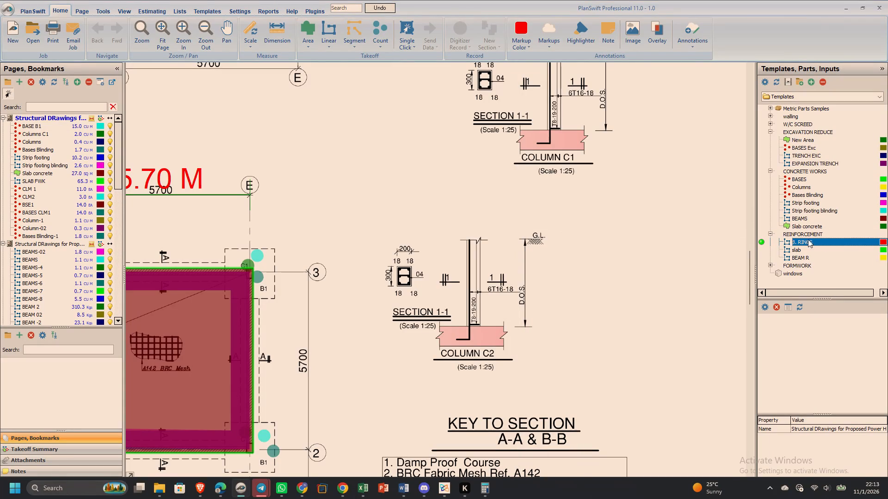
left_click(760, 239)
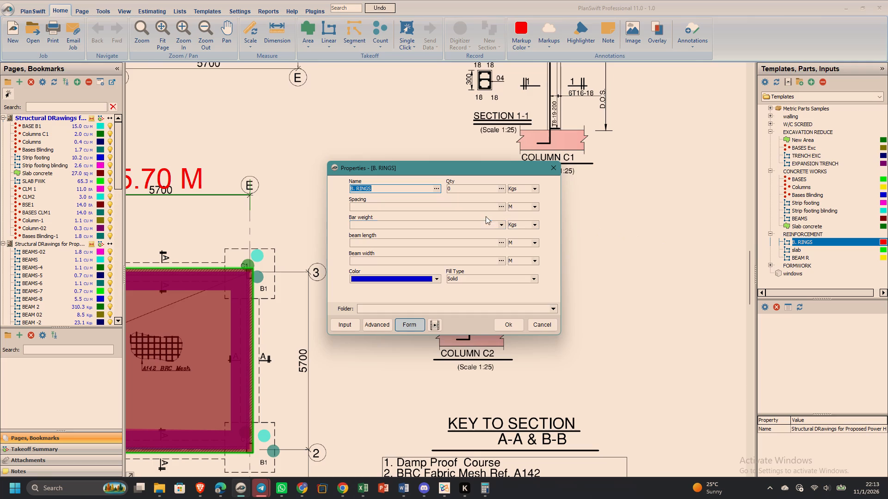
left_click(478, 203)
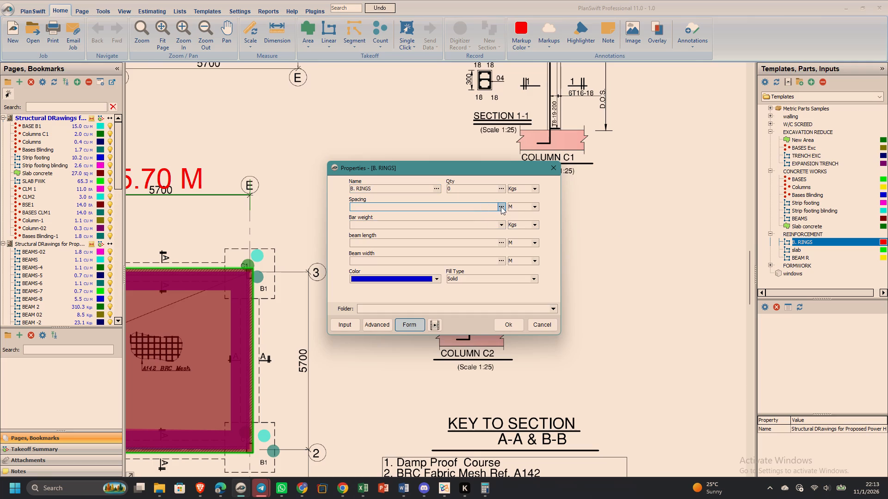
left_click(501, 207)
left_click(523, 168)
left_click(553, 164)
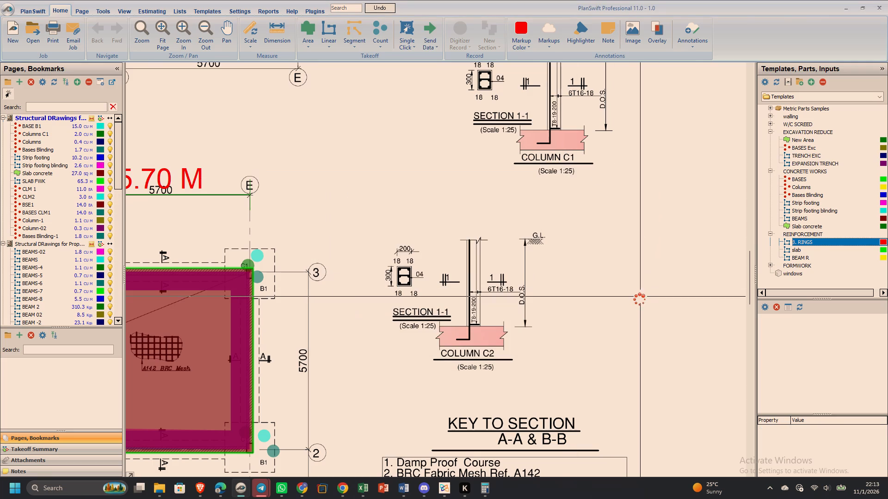
Switch to the Bar_Bending_Schedule_Template workbook in Excel and enter 2000/200 in C40, beside RINGS.
left_click(364, 489)
left_click(260, 445)
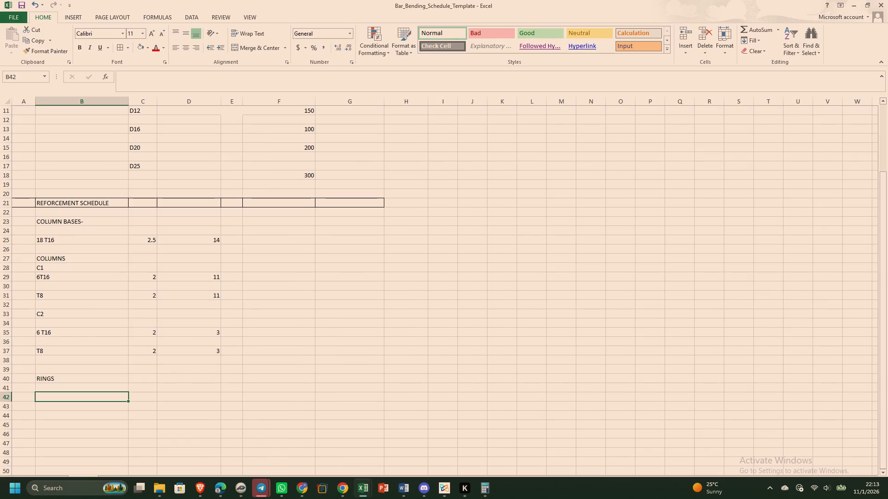
left_click(97, 386)
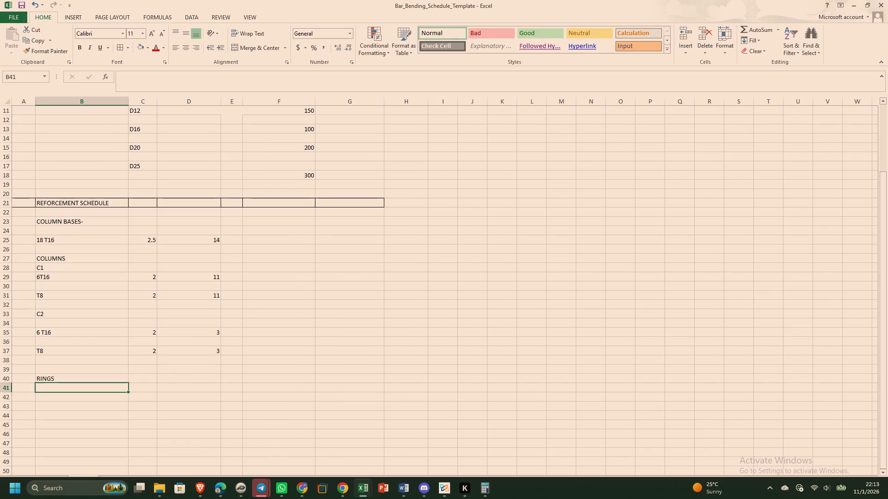
left_click(130, 378)
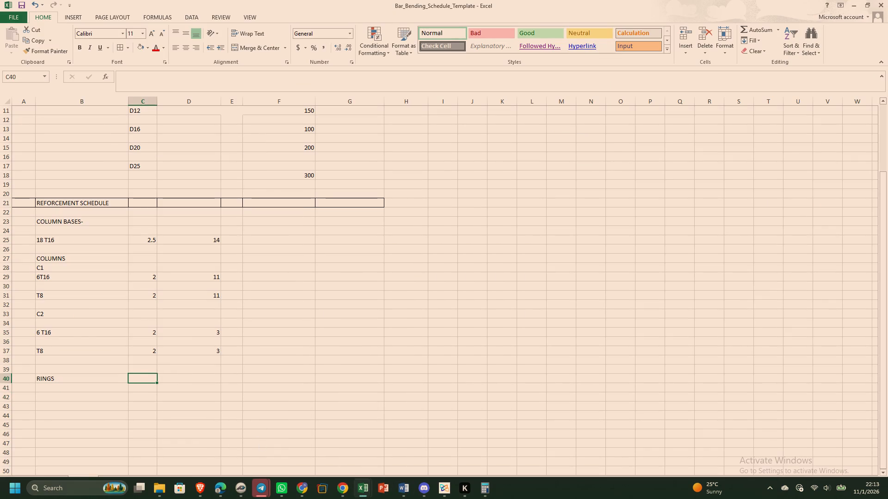
type("200")
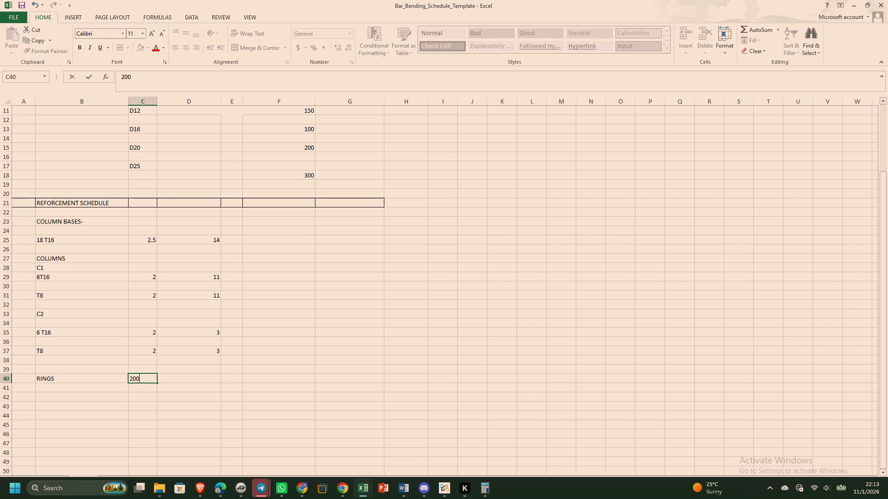
key("0")
key("slash")
type("200")
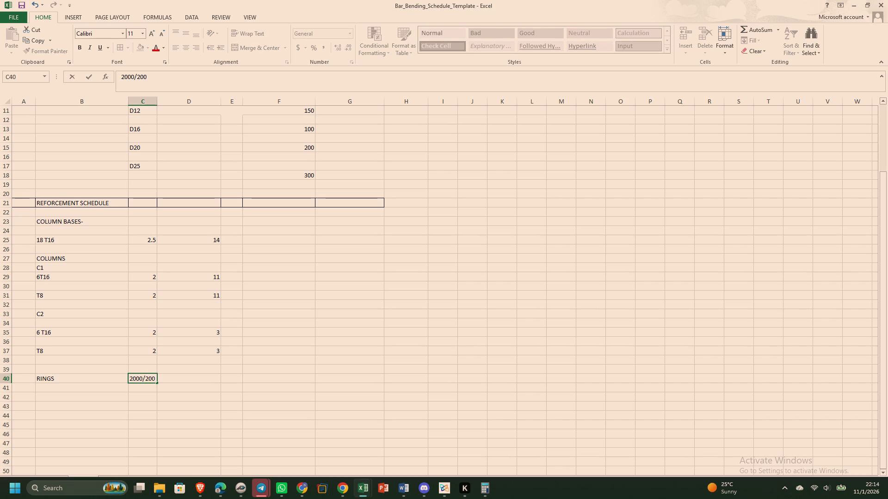
Enter 10*1.1*14 in D40 as the rings' length calculation.
left_click(180, 376)
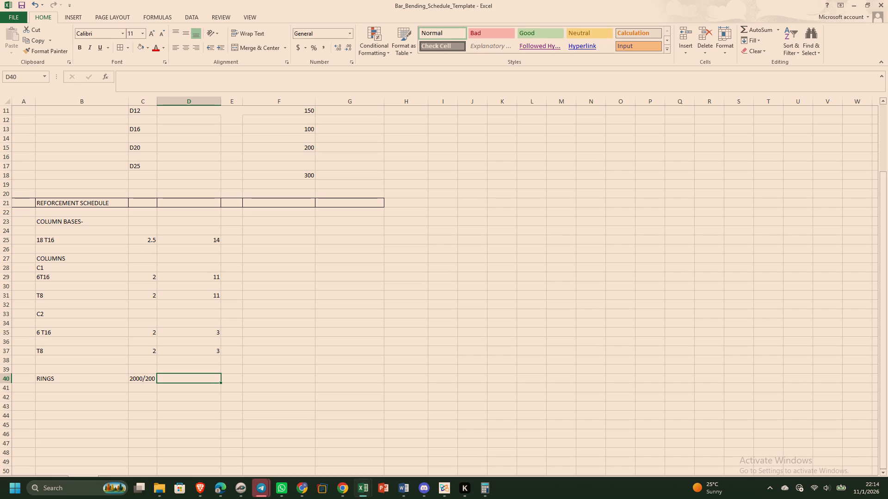
key("1")
key("0")
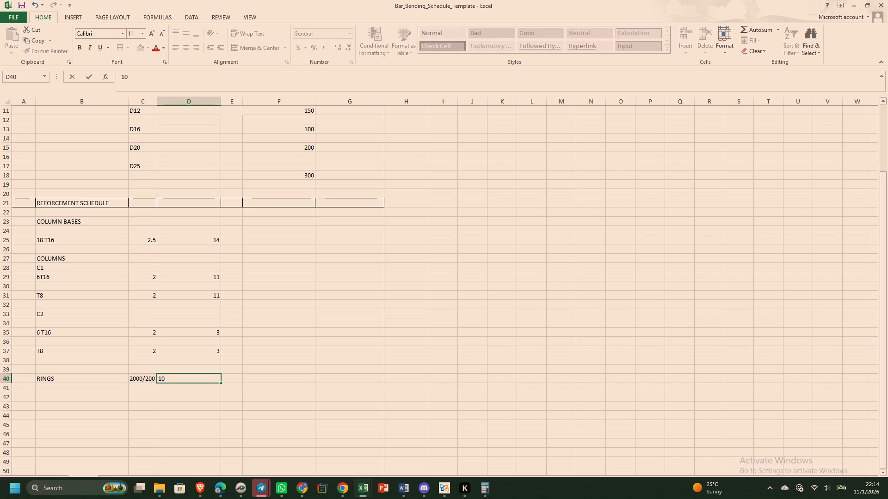
key("shift+asterisk")
key("1")
key("shift+asterisk")
key("BackSpace")
type(".1")
key("shift+asterisk")
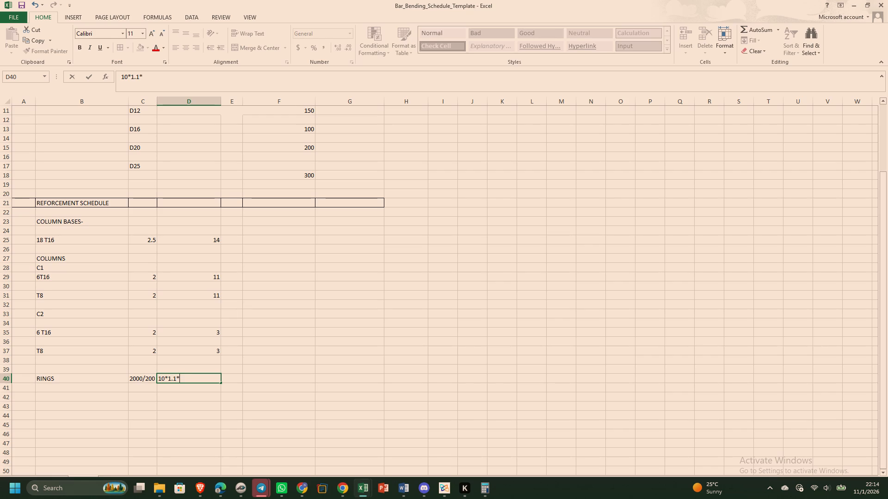
key("1")
key("4")
left_click(182, 400)
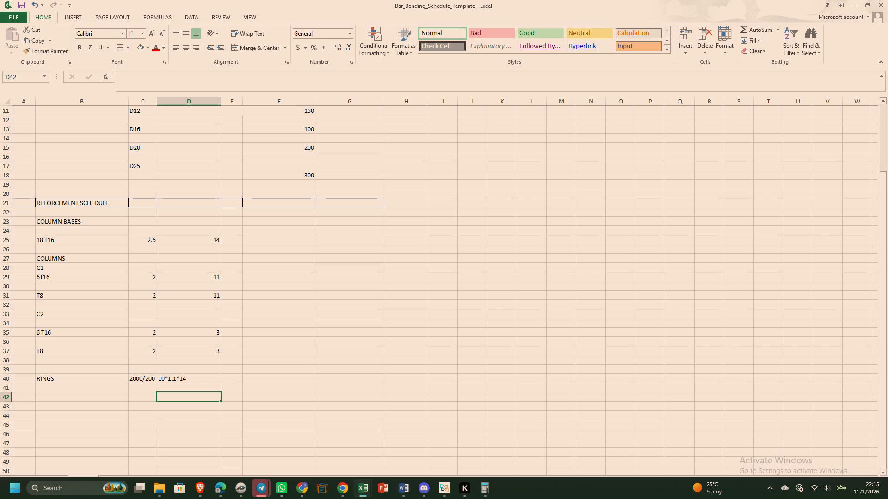
Switch to PlanSwift to examine the column C1 and C2 reinforcement details.
left_click(242, 489)
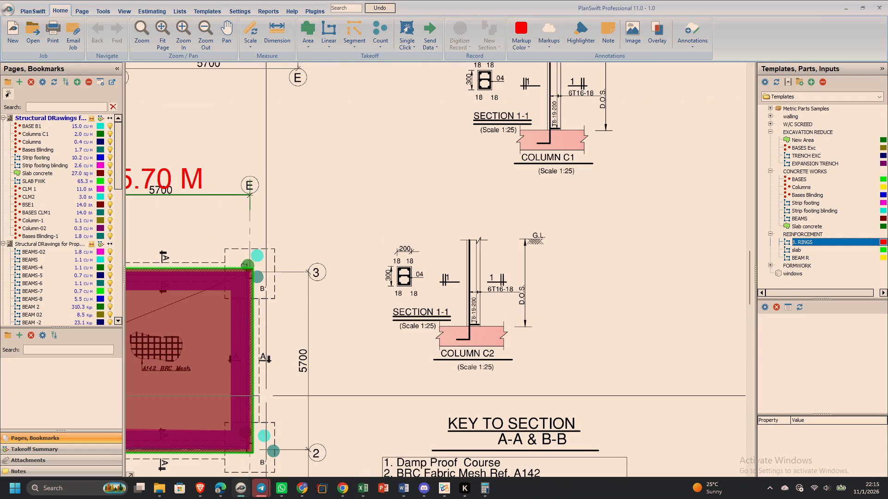
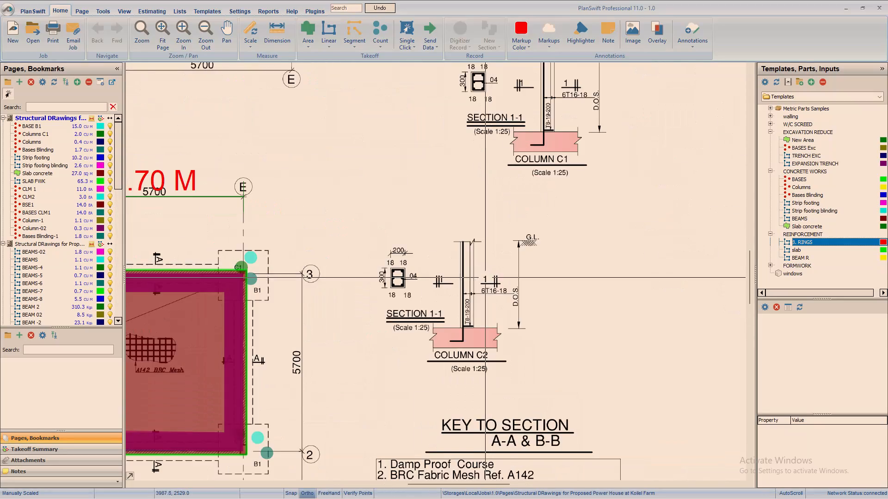
Switch to the Bar_Bending_Schedule_Template workbook in Excel and review the column headings and the reinforcement schedule rows.
scroll(475, 289, "down", 1)
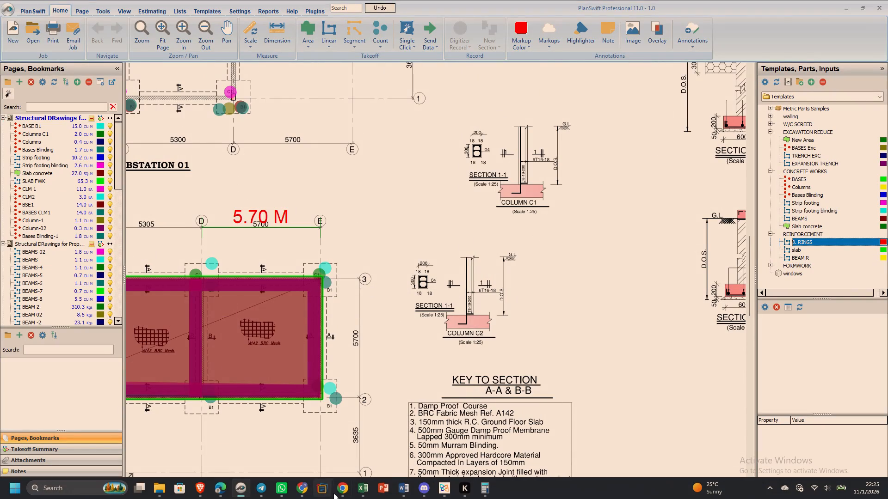
left_click(279, 450)
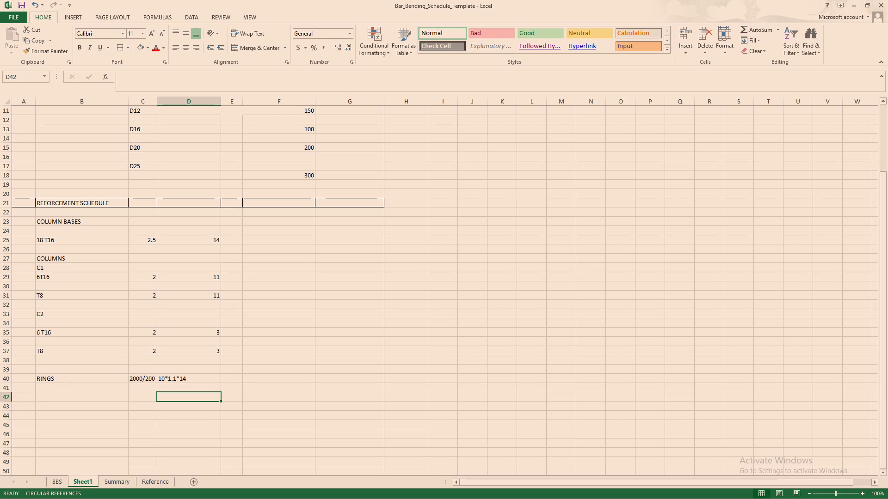
left_click(234, 234)
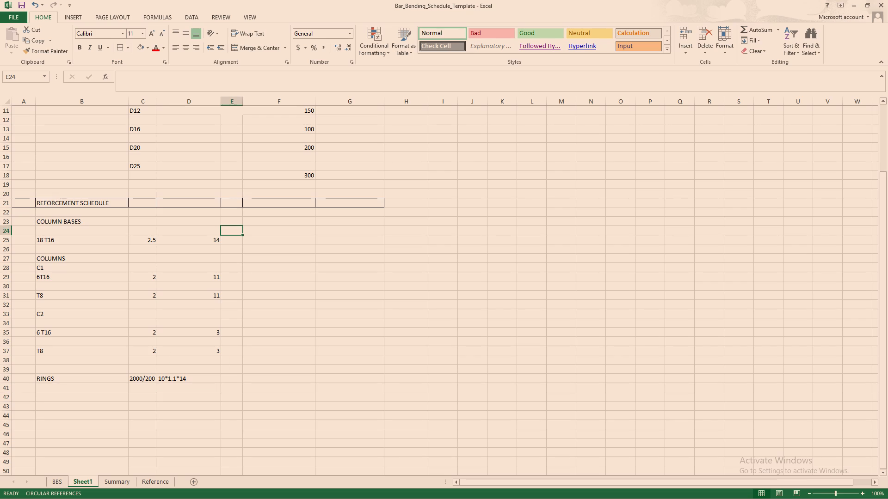
left_click(234, 240)
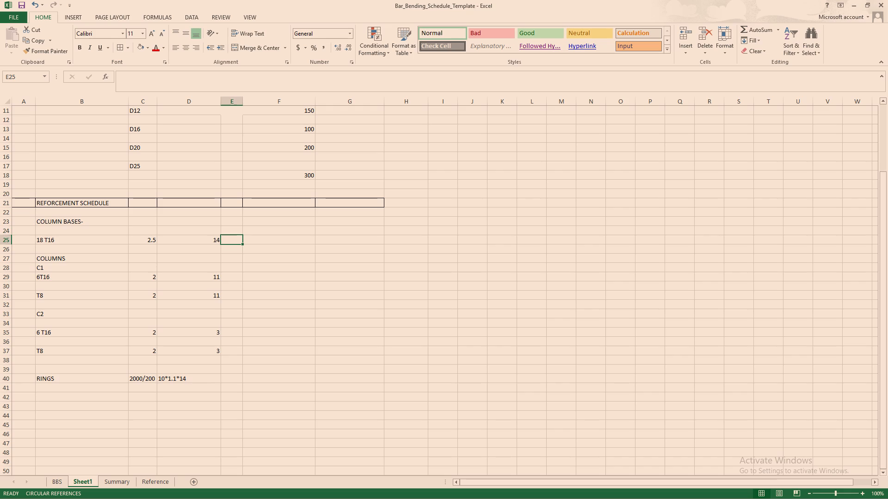
scroll(257, 250, "up", 1)
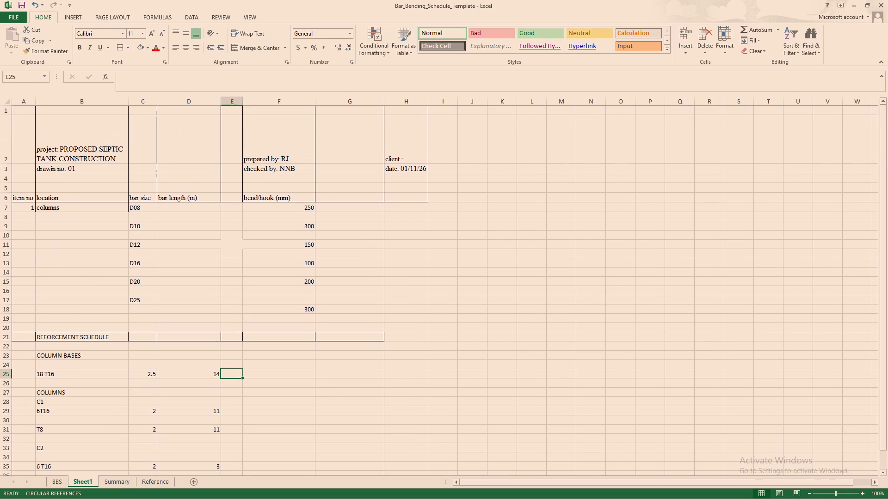
scroll(258, 252, "up", 2)
scroll(258, 253, "down", 1)
scroll(258, 253, "up", 5)
scroll(258, 254, "down", 1)
scroll(257, 255, "up", 1)
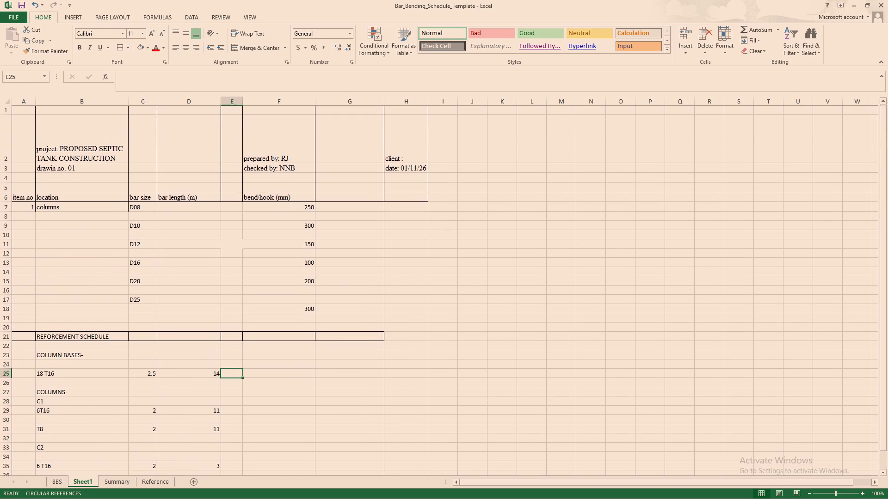
scroll(257, 255, "down", 1)
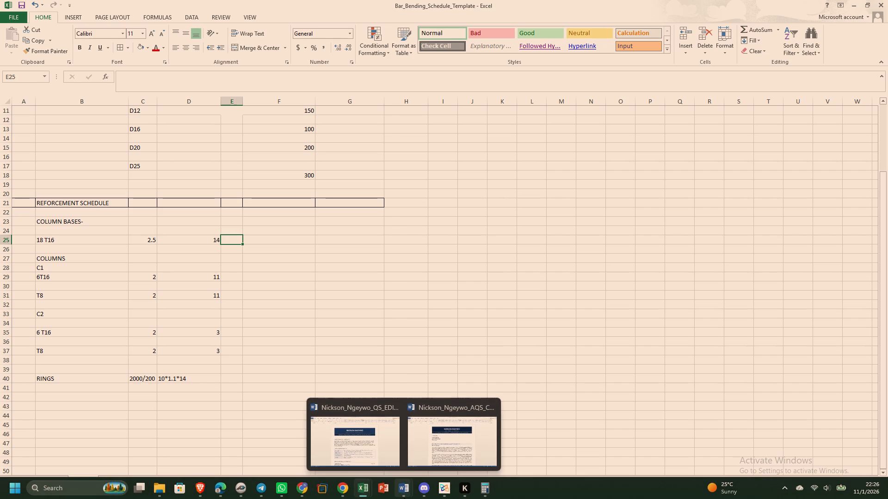
In Calculator, multiply 16 by 16 and divide by 162 to work out the T16 bar's unit weight.
left_click(482, 494)
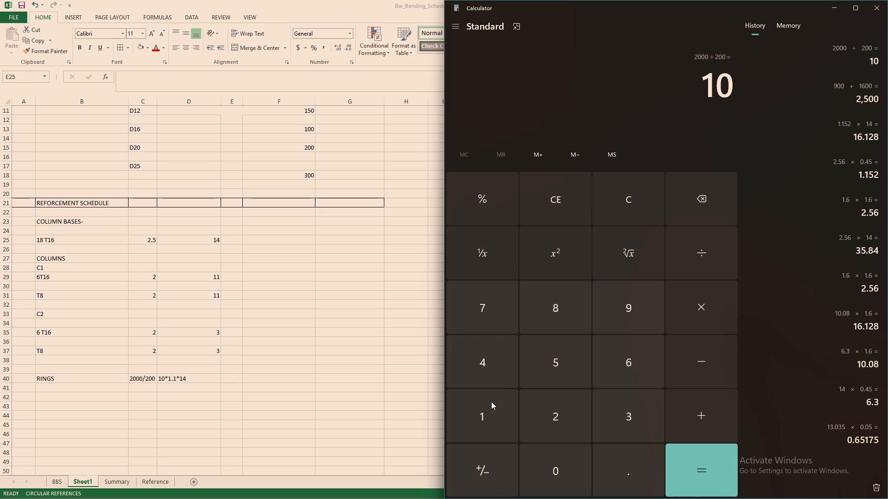
left_click(482, 413)
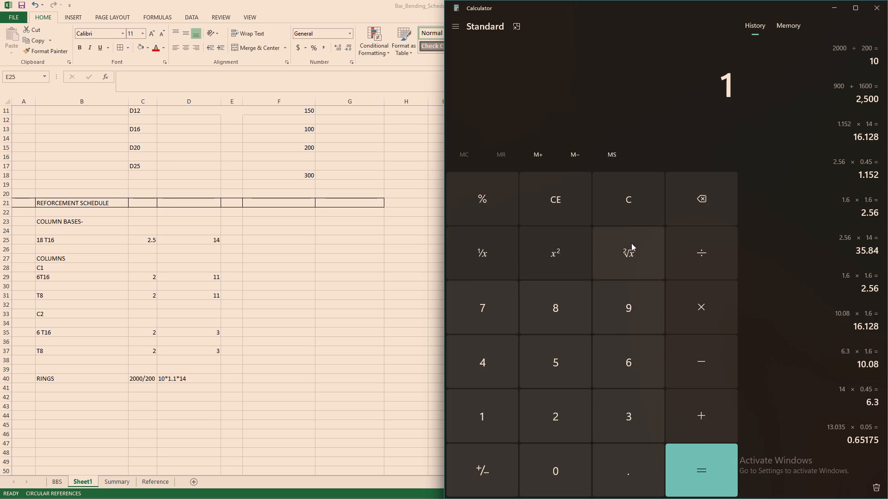
left_click(626, 216)
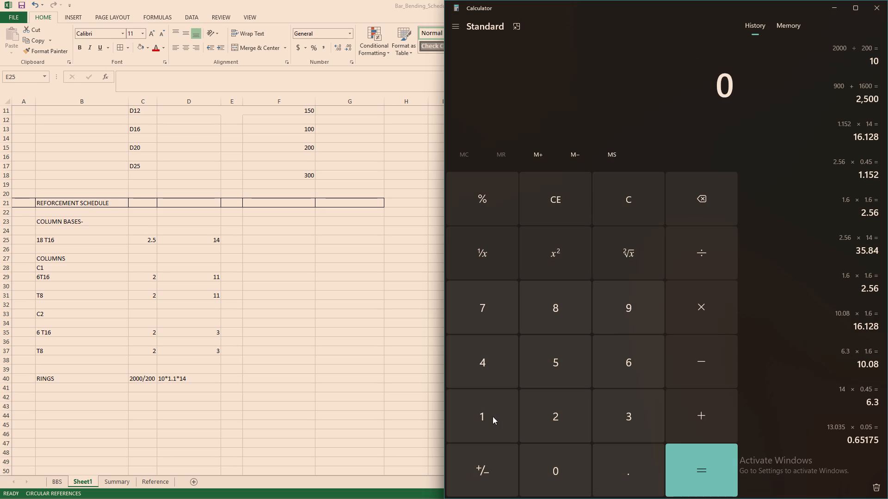
left_click_drag(486, 415, 506, 404)
left_click_drag(627, 360, 629, 355)
left_click(679, 301)
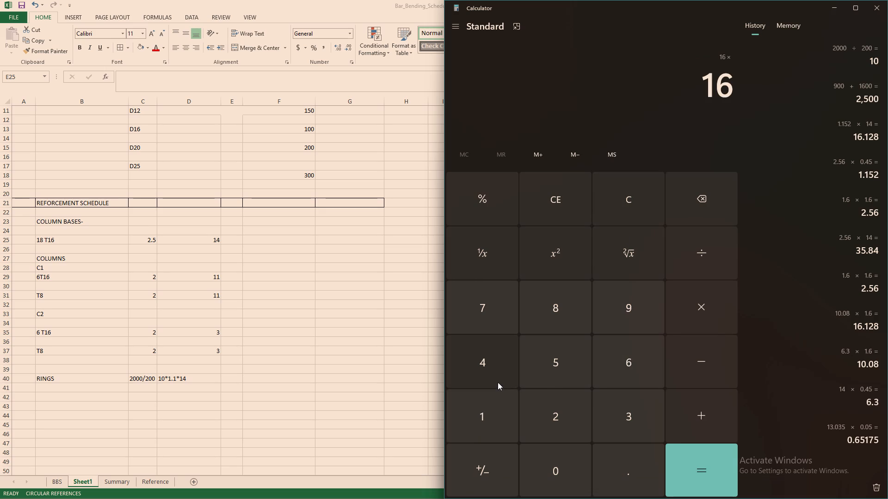
left_click_drag(479, 410, 497, 405)
left_click(612, 365)
left_click(703, 462)
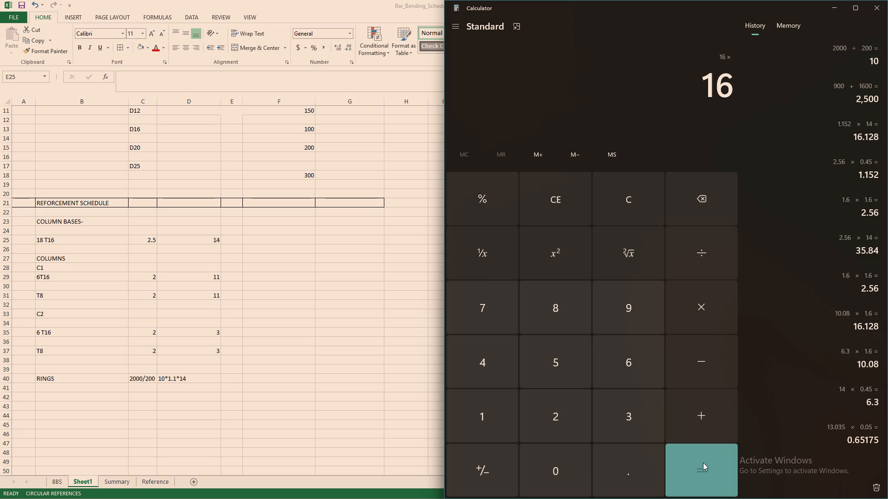
left_click(693, 252)
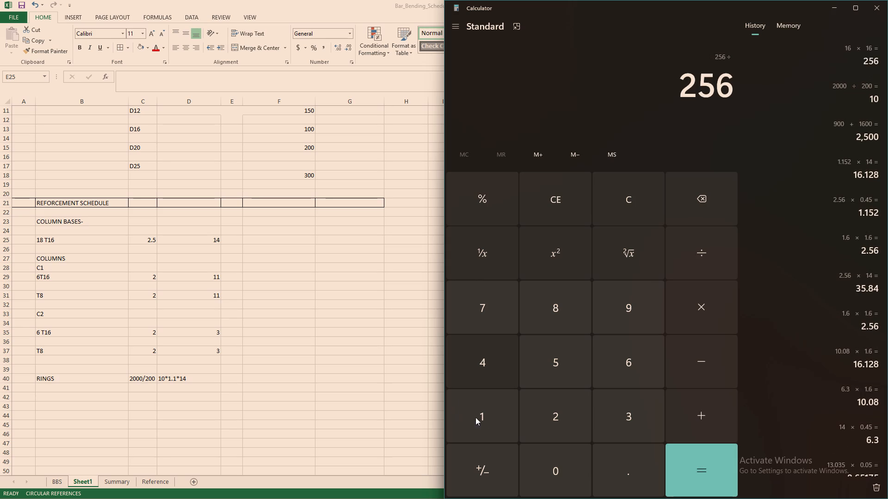
left_click_drag(478, 418, 488, 412)
left_click_drag(611, 362, 599, 374)
left_click(542, 407)
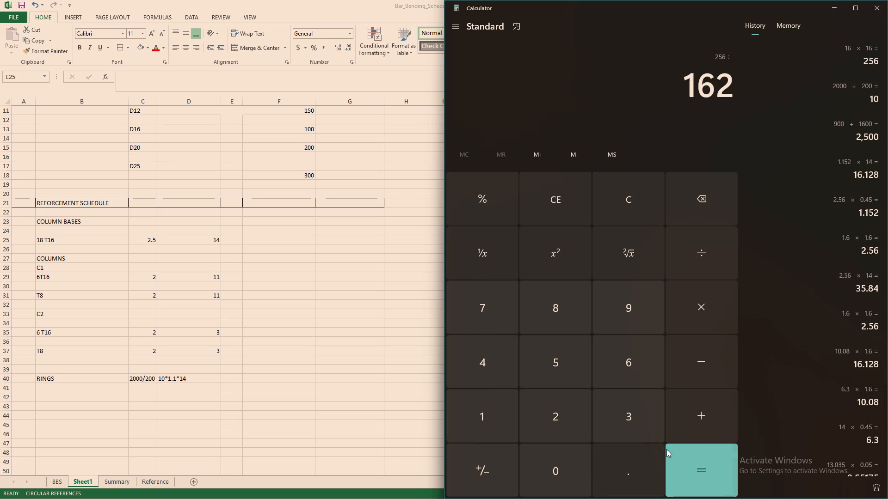
left_click(703, 469)
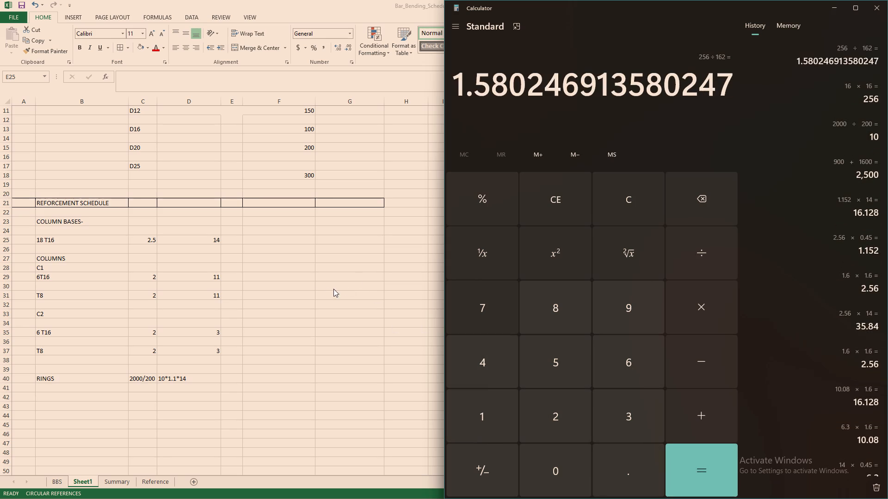
Switch back to the Excel workbook and enter 1.5802 in E25 for the column bases' 18 T16 bars.
left_click(236, 240)
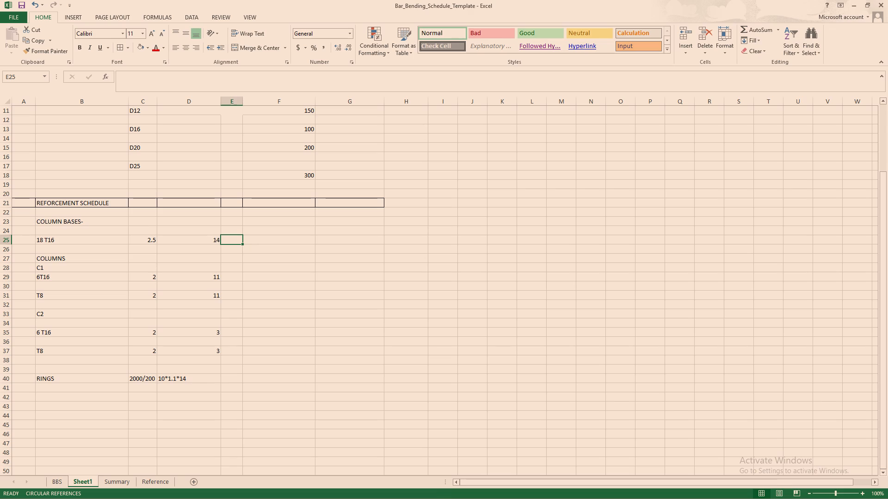
key("1")
key("period")
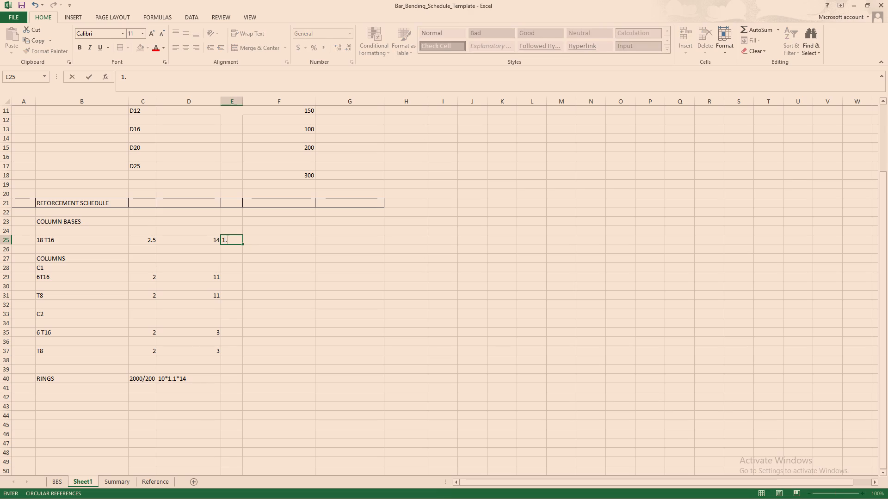
type("80")
key("BackSpace")
key("BackSpace")
type("580")
key("2")
Enter 1.580 in E29 as the unit weight of column C1's 6T16 bars.
left_click(230, 277)
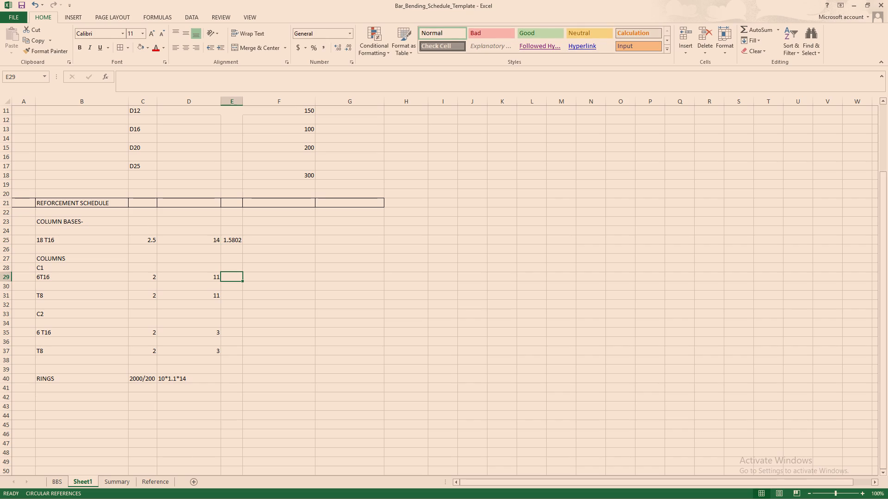
type("1.")
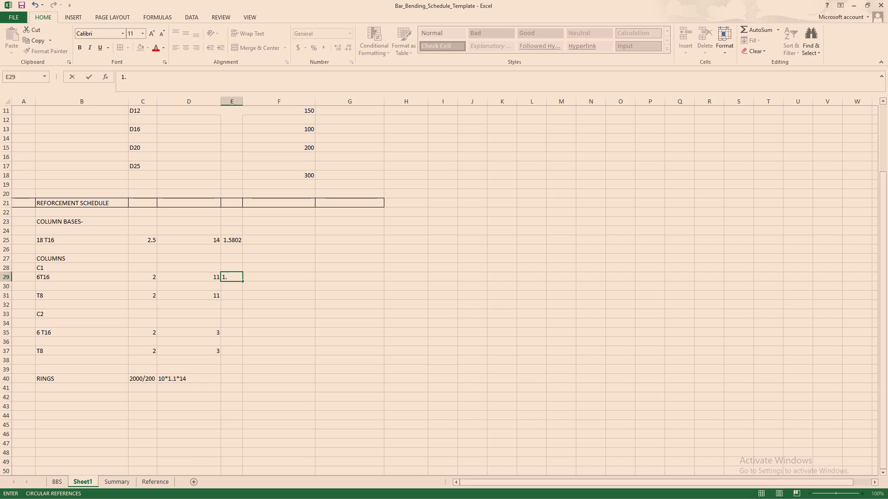
type("80")
key("BackSpace")
key("BackSpace")
type("580")
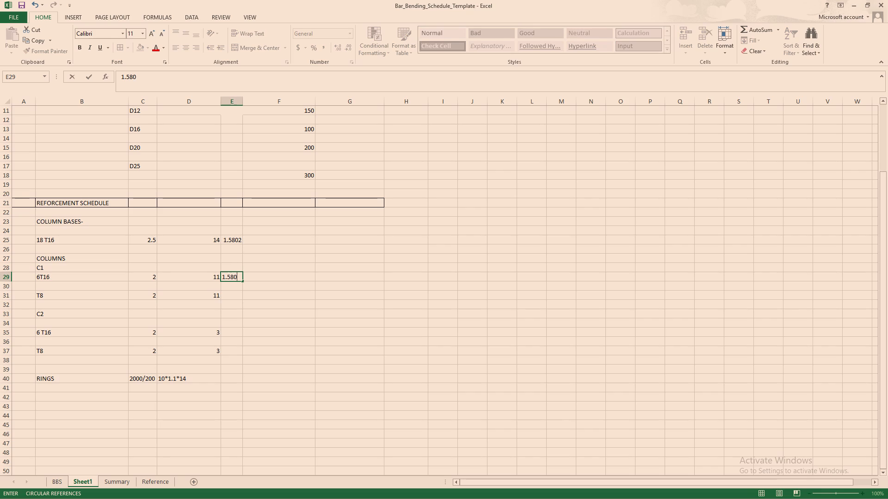
left_click(226, 299)
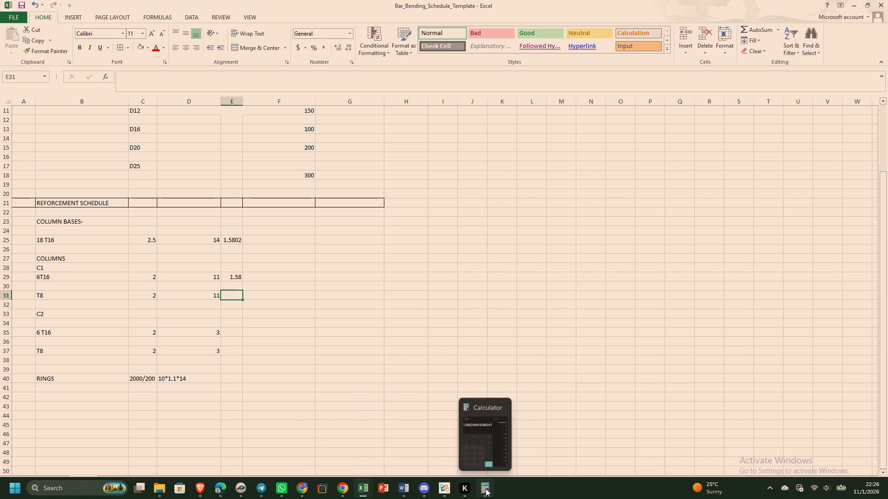
Switch to Calculator and divide 64 by 162 to work out the T8 bar's unit weight.
left_click(486, 488)
left_click(637, 196)
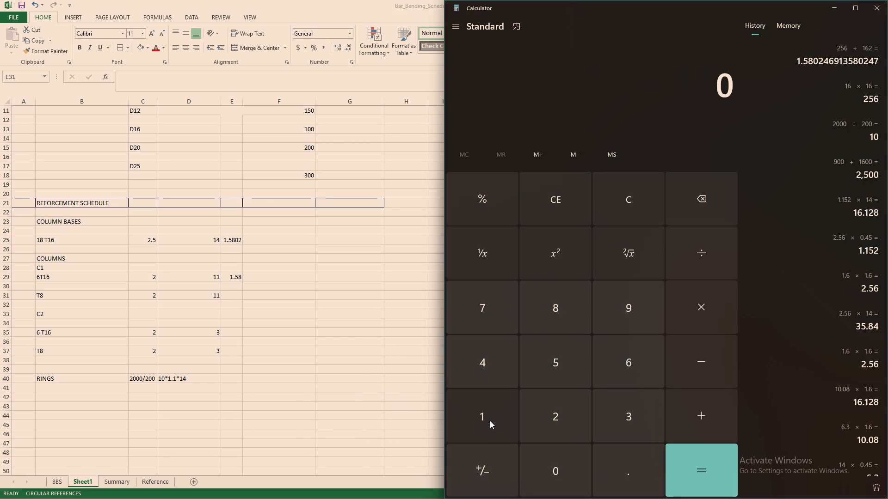
double_click(485, 414)
left_click(622, 204)
left_click(617, 356)
left_click(468, 351)
left_click(695, 233)
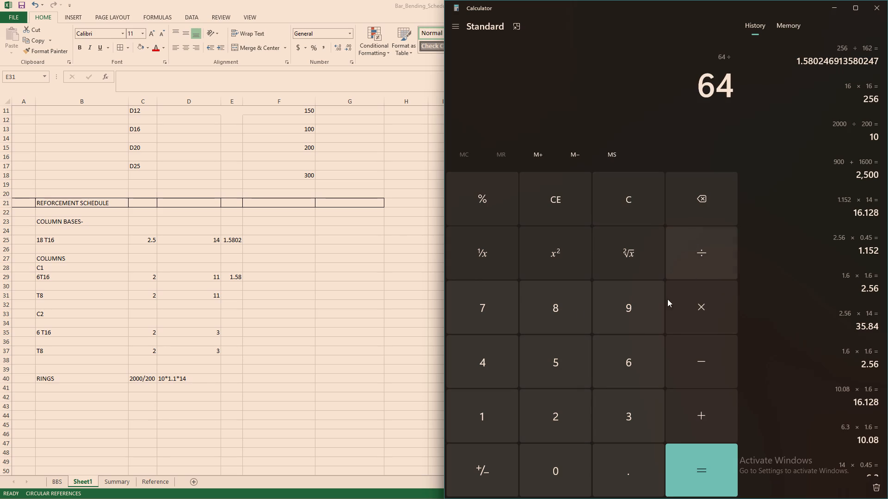
left_click(552, 463)
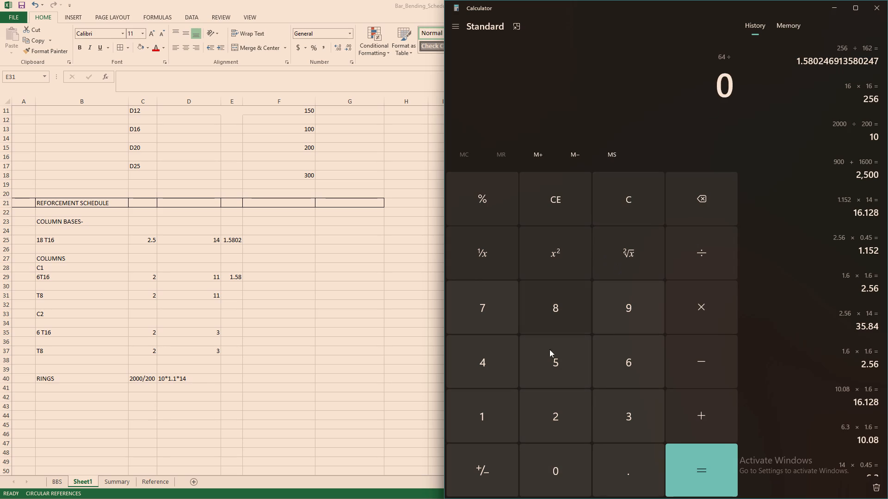
left_click_drag(480, 425, 495, 415)
left_click(620, 350)
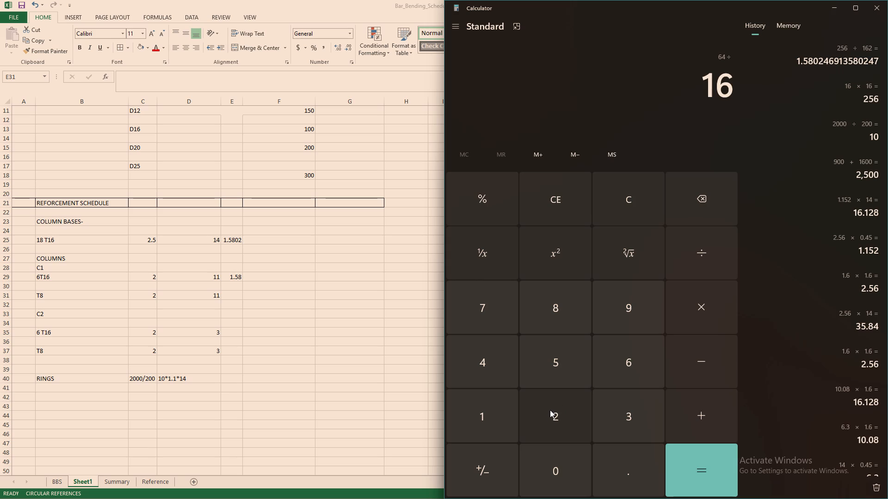
left_click(549, 416)
left_click(697, 463)
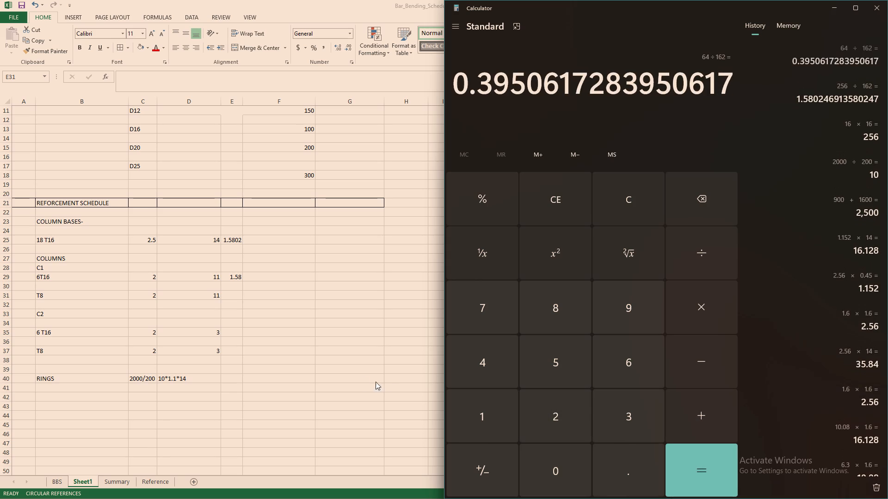
Switch back to the Excel workbook and enter 0.395 in E31 as the unit weight of column C1's T8 bars.
left_click(225, 296)
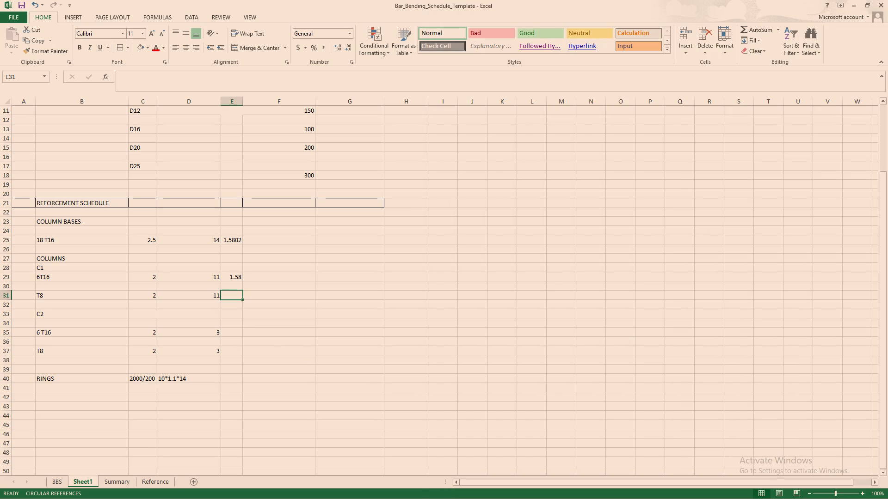
type("0.")
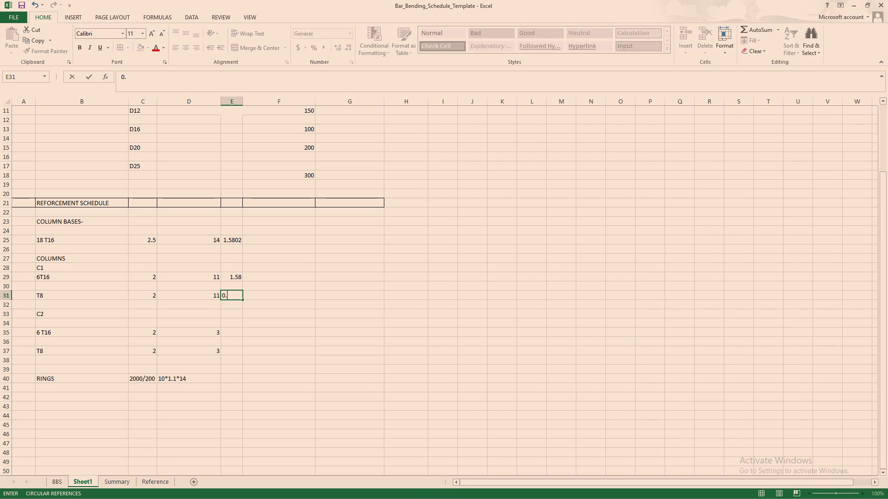
type("39")
key("5")
Enter column C2's unit weights: 1.5802 in E35 for the 6 T16 bars and 0.395 in E37 for the T8 bars.
left_click(228, 332)
type("1.58")
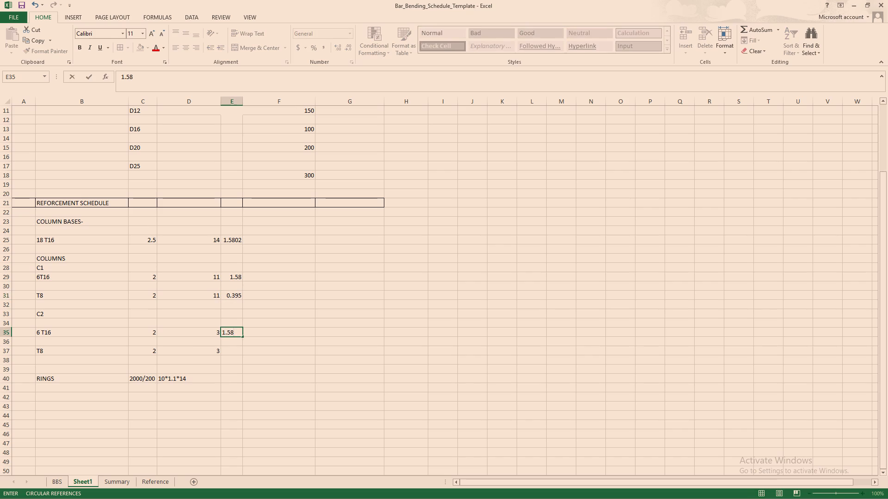
key("0")
key("2")
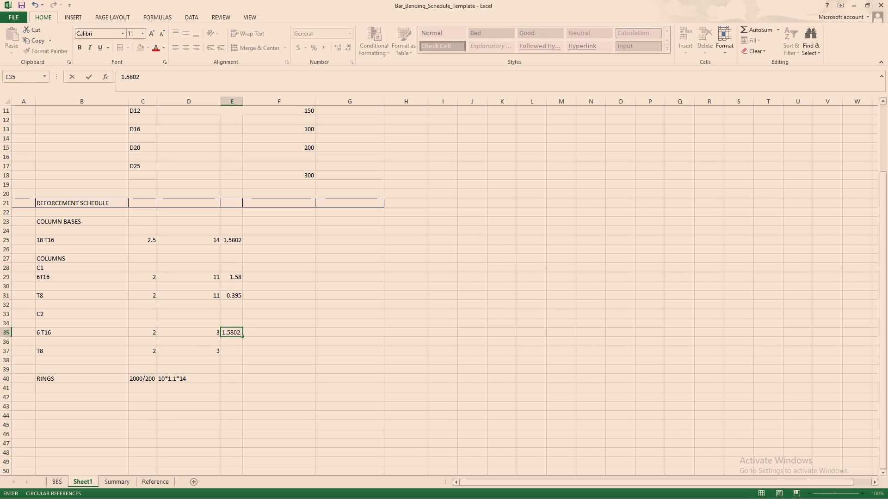
left_click(231, 351)
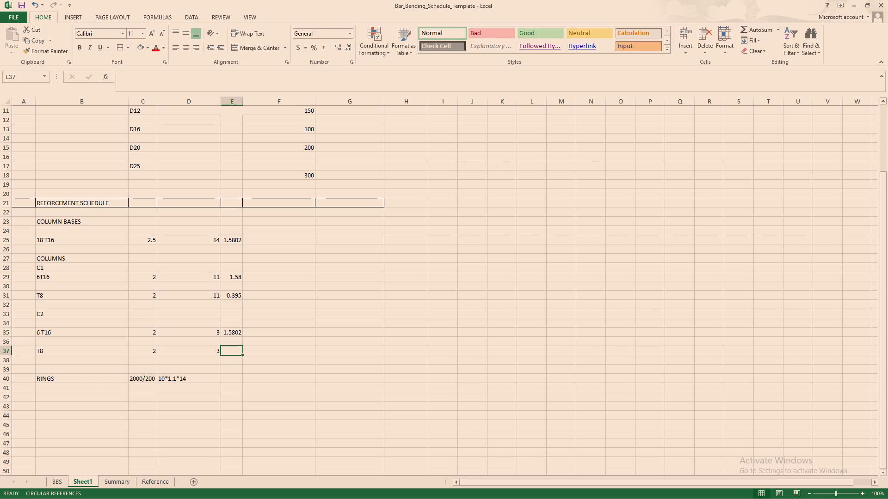
type("0.")
type("395")
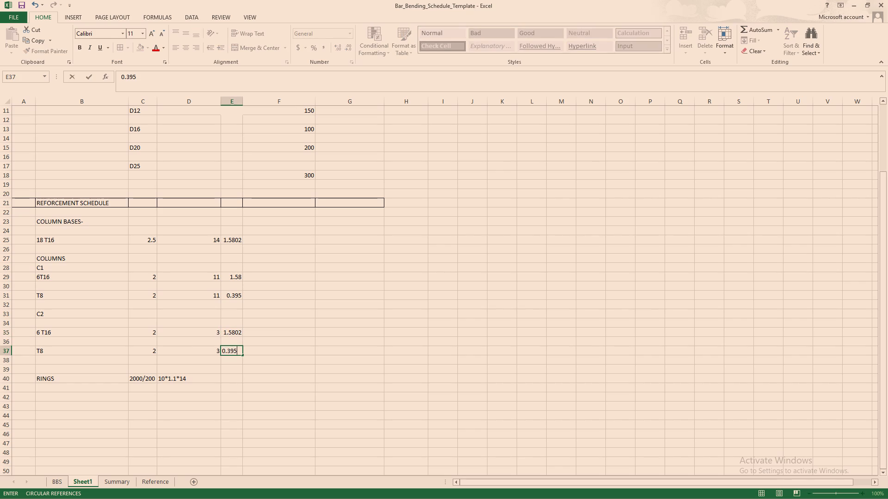
left_click(266, 371)
Enter 0.395 in E40 as the unit weight for the rings.
left_click(227, 377)
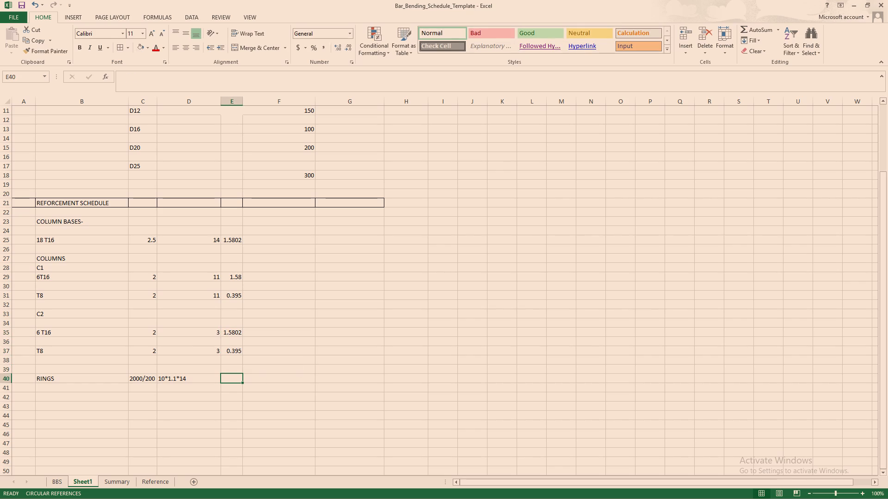
key("1")
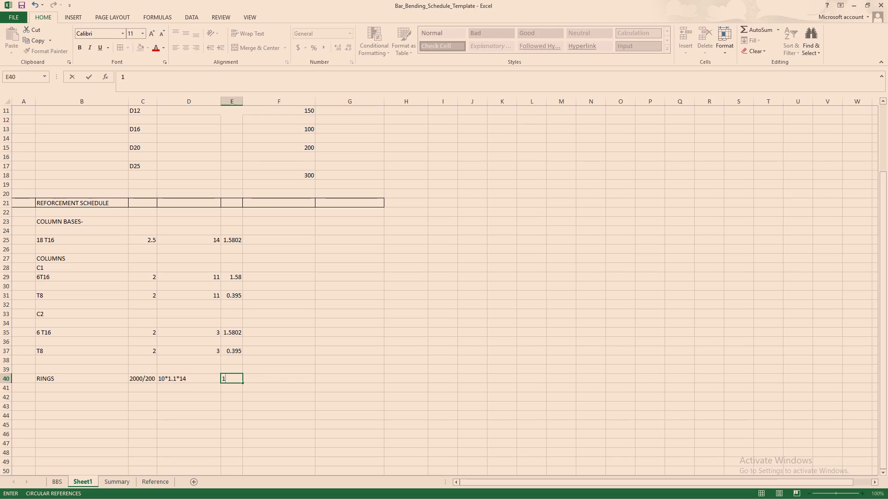
key("BackSpace")
key("0")
key("period")
type("395")
left_click(279, 391)
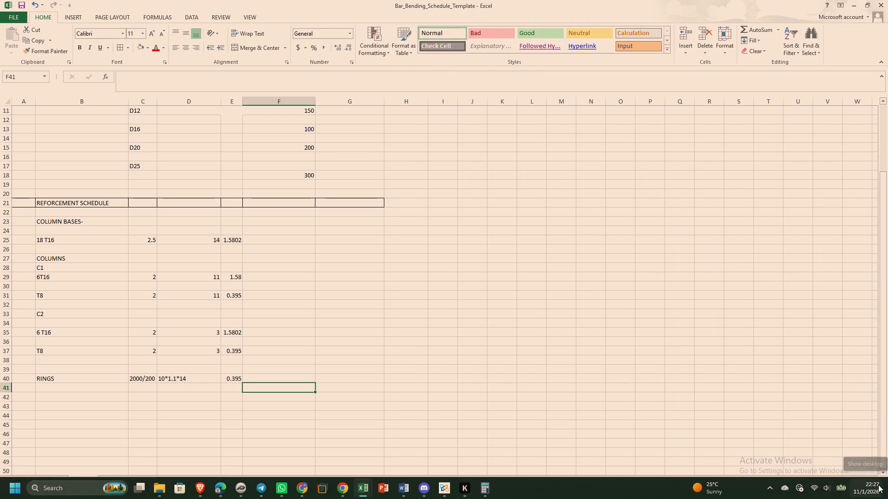
Add the heading "total weight" in F23 of the reinforcement schedule.
left_click(301, 243)
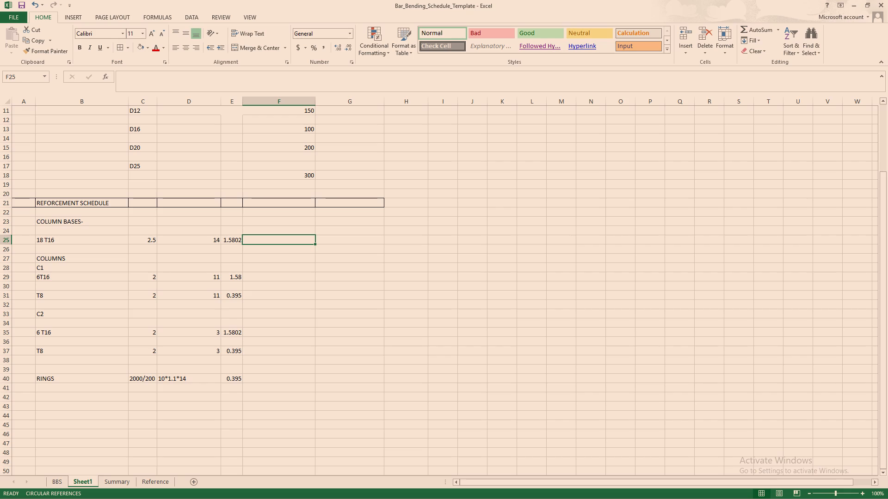
left_click(284, 221)
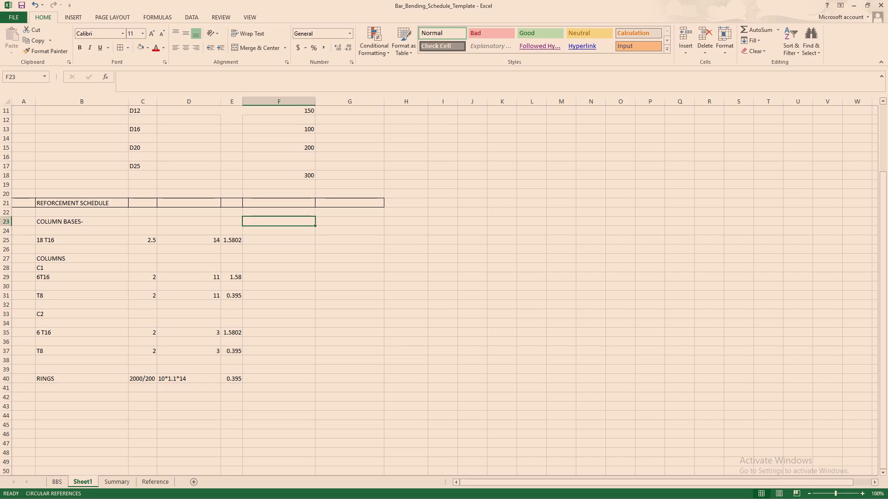
type("totl weight")
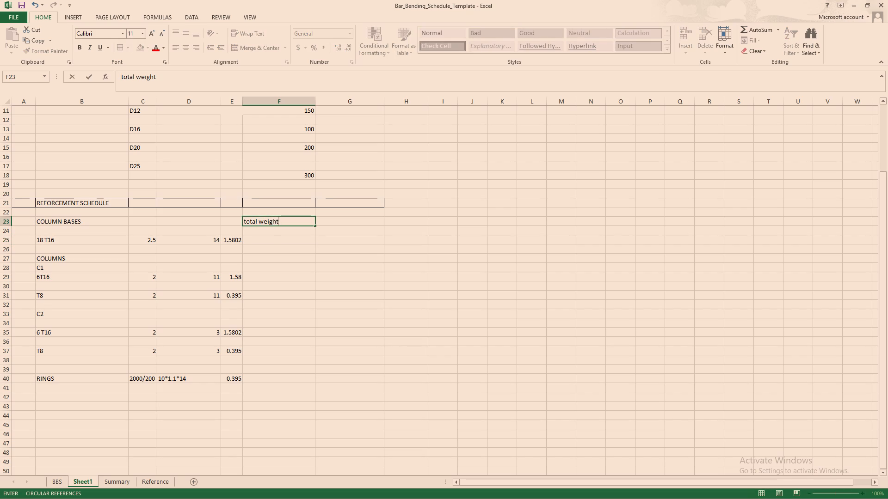
Calculate the total weight of the column bases' 18 T16 bars in F25 with the formula =E25*D25*C25.
left_click(284, 241)
key("equal")
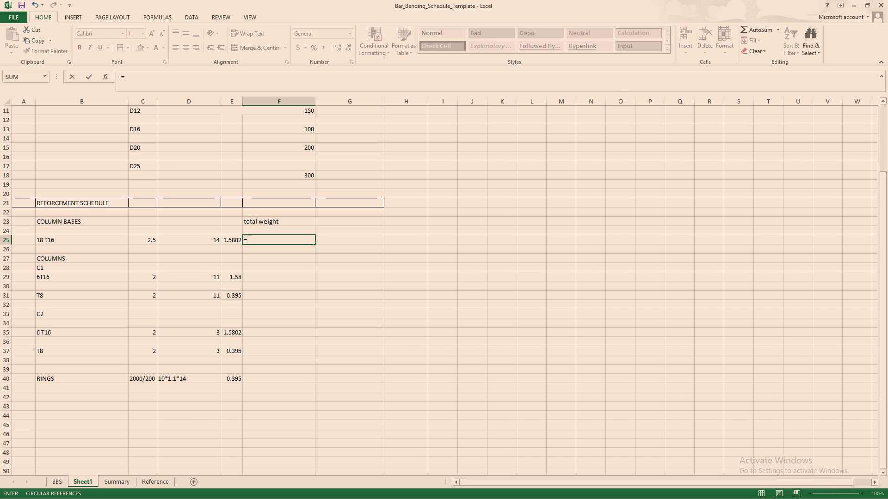
left_click(233, 239)
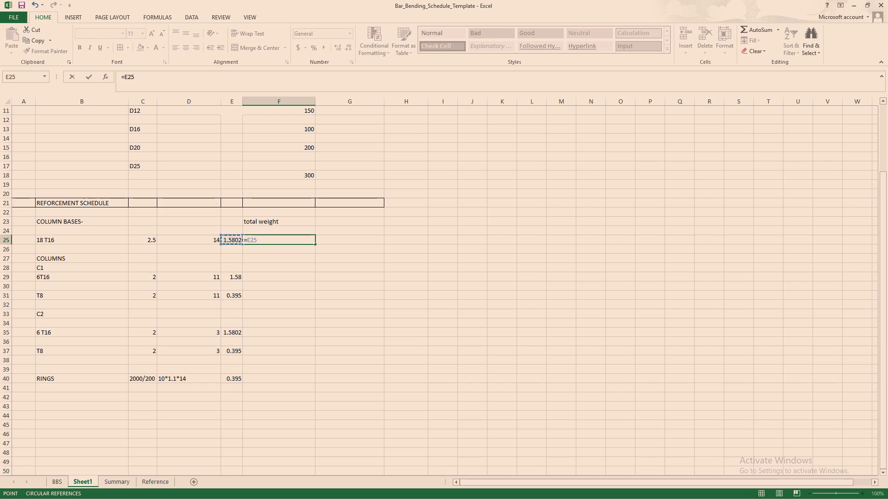
key("shift+asterisk")
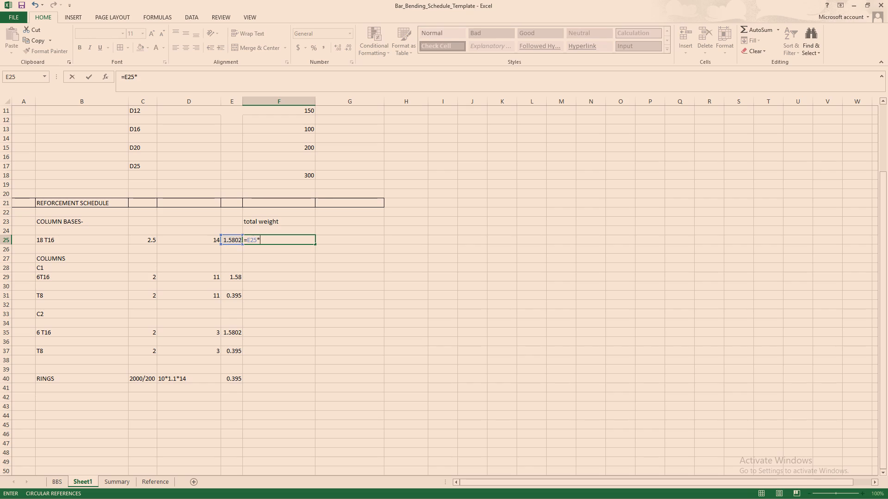
left_click(197, 239)
key("shift+asterisk")
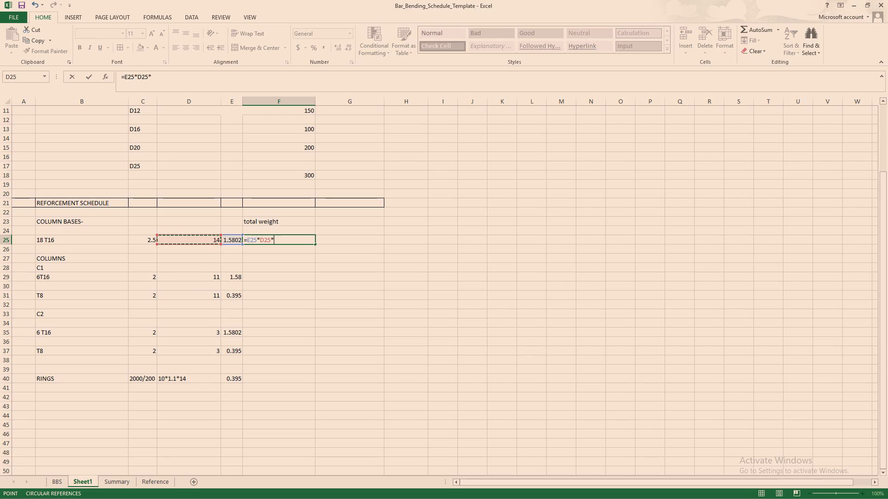
left_click(136, 239)
key("Return")
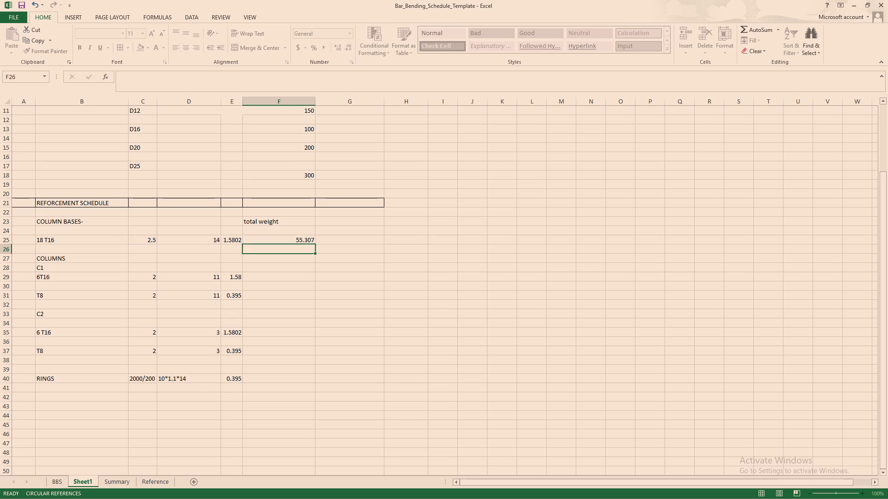
Calculate the total weight of column C1's 6T16 bars in F29 with the formula =E29*D29*C29.
left_click(253, 279)
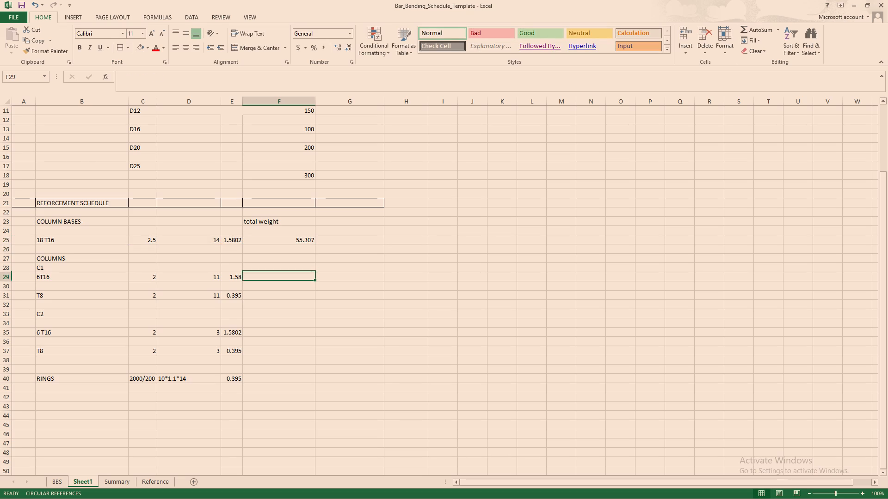
key("equal")
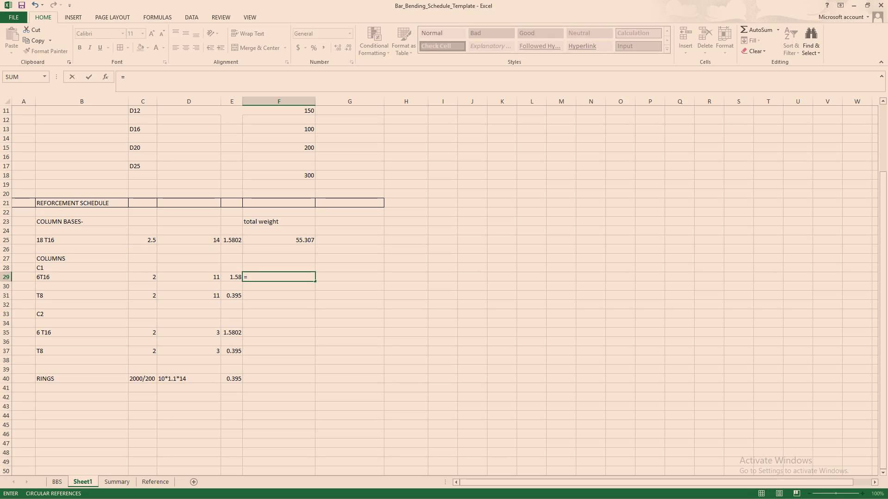
left_click(234, 275)
key("shift+asterisk")
left_click(202, 279)
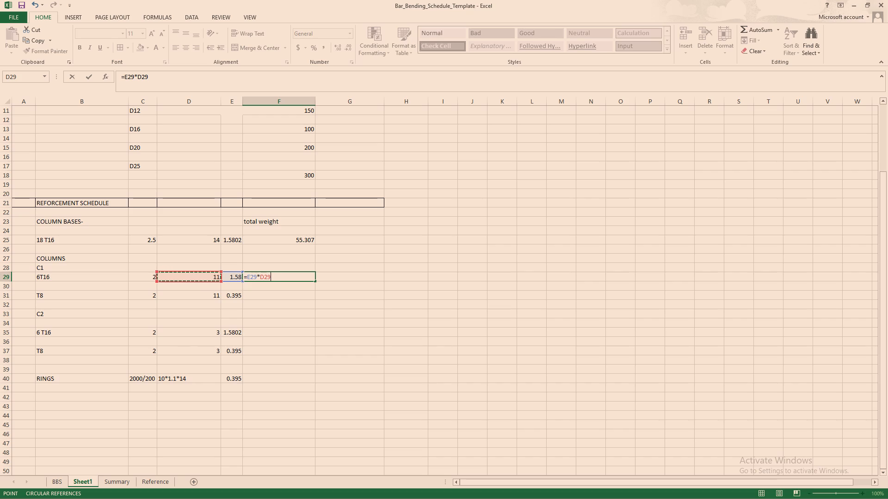
key("shift+asterisk")
left_click(142, 276)
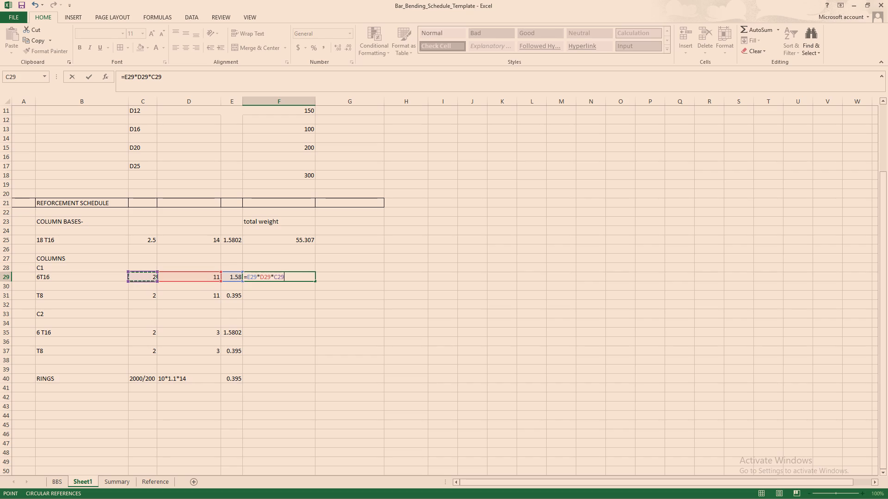
key("shift+asterisk")
key("Return")
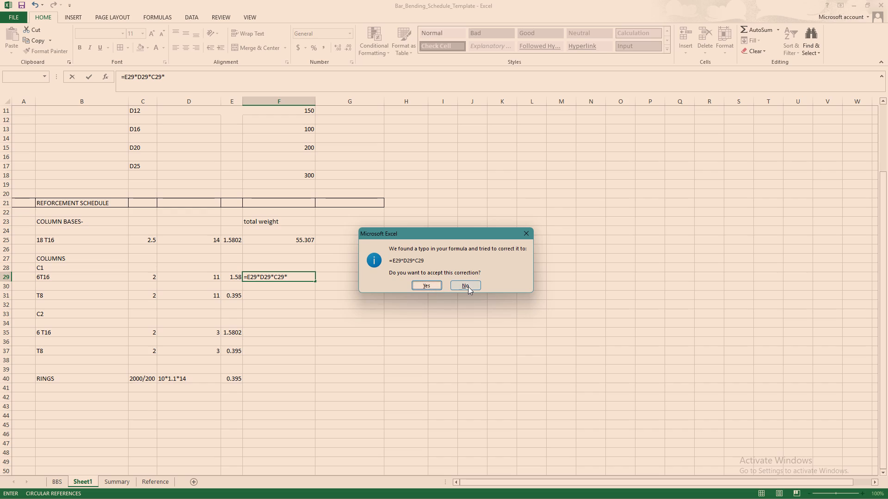
left_click(425, 282)
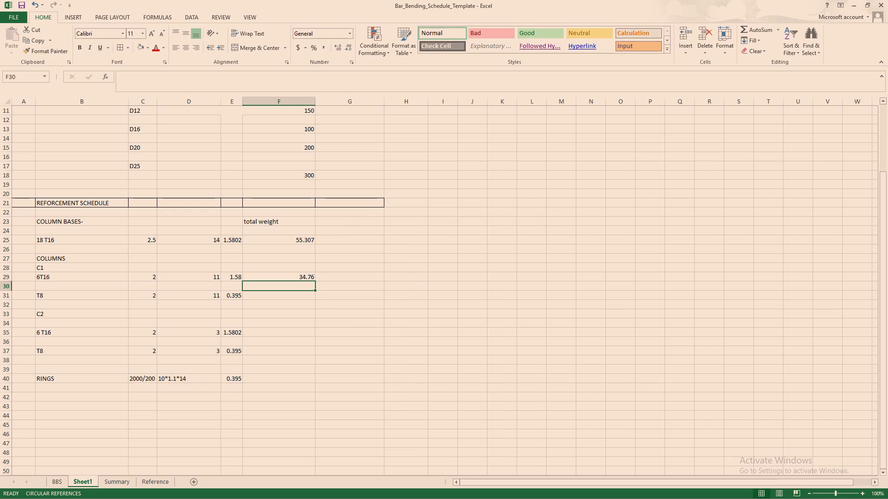
Calculate the total weight of column C1's T8 bars in F31 with the formula =E31*D31*C31.
left_click(274, 299)
key("equal")
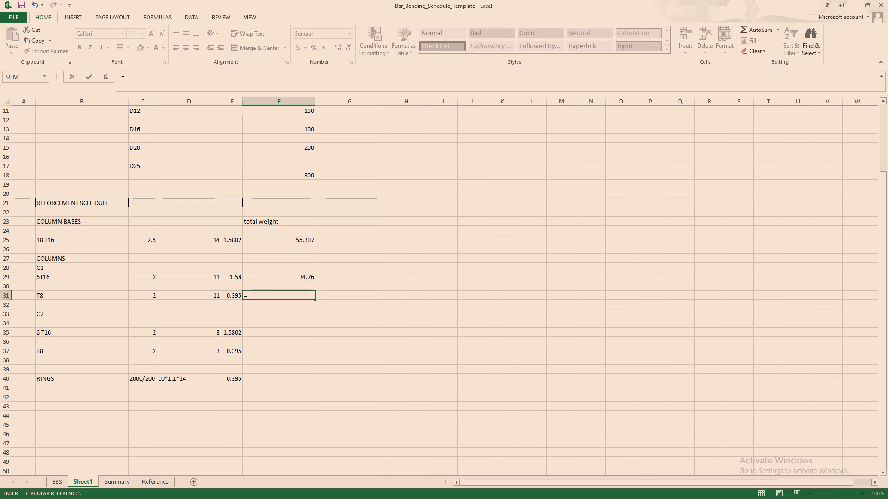
left_click(228, 296)
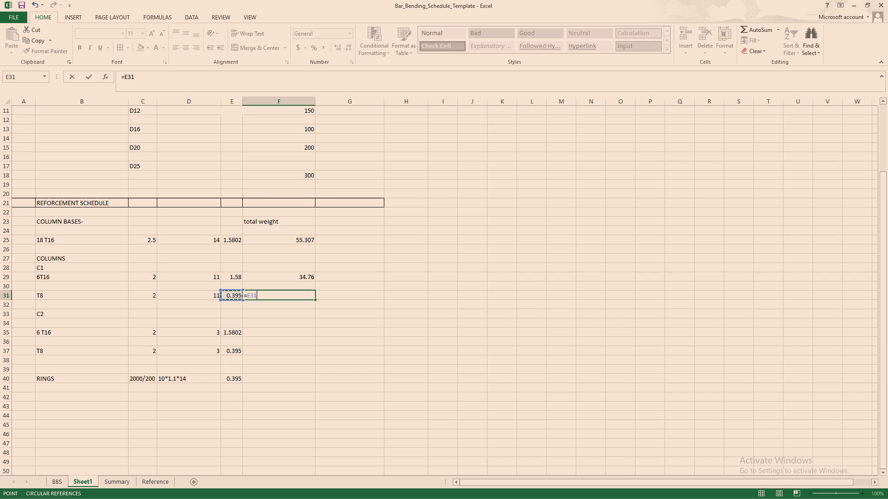
key("shift+asterisk")
left_click(211, 296)
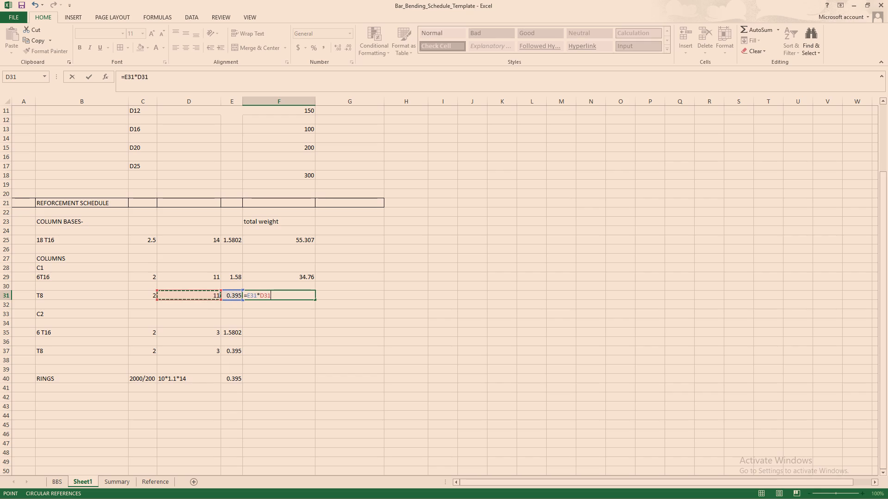
key("shift+asterisk")
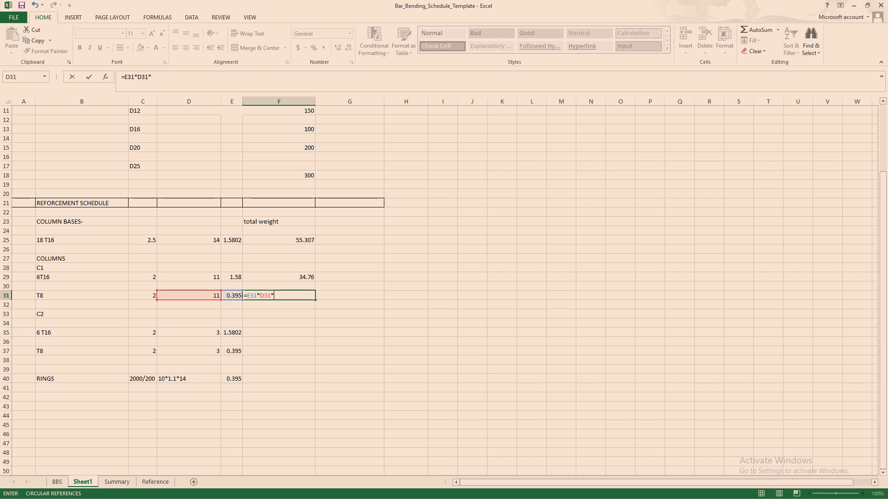
left_click(138, 298)
key("Return")
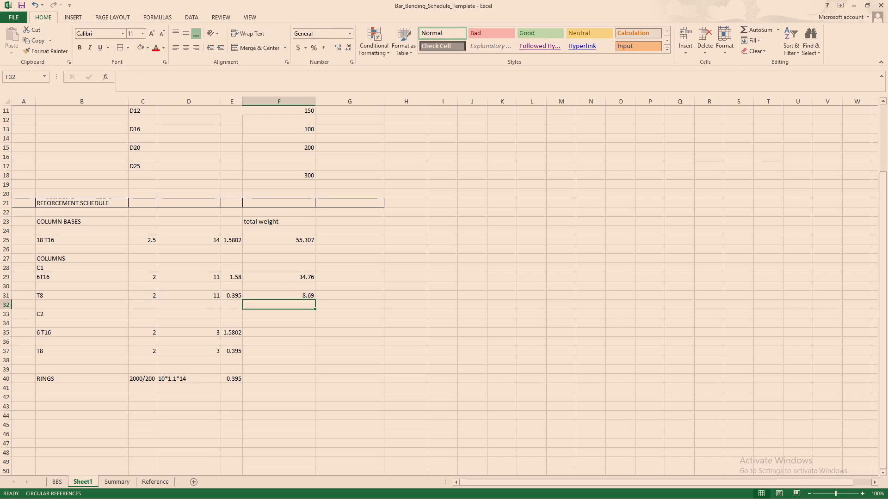
Calculate the total weight of column C2's 6 T16 bars in F35 with the formula =E35*D35*C35.
left_click(271, 330)
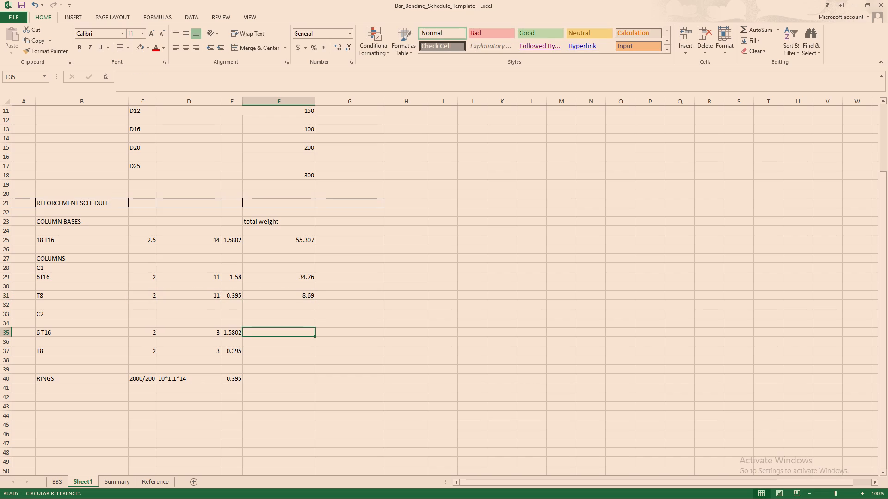
key("equal")
left_click(231, 333)
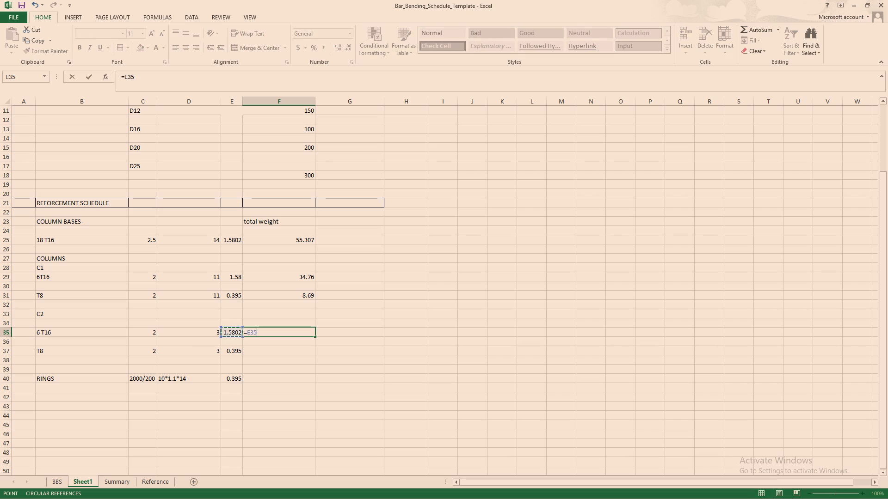
key("shift+asterisk")
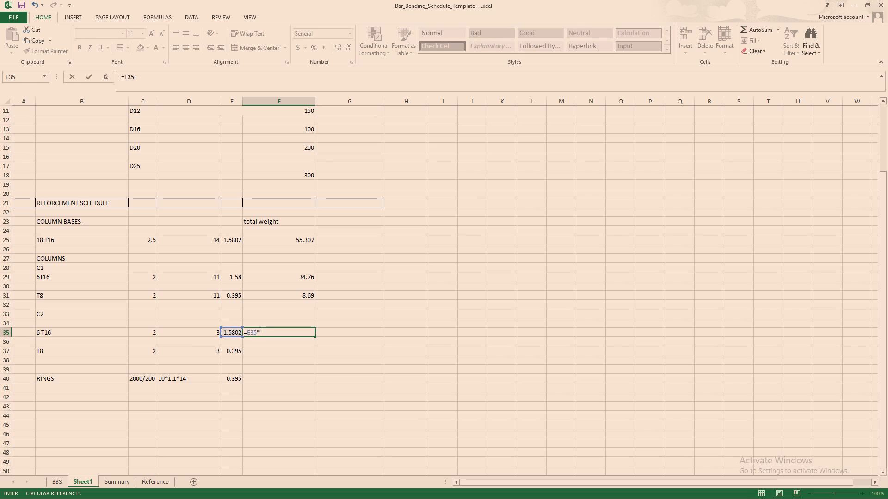
left_click(195, 332)
key("shift+asterisk")
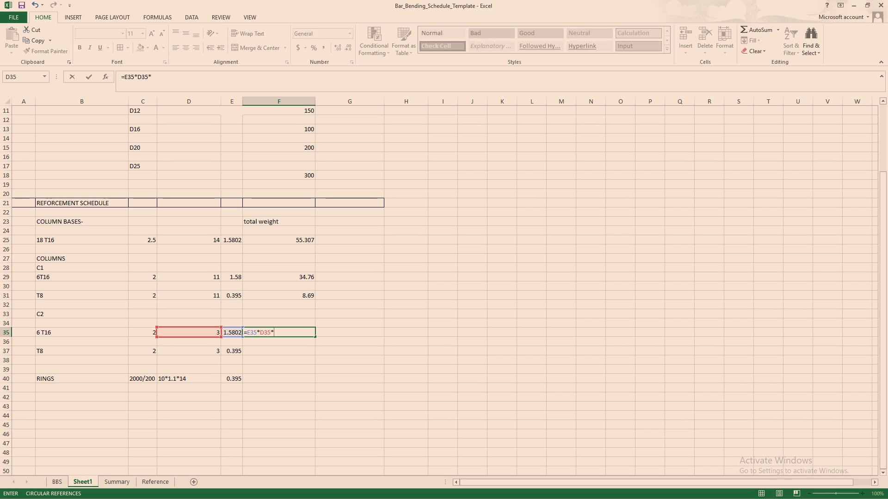
left_click(145, 330)
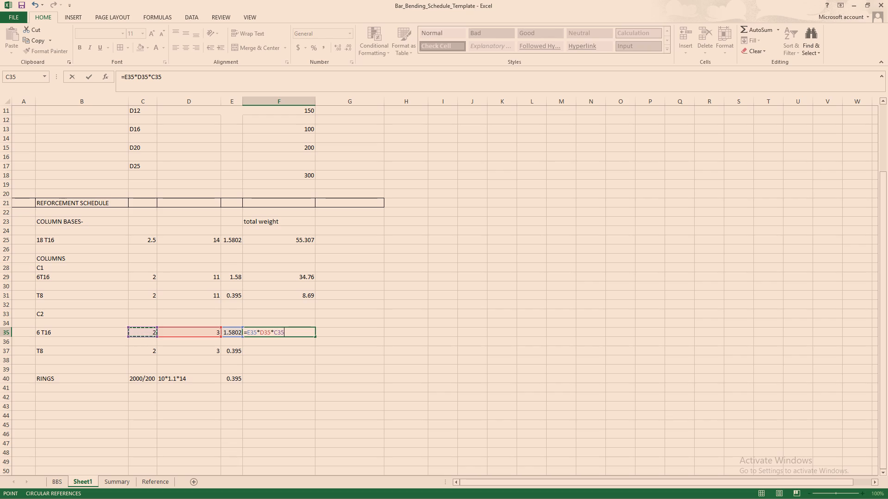
key("Return")
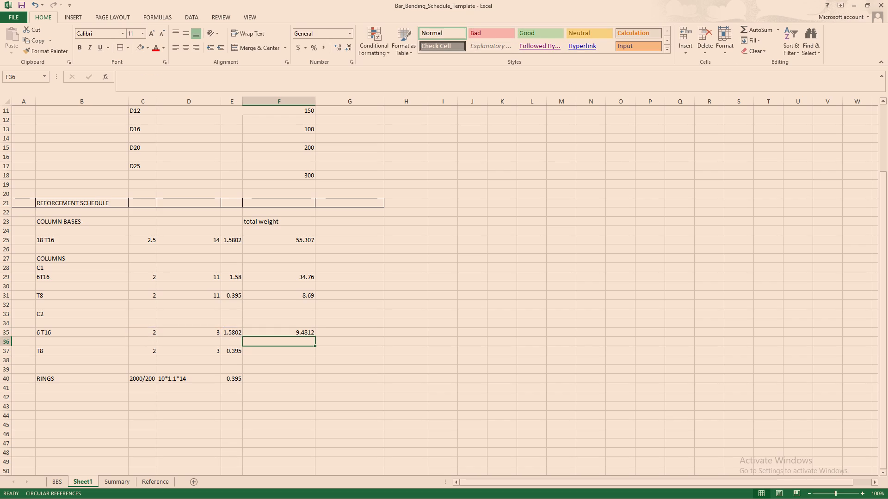
Calculate the total weight of column C2's T8 bars in F37 with the formula =E37*D37*C37.
left_click(257, 353)
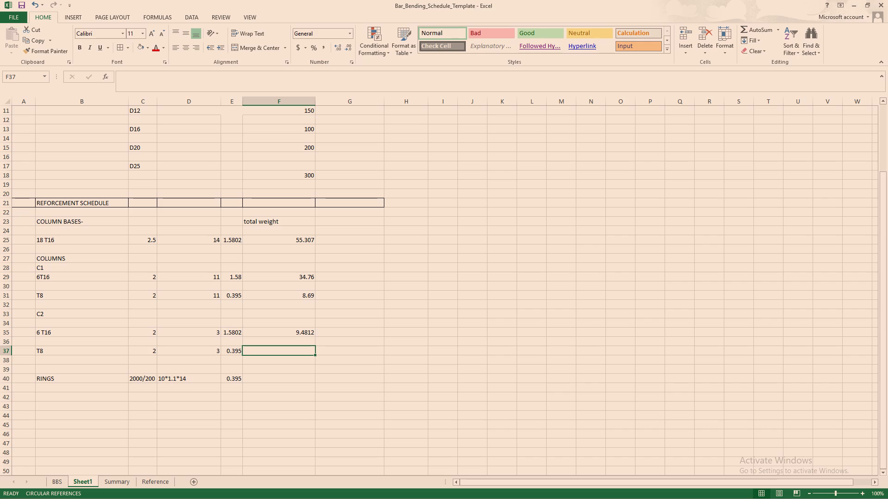
key("equal")
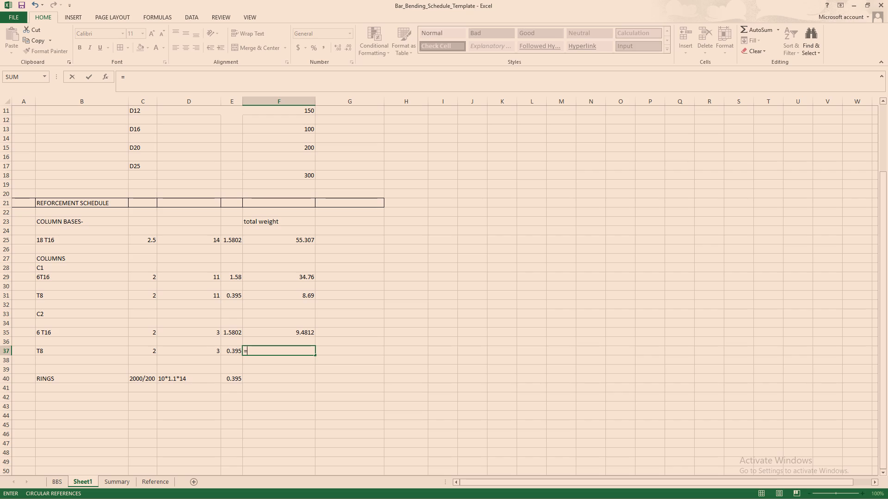
left_click(235, 350)
key("shift+asterisk")
left_click(207, 352)
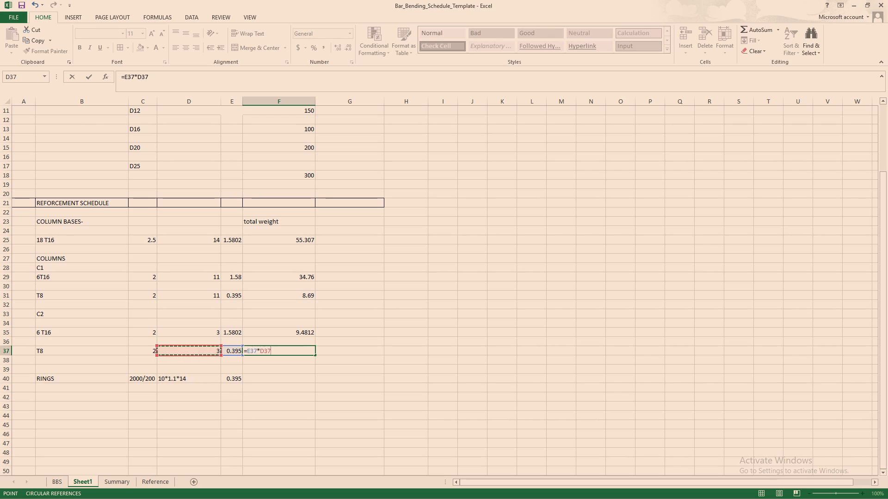
key("shift+asterisk")
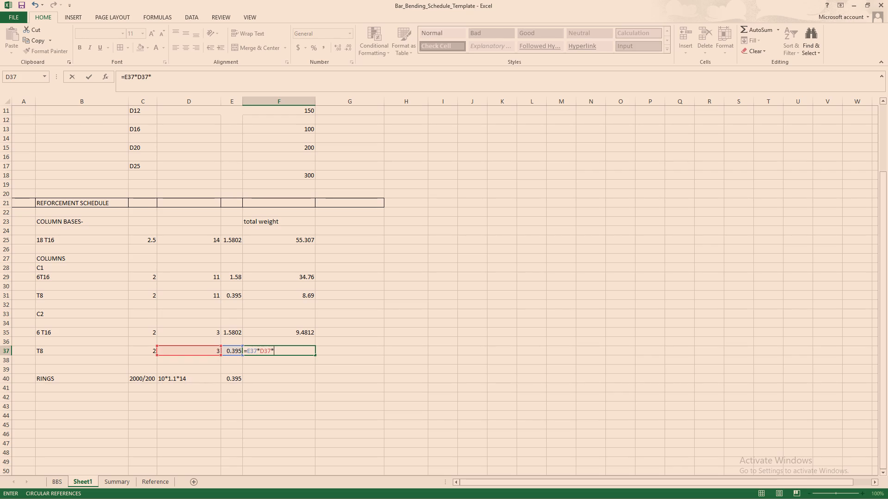
left_click(146, 347)
key("shift+asterisk")
key("Return")
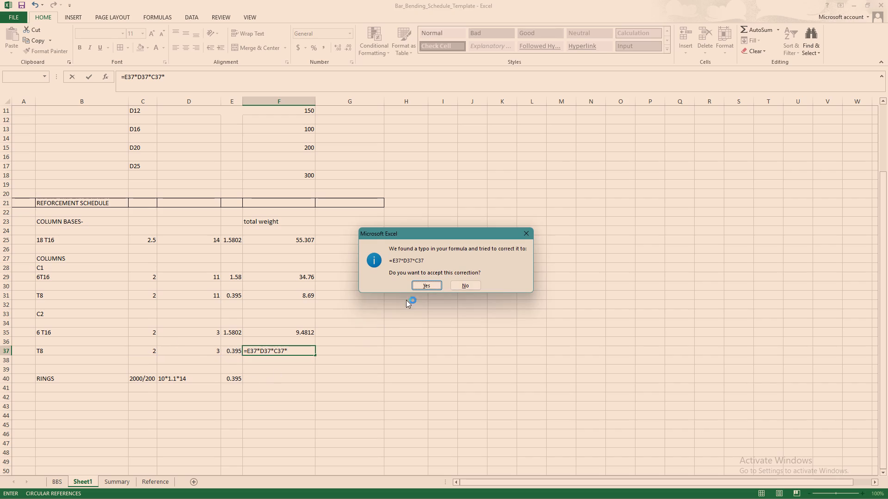
left_click(419, 284)
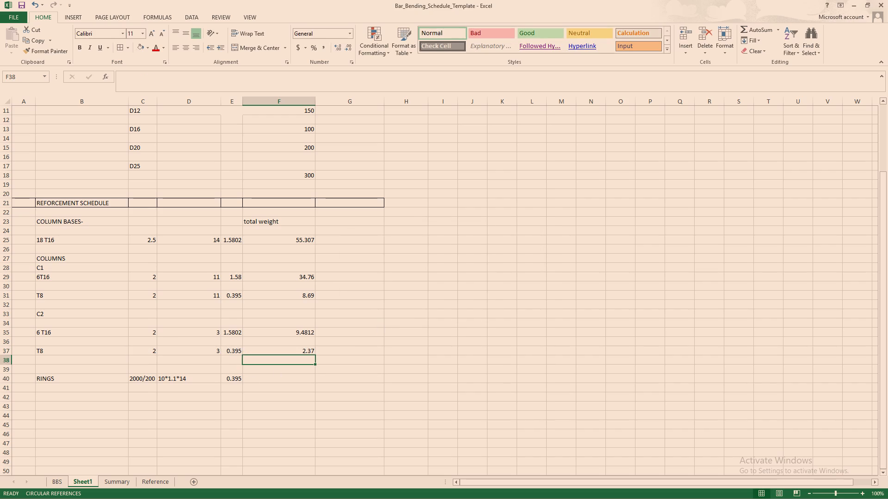
Calculate the total weight of the rings in F40 with the formula =E40*1.1*10*14.
left_click(295, 376)
key("equal")
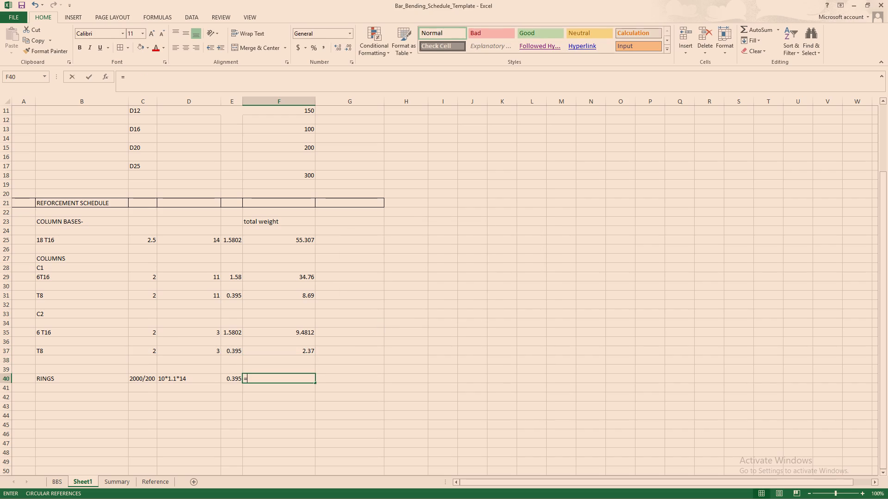
left_click(232, 377)
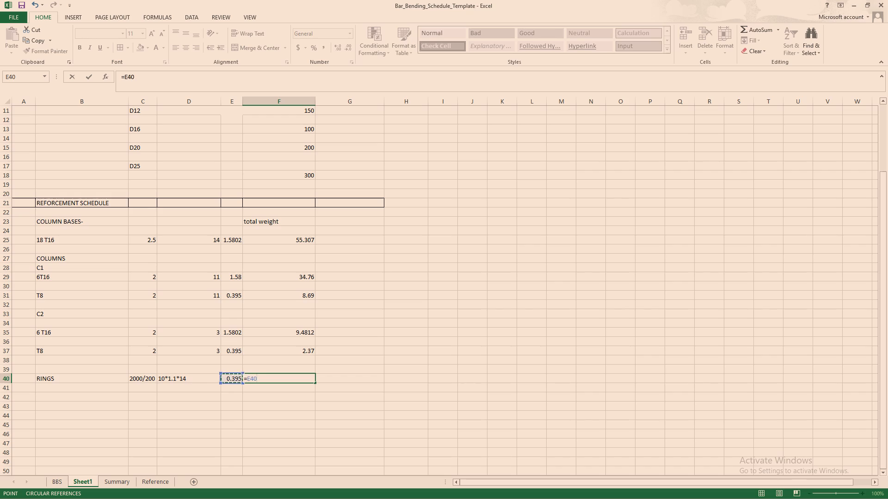
key("shift+asterisk")
type("1.1")
key("shift+asterisk")
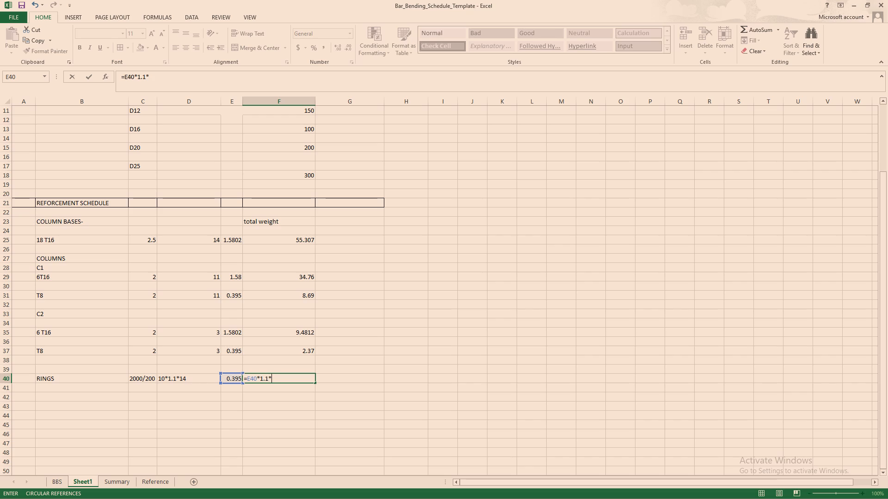
key("BackSpace")
key("shift+asterisk")
key("1")
key("0")
key("shift+asterisk")
type("14")
key("Return")
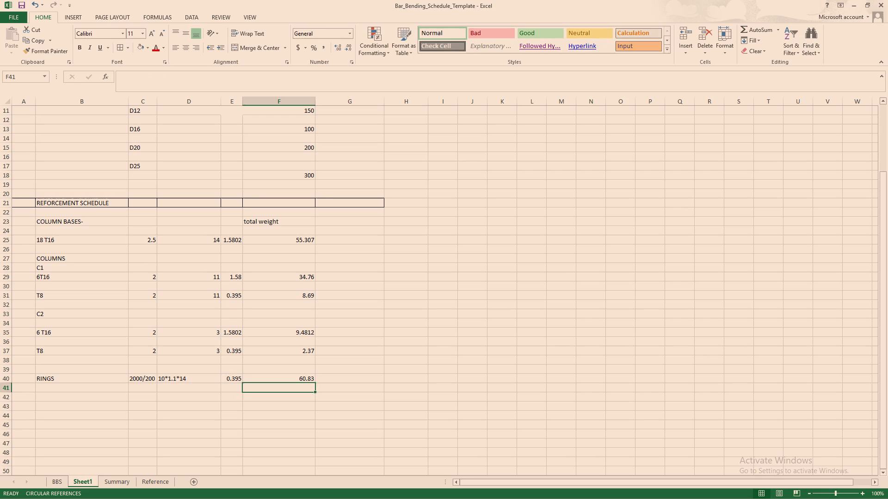
left_click(313, 414)
left_click(319, 375)
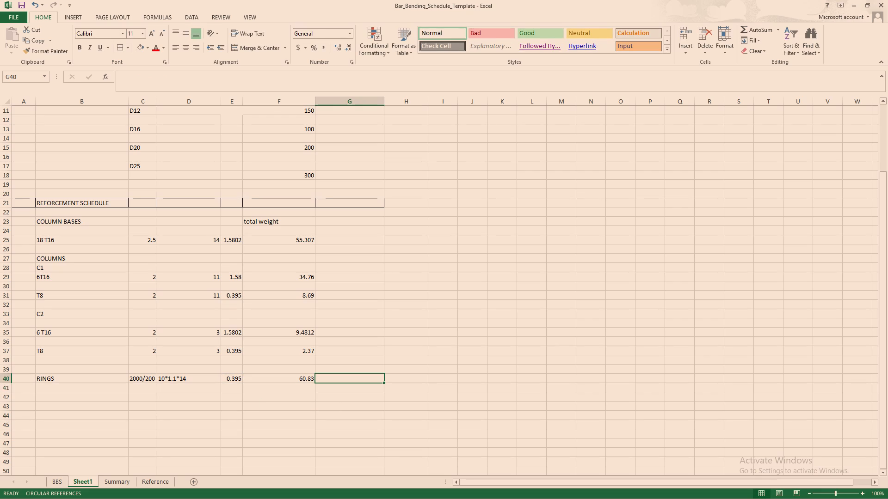
left_click(295, 411)
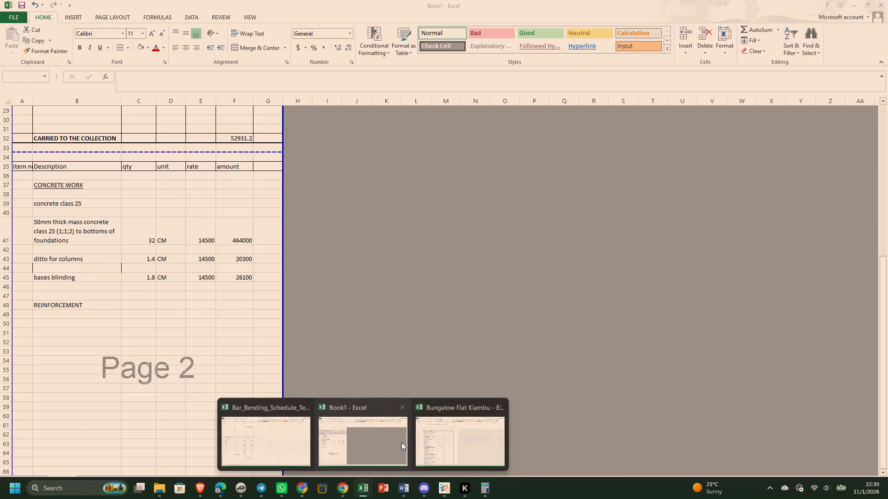
Switch to the Bungalow Flat Kiambu workbook and examine how its bill of quantities describes the reinforcement items.
left_click(284, 431)
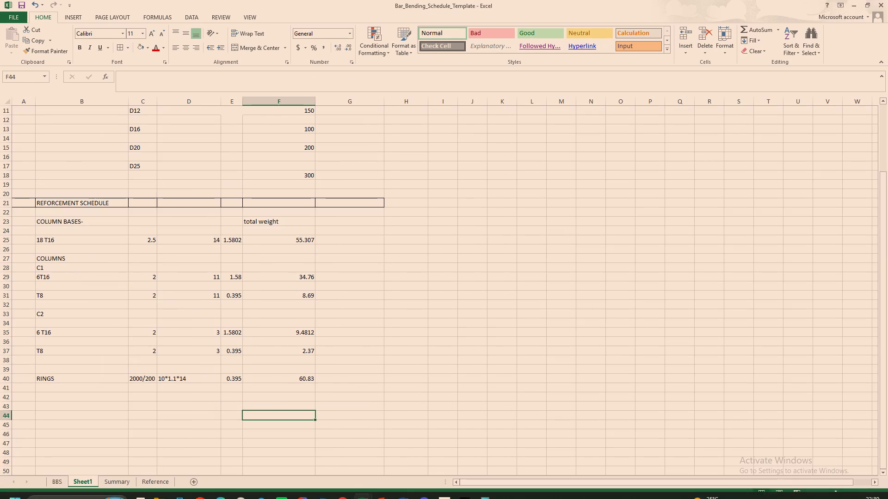
left_click(363, 453)
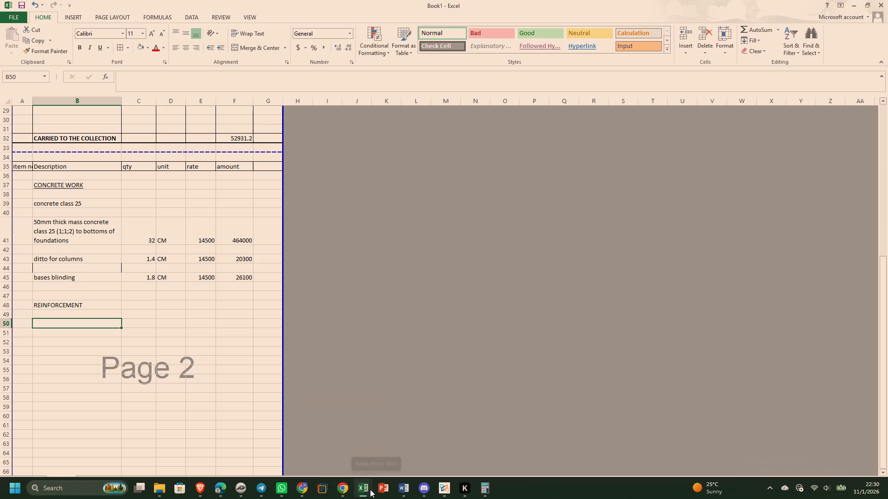
left_click(429, 434)
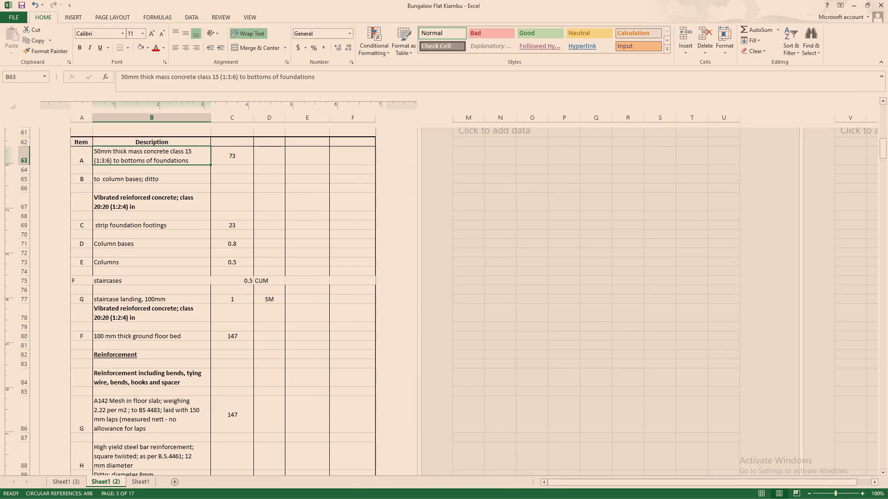
scroll(173, 327, "down", 2)
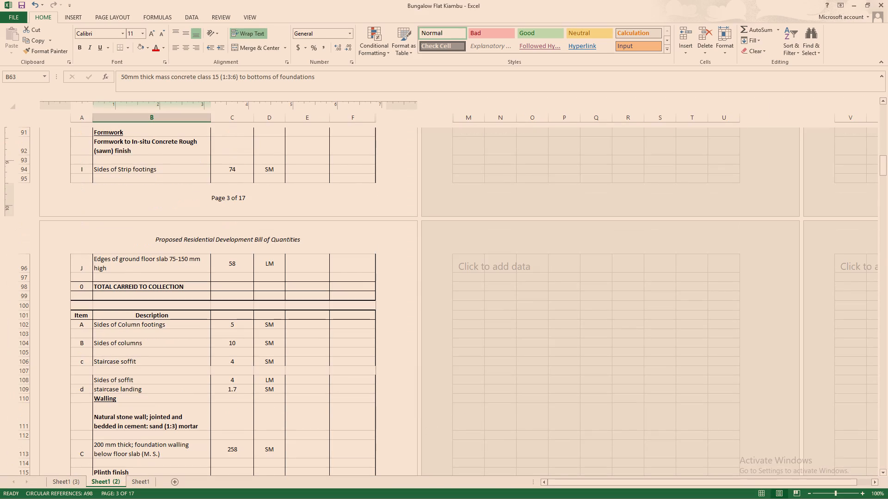
scroll(173, 327, "down", 1)
scroll(185, 323, "up", 2)
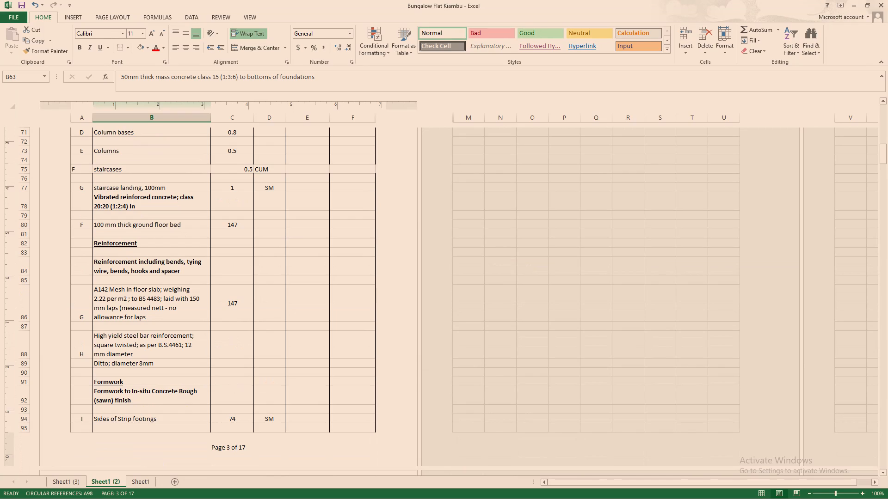
left_click(266, 308)
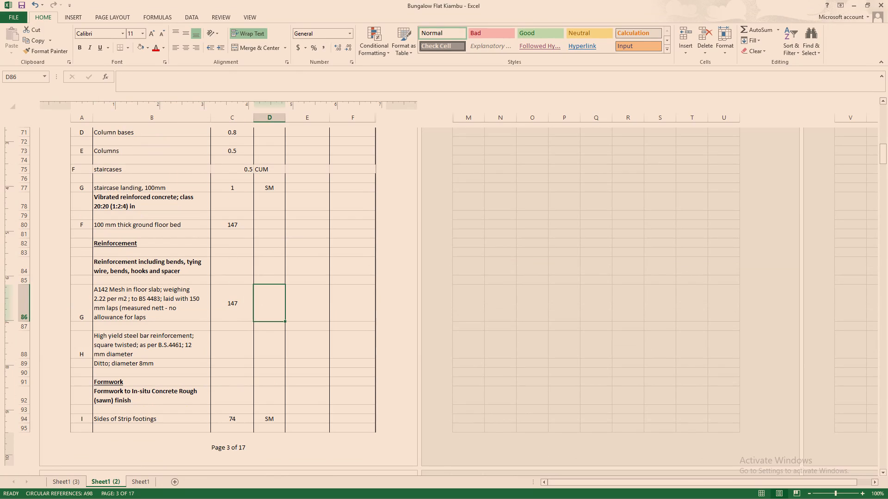
Switch to Book1 and add a D8 item under REINFORCEMENT in B50, with a quantity of 61 in C50.
left_click(304, 310)
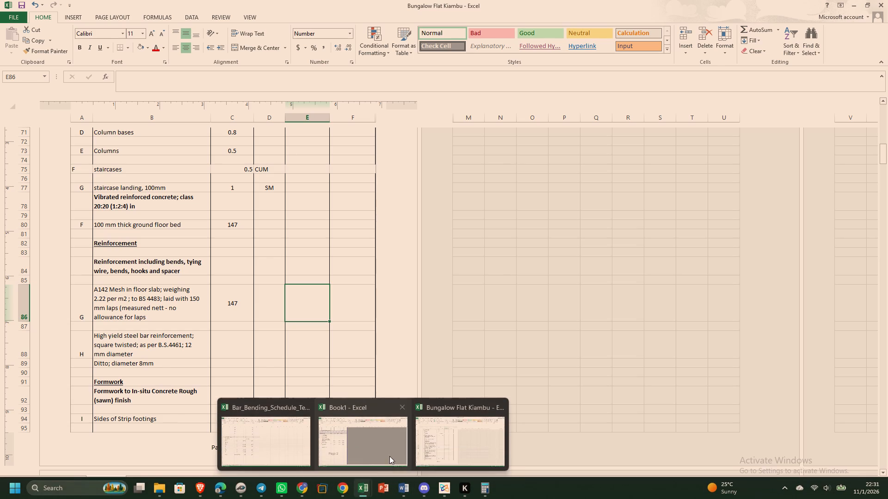
left_click(327, 443)
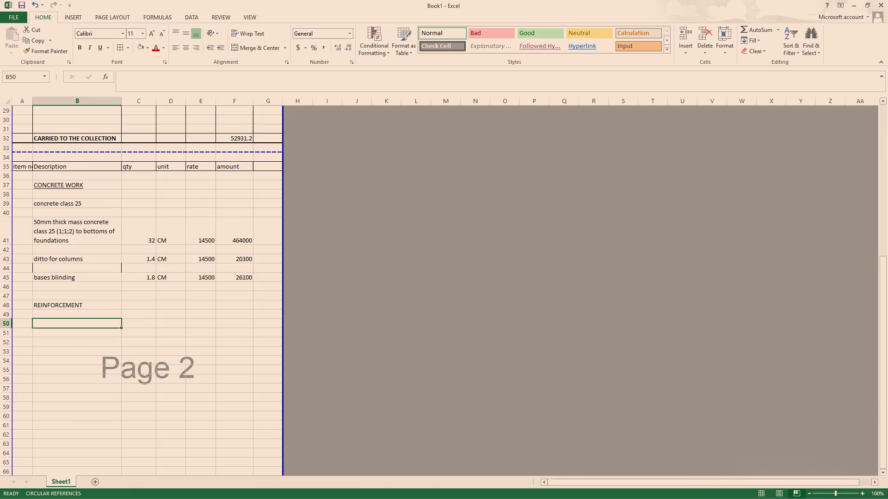
key("d")
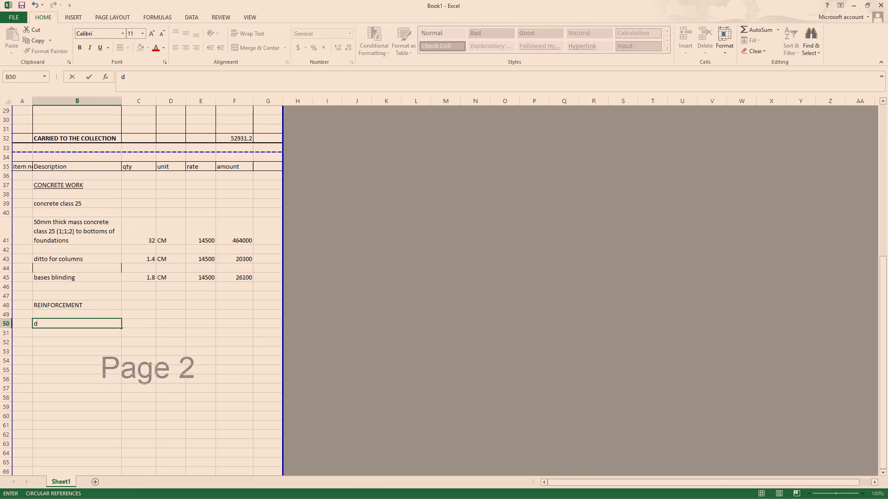
key("BackSpace")
key("shift+d")
key("8")
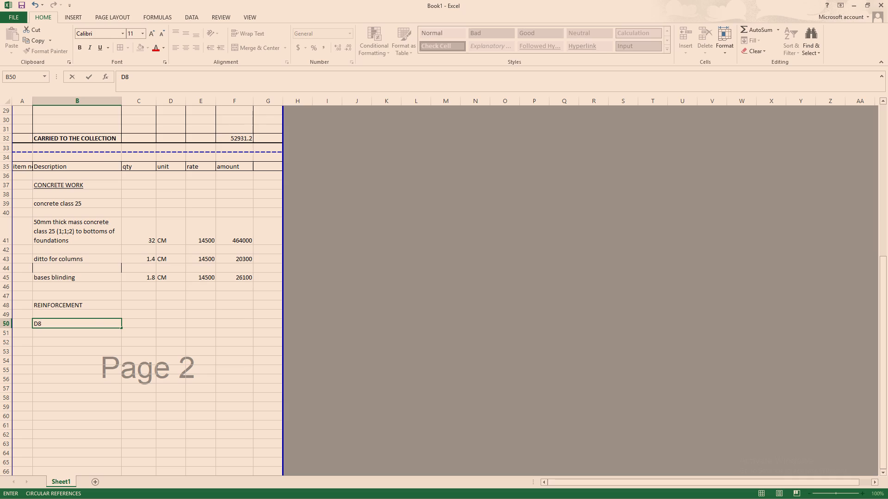
left_click(144, 325)
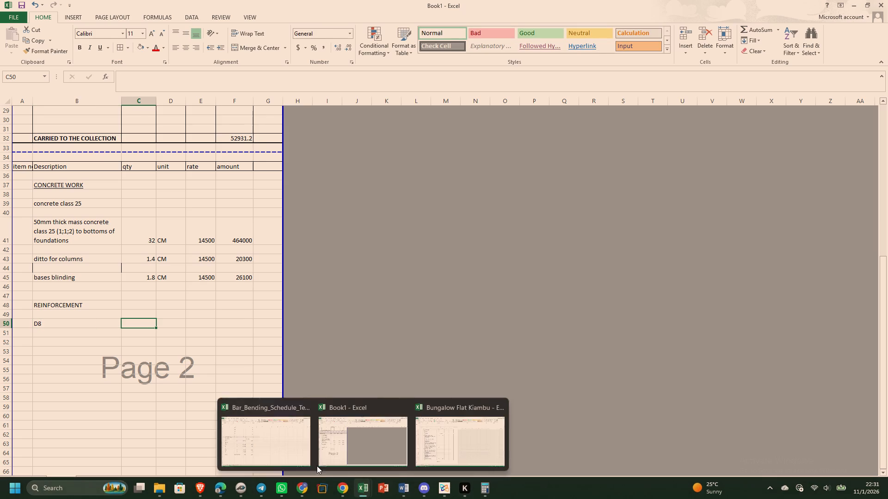
left_click(272, 445)
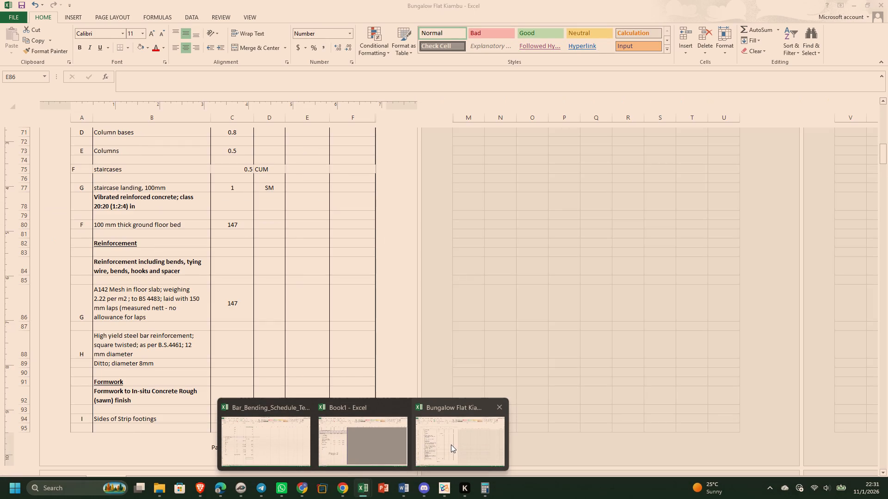
left_click(375, 435)
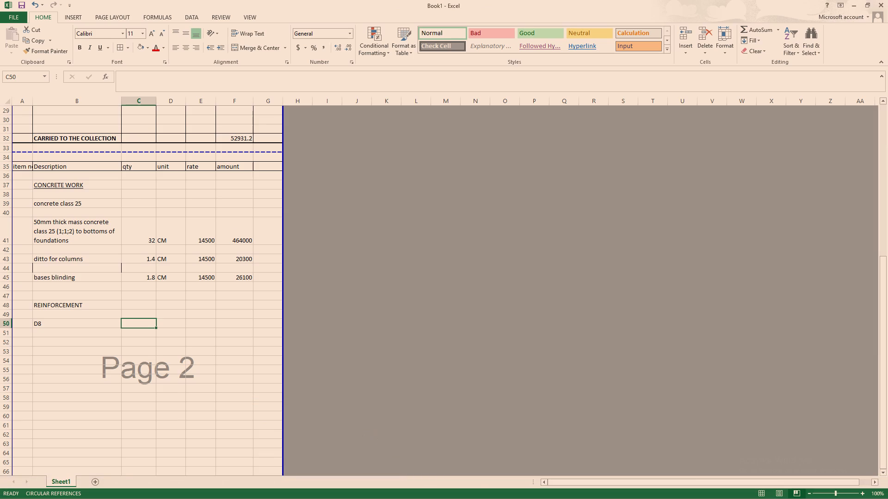
key("6")
key("1")
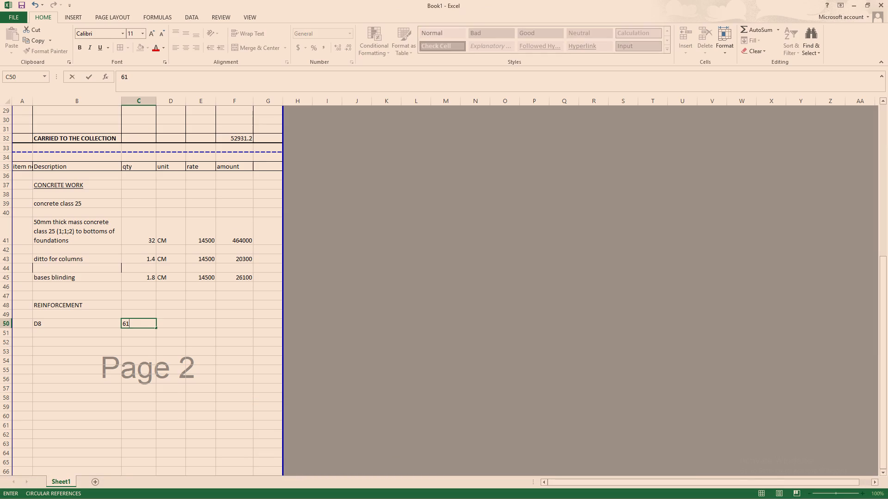
Enter the next reinforcement item description, D10, in B52.
left_click(51, 345)
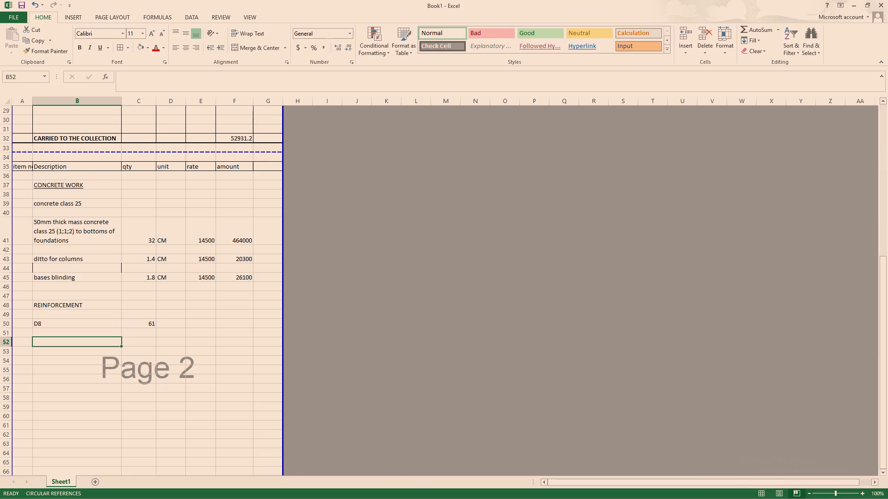
type("d1")
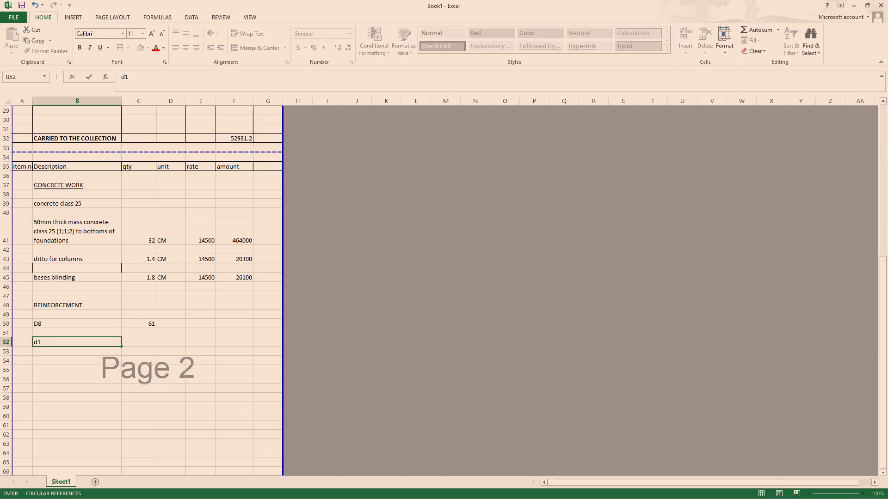
key("BackSpace")
key("BackSpace")
type("D10")
left_click(147, 342)
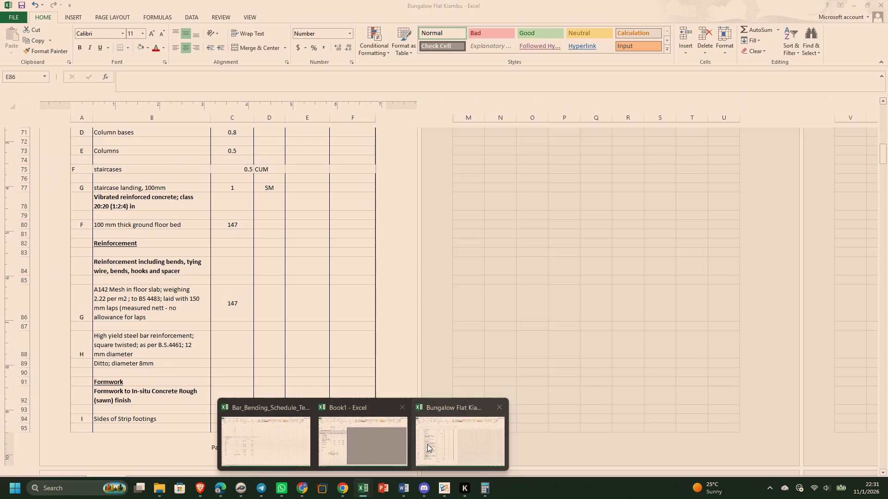
Switch to the Bar_Bending_Schedule_Template workbook and multiply the column bases' T16 weight by 18 bars in G25 with the formula =F25*18.
left_click(383, 440)
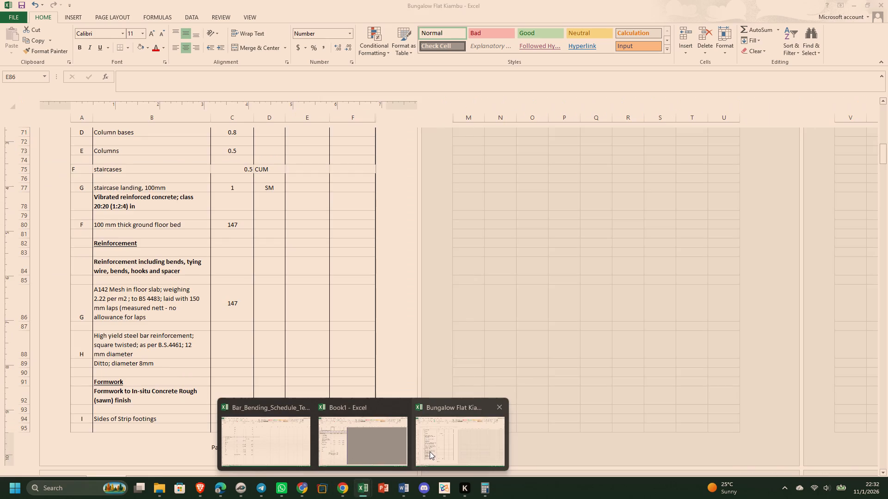
left_click(258, 422)
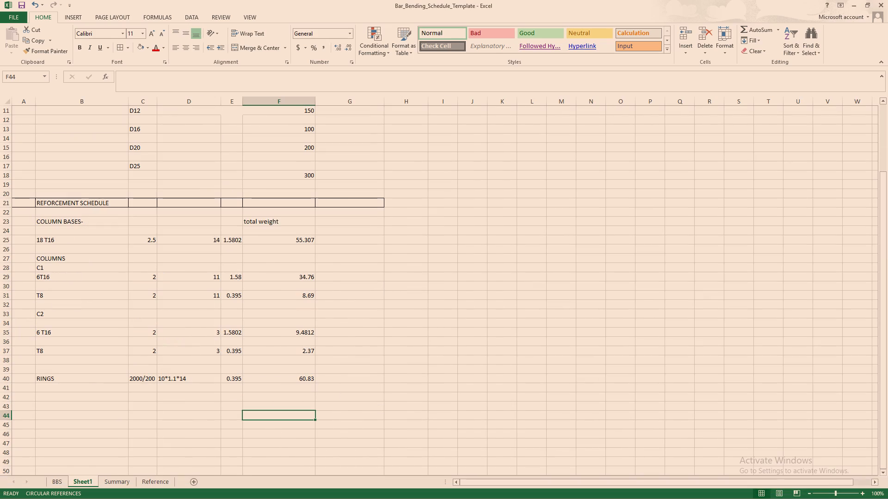
left_click(334, 278)
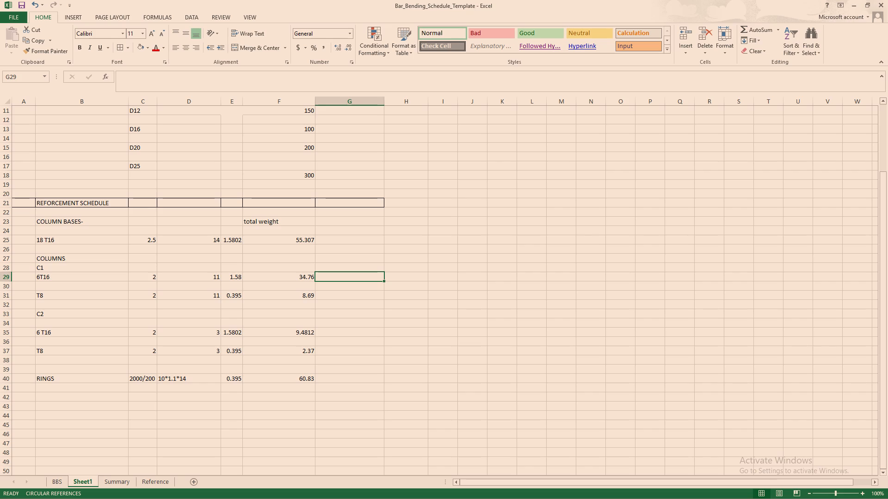
left_click(325, 241)
key("equal")
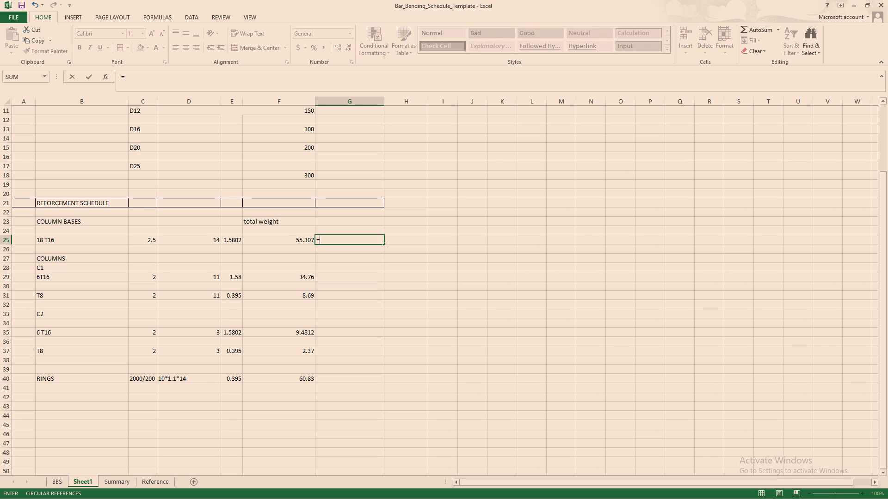
left_click(304, 237)
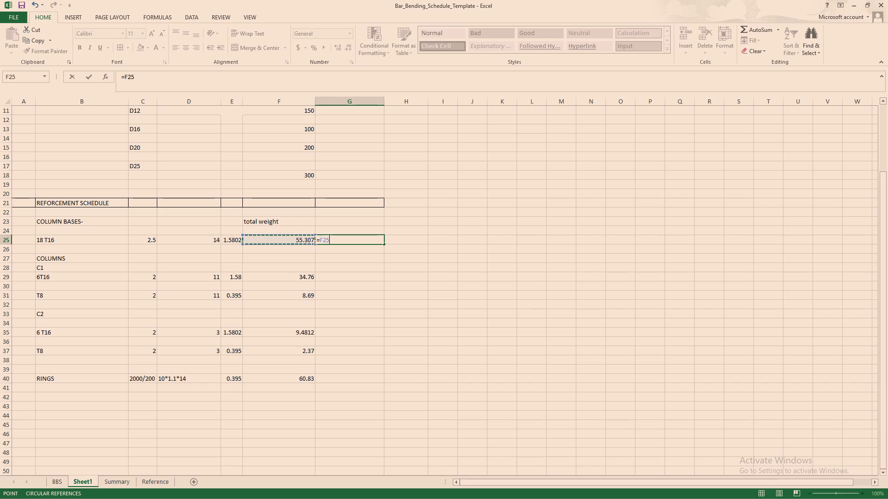
key("shift+asterisk")
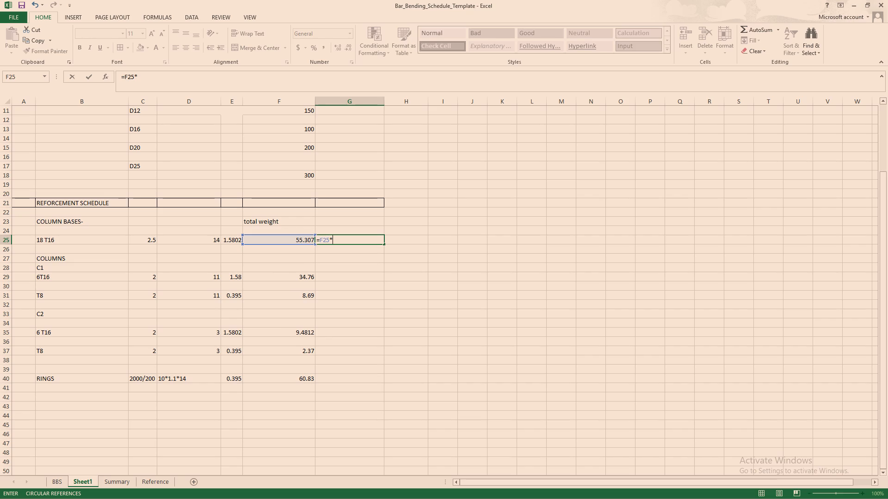
key("1")
key("8")
key("Return")
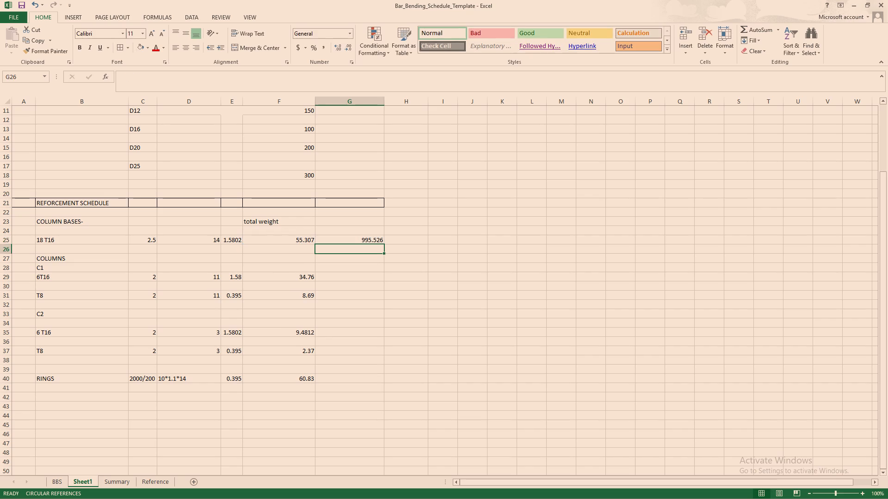
Multiply column C1's T16 weight by 6 bars in G29 with the formula =F29*6.
left_click(340, 277)
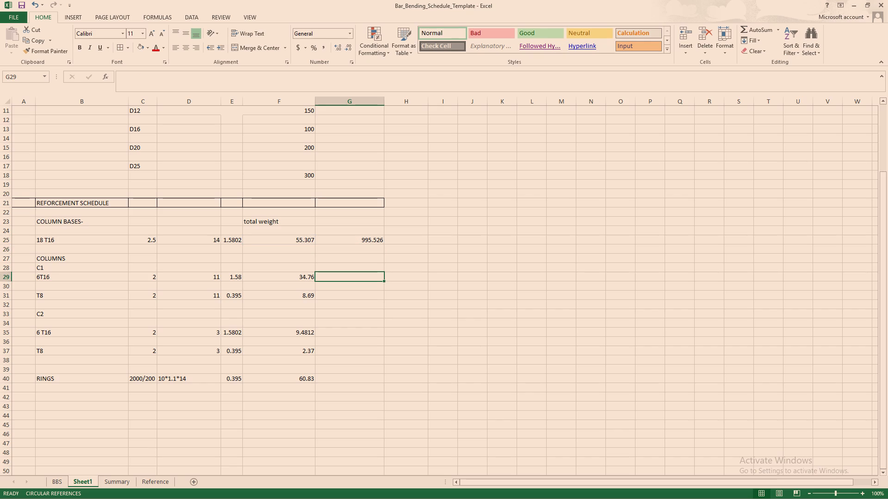
key("equal")
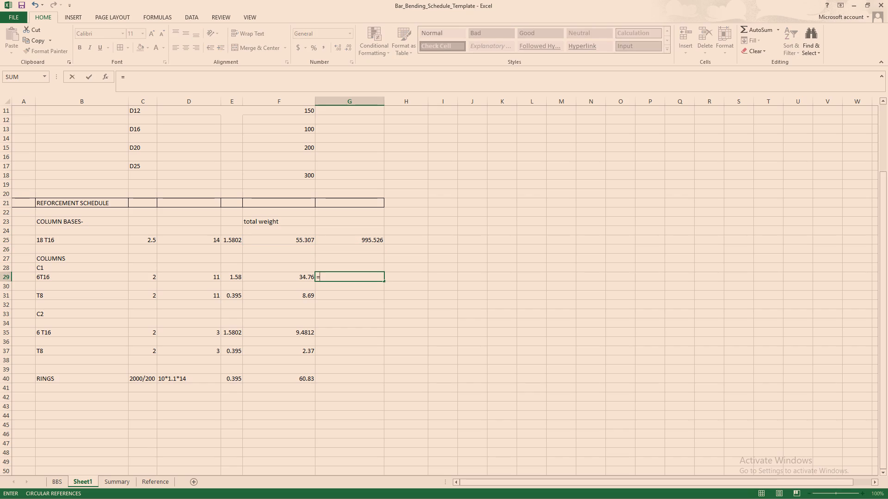
left_click(293, 280)
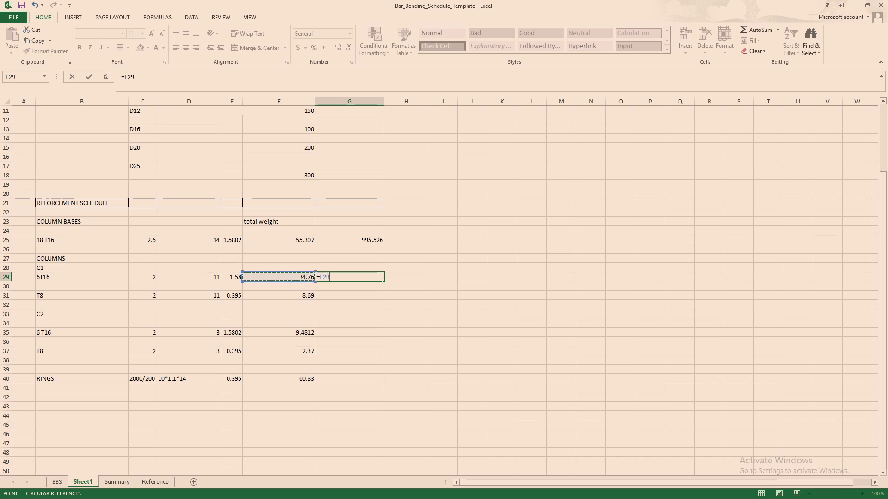
key("shift+asterisk")
key("6")
key("Return")
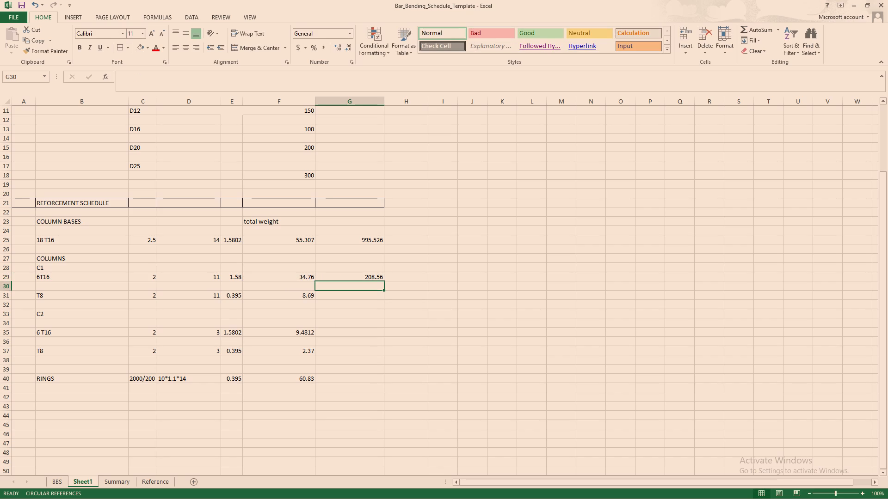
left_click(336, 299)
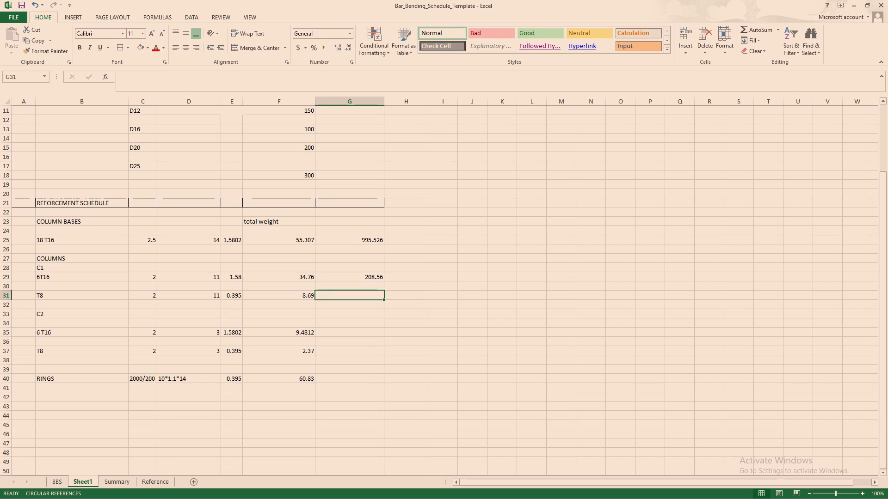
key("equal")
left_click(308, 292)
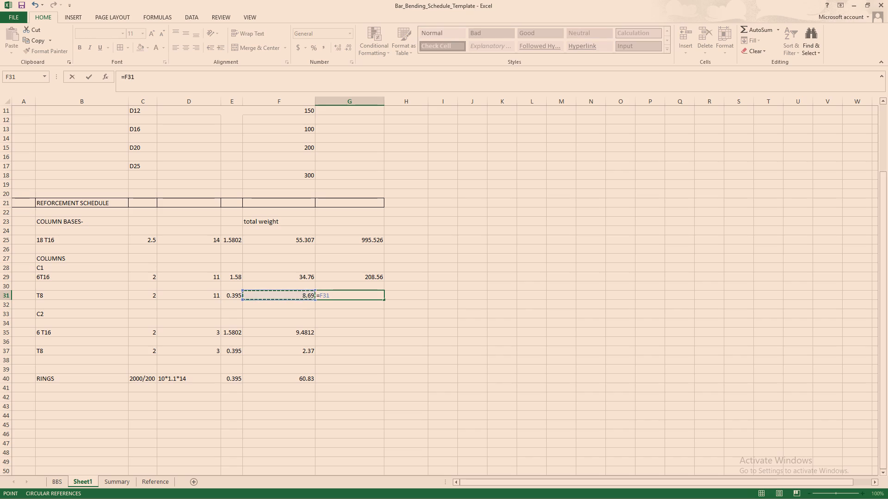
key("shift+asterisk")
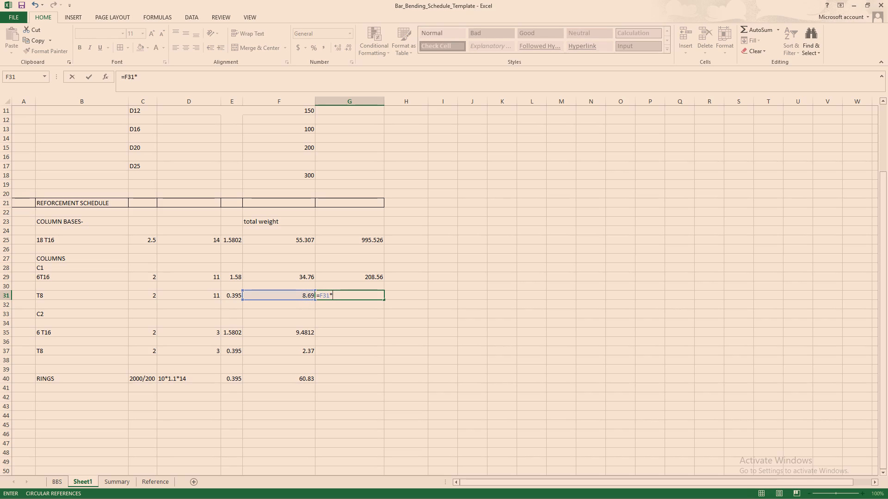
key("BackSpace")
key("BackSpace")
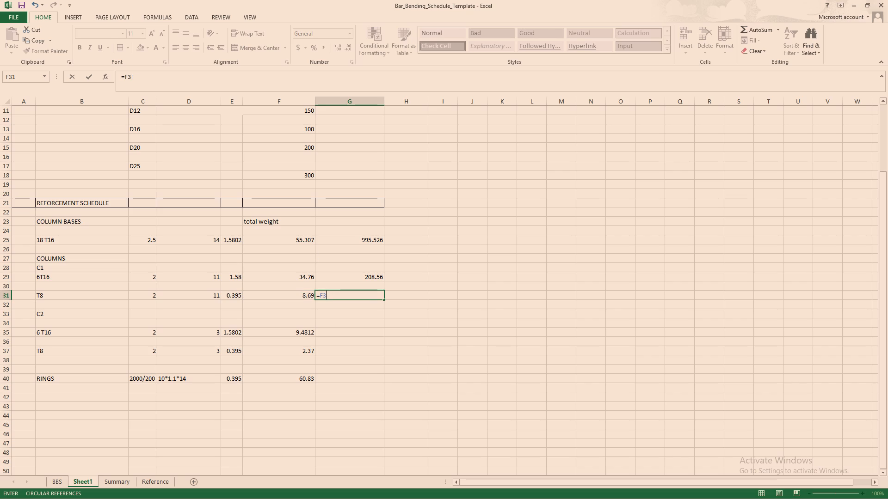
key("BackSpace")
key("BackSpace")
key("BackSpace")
Multiply column C2's T16 weight by 6 bars in G35 with the formula =F35*6.
left_click(347, 336)
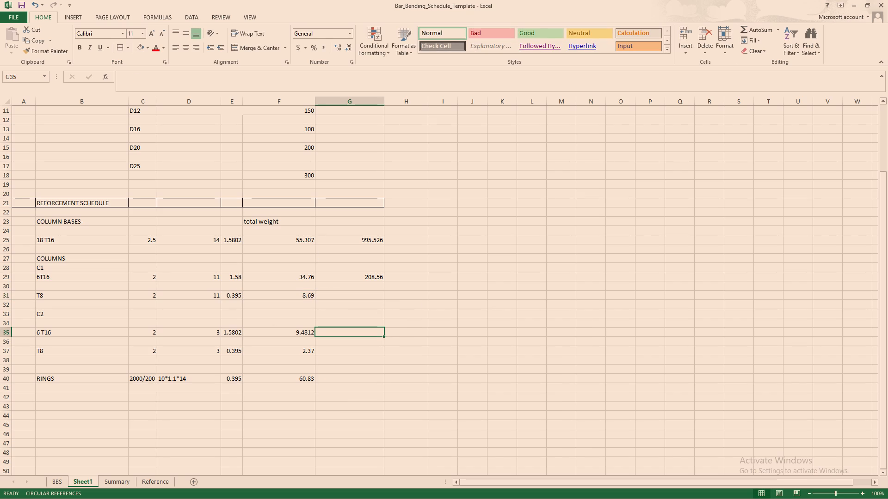
key("equal")
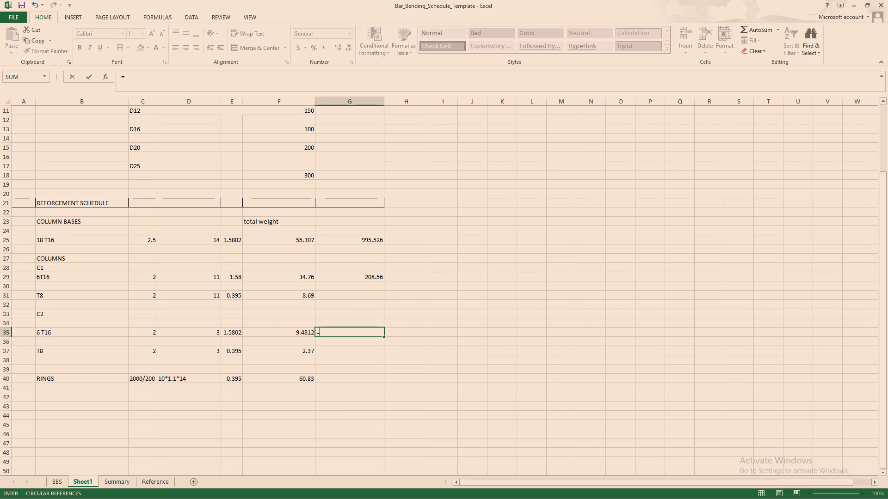
left_click(293, 329)
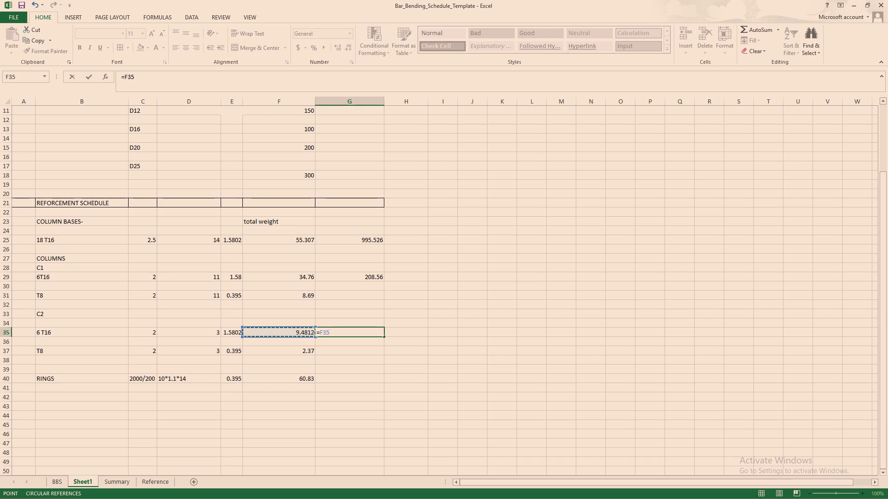
key("shift+asterisk")
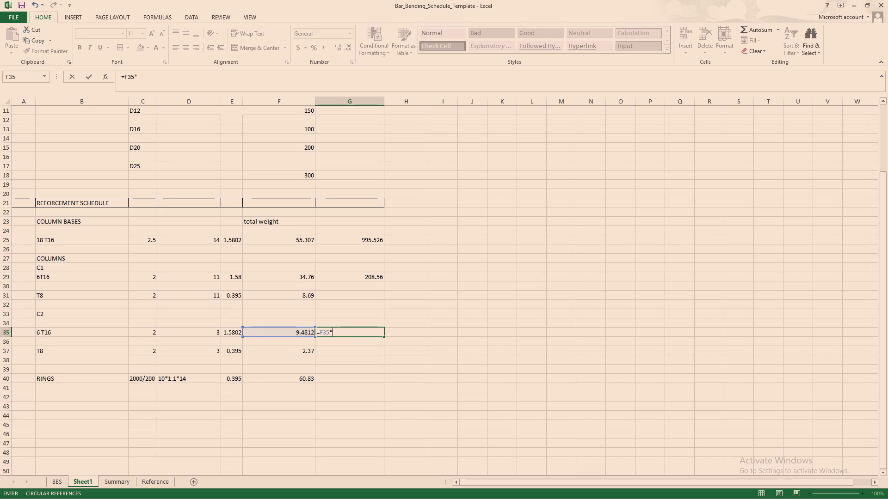
key("6")
key("Return")
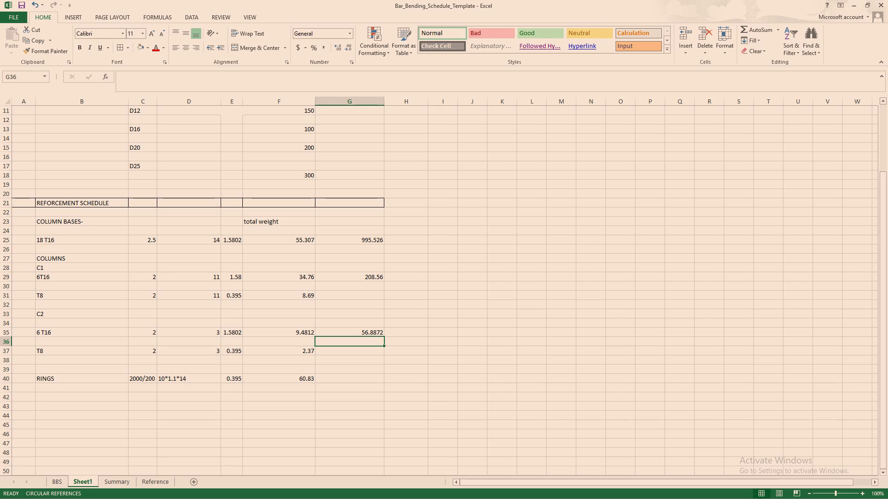
Enter the label "d16 total" in B43 below the reinforcement schedule.
left_click(73, 405)
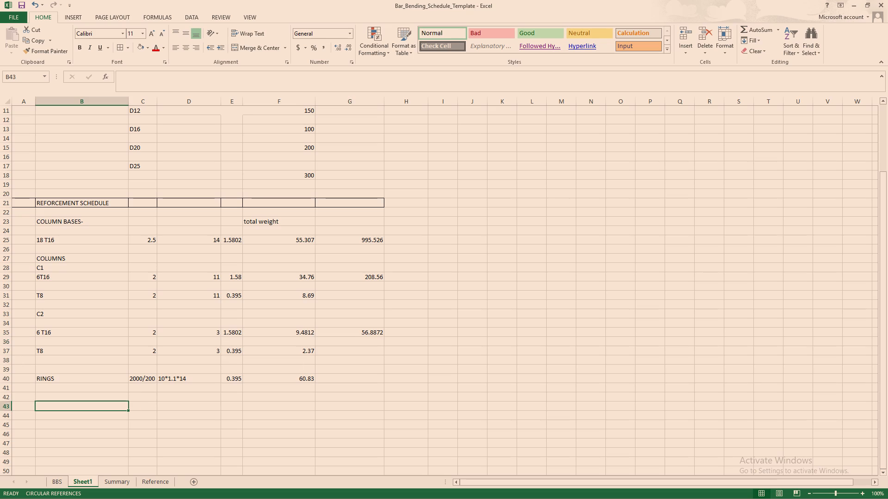
type("d16")
key("space")
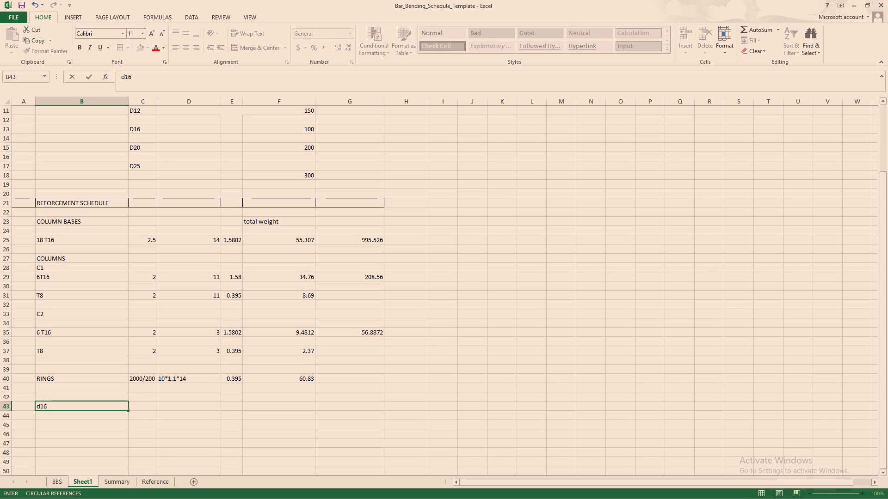
type("tot")
type("al")
Total the T16 bar weights in G42 with a SUM over column G, from the column bases through column C2.
left_click(325, 397)
key("equal")
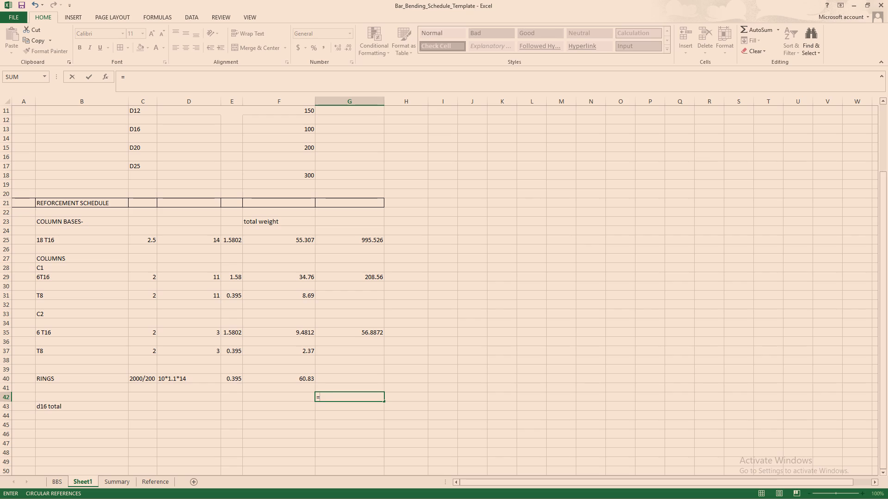
key("s")
key("u")
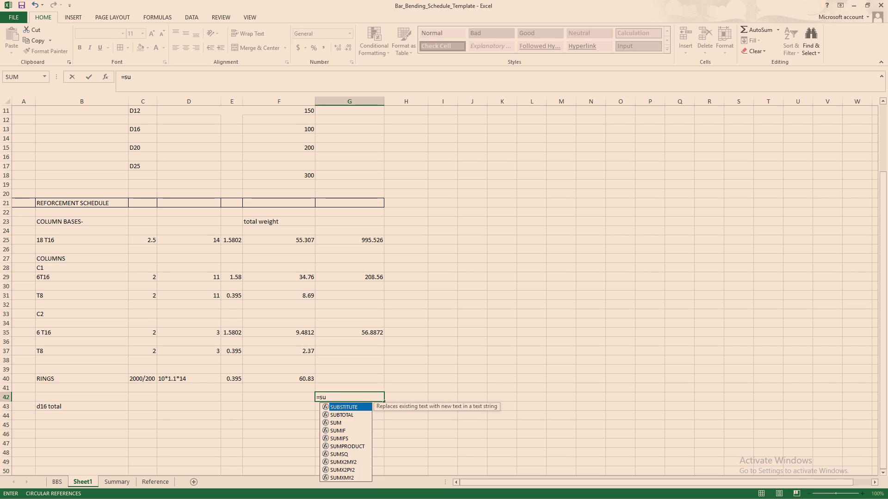
left_click(339, 421)
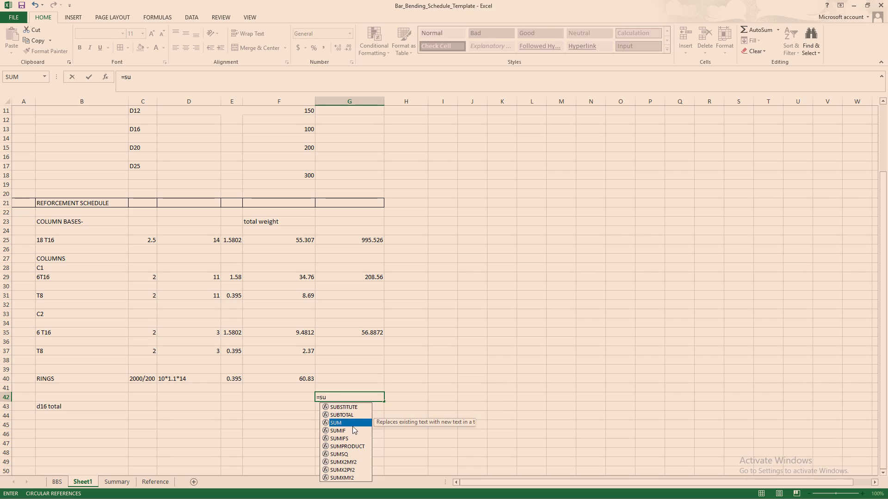
double_click(352, 423)
double_click(352, 420)
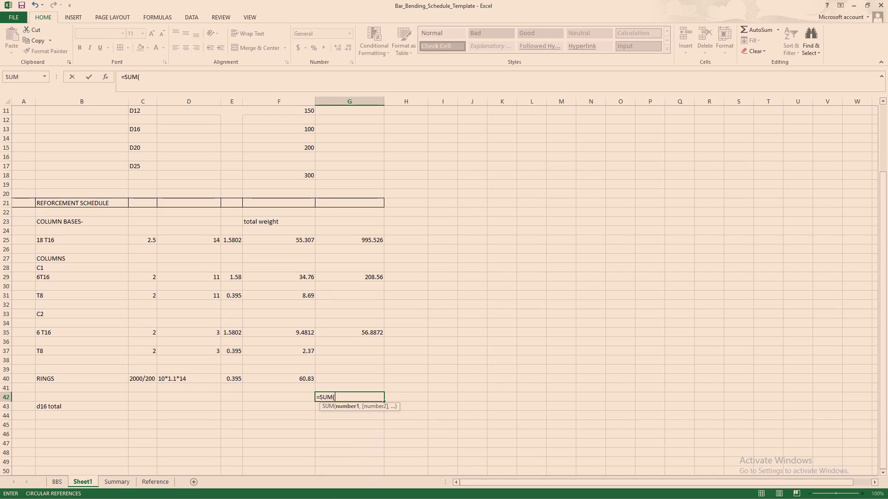
left_click_drag(370, 231, 370, 338)
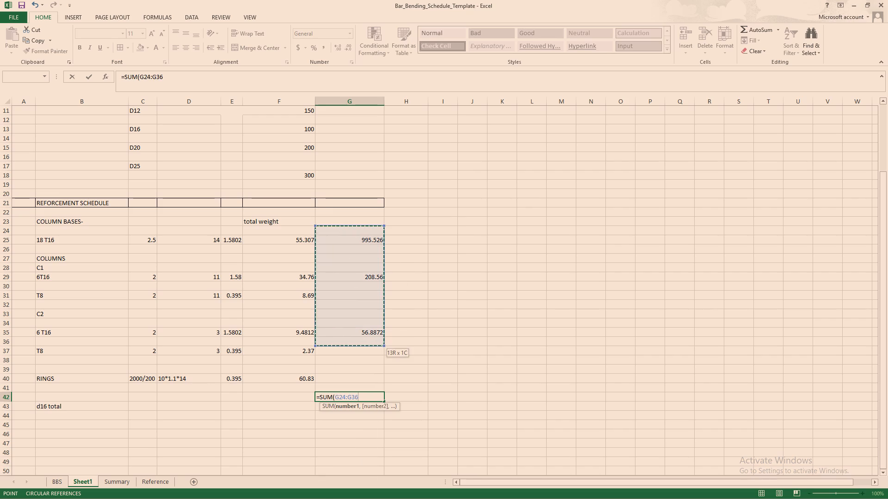
left_click_drag(370, 338, 371, 335)
key("Return")
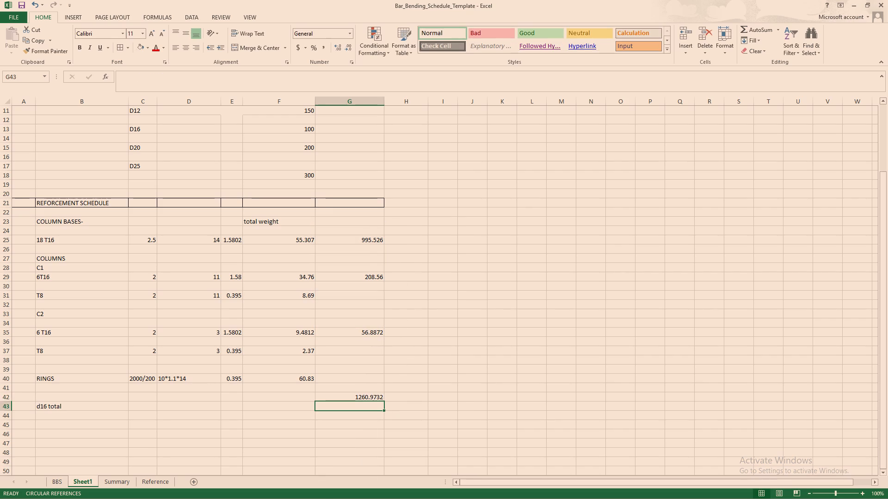
left_click(389, 397)
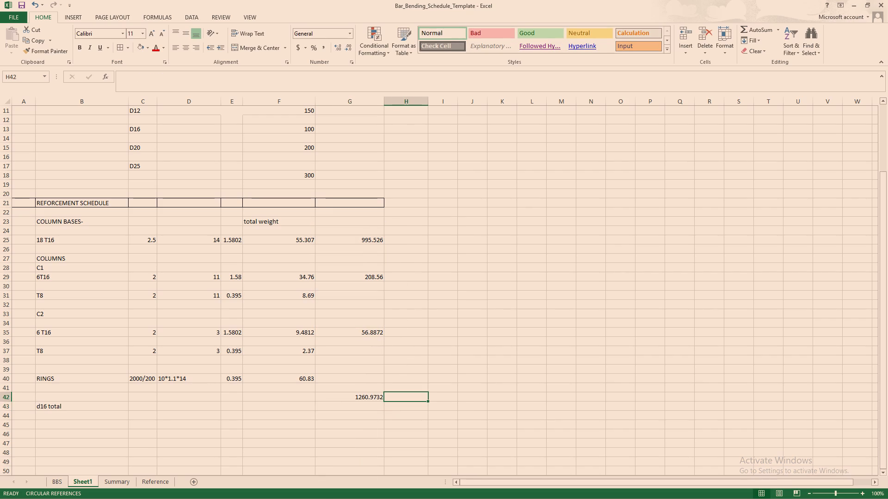
Total the rings and both columns' T8 weights in F42 with the formula =F40+F37+F31.
left_click(295, 399)
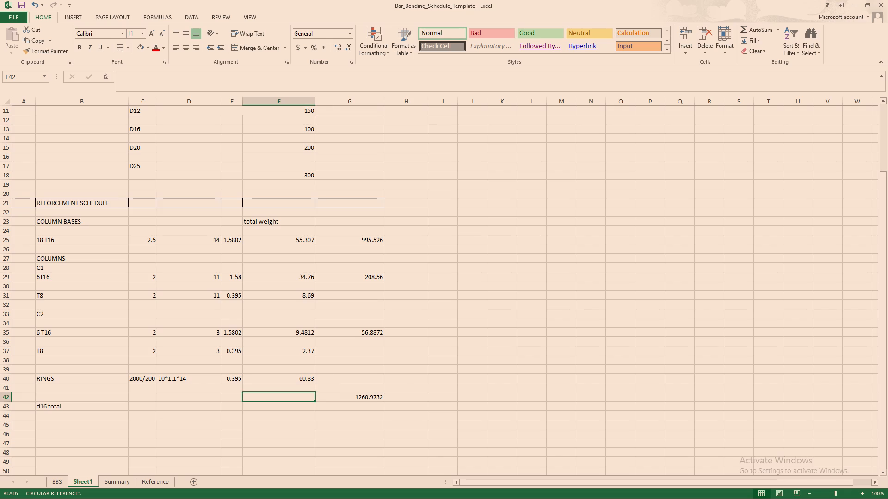
key("equal")
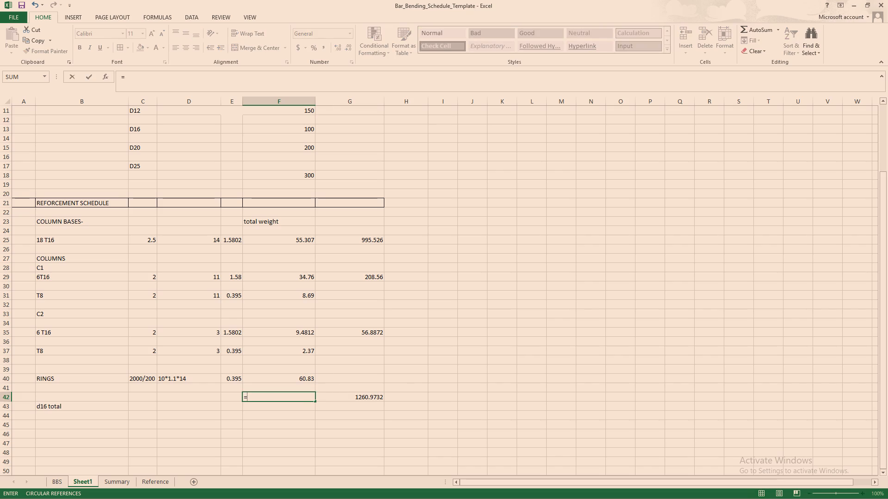
left_click(302, 378)
key("shift+plus")
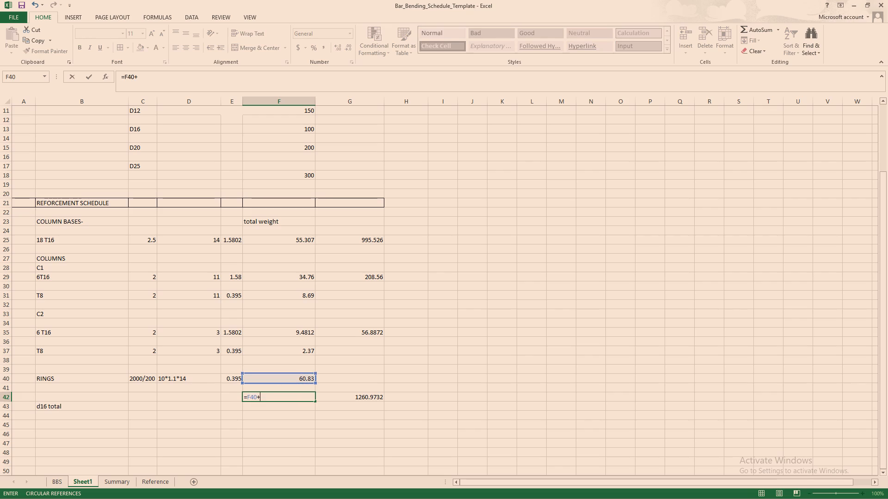
left_click(304, 349)
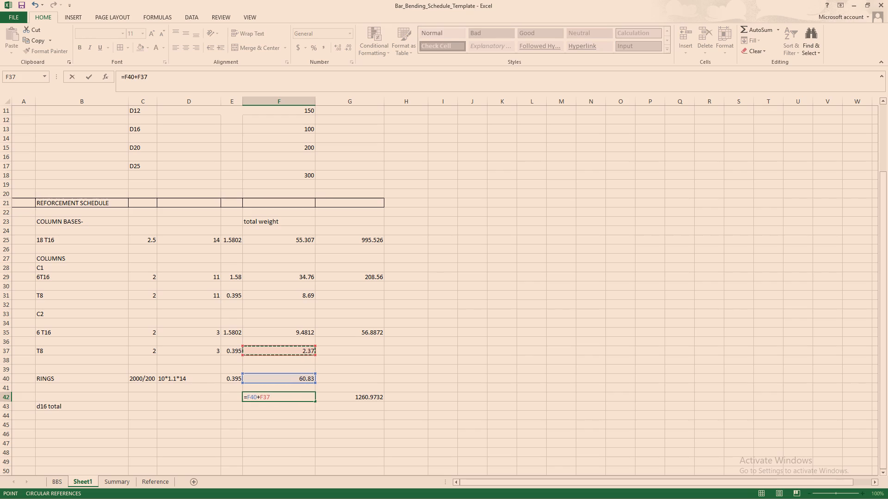
key("shift+plus")
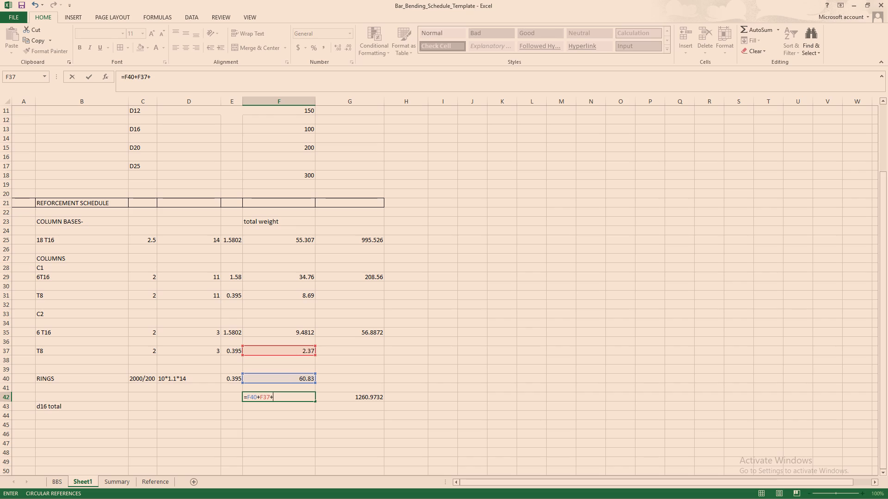
left_click(302, 298)
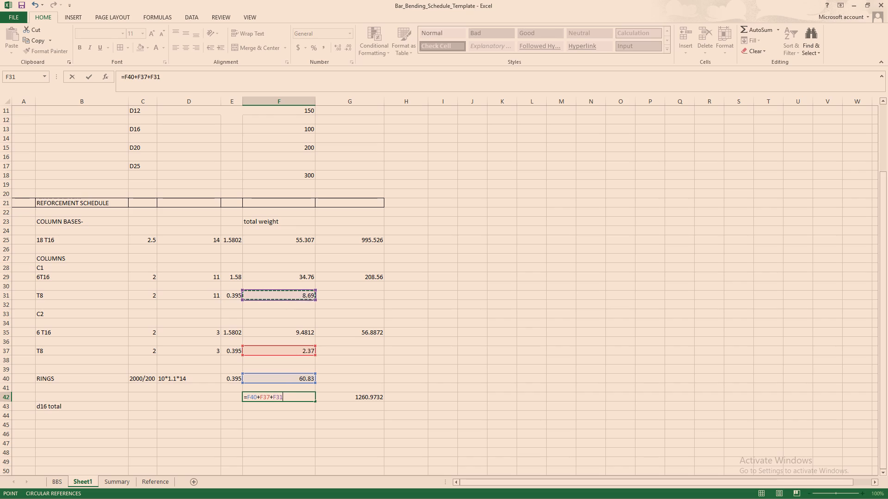
key("Return")
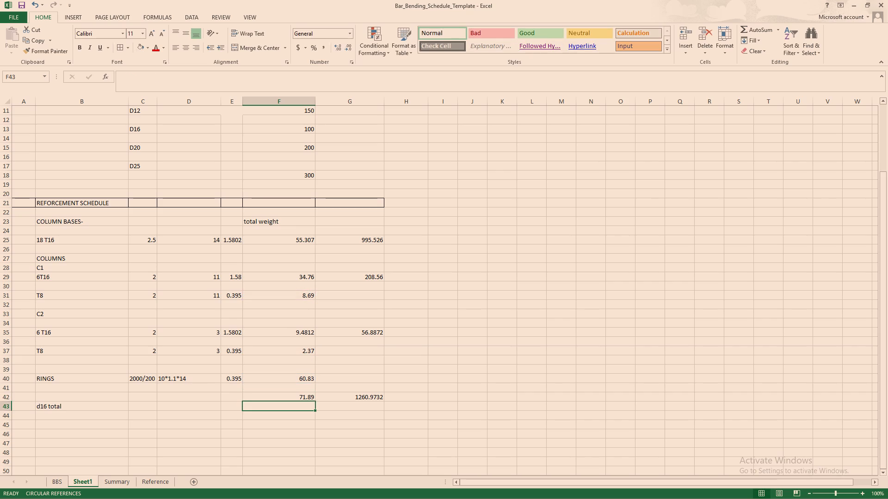
left_click(341, 415)
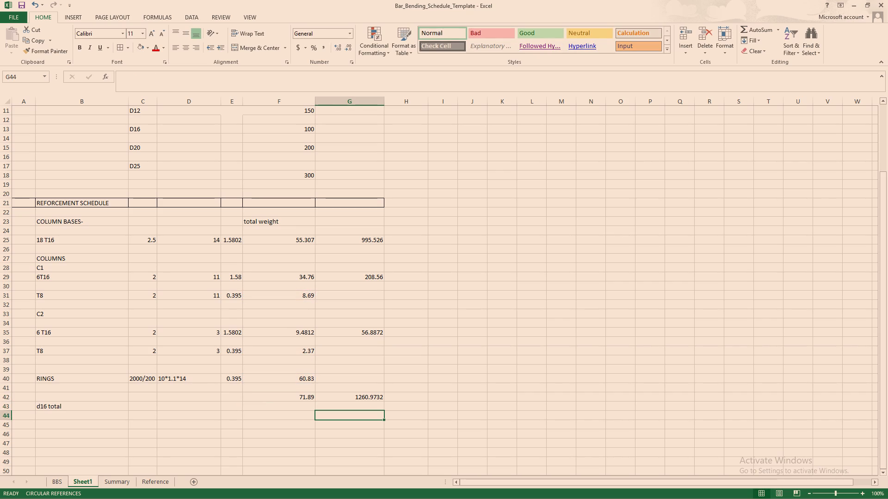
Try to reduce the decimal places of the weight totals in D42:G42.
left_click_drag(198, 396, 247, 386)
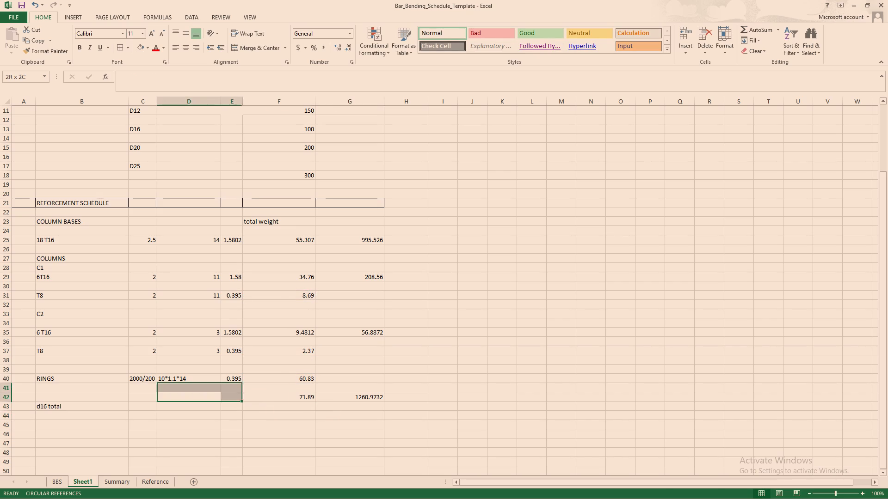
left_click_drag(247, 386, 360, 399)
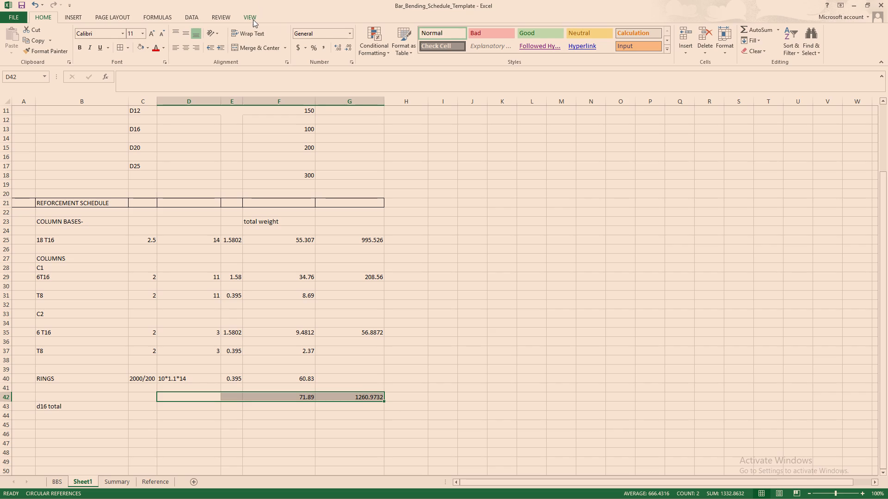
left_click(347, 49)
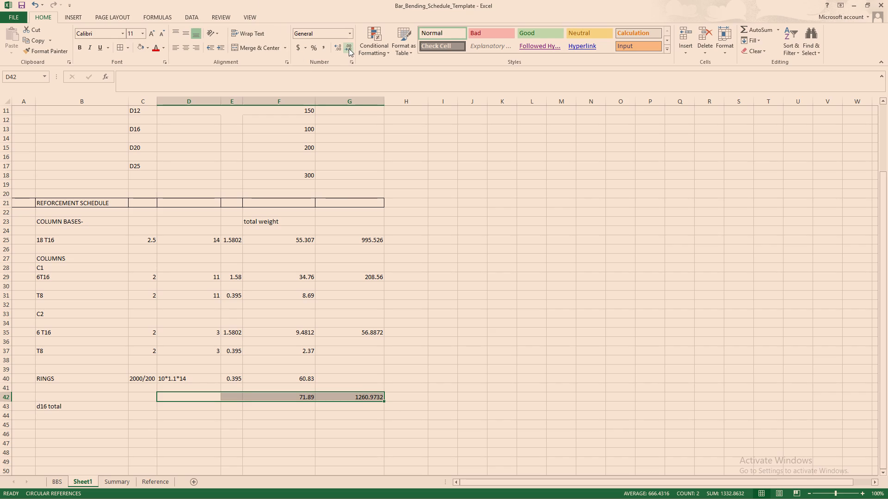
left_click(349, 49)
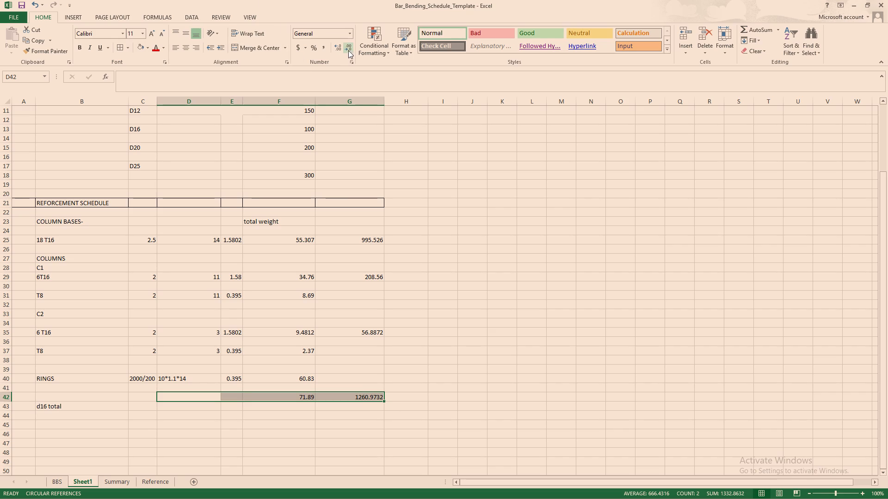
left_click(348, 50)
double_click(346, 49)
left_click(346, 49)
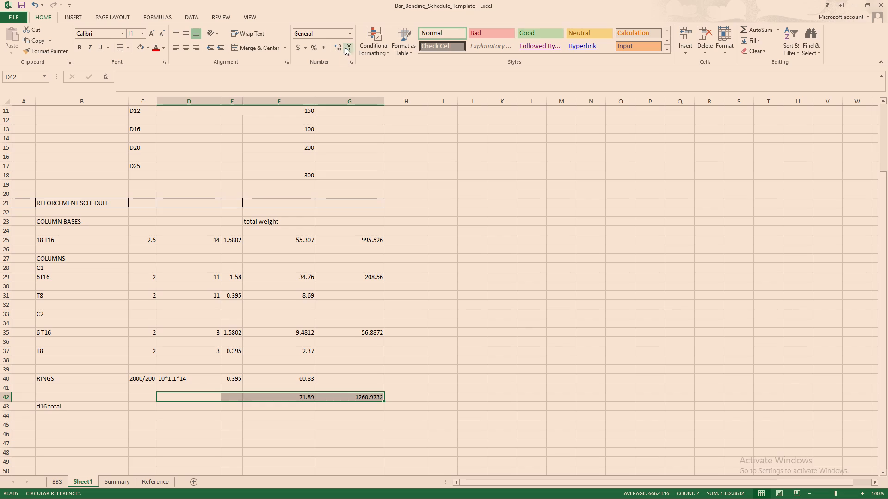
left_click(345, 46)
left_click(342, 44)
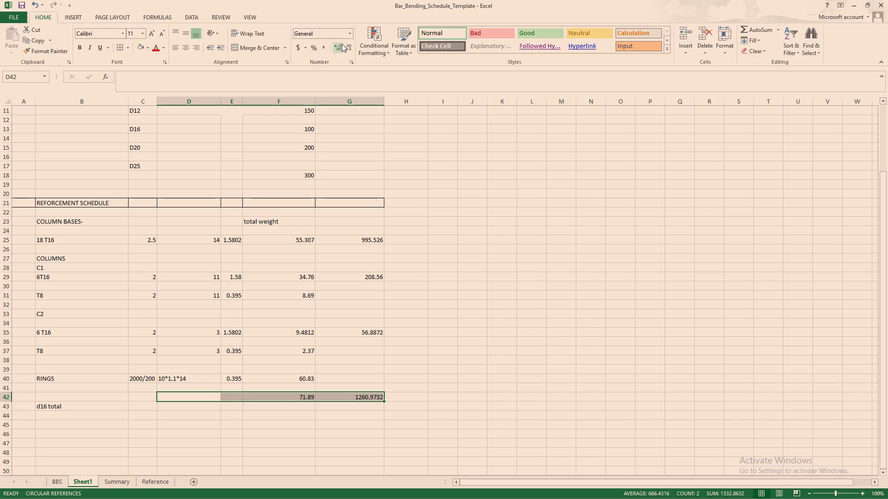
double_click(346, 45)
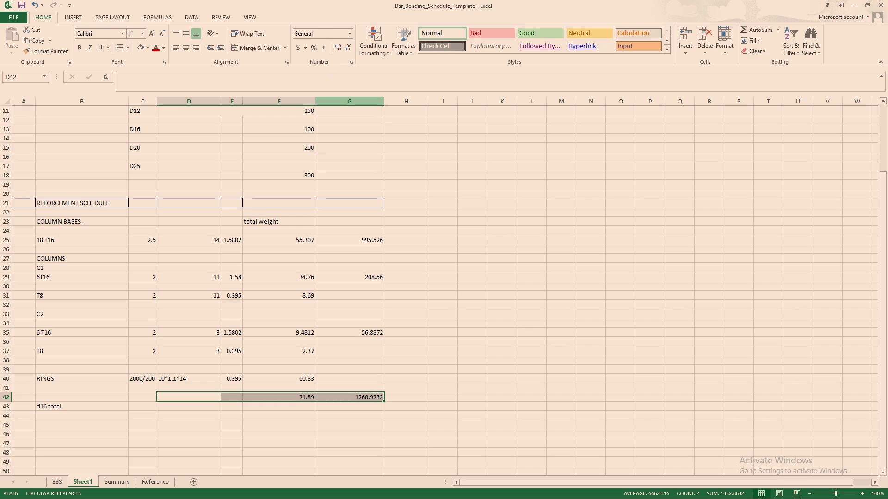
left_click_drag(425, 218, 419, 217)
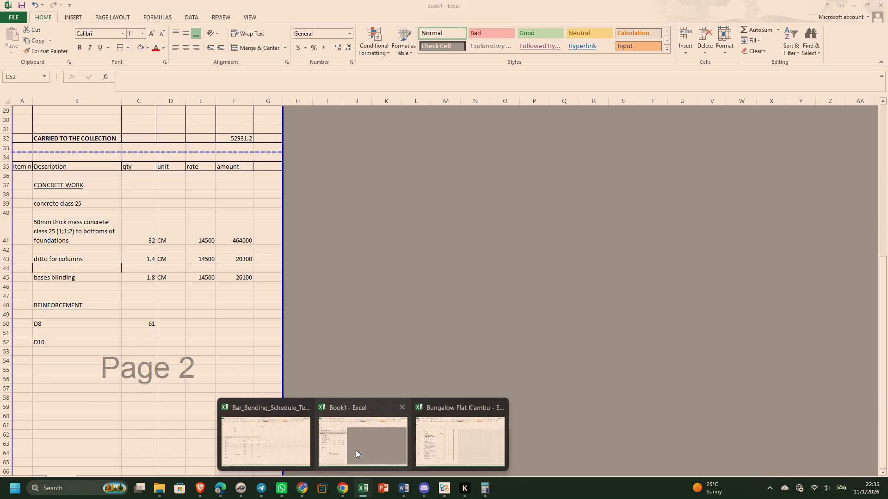
In the Book1 workbook, replace the D8 reinforcement quantity in C50 with 72.
left_click(347, 447)
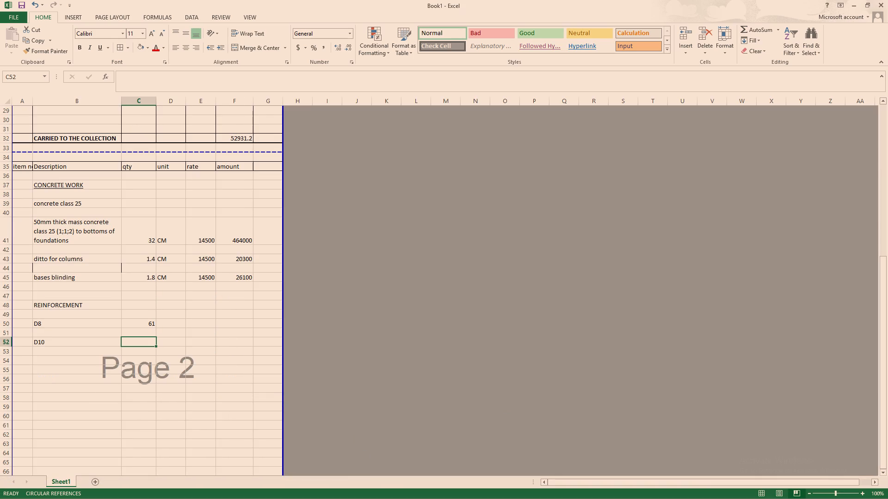
left_click(146, 324)
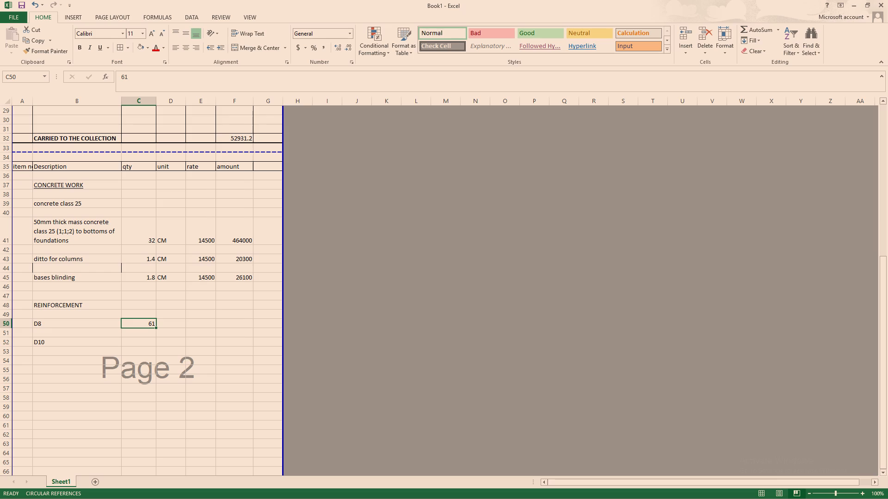
key("BackSpace")
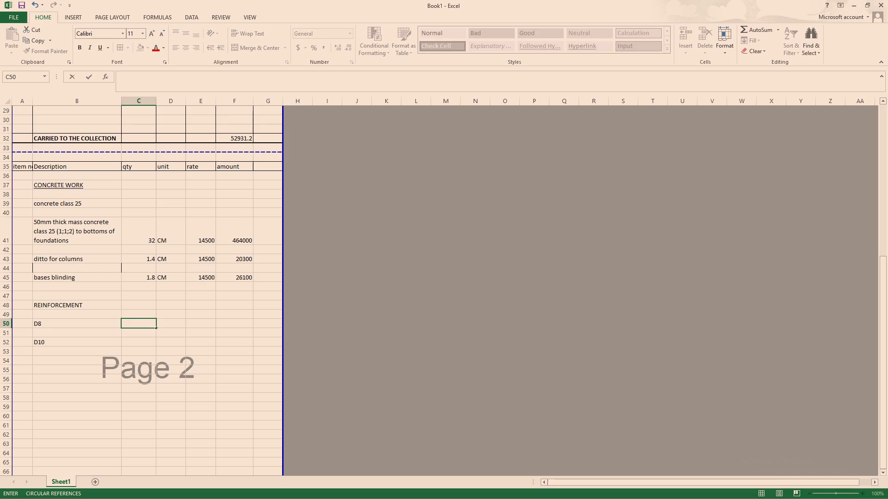
key("7")
key("2")
Enter 1261 as the D10 reinforcement quantity in C52, checking it against the T16 total in the bar bending schedule workbook.
left_click(144, 344)
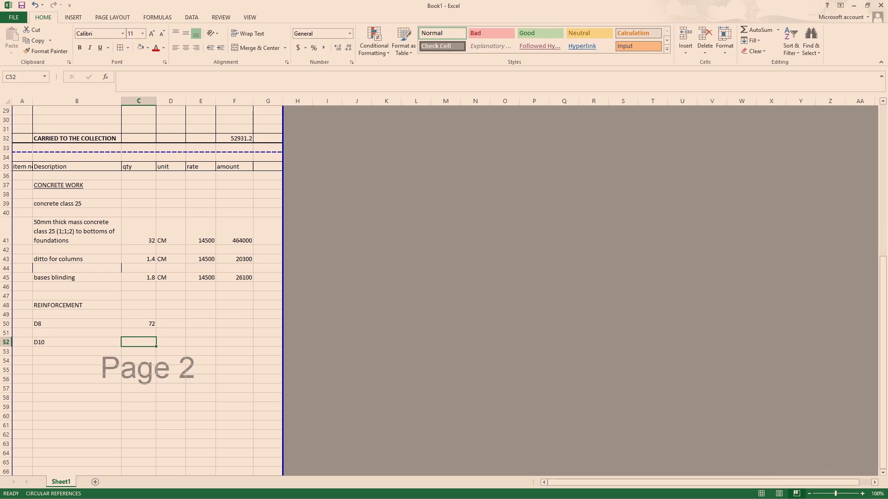
key("1")
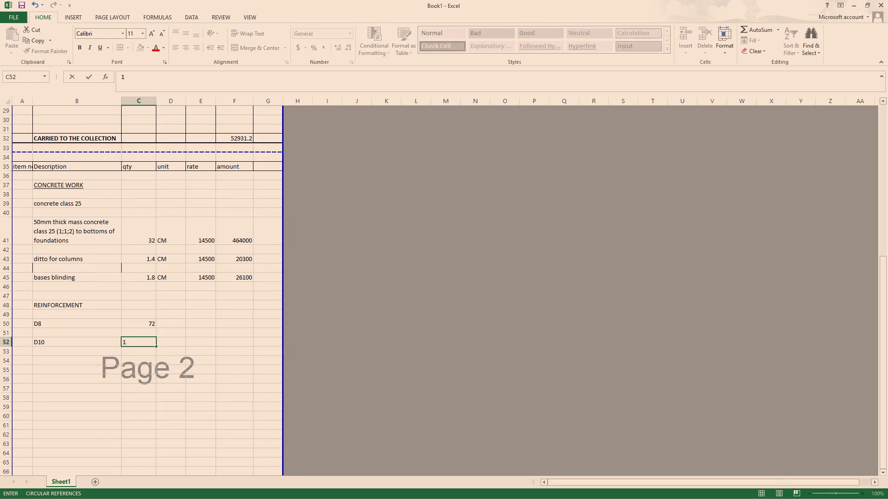
key("2")
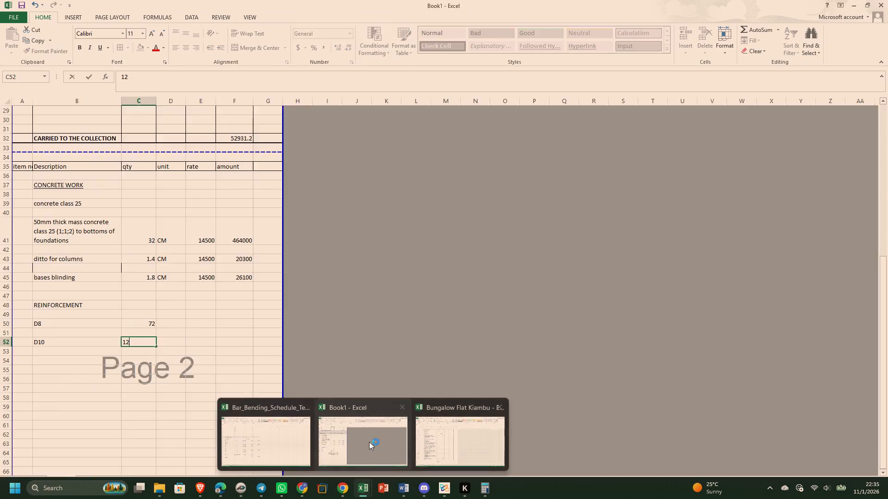
left_click(271, 422)
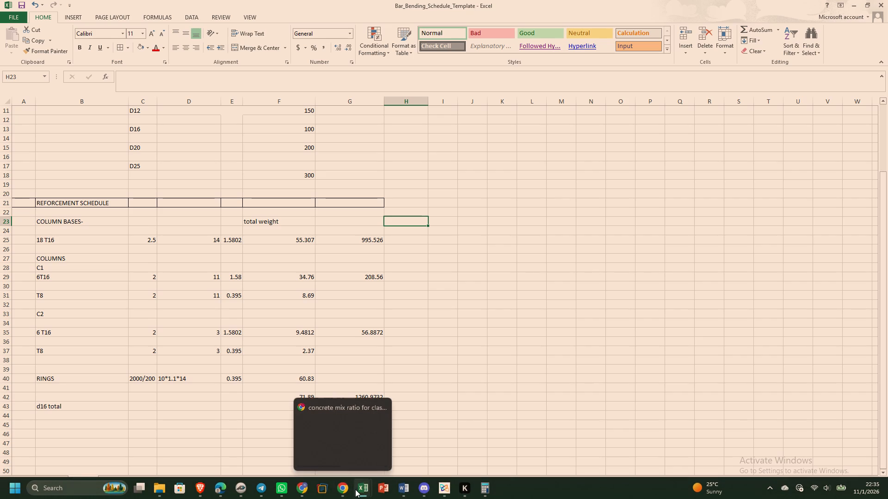
left_click(271, 428)
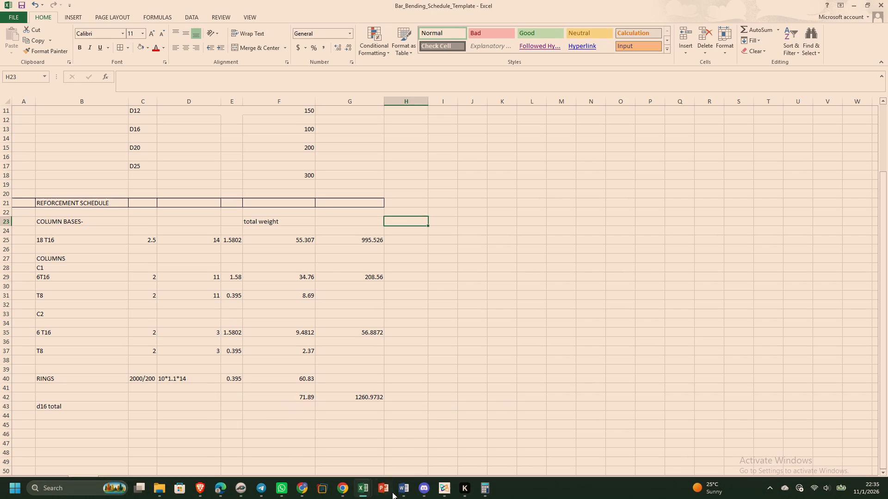
left_click(336, 446)
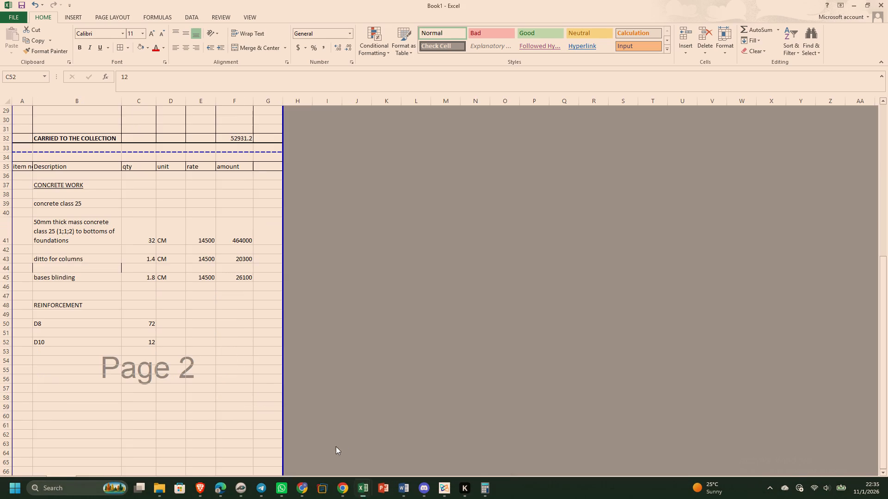
left_click(154, 83)
key("6")
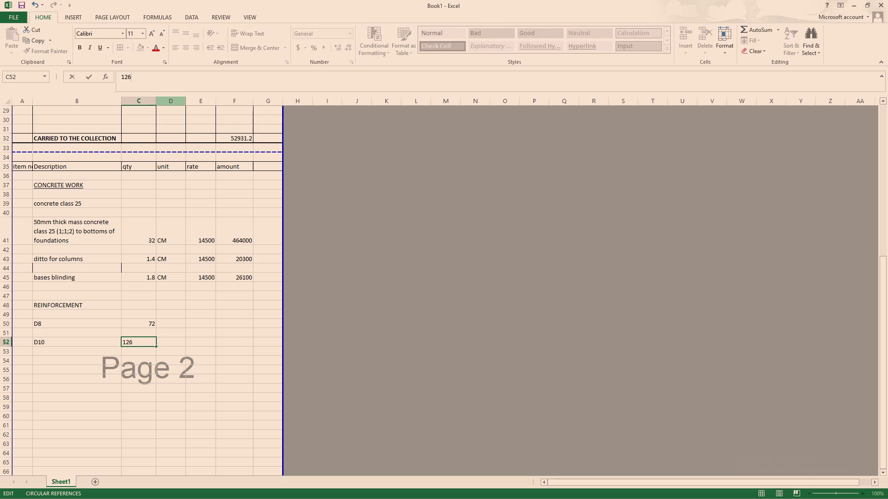
key("1")
Enter the unit kg for the D8 and D10 reinforcement items in D50 and D52.
left_click(170, 326)
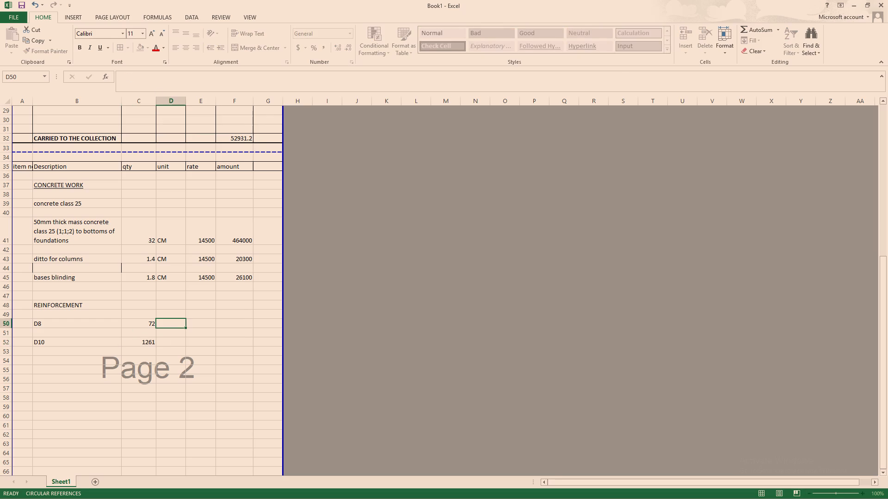
key("k")
key("g")
left_click(175, 341)
key("k")
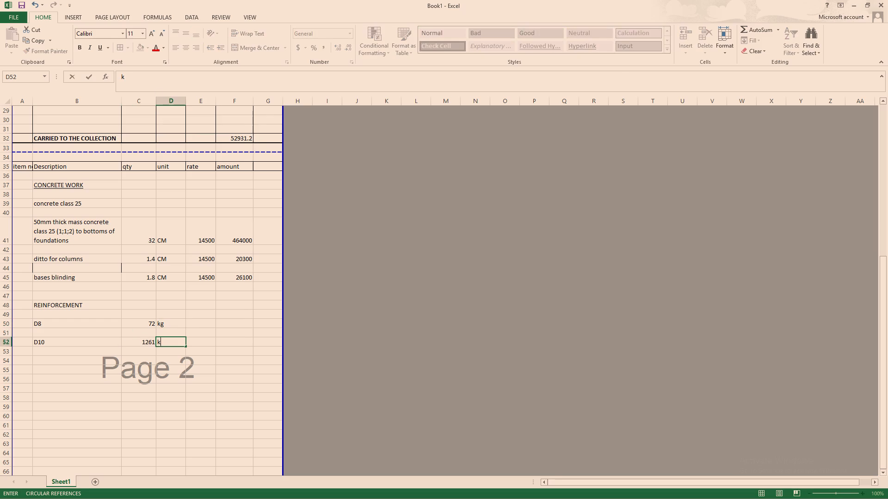
key("g")
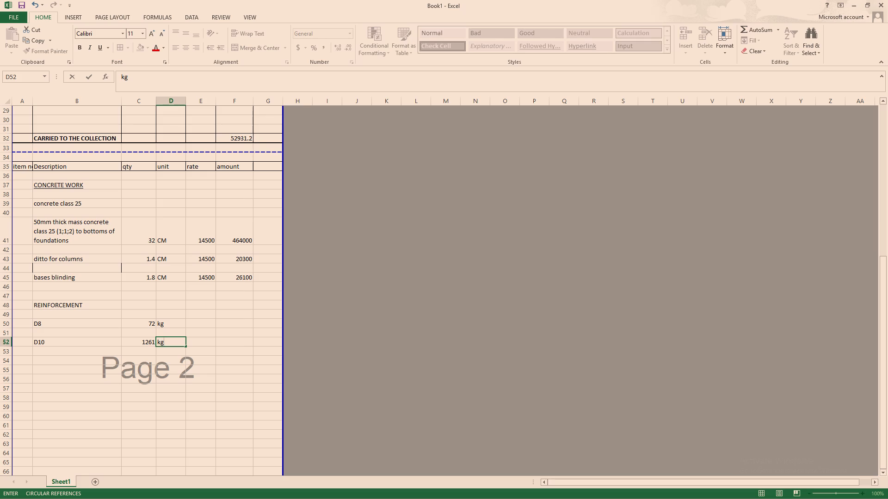
left_click(203, 324)
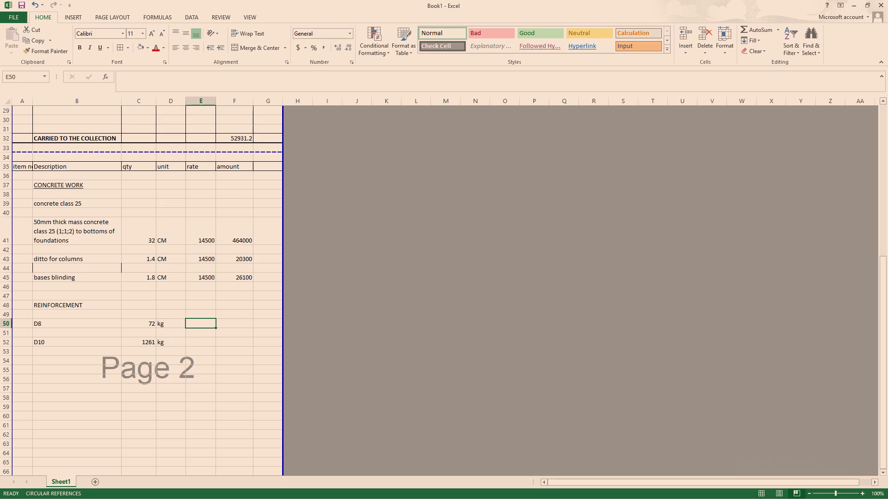
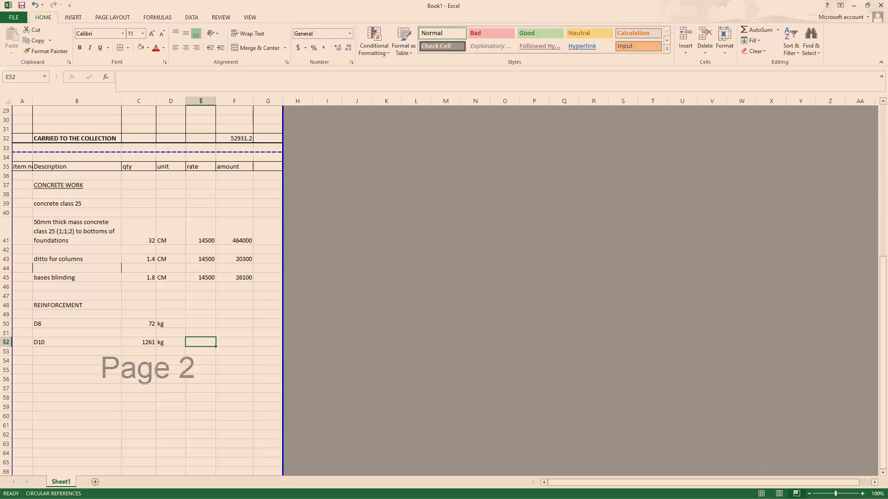
Look through the cost handbook PDF for the Metal Works rates of deformed steel bars D8 and D10.
left_click(204, 327)
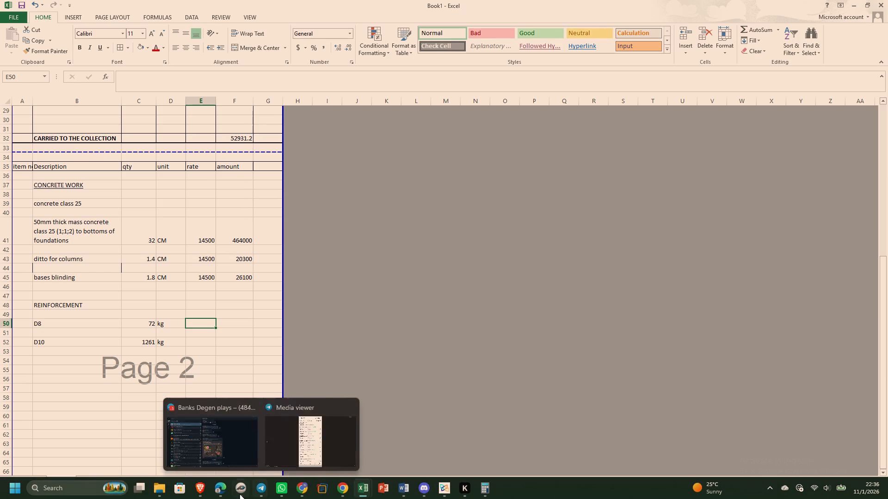
left_click(221, 491)
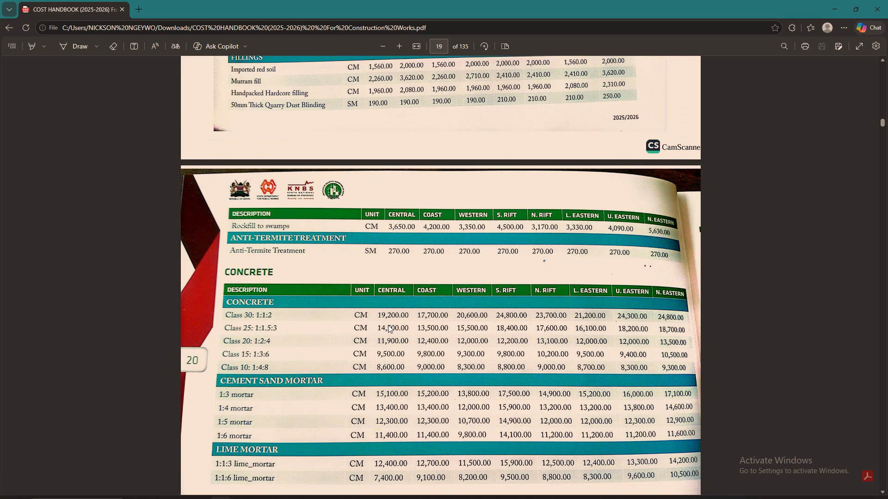
scroll(497, 285, "down", 1)
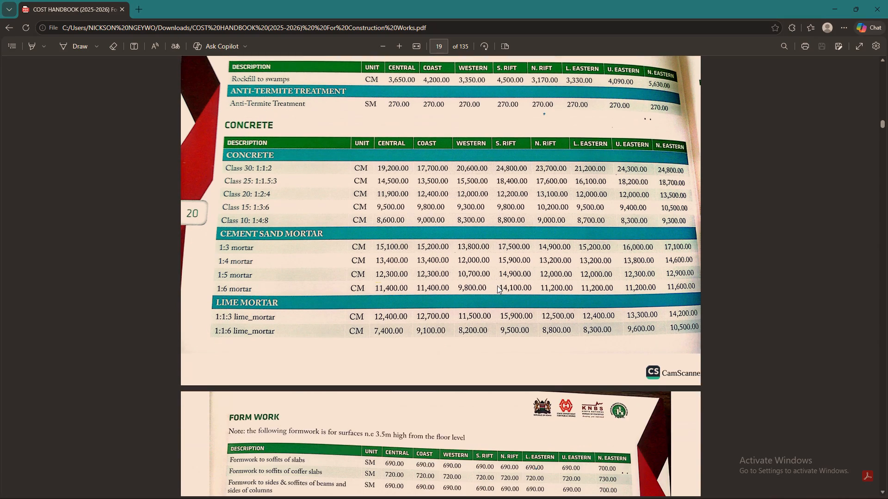
scroll(497, 286, "down", 1)
scroll(497, 286, "up", 1)
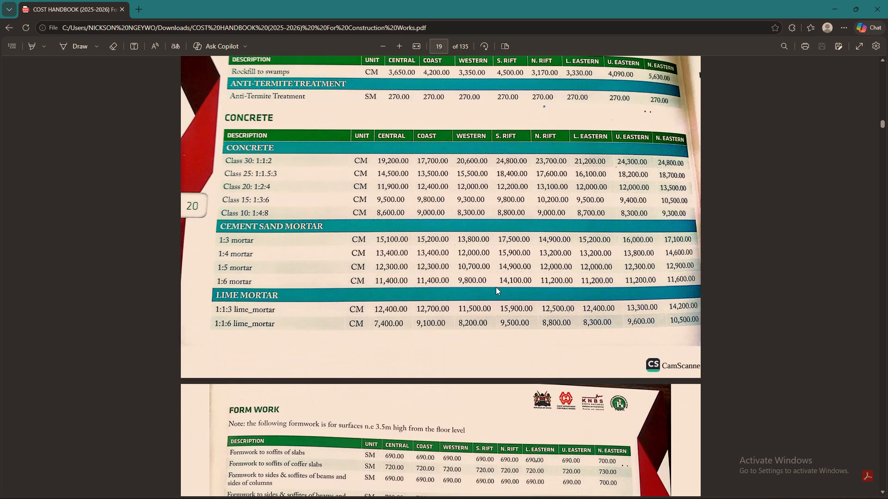
scroll(496, 287, "up", 1)
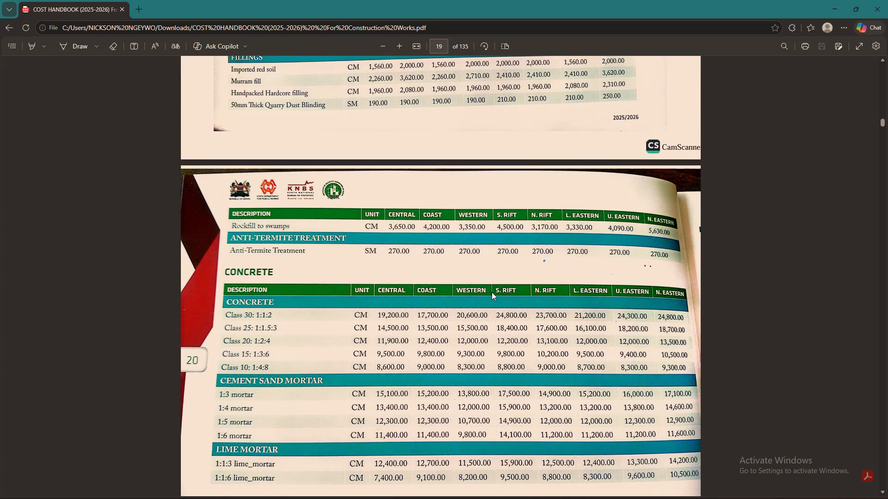
scroll(491, 293, "up", 1)
scroll(491, 293, "down", 6)
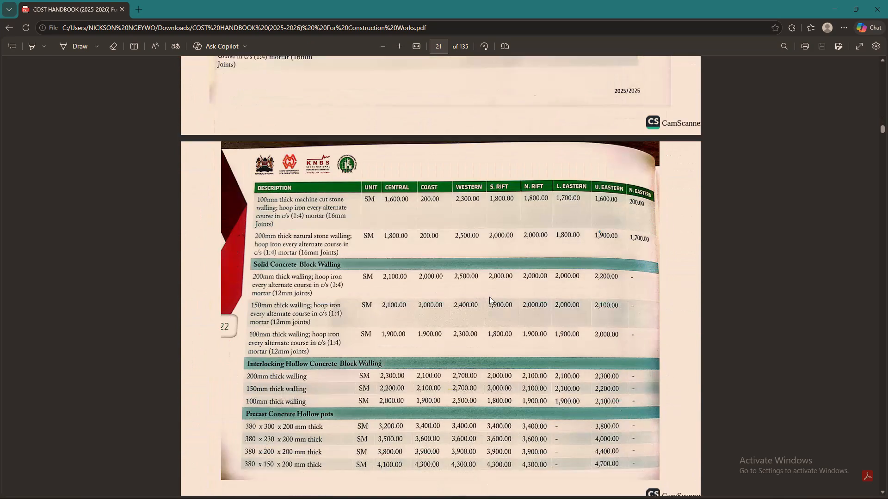
scroll(489, 297, "down", 4)
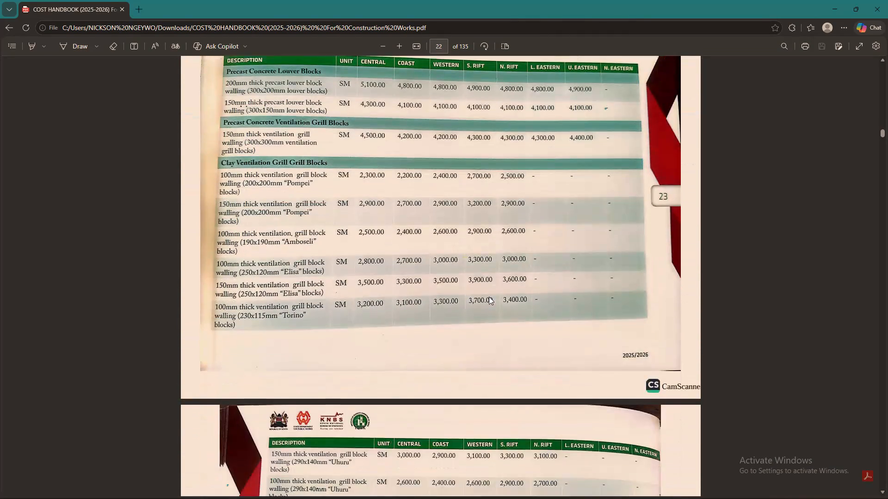
scroll(489, 297, "down", 3)
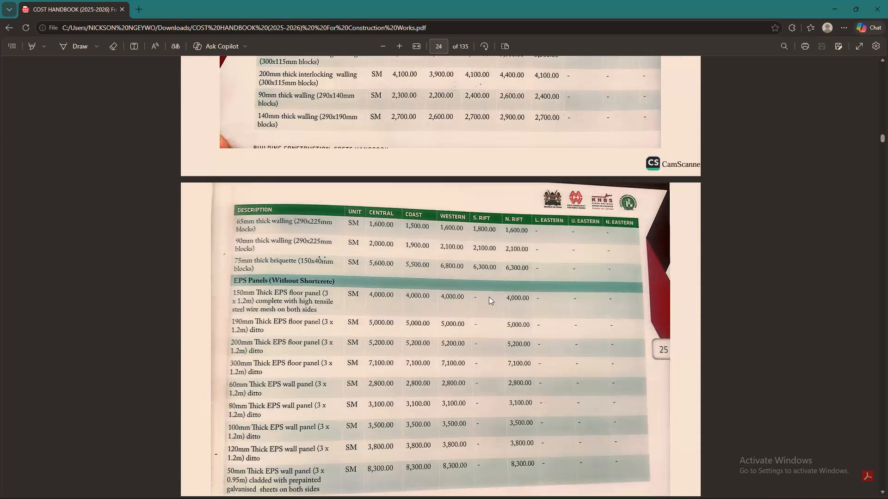
scroll(489, 297, "down", 3)
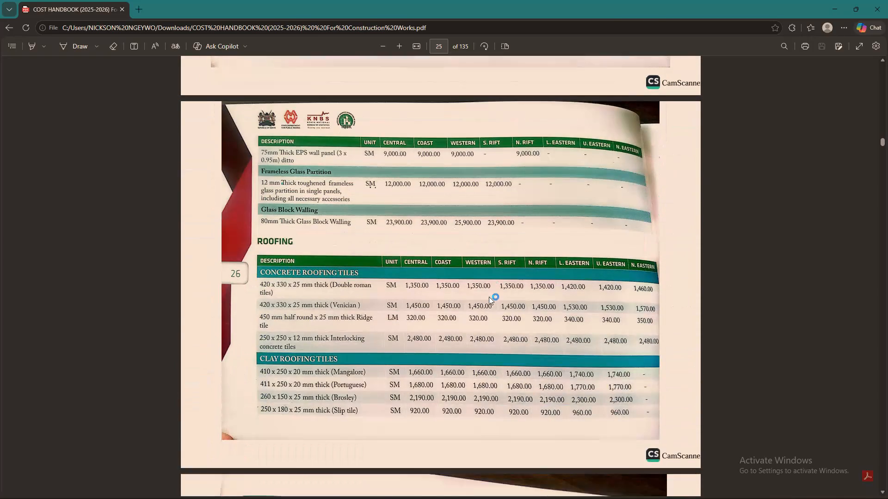
scroll(489, 296, "up", 1)
scroll(488, 296, "down", 3)
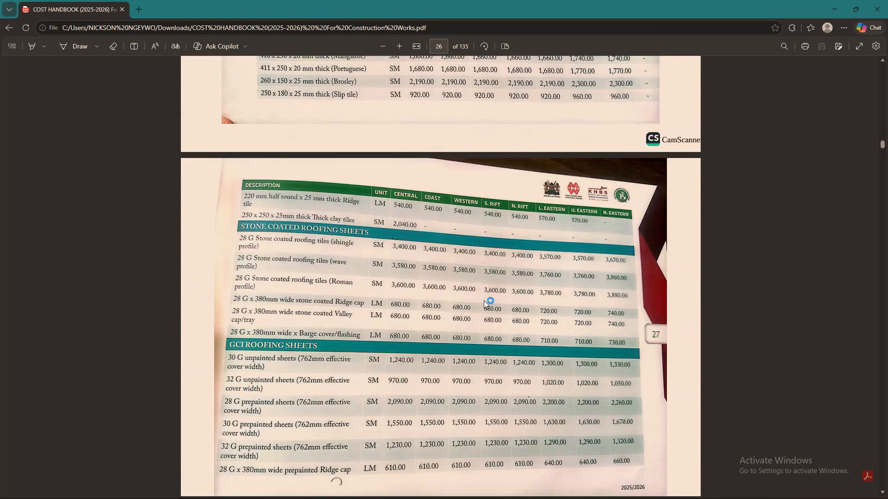
scroll(483, 297, "down", 2)
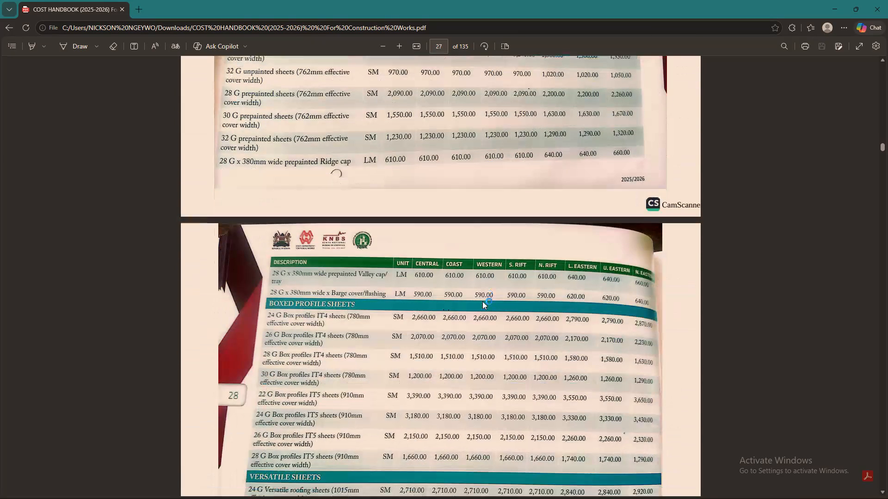
scroll(482, 298, "down", 3)
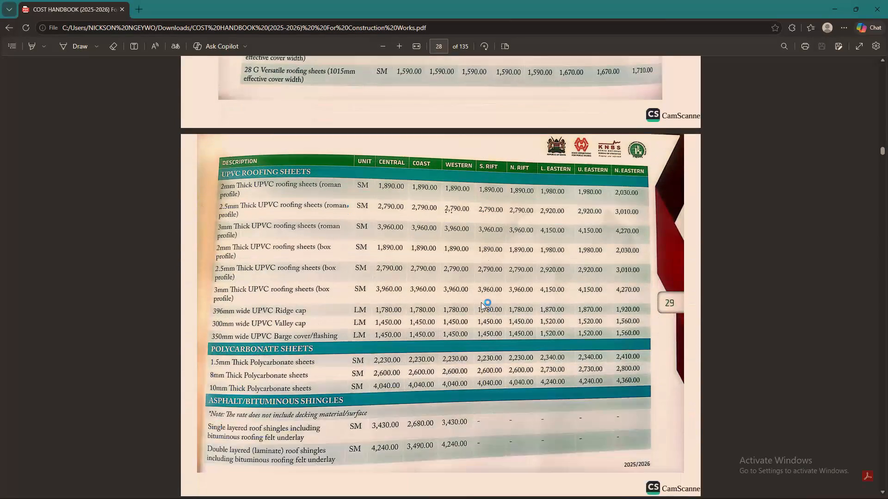
scroll(480, 298, "down", 2)
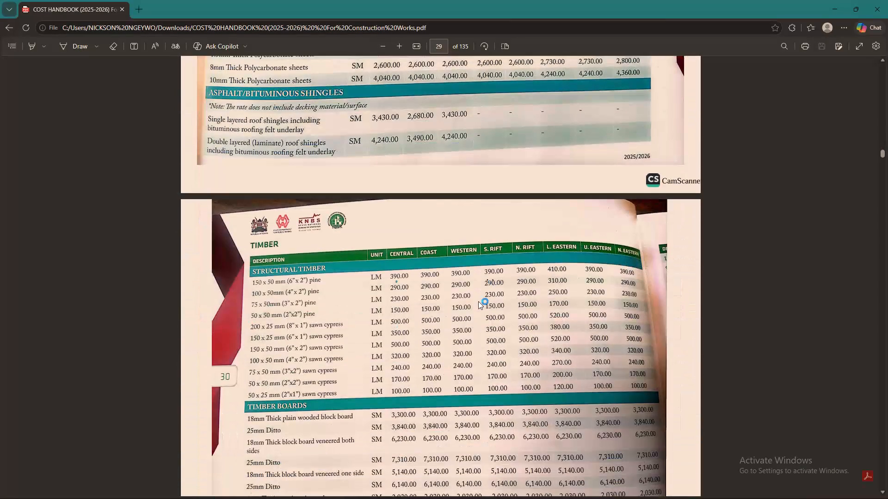
scroll(478, 298, "down", 2)
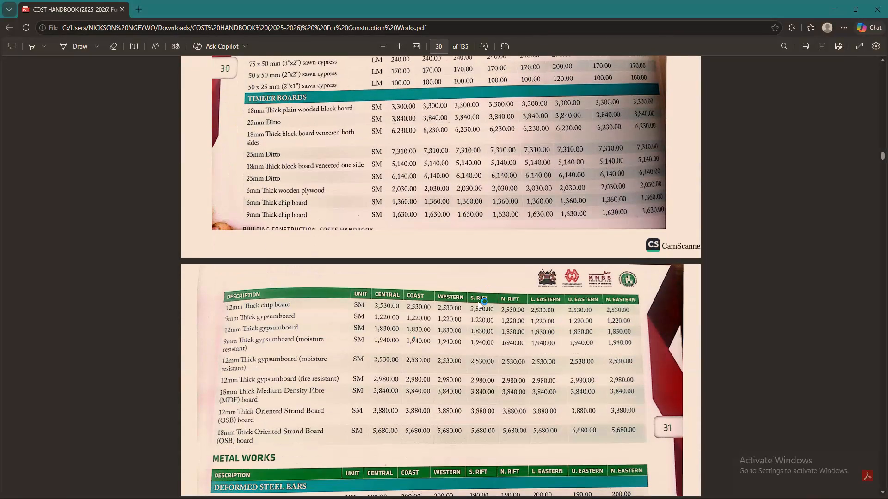
scroll(477, 298, "down", 1)
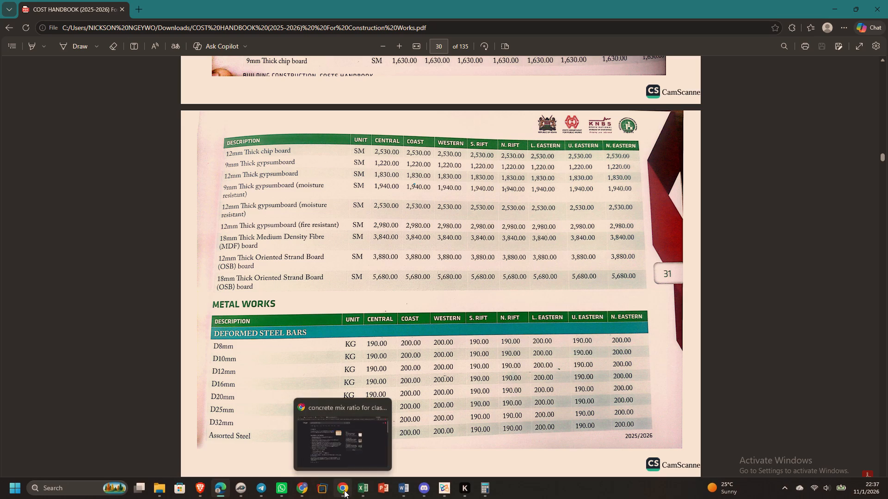
Back in Book1, enter 190 as the rate of the D8 and D10 reinforcement items in E50 and E52.
left_click(331, 457)
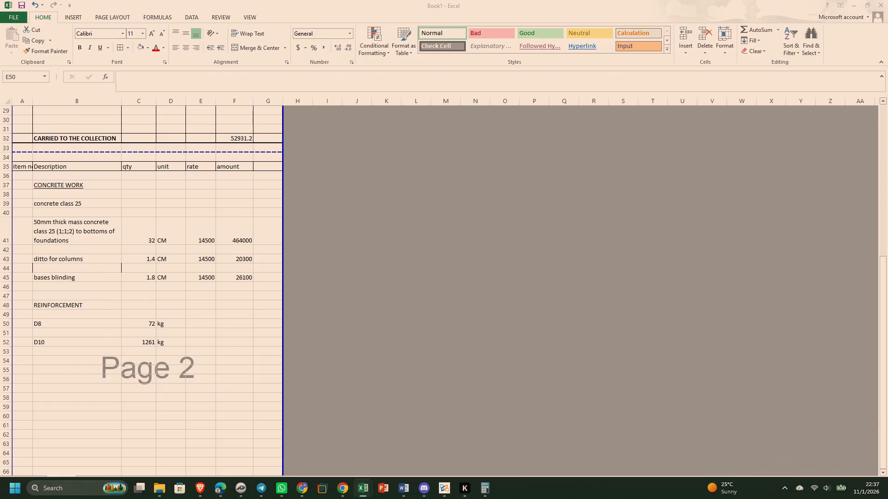
key("1")
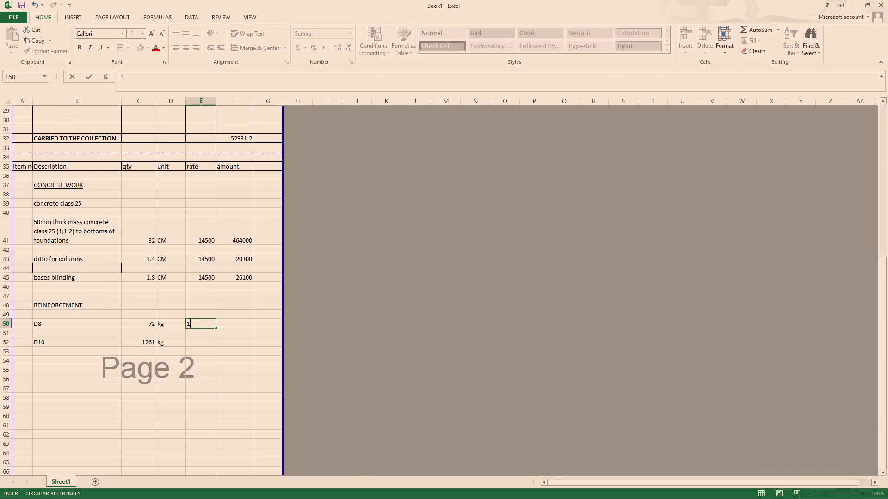
type("90")
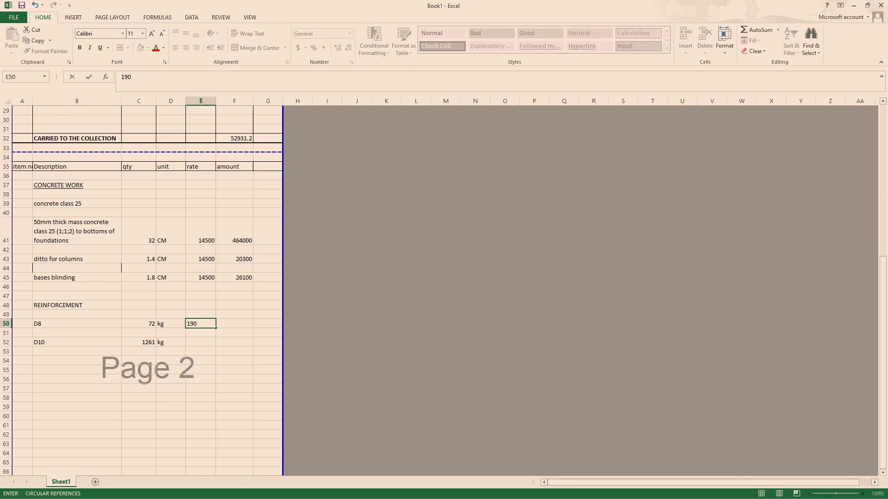
left_click(199, 346)
type("190")
left_click(217, 372)
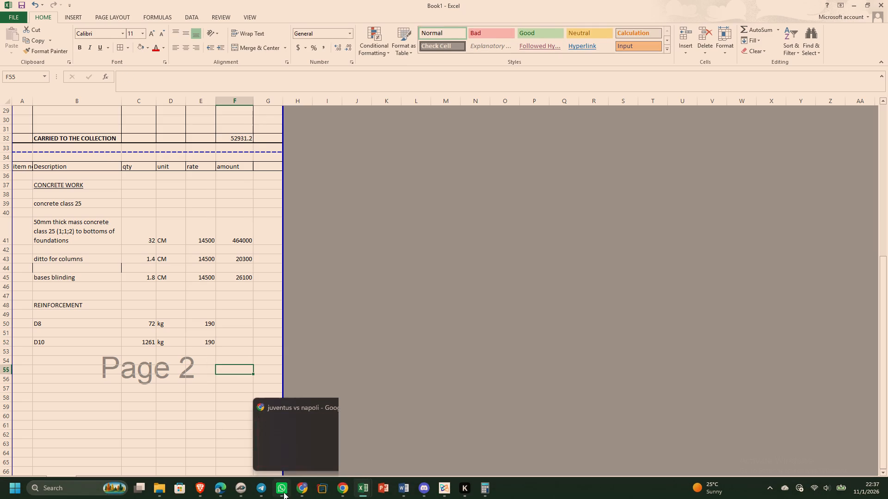
Recheck the deformed steel bar rates in the cost handbook PDF's Metal Works section.
left_click(445, 486)
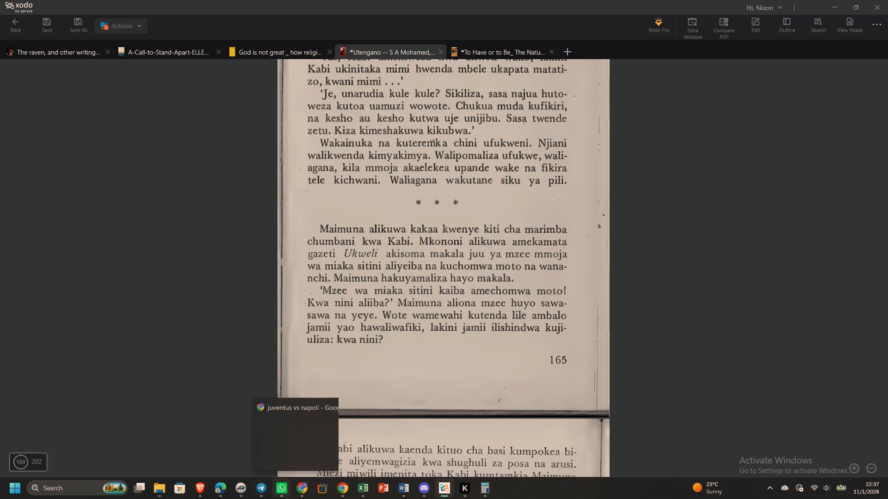
left_click(225, 489)
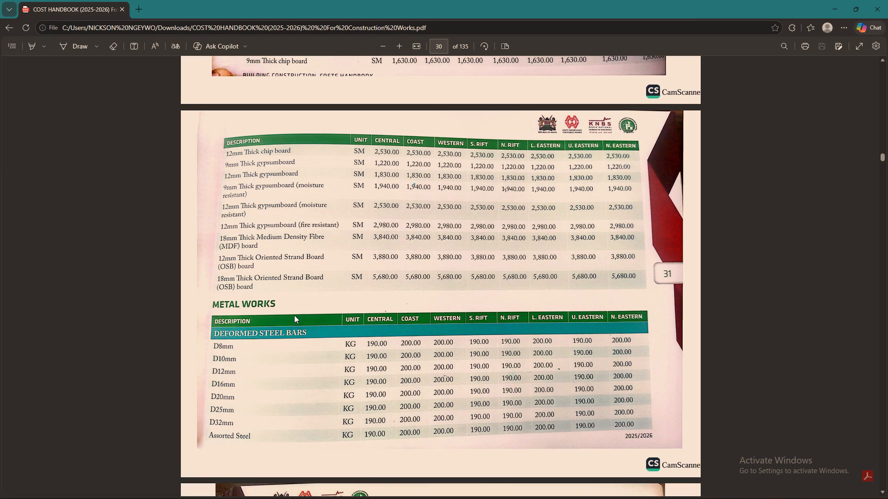
scroll(294, 316, "down", 1)
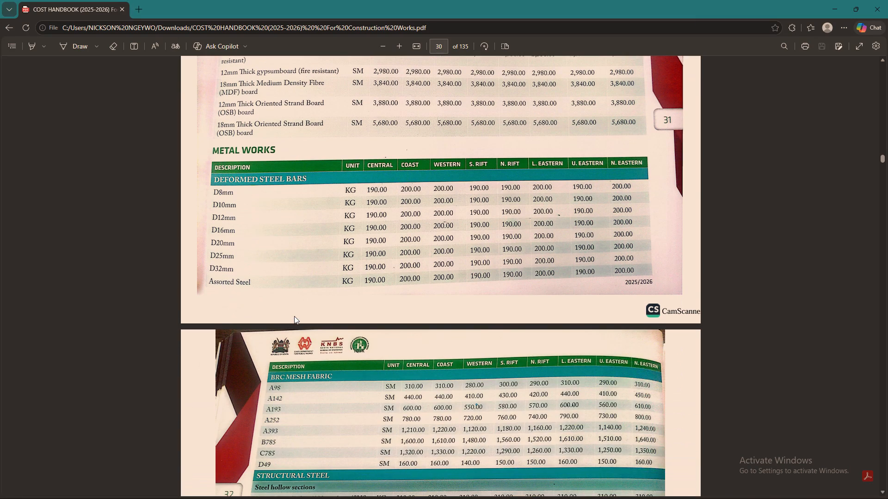
scroll(294, 316, "down", 1)
scroll(294, 316, "up", 1)
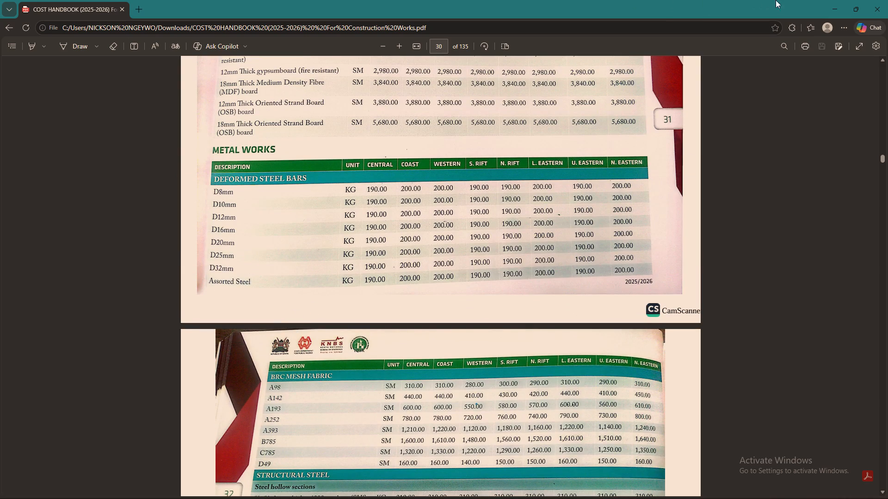
left_click(832, 0)
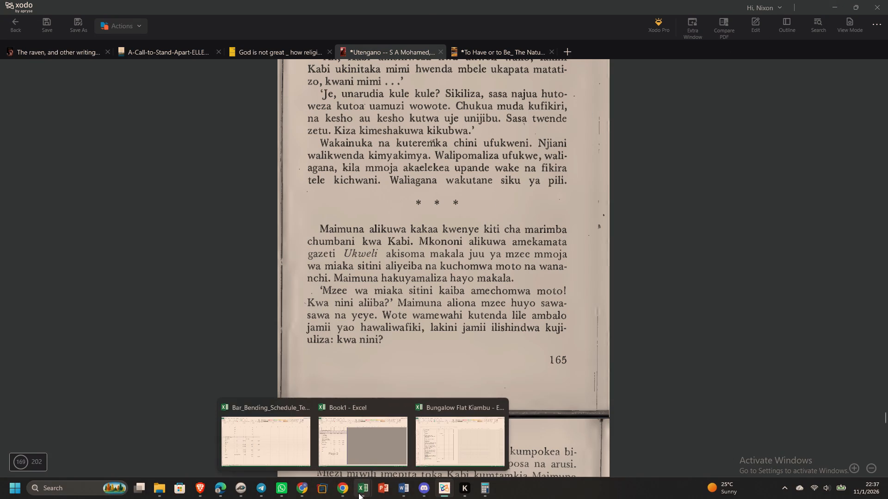
In Book1, calculate the D8 reinforcement amount in F50 with the formula =E50*C50.
left_click(358, 493)
left_click(335, 458)
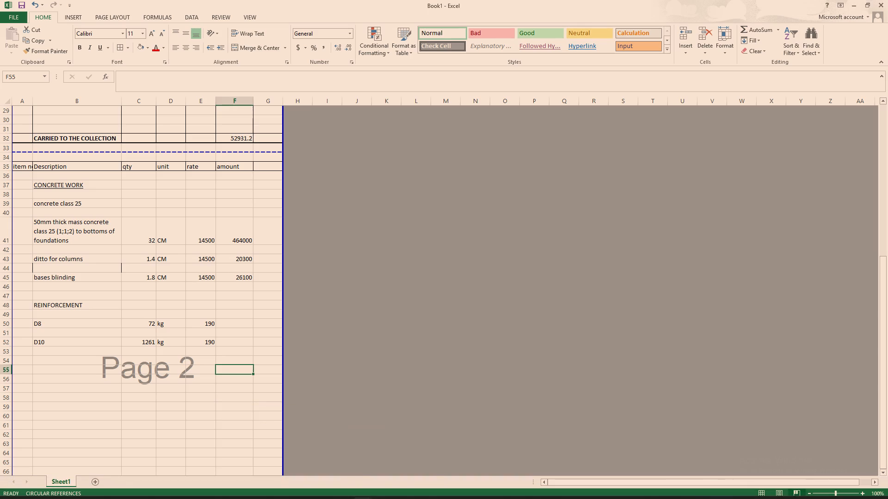
left_click(232, 326)
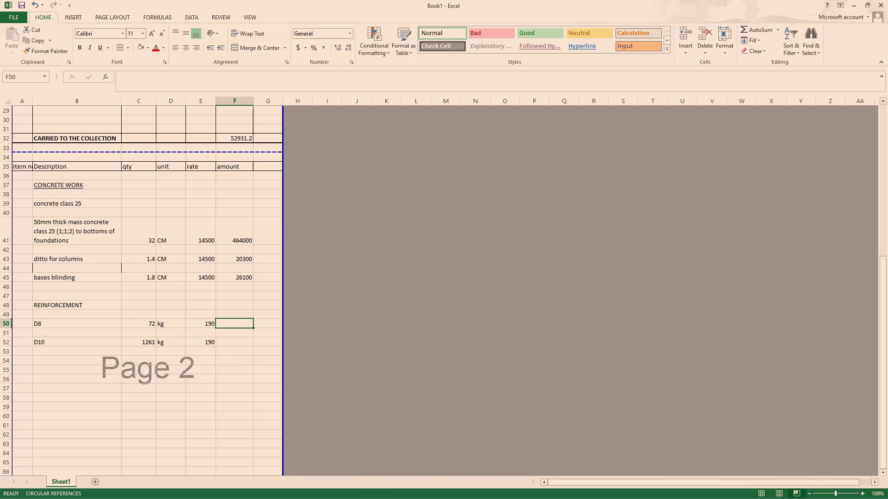
key("equal")
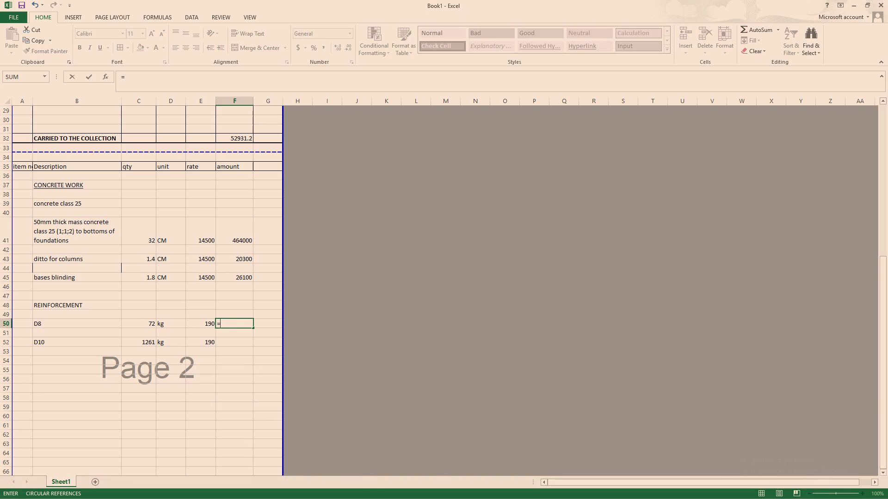
left_click(202, 324)
key("shift+asterisk")
left_click(151, 326)
key("Return")
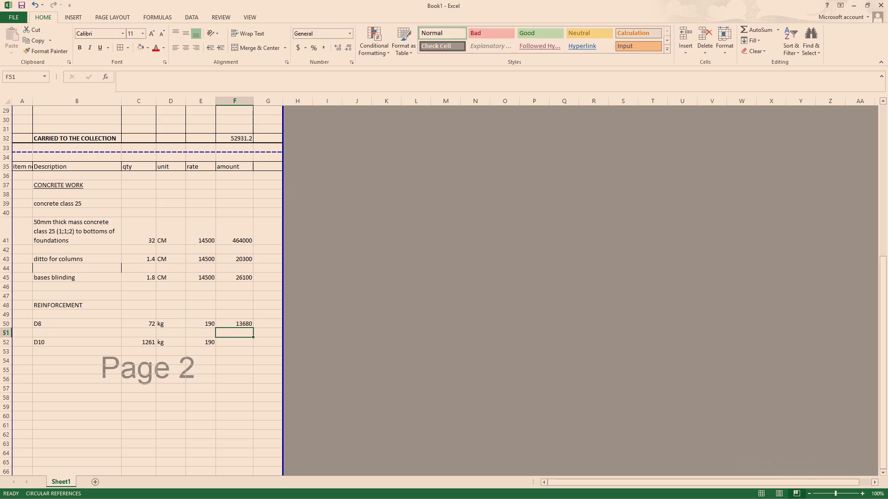
Calculate the D10 reinforcement amount in F52 with the formula =E52*C52.
left_click(217, 344)
key("minus")
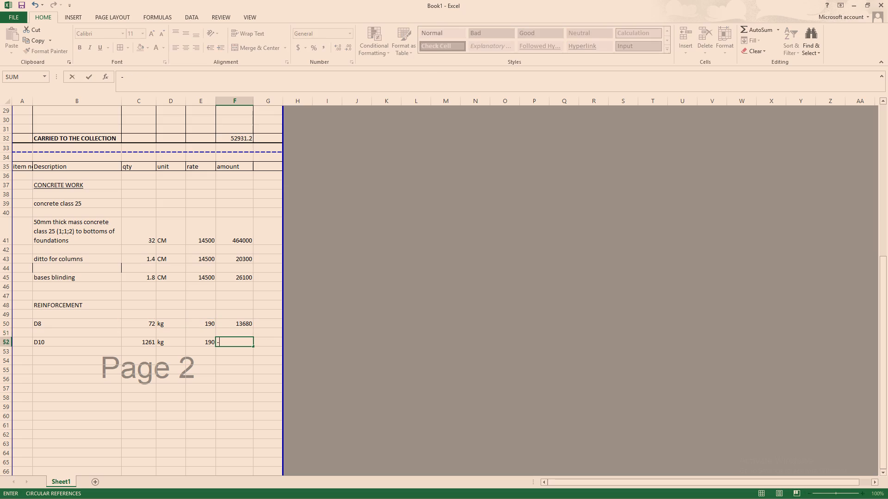
key("BackSpace")
key("equal")
left_click(199, 342)
key("shift+asterisk")
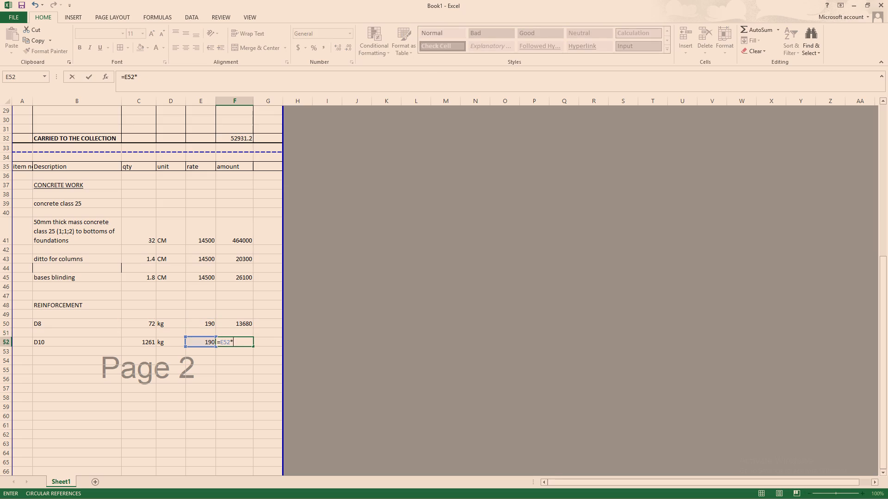
left_click(142, 345)
key("Return")
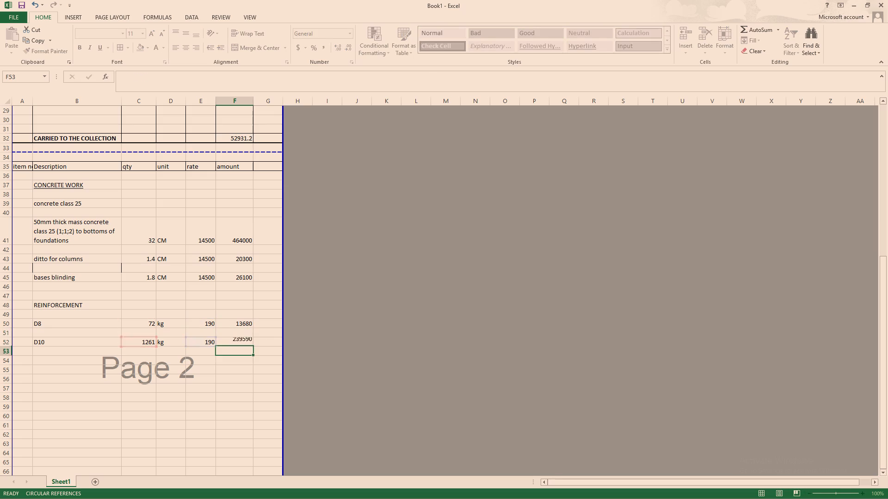
left_click(236, 378)
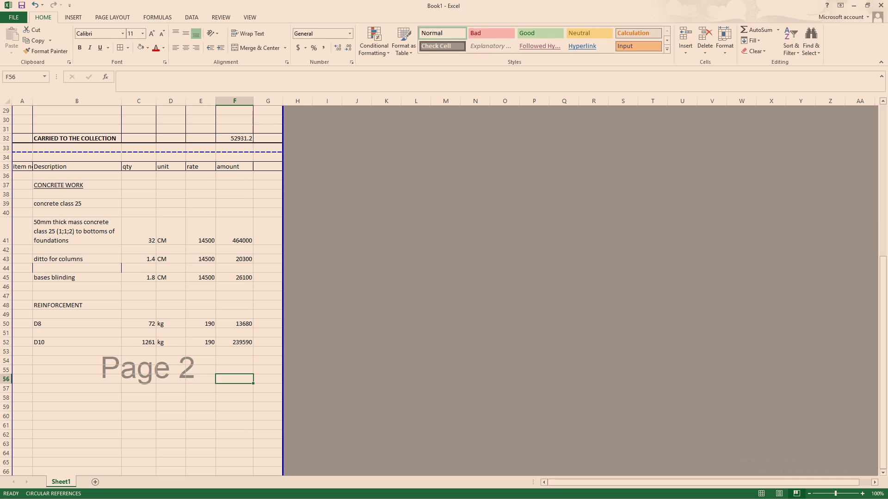
Apply the comma number format with two decimals to the quantities, rates and amounts in C41:G55.
left_click_drag(143, 230, 255, 318)
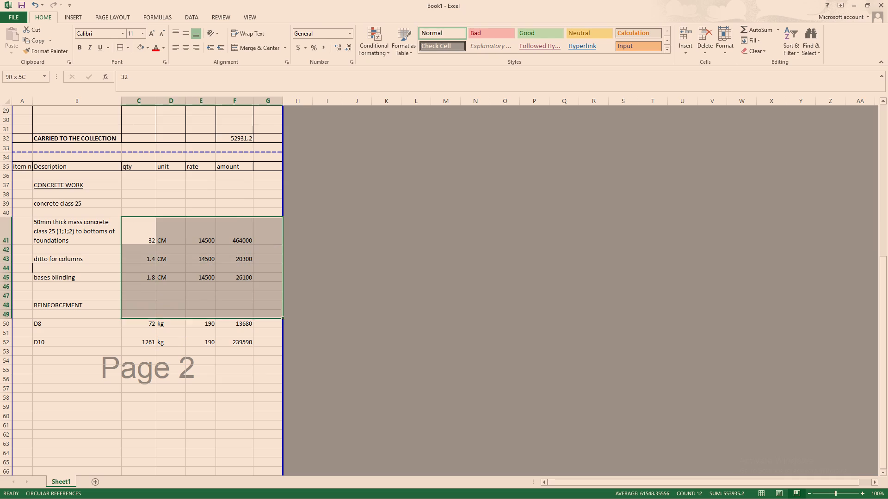
left_click_drag(255, 318, 260, 366)
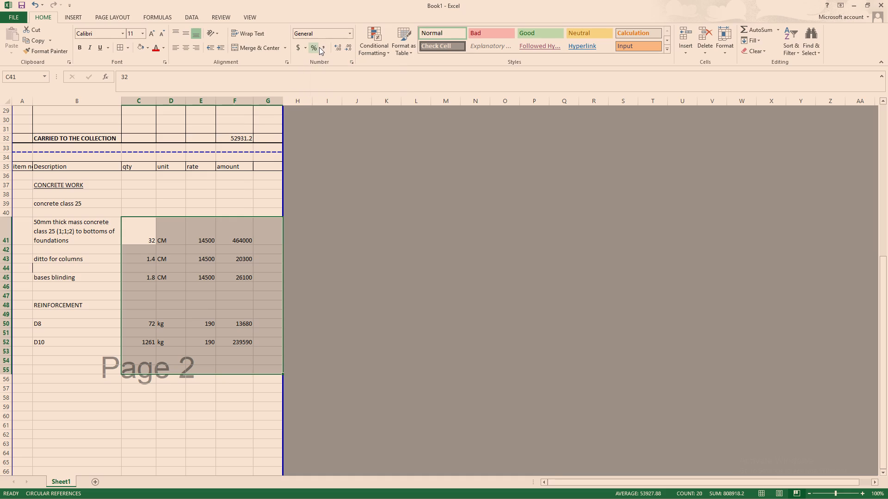
left_click(319, 47)
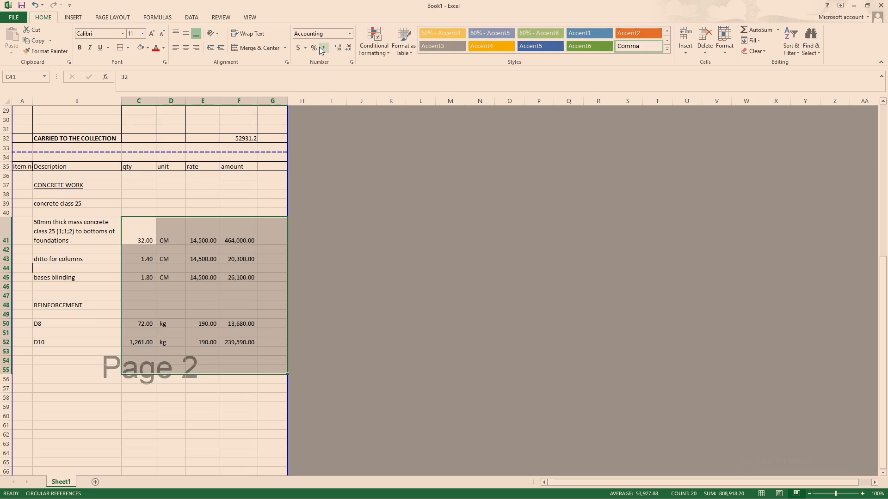
left_click(234, 391)
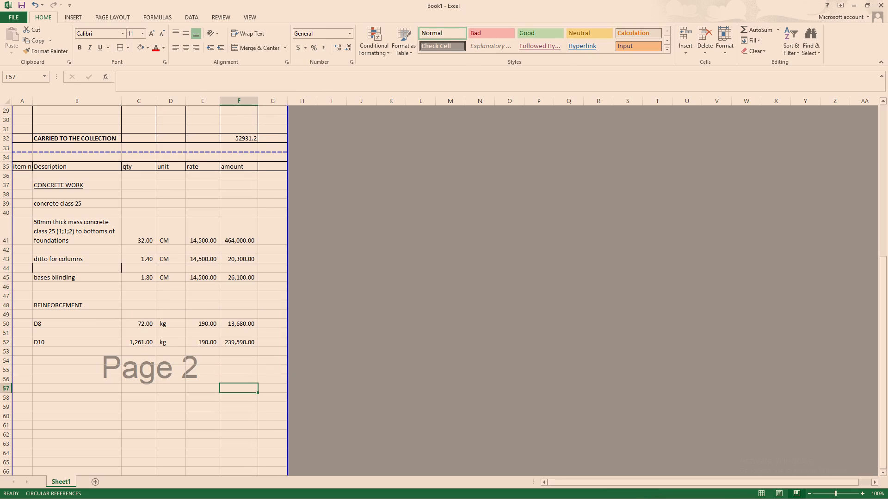
Re-enter the reinforcement units with capitals, as KG for D8 in D50 and Kg for D10 in D52.
left_click(166, 326)
key("BackSpace")
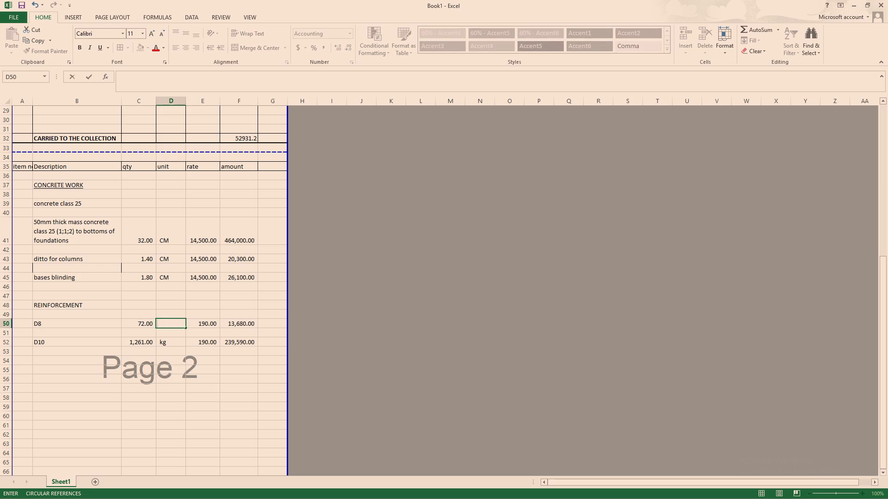
key("g")
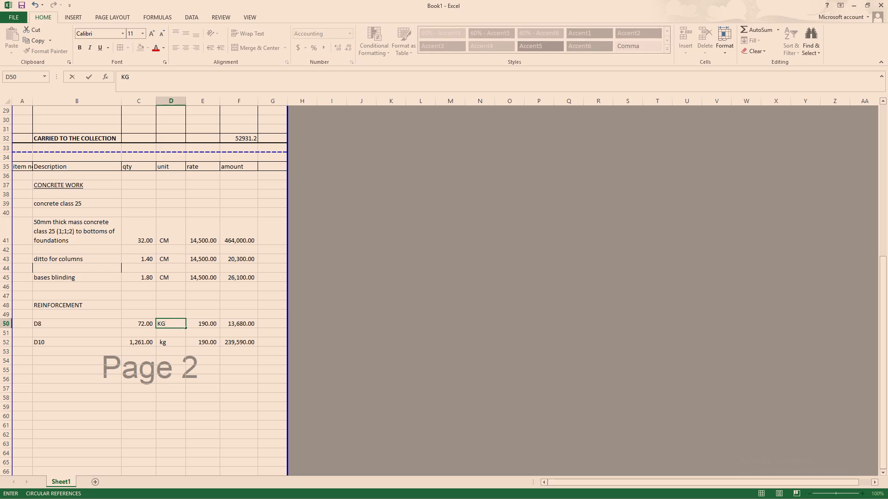
left_click(175, 341)
key("BackSpace")
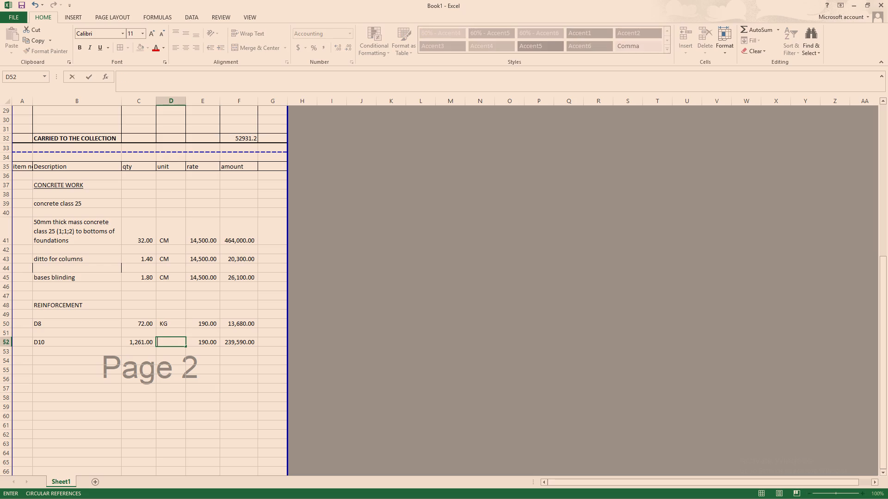
type("kG")
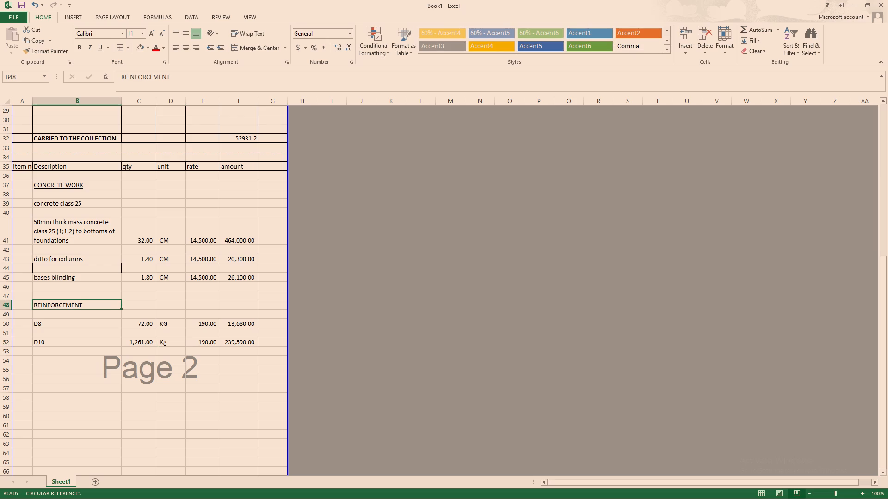
Underline and bold the REINFORCEMENT heading in B48.
key("ctrl+u")
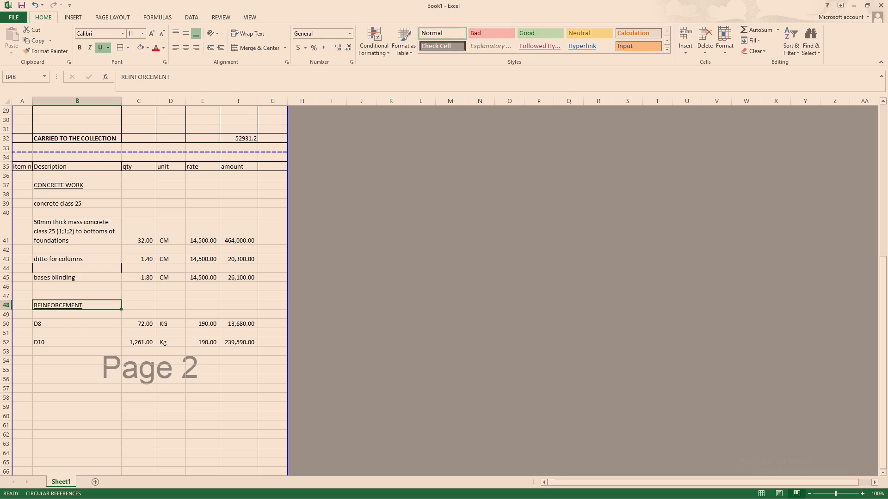
key("ctrl+b")
left_click(93, 325)
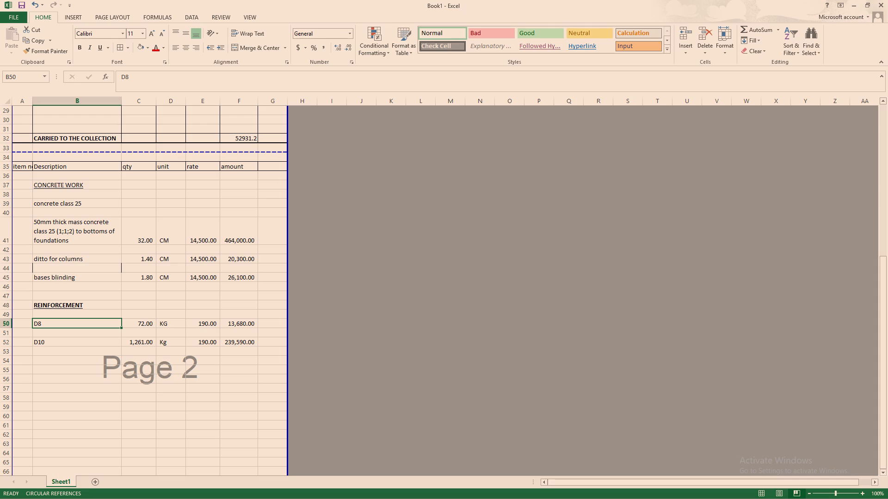
Letter the concrete and reinforcement items a, b, c, d and e in A41, A43, A45, A50 and A52.
left_click(28, 223)
key("a")
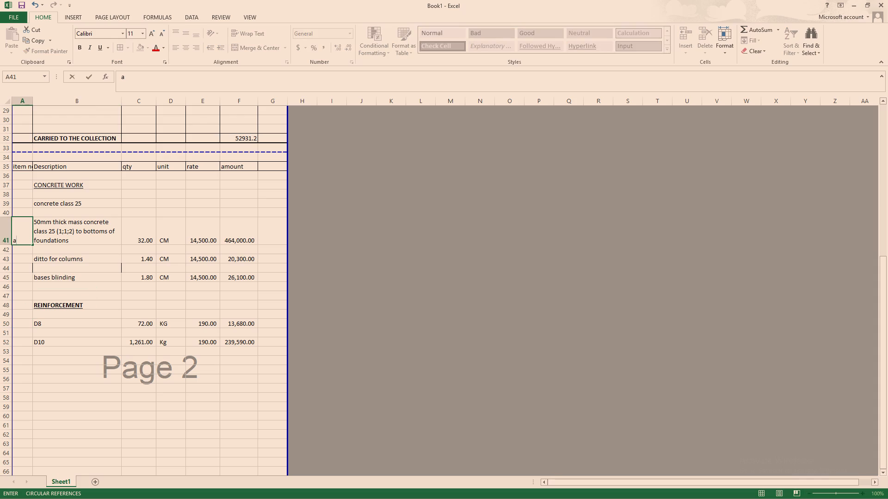
left_click(21, 261)
key("b")
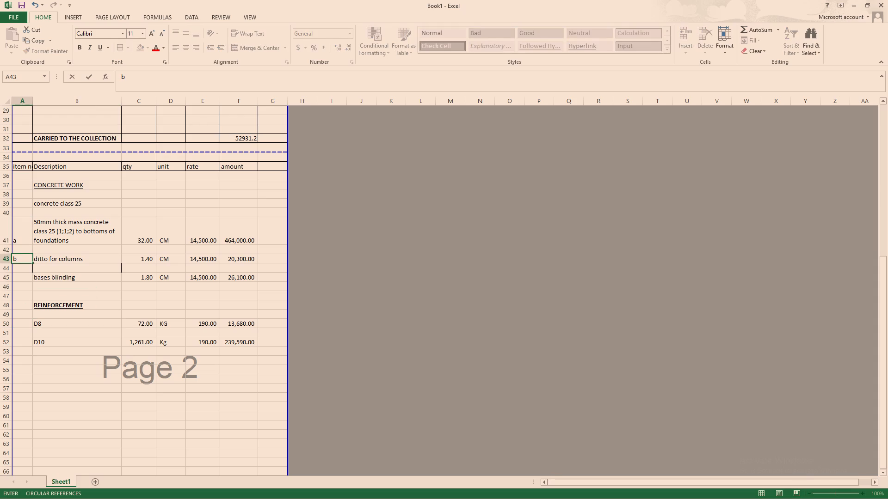
left_click(24, 282)
left_click(20, 274)
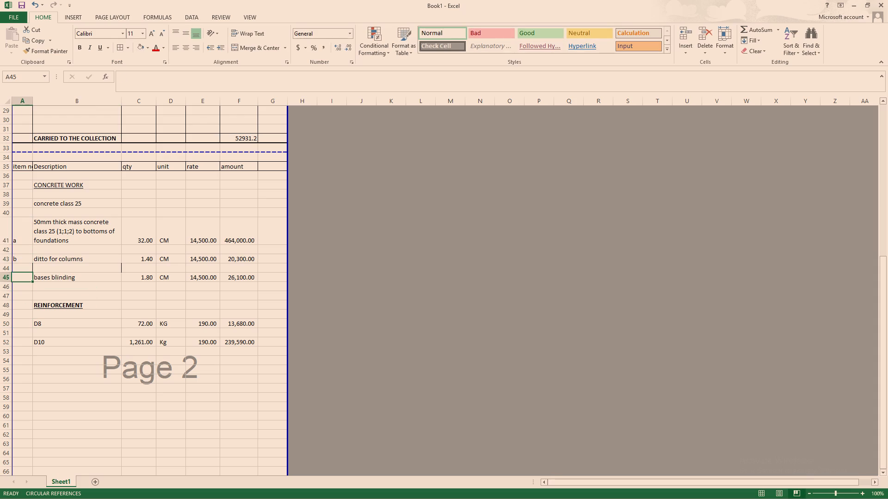
key("c")
left_click(26, 328)
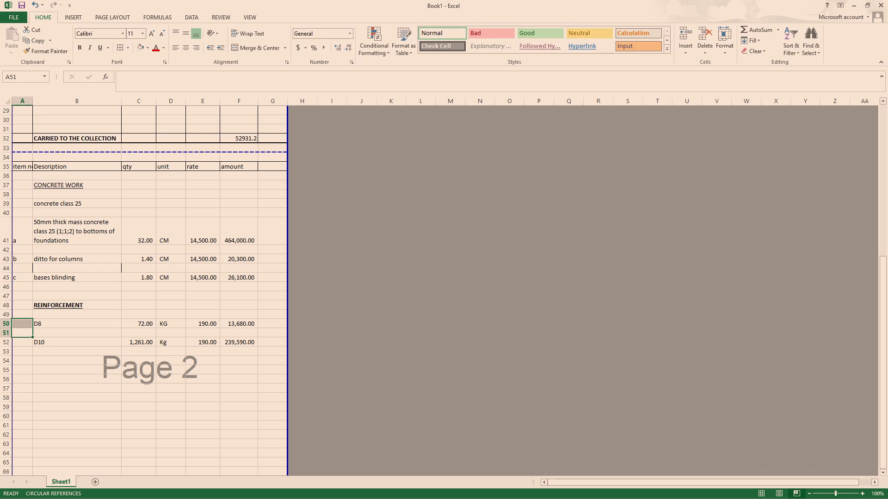
left_click(24, 313)
left_click(25, 320)
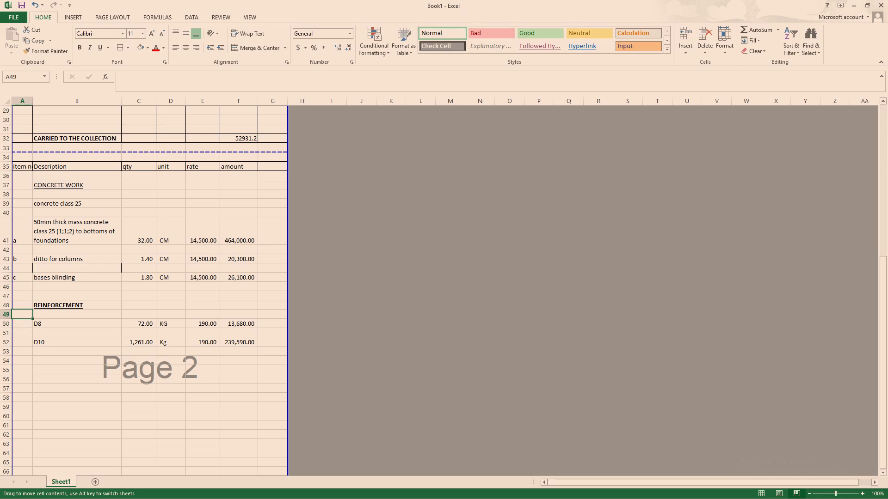
left_click(24, 326)
key("d")
left_click(28, 341)
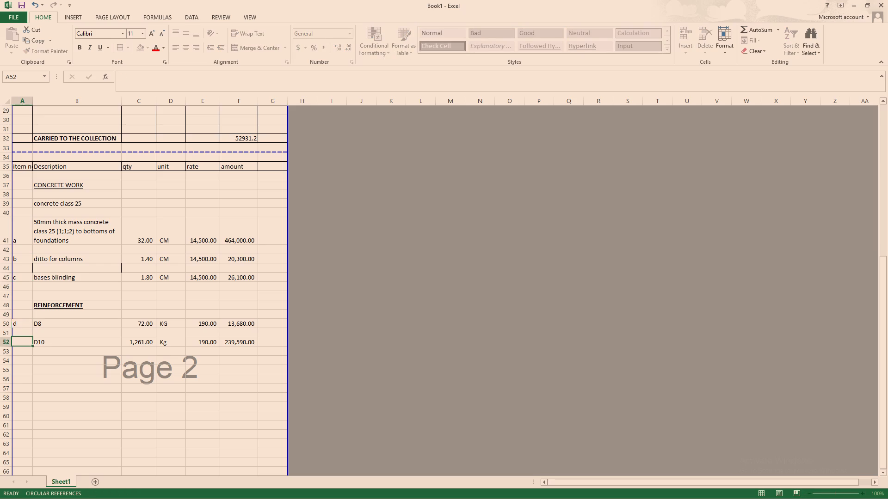
key("e")
Add the heading FORMWORK in B55 below the reinforcement items, underlined and bold.
left_click(51, 361)
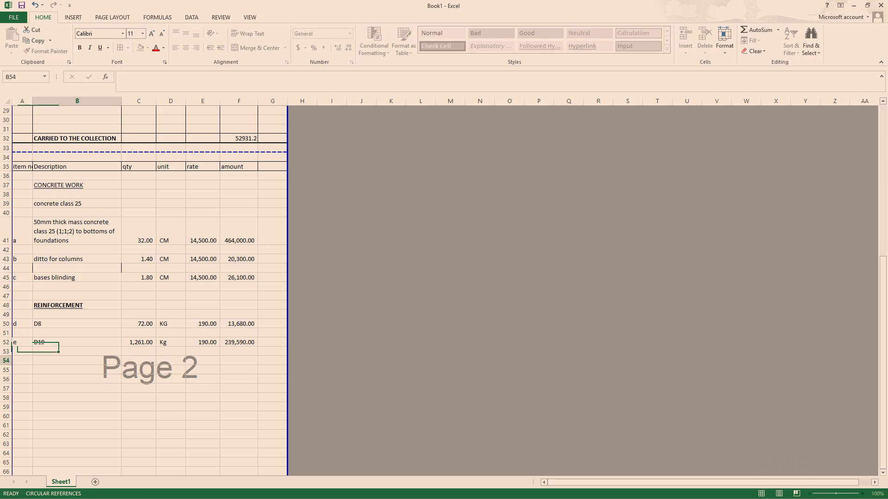
left_click(42, 371)
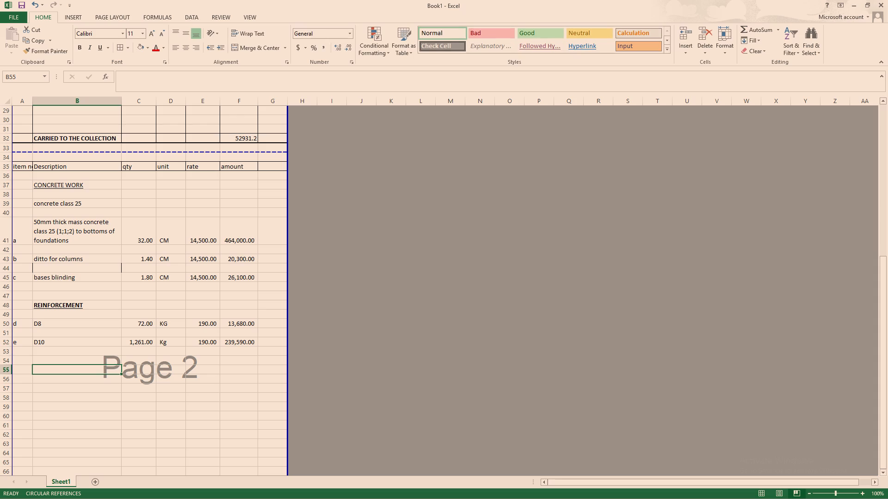
key("shift+f")
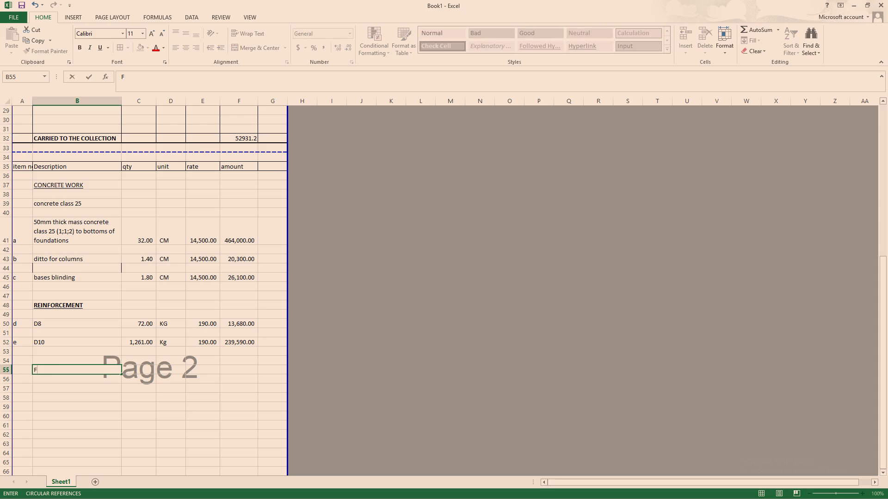
type("ORMW")
type("ORK")
left_click(149, 372)
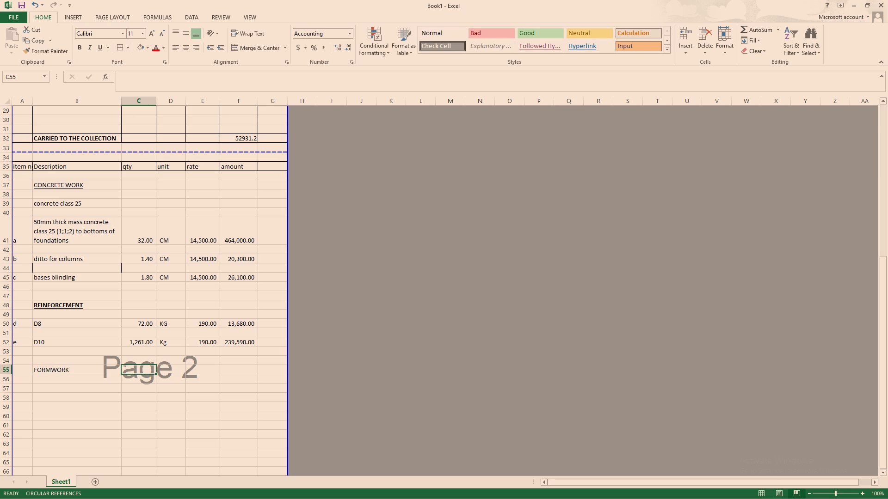
left_click(98, 384)
left_click(88, 371)
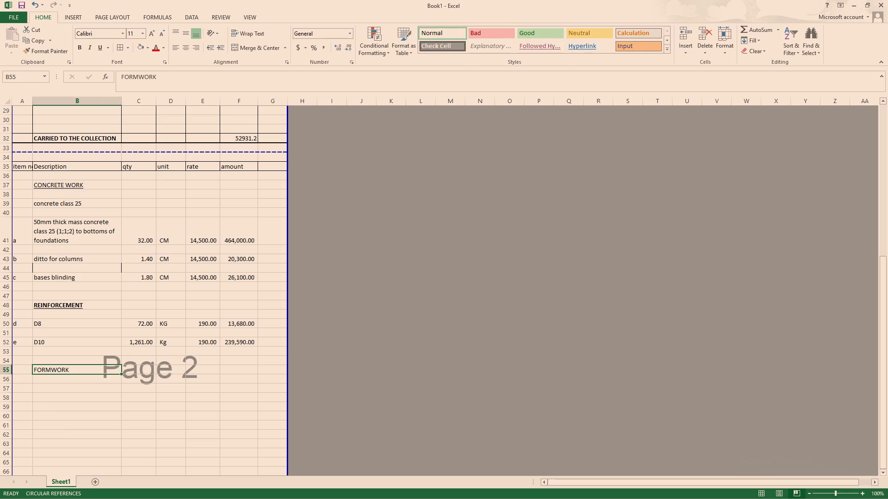
key("shift+u")
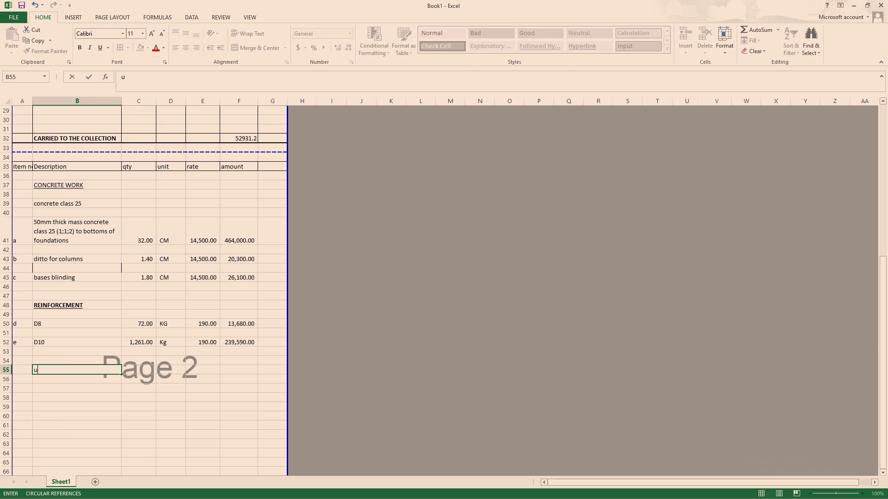
key("ctrl+z")
key("ctrl+u")
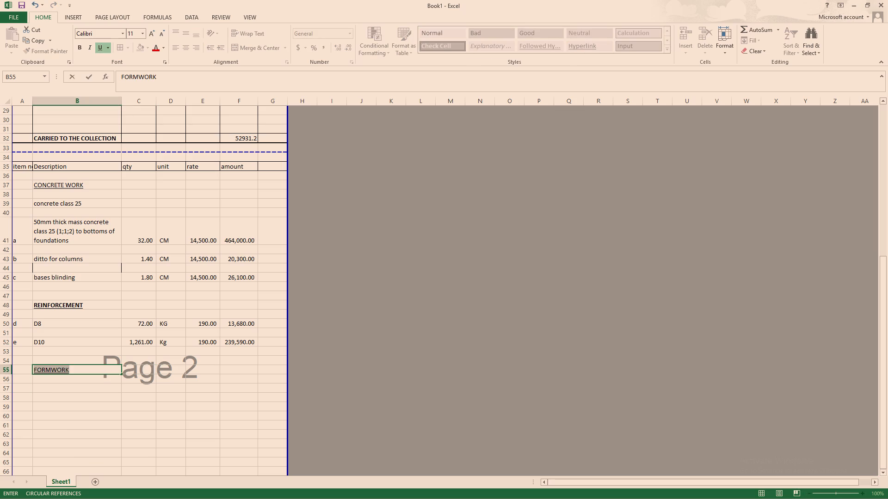
key("ctrl+b")
left_click(94, 383)
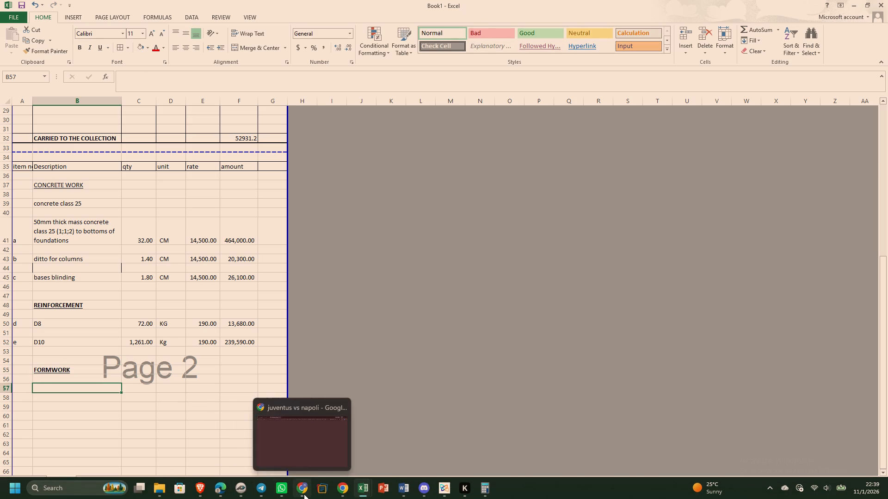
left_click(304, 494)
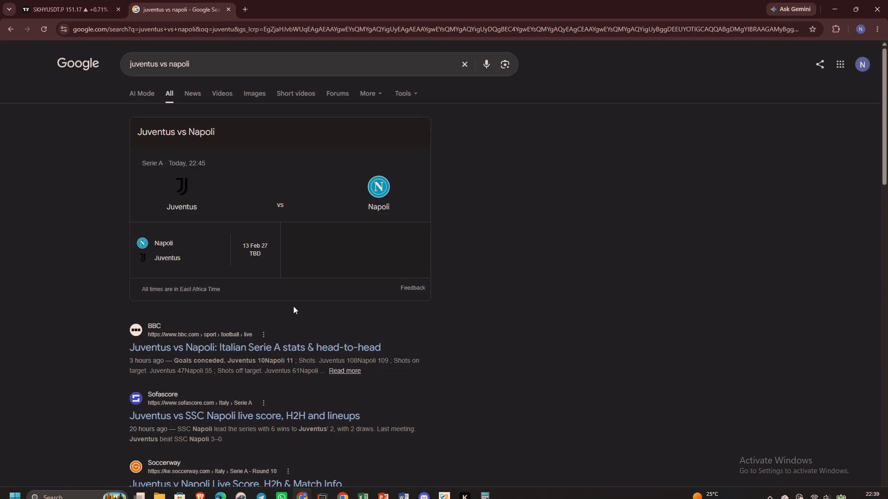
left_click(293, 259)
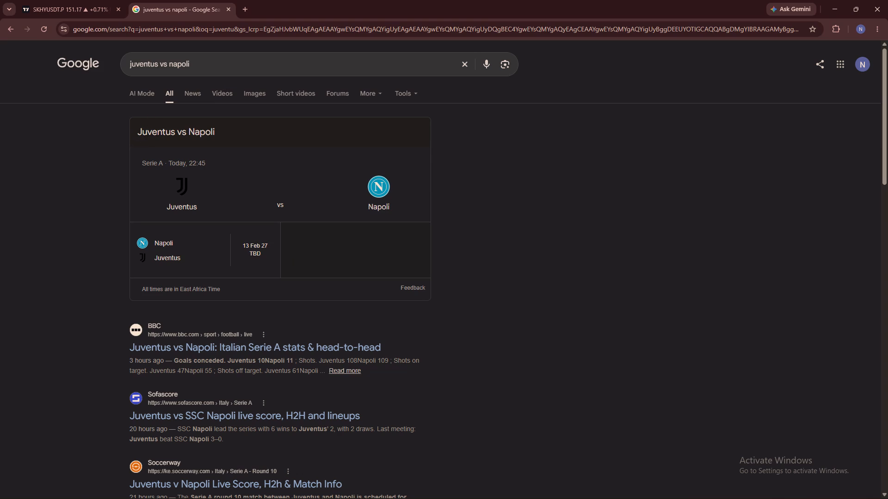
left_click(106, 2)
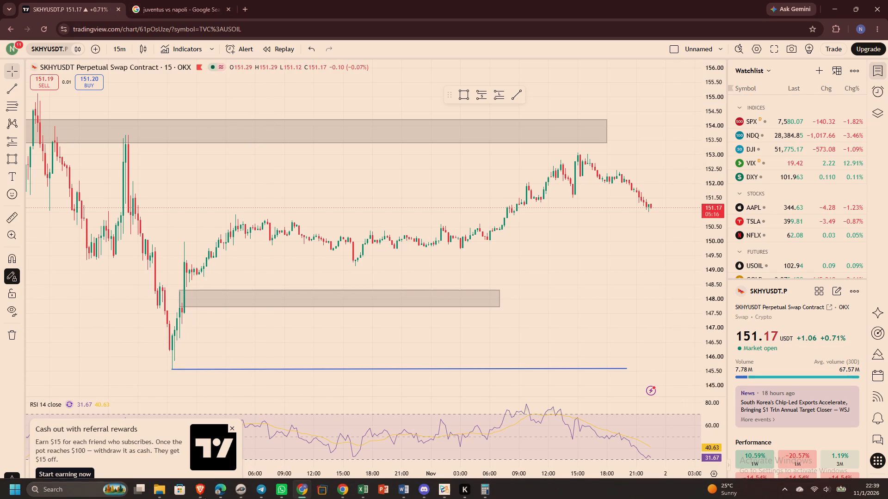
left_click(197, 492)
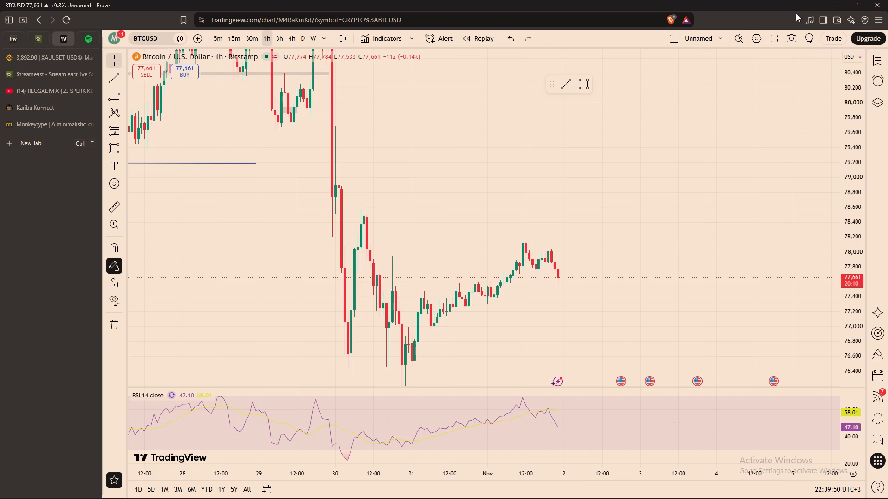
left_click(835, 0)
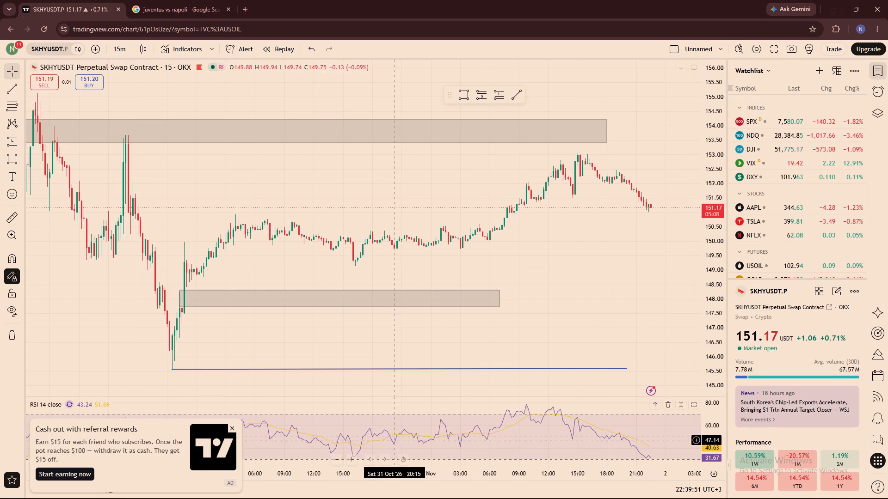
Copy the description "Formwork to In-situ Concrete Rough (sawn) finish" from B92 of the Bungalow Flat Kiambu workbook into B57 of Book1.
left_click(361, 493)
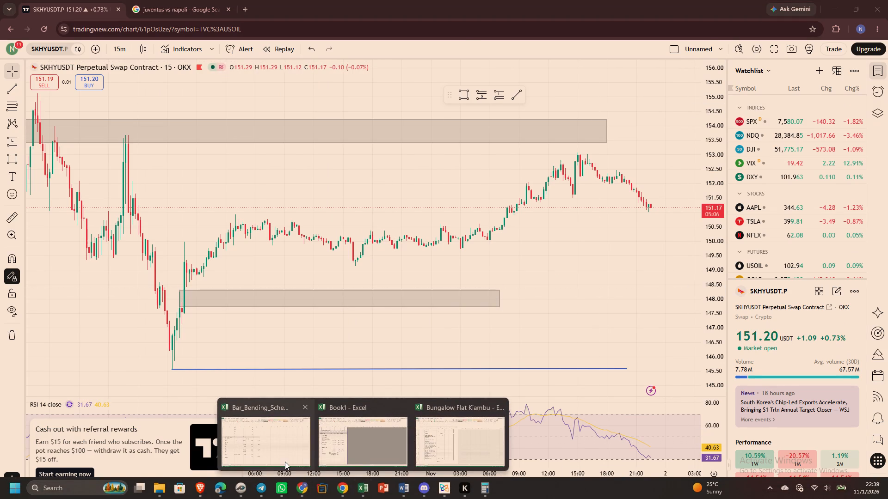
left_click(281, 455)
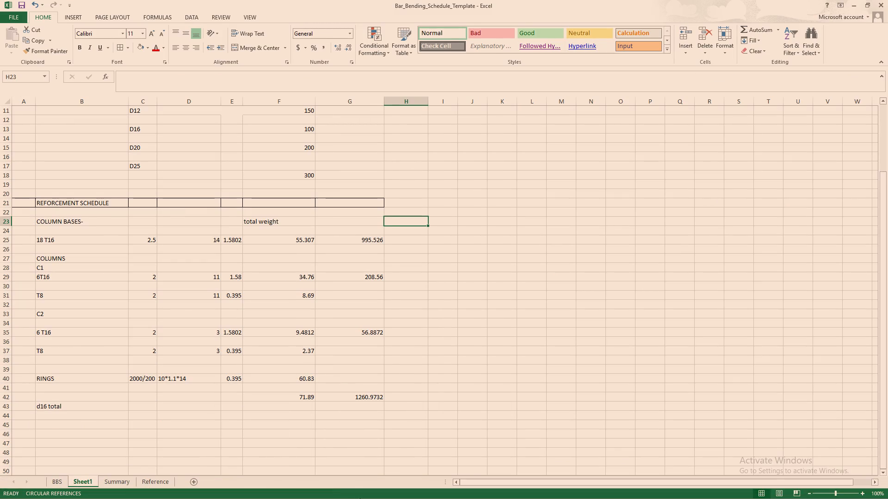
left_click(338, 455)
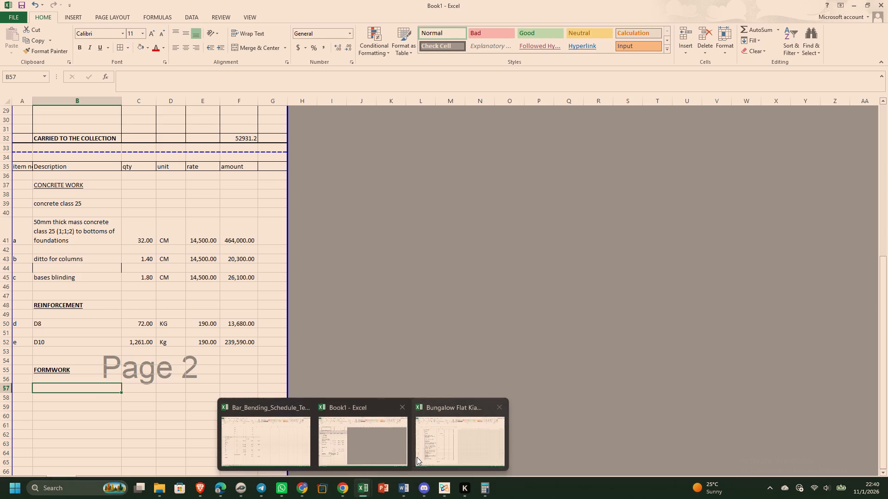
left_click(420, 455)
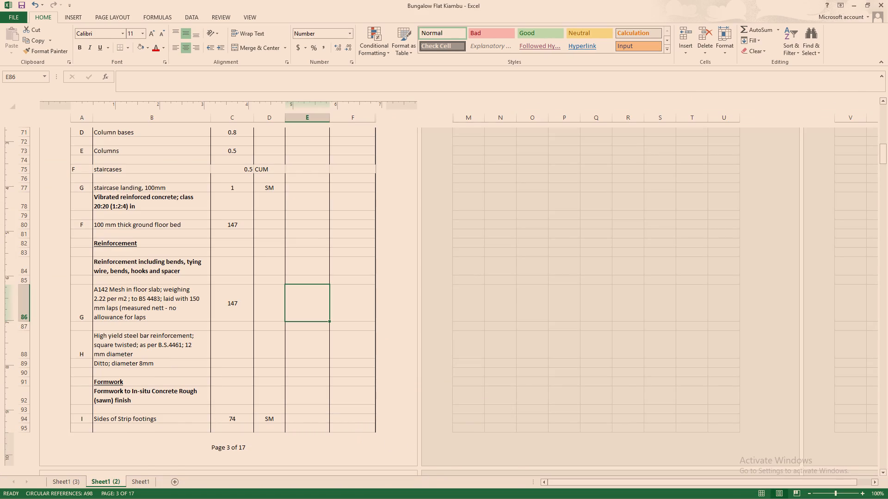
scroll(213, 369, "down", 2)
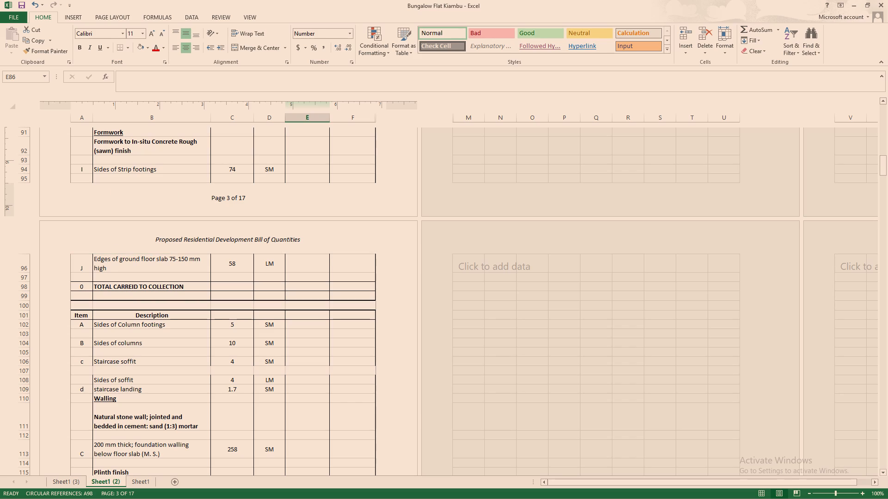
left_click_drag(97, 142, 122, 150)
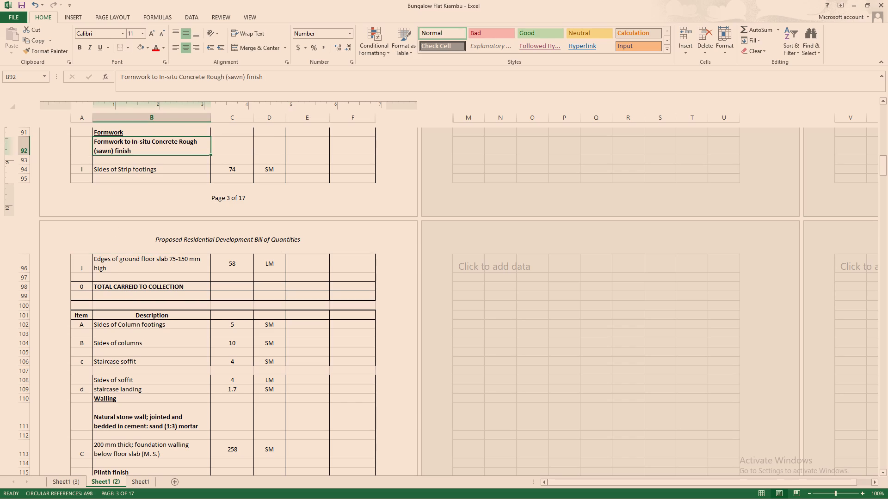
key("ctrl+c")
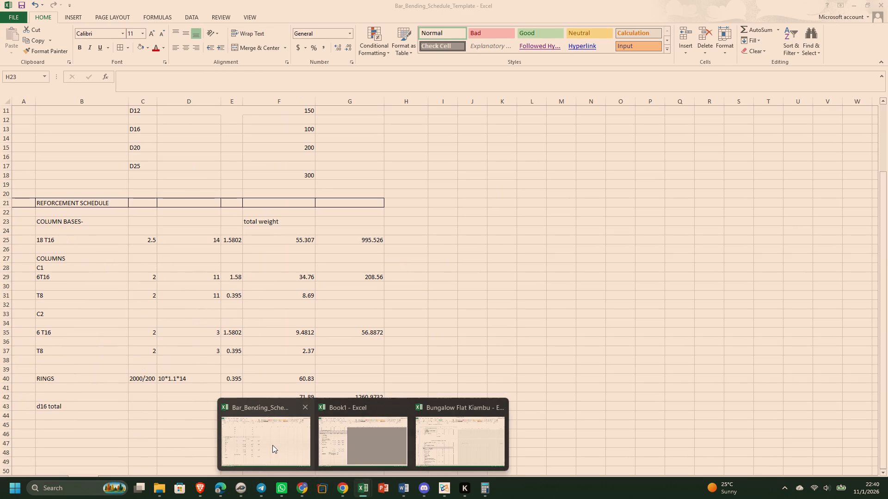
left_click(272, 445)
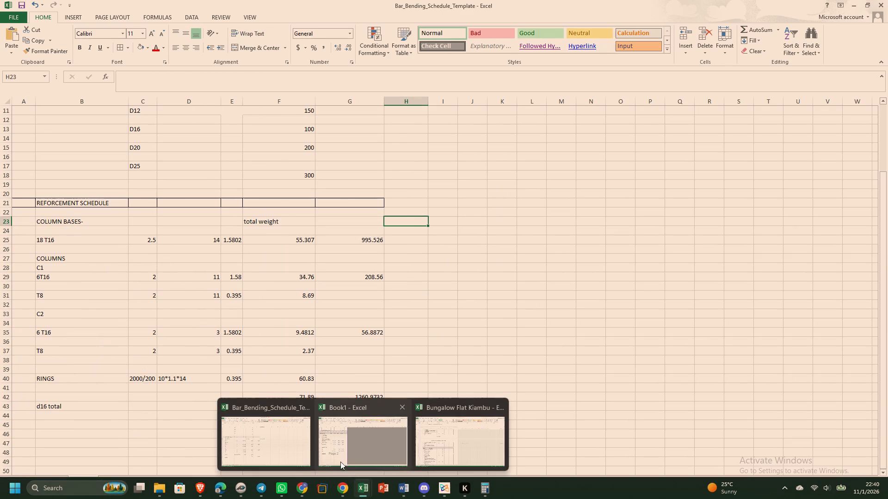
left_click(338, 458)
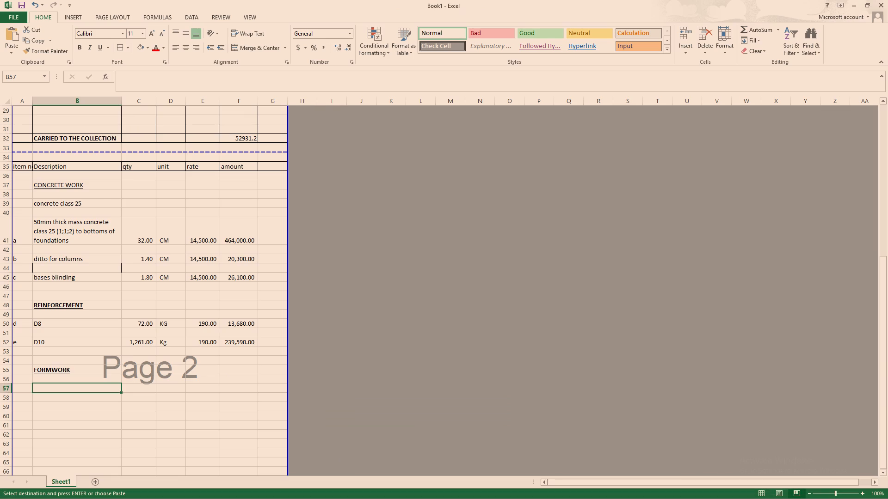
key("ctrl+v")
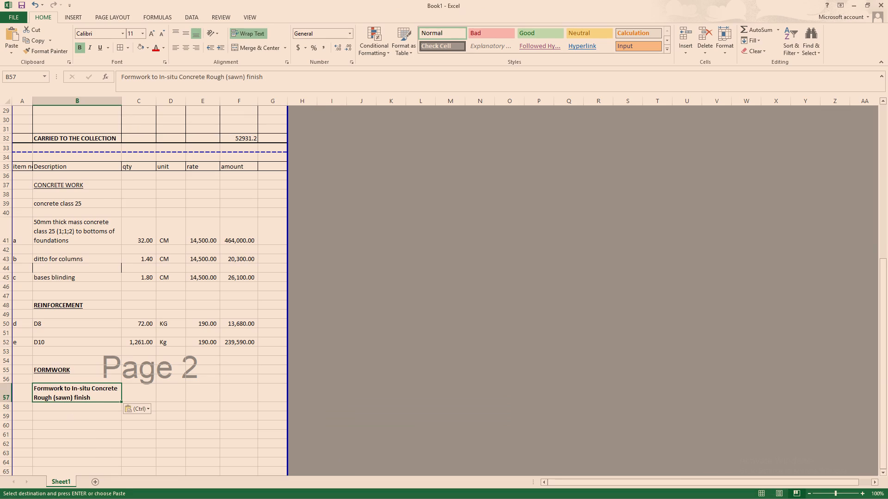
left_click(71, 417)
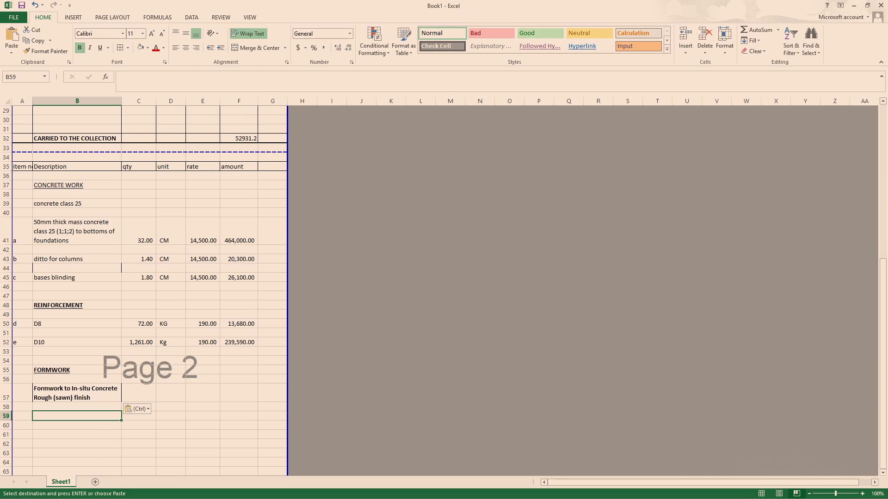
Enter the description "Formwork to in-situ concrete: sawn finish cypress timber" in B56, directly below the FORMWORK heading.
left_click(51, 379)
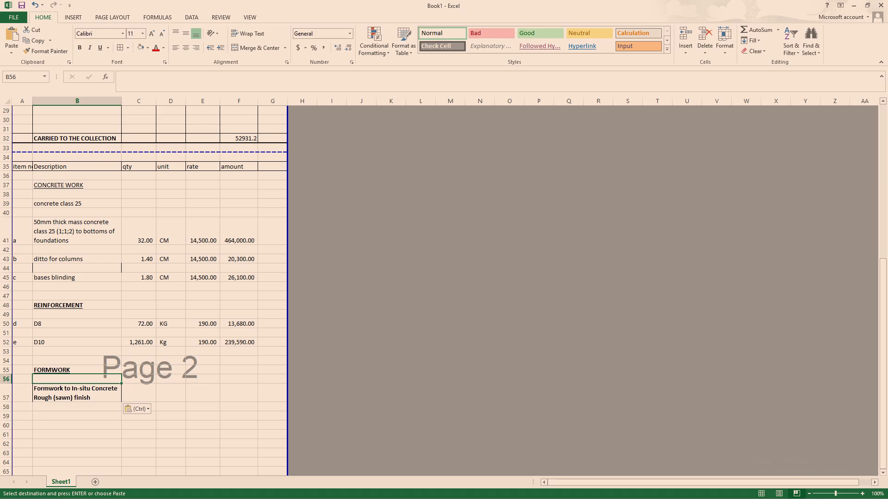
key("f")
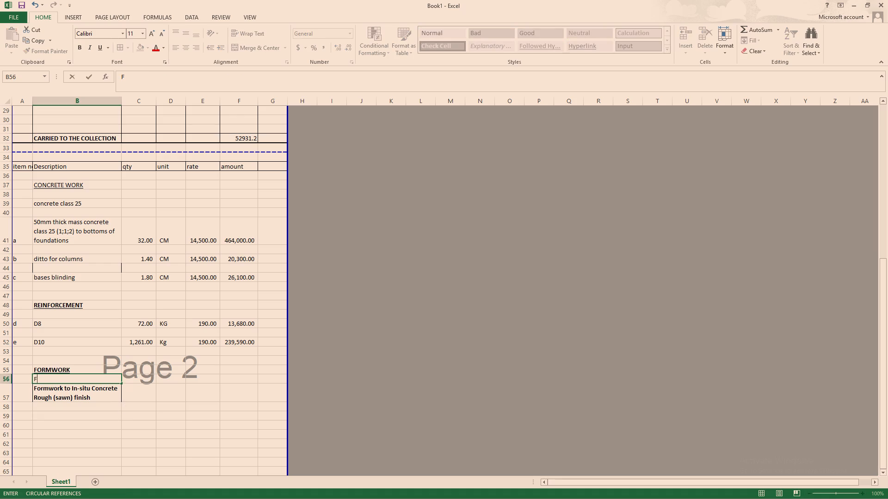
type("ornw")
key("BackSpace")
key("BackSpace")
type("mwork")
key("space")
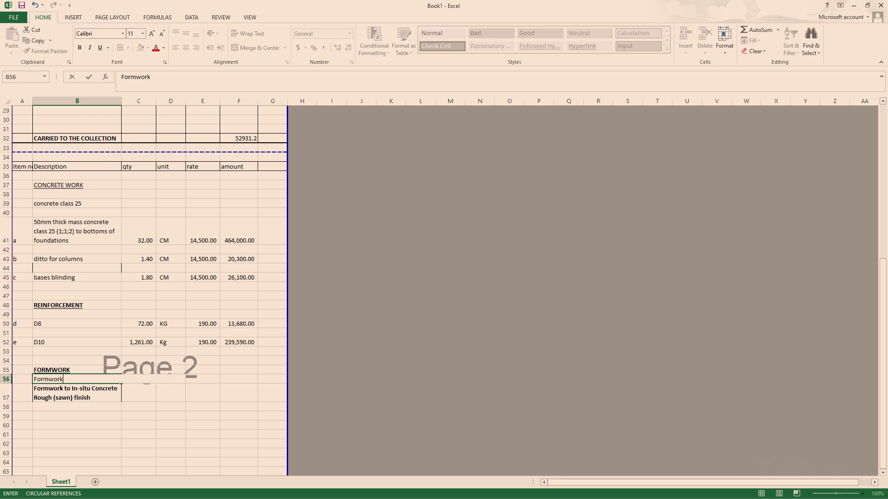
type("to ins")
key("BackSpace")
type("-situ concrte")
key("BackSpace")
key("BackSpace")
type("ete")
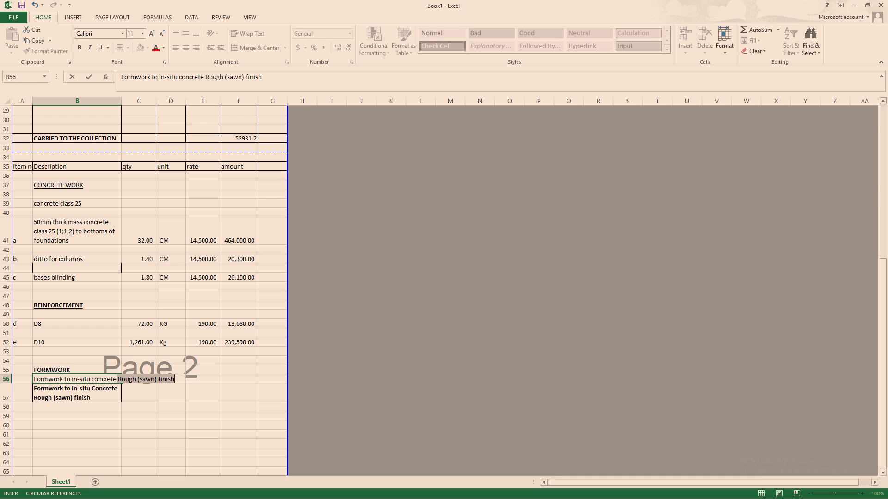
type(":")
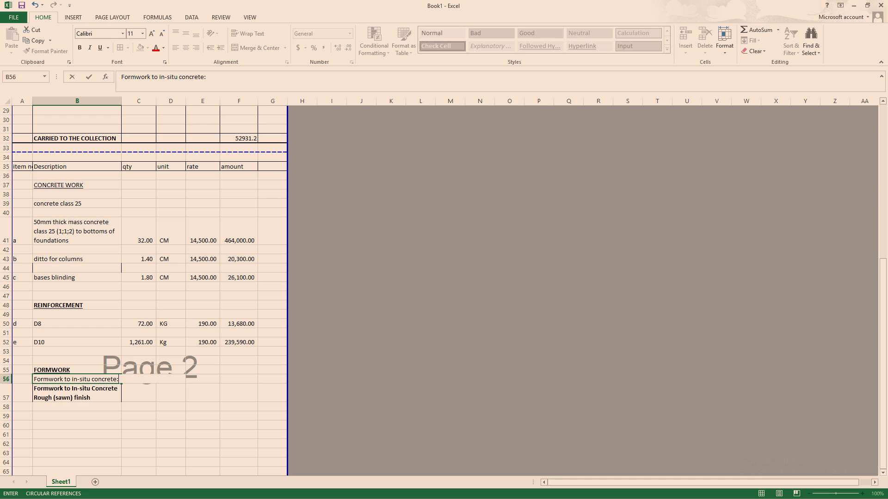
key("space")
key("a")
key("BackSpace")
type("sawn inish")
key("BackSpace")
key("BackSpace")
key("BackSpace")
key("BackSpace")
key("BackSpace")
type("finish c")
type("ypress")
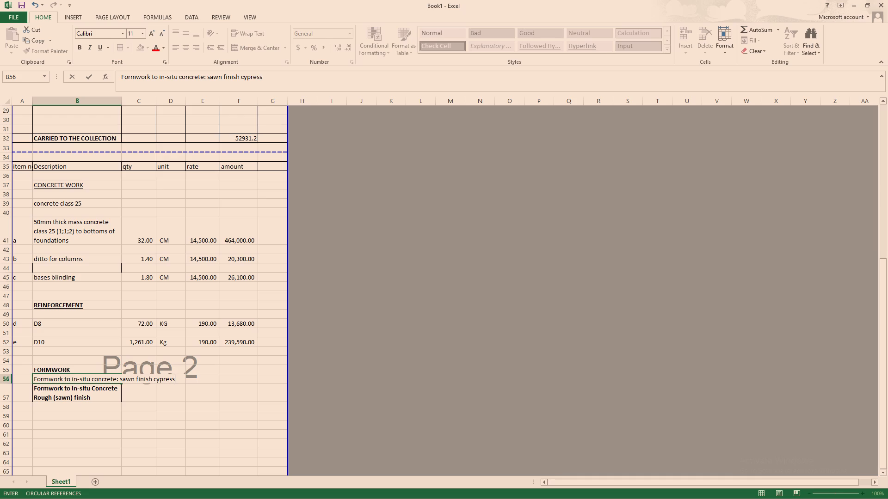
key("space")
type("timber")
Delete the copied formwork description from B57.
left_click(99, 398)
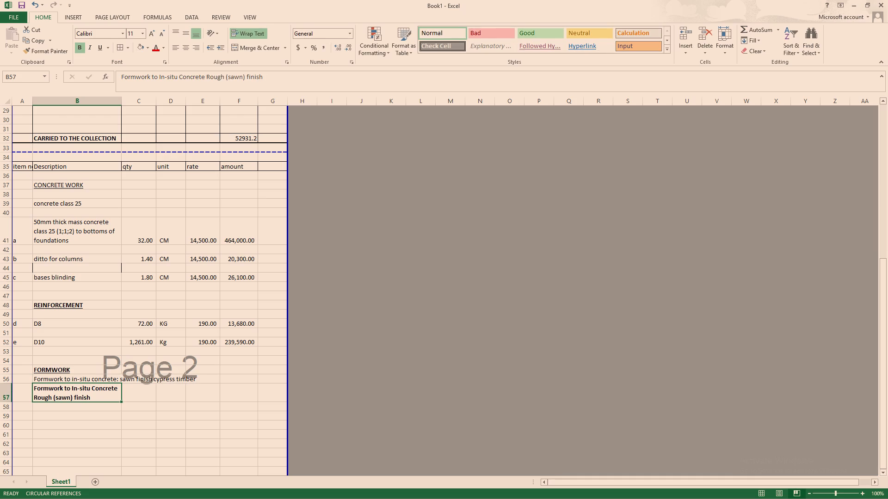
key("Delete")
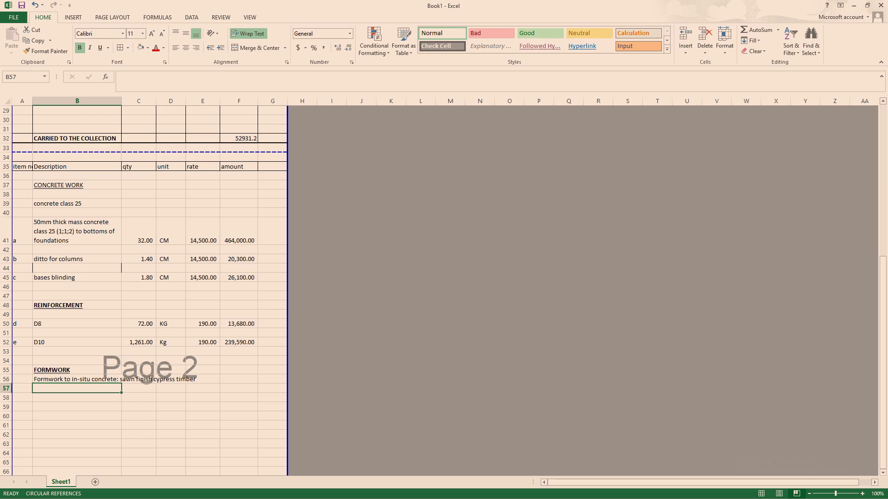
Wrap the text of the formwork description in B56 and set it in italics.
left_click(71, 378)
left_click(246, 38)
left_click(135, 383)
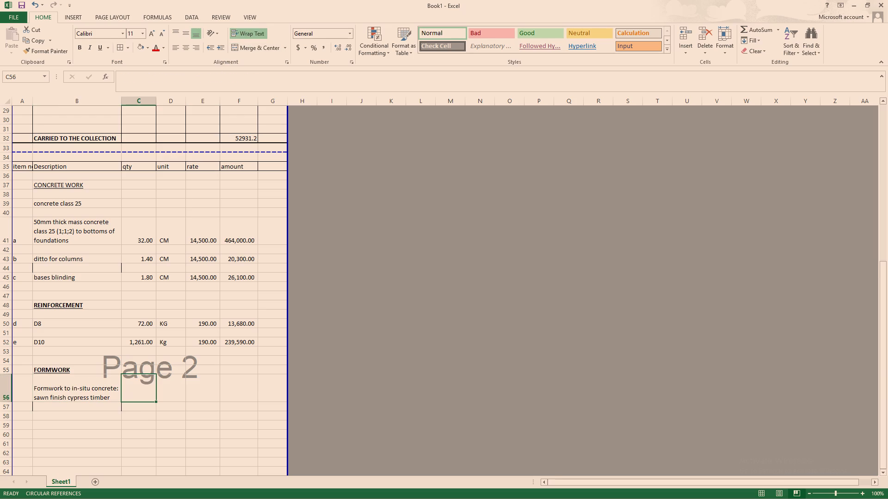
left_click(104, 399)
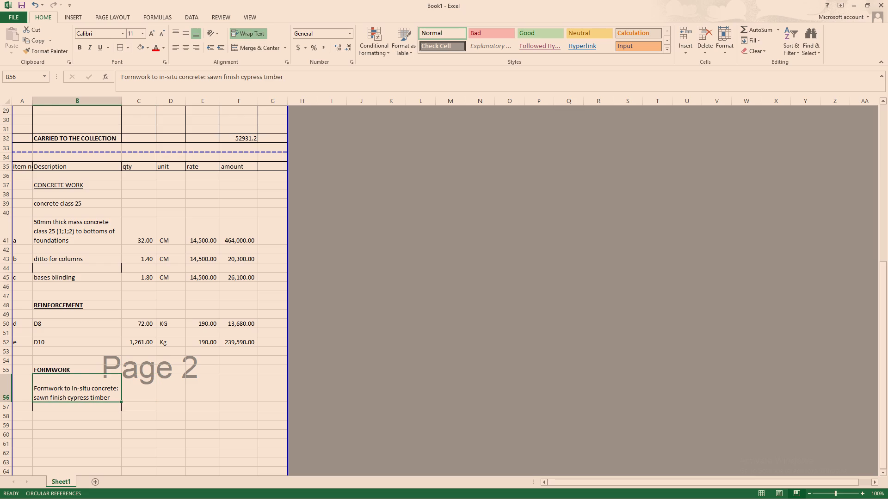
key("ctrl+i")
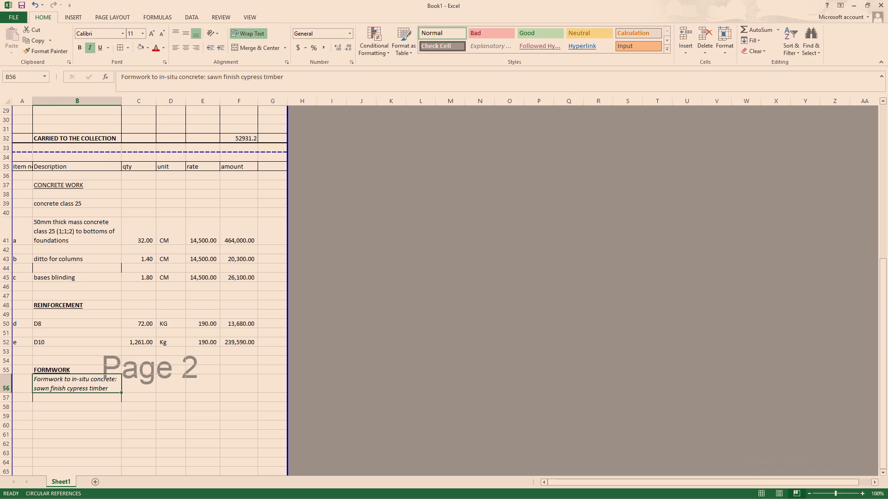
left_click(62, 413)
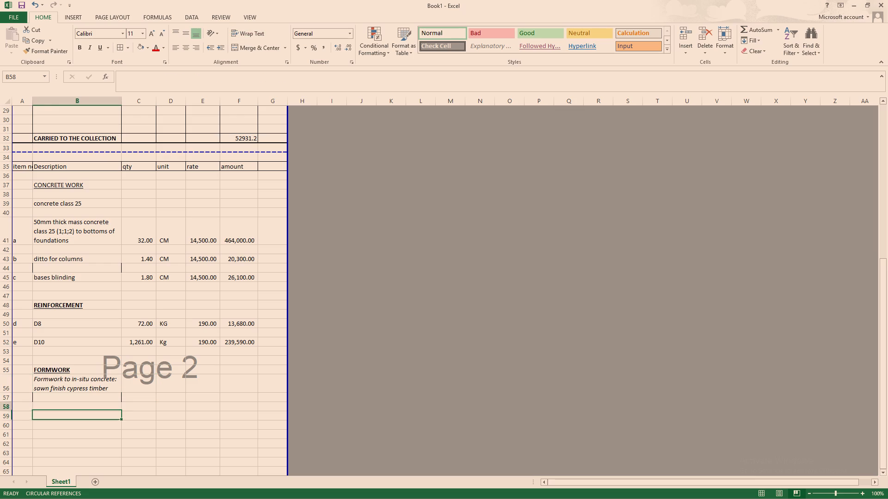
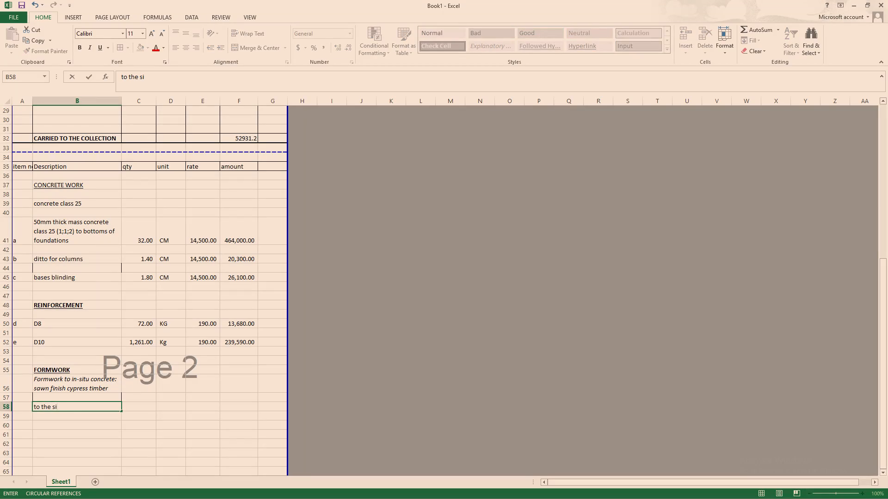
Finish the B58 description in Book1's FORMWORK section as "to the sides of the column bases".
key("space")
type("the col")
key("u")
key("m")
type("n bases")
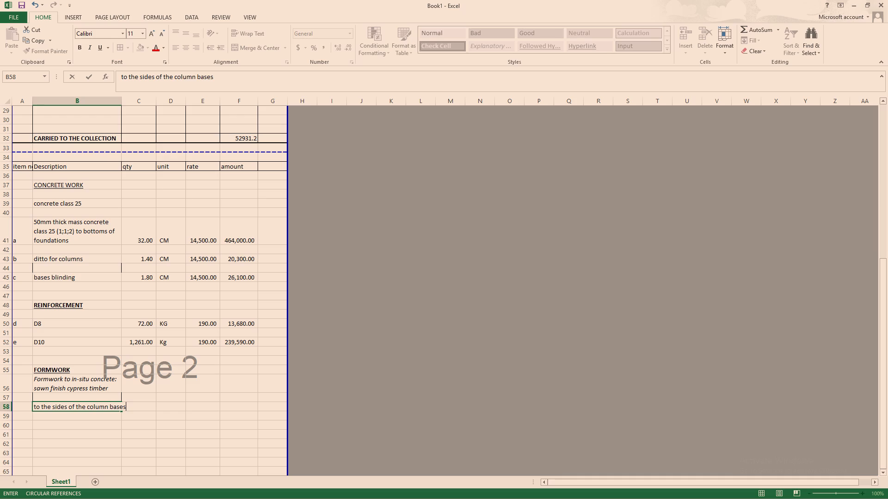
left_click(62, 417)
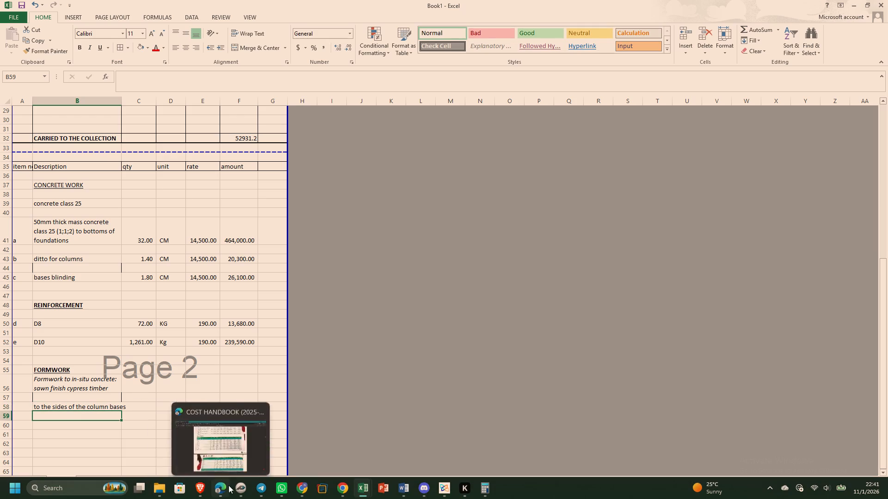
Switch to PlanSwift and examine the substation foundation layouts, column details and the FORMWORK takeoff templates.
left_click(240, 491)
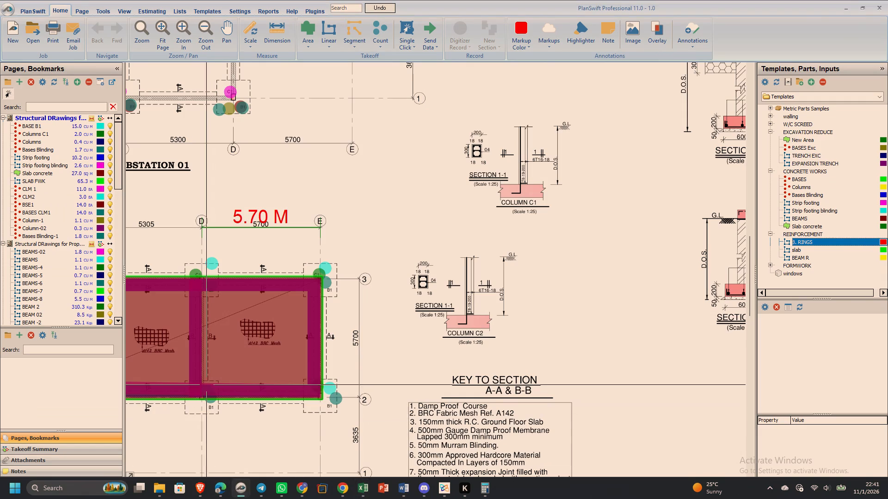
scroll(410, 291, "down", 3)
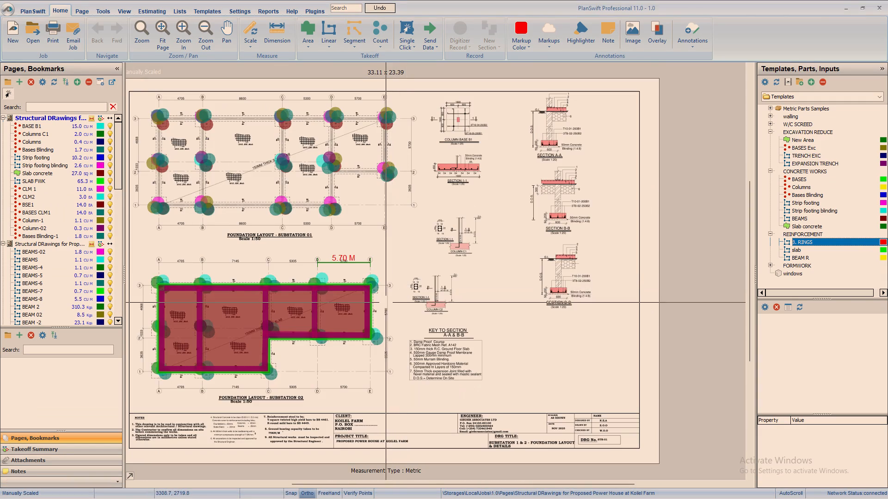
right_click_drag(386, 303, 460, 343)
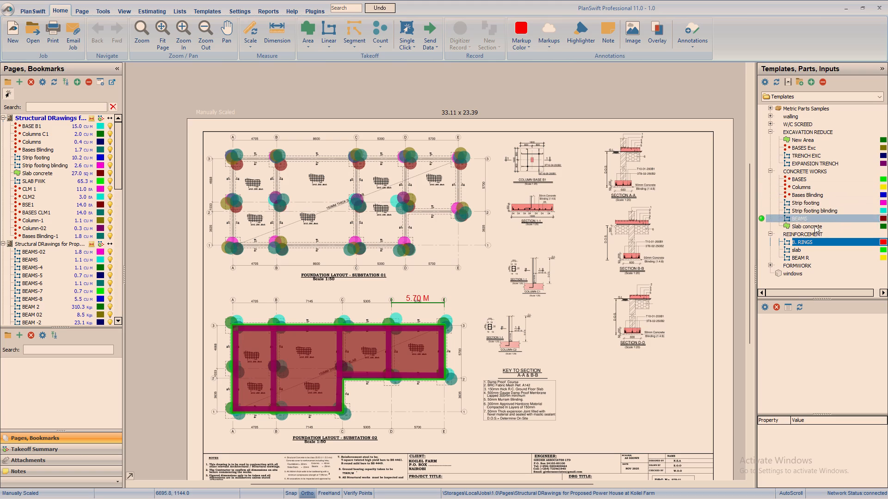
left_click(770, 263)
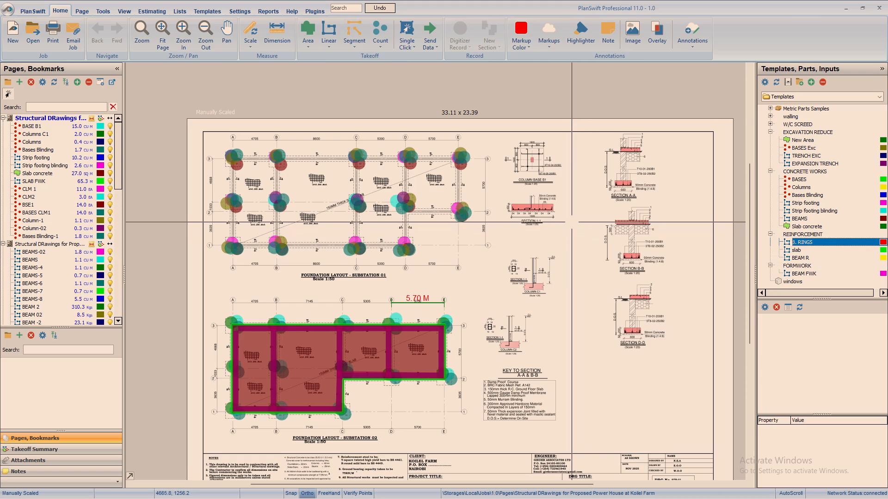
scroll(573, 219, "up", 4)
scroll(573, 219, "down", 2)
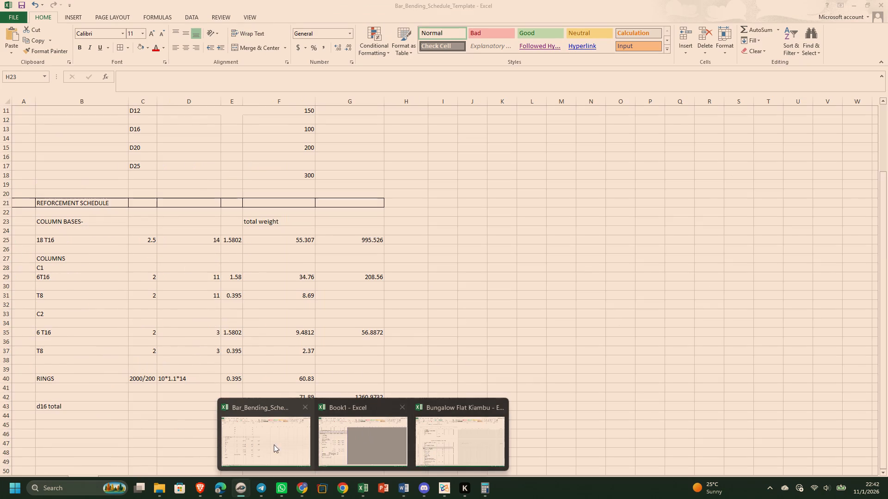
Switch to the Bar_Bending_Schedule_Template workbook and enter the heading "formwork" in B45, below the d16 total row.
left_click(265, 447)
left_click(154, 428)
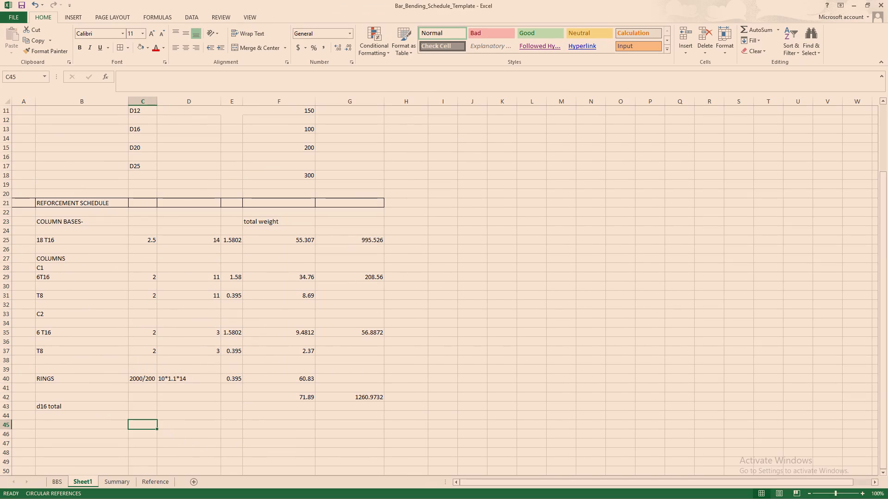
scroll(154, 428, "down", 1)
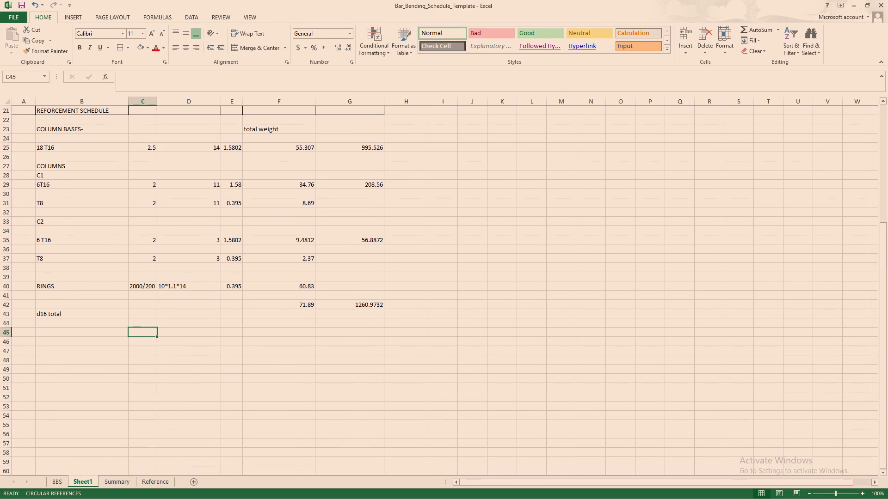
left_click(75, 326)
left_click(72, 332)
key("f")
key("o")
type("rmwor")
key("k")
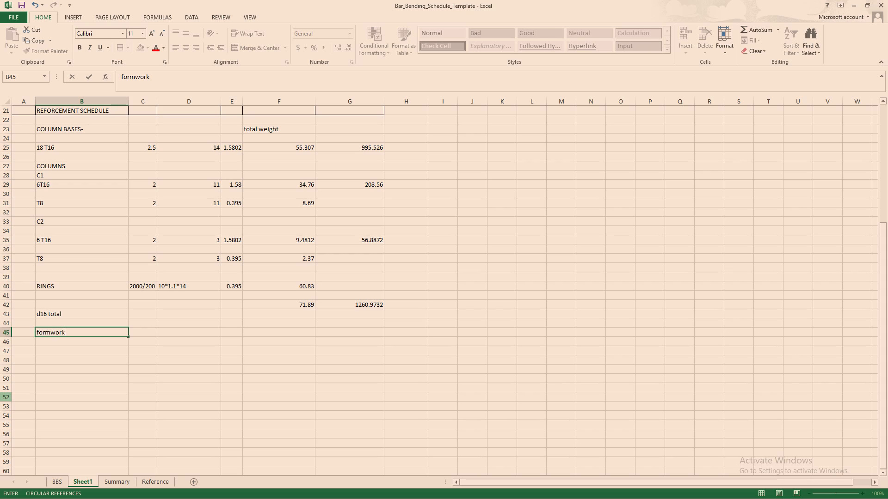
Label B47, under the formwork heading, as "sides of the column bases".
left_click(52, 353)
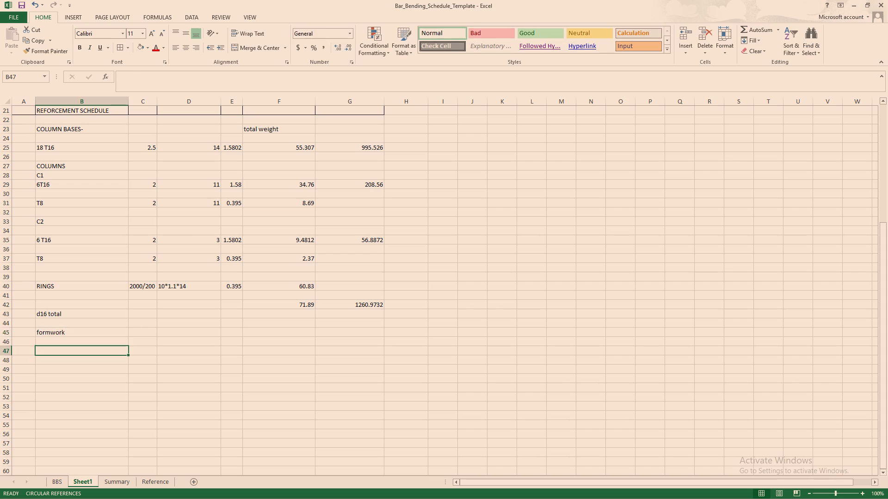
type("1.5")
key("BackSpace")
key("BackSpace")
key("BackSpace")
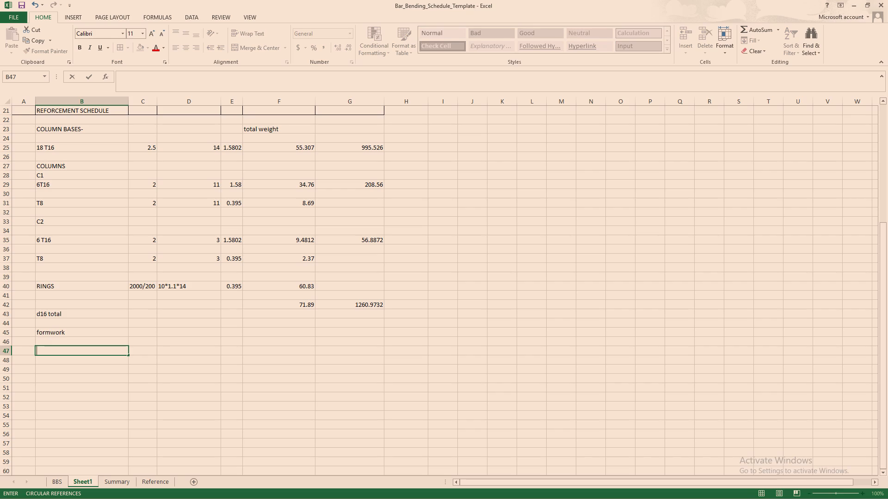
type("sides i")
key("BackSpace")
type("of the col")
type("umn bases")
key("space")
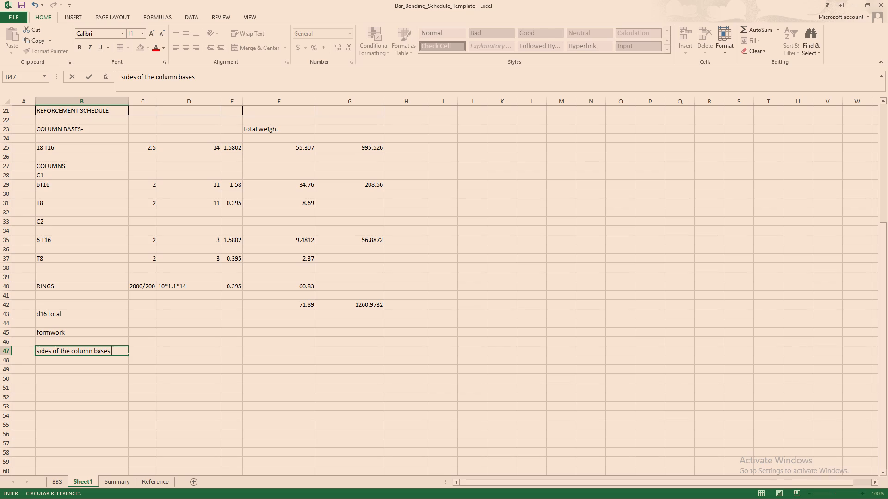
Begin the column bases formwork calculation in C47 with "14*".
left_click(139, 354)
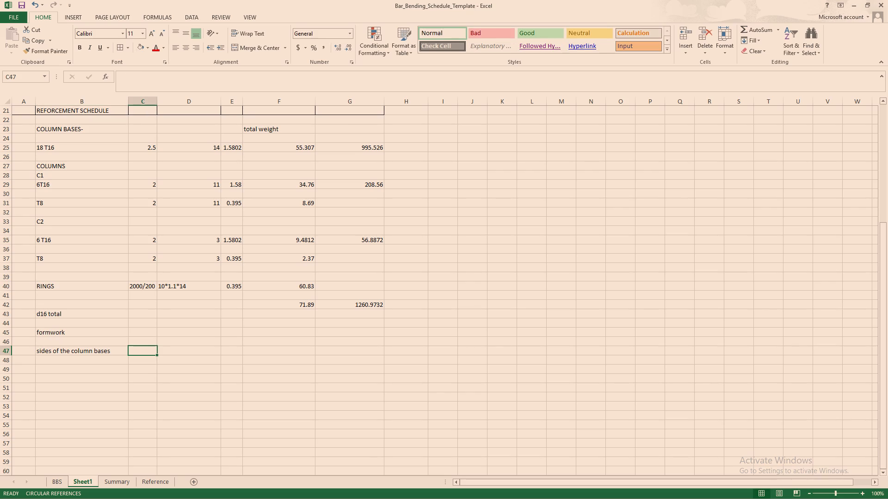
key("1")
key("4")
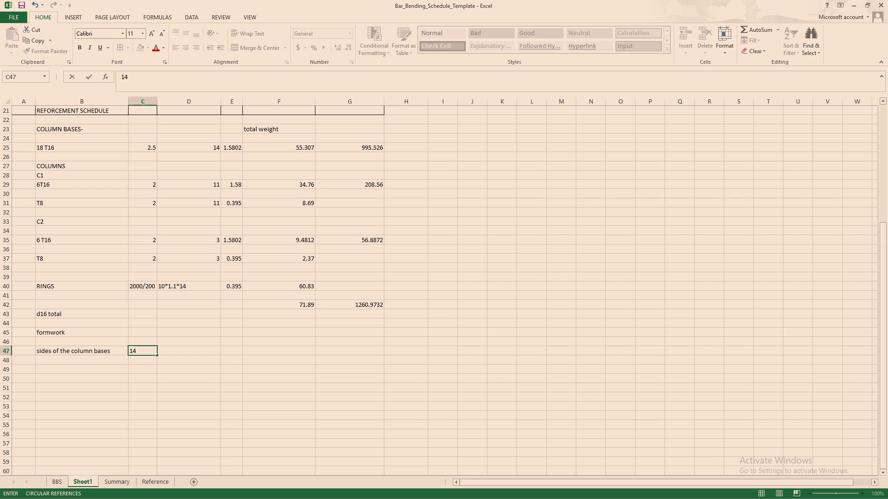
key("shift+asterisk")
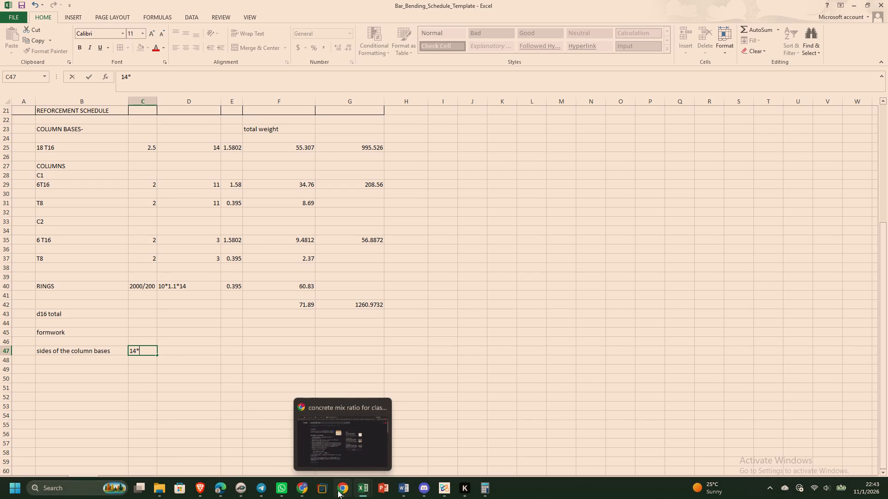
Switch to Calculator and multiply 1.6 by 4 for the column base perimeter.
left_click(487, 488)
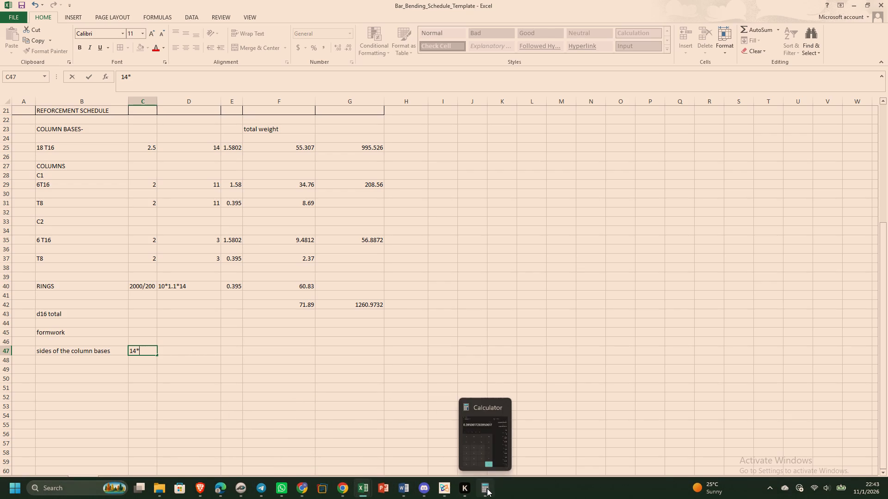
left_click(496, 418)
left_click(615, 461)
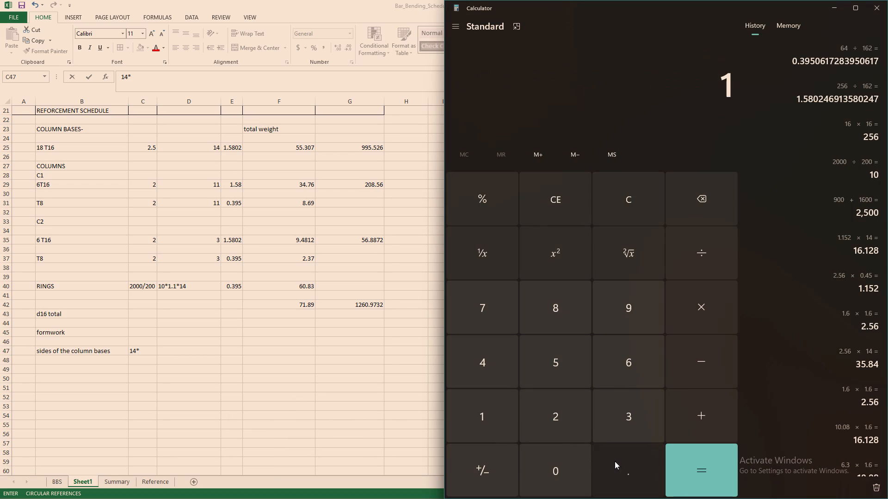
left_click(621, 375)
left_click(689, 304)
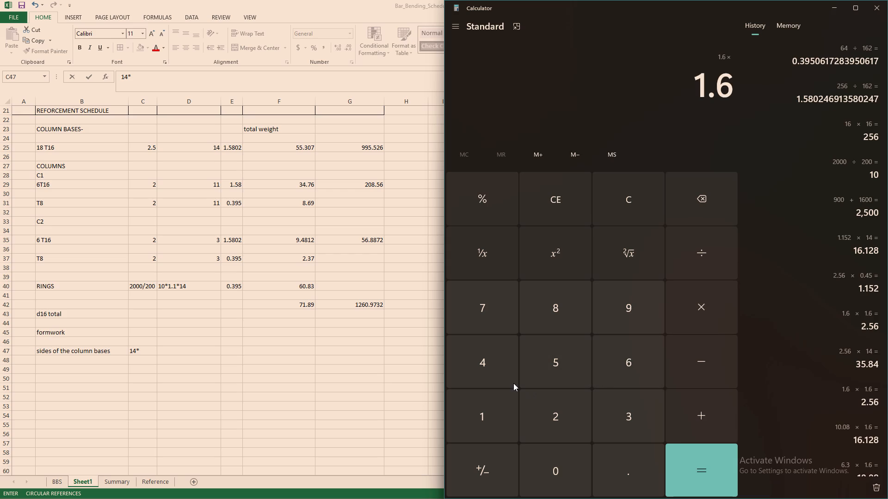
left_click(503, 377)
left_click(713, 466)
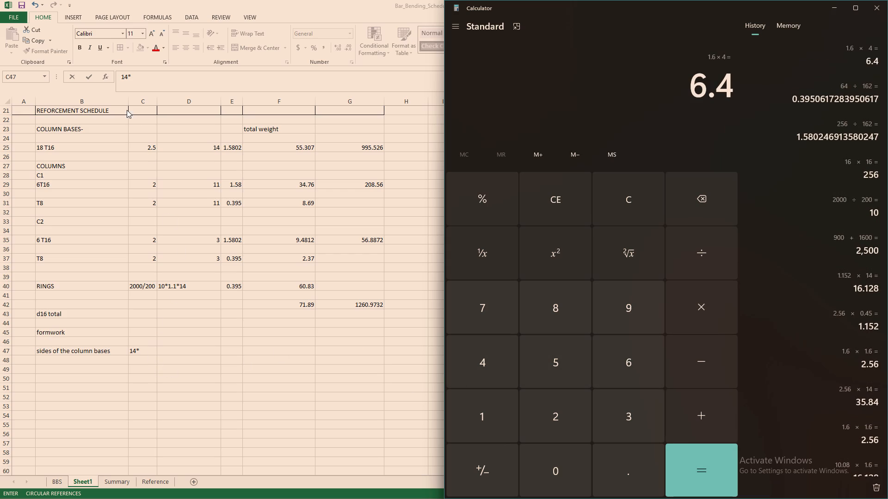
Return to the bar bending workbook and complete the column bases calculation in C47 as "14*6.4*0.45".
left_click(142, 72)
left_click(142, 77)
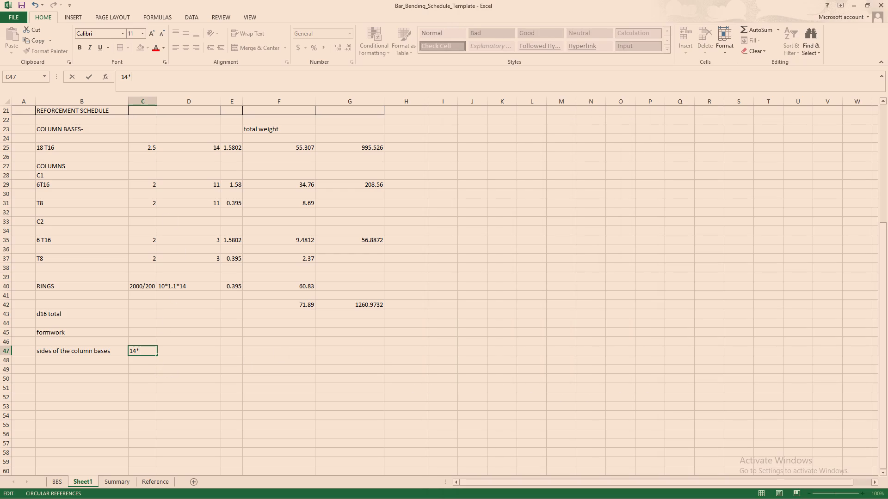
key("6")
key("period")
key("4")
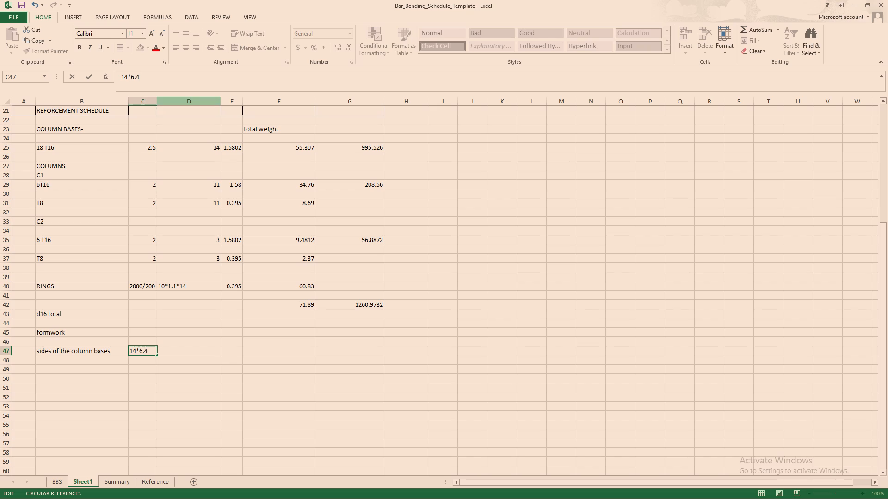
key("shift+asterisk")
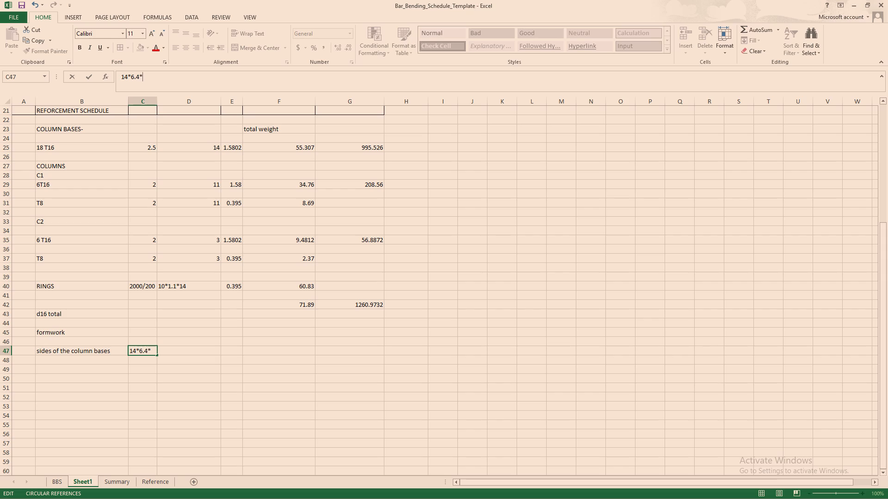
key("period")
key("BackSpace")
type("0.45")
left_click(205, 352)
left_click(202, 379)
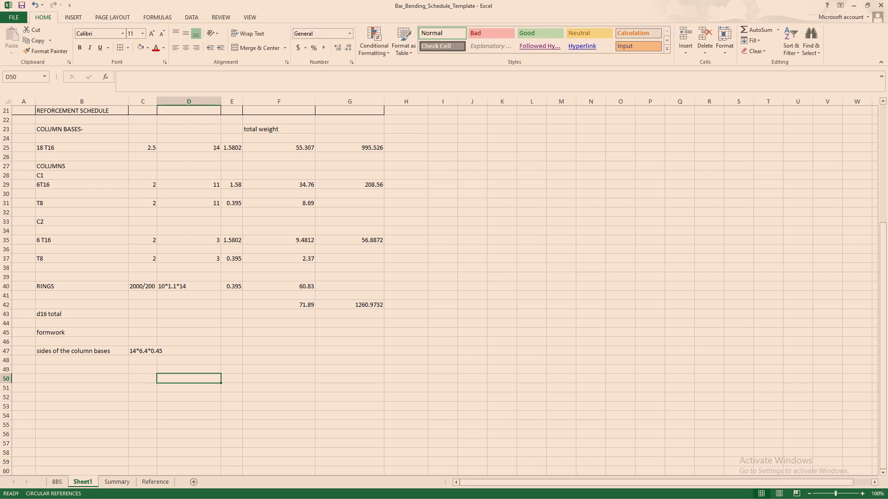
left_click(184, 355)
left_click(191, 347)
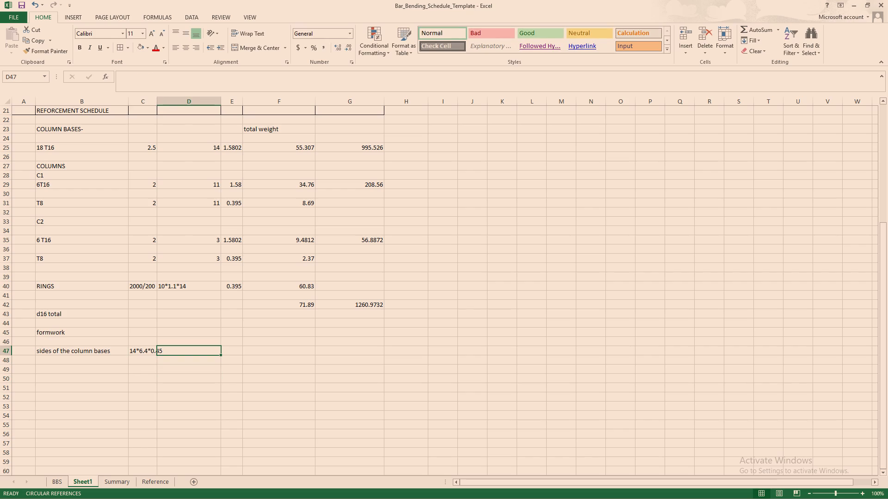
Enter the label "to the sides of the columns" in B49, below the column bases row.
left_click(71, 371)
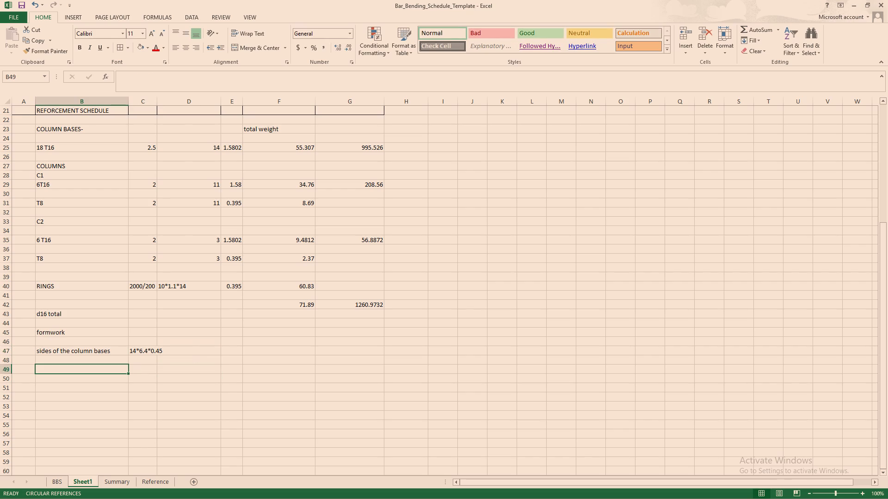
type("to the sides if")
key("space")
key("BackSpace")
key("BackSpace")
key("BackSpace")
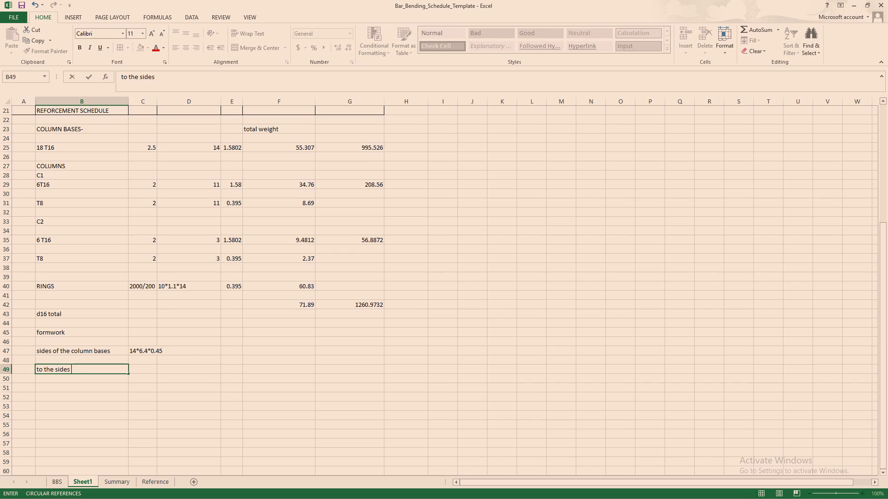
type("of the column")
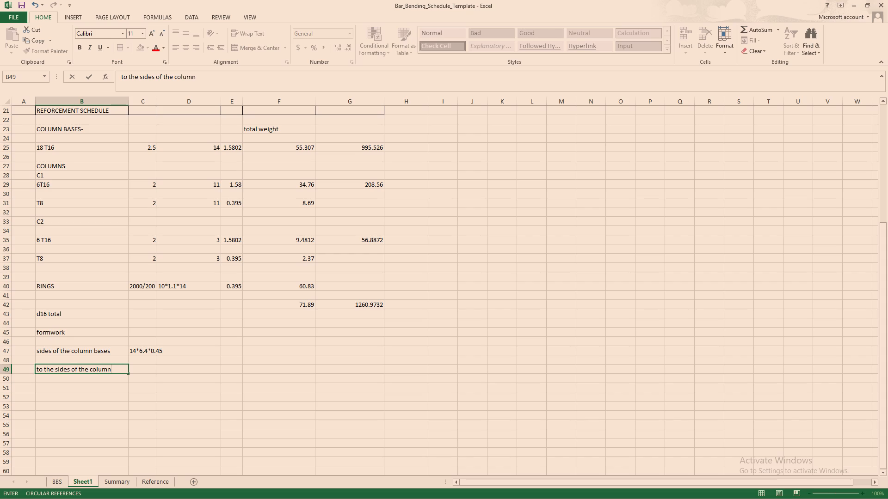
key("space")
key("BackSpace")
key("s")
Begin the column sides formwork calculation in C49 with "14*".
left_click(148, 369)
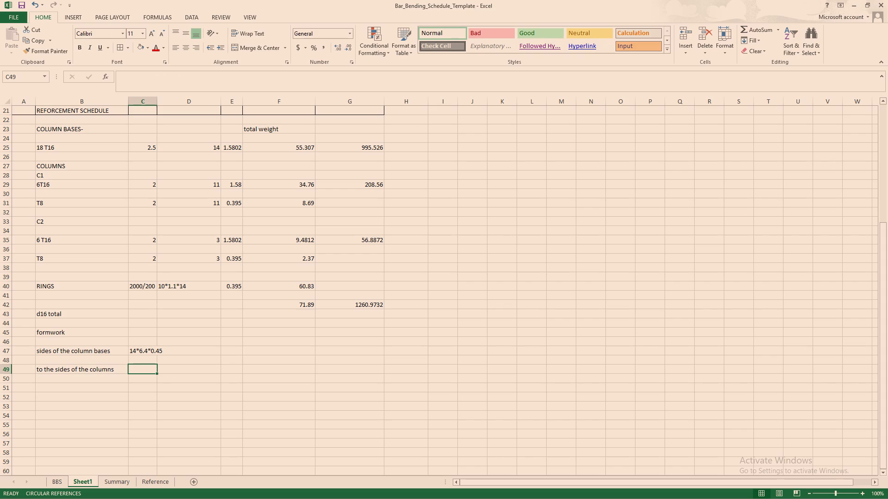
type("14")
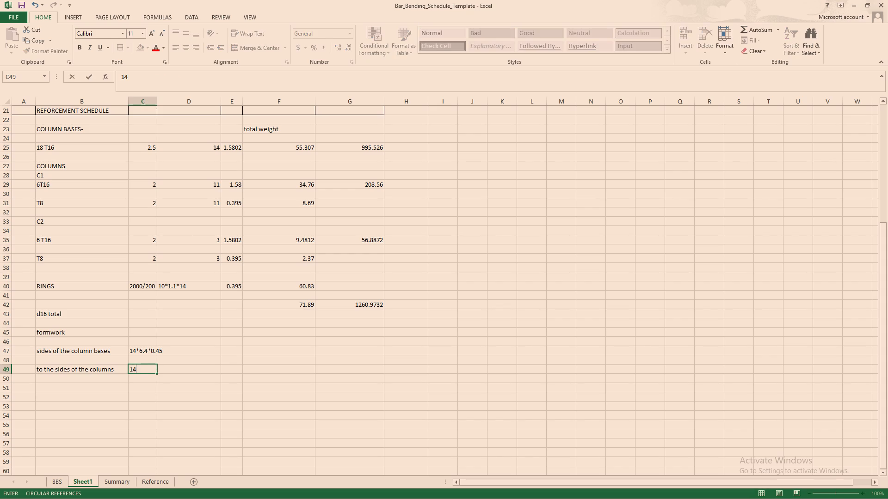
key("shift+asterisk")
Switch to Calculator and work out the column perimeter by adding 200 and 300, then multiplying the sum by 2.
left_click(493, 490)
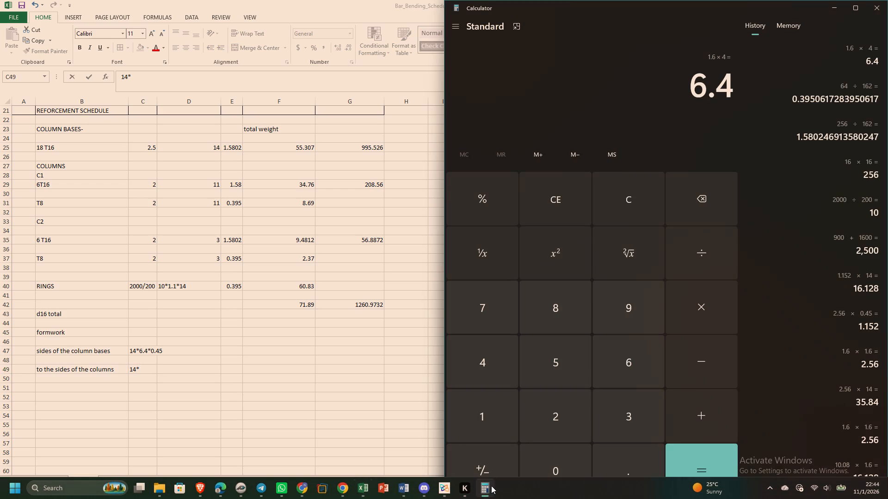
left_click(611, 210)
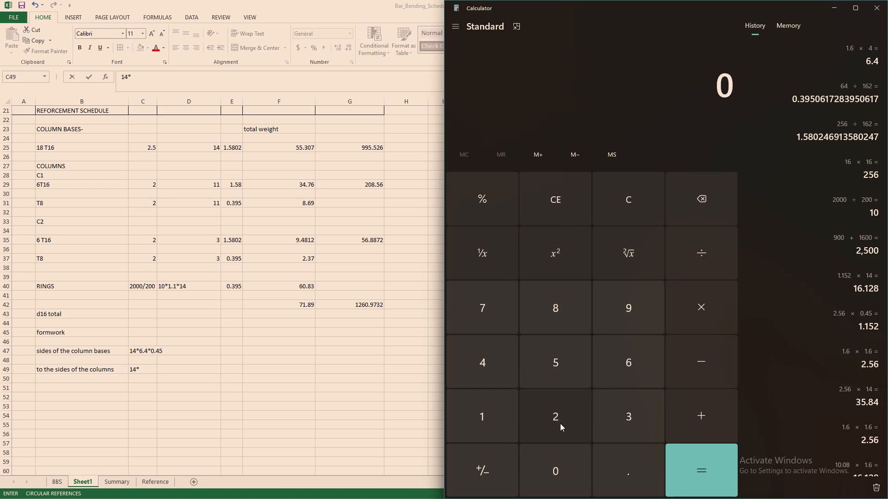
left_click(553, 432)
double_click(556, 471)
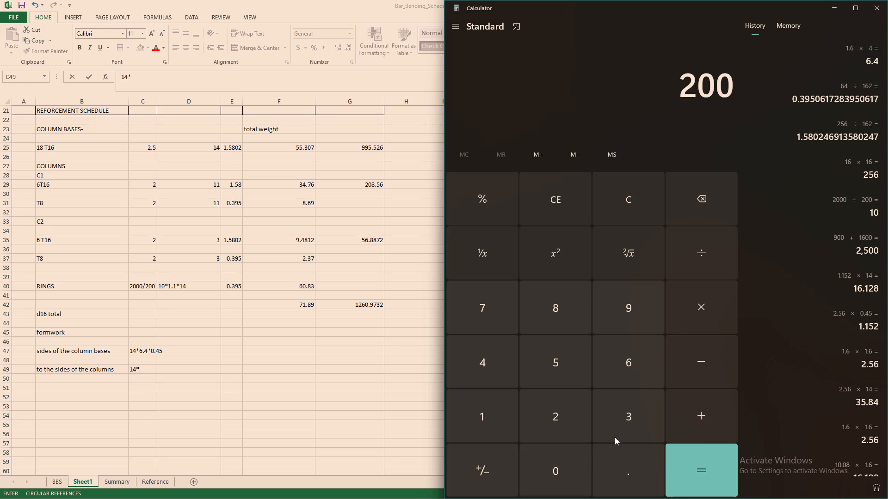
left_click(693, 422)
left_click(619, 418)
double_click(558, 458)
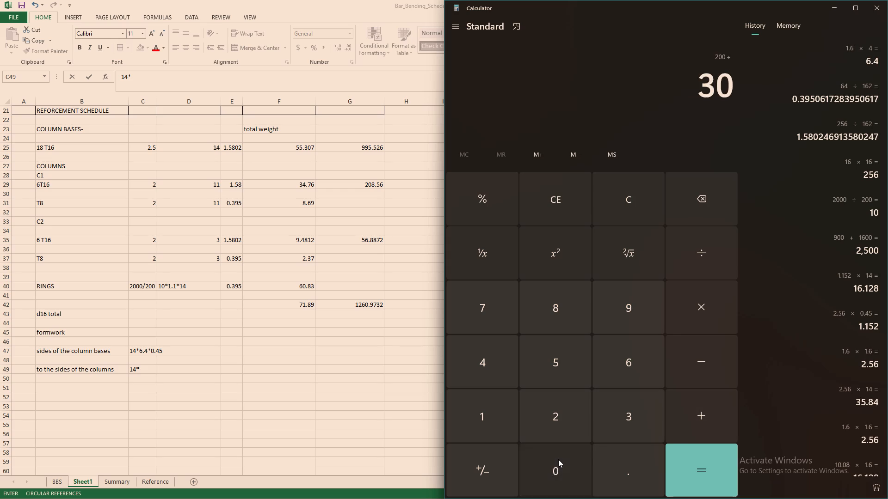
left_click(694, 456)
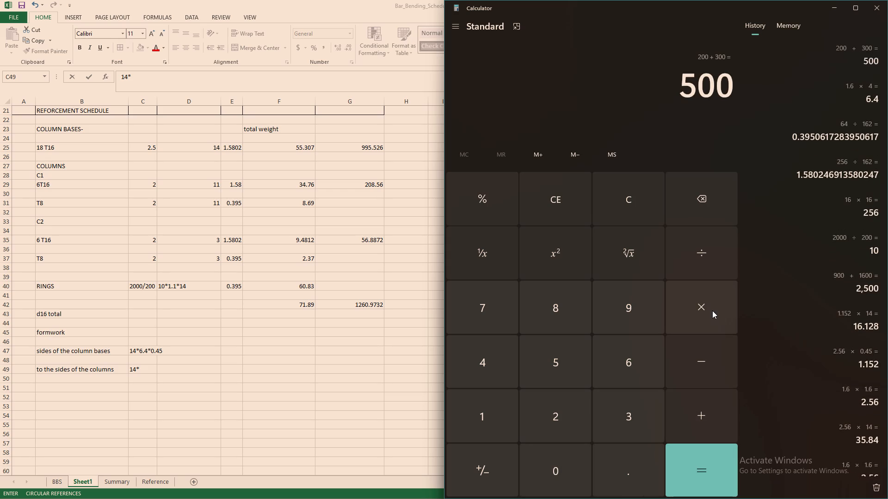
left_click(712, 310)
left_click(544, 414)
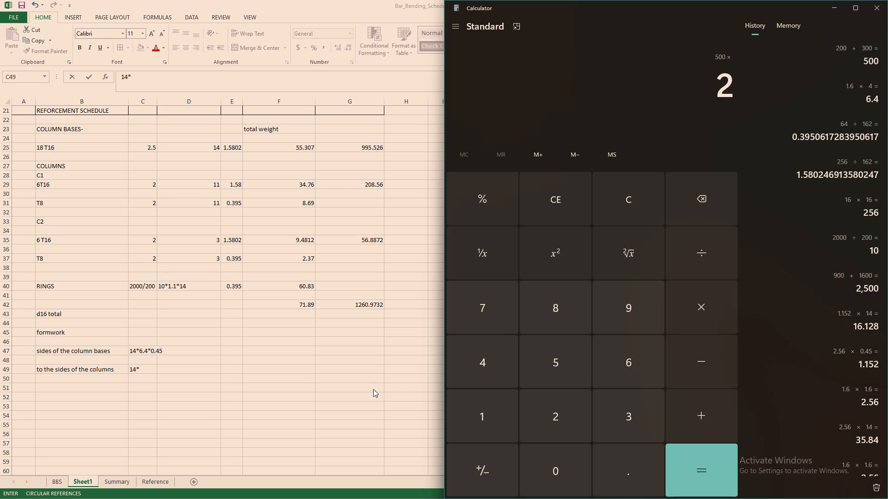
left_click(698, 462)
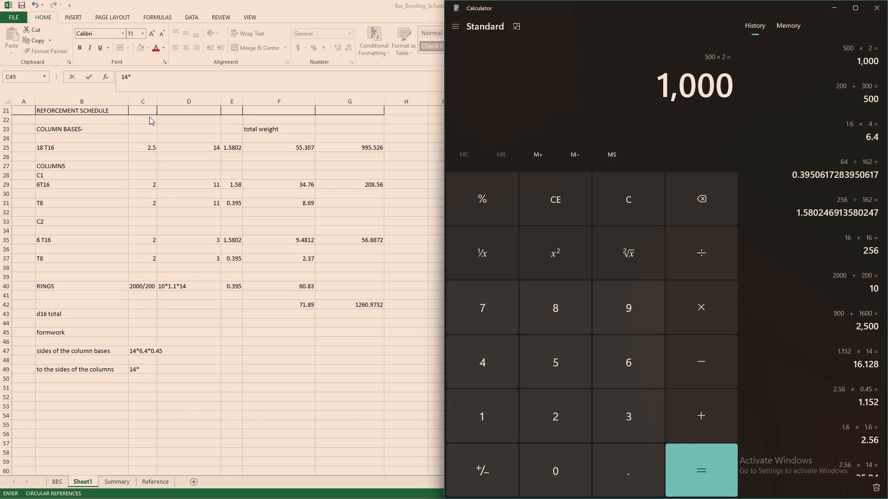
Return to the bar bending workbook and complete the column sides calculation in C49 as "14*1*1.5".
left_click(150, 80)
left_click(149, 77)
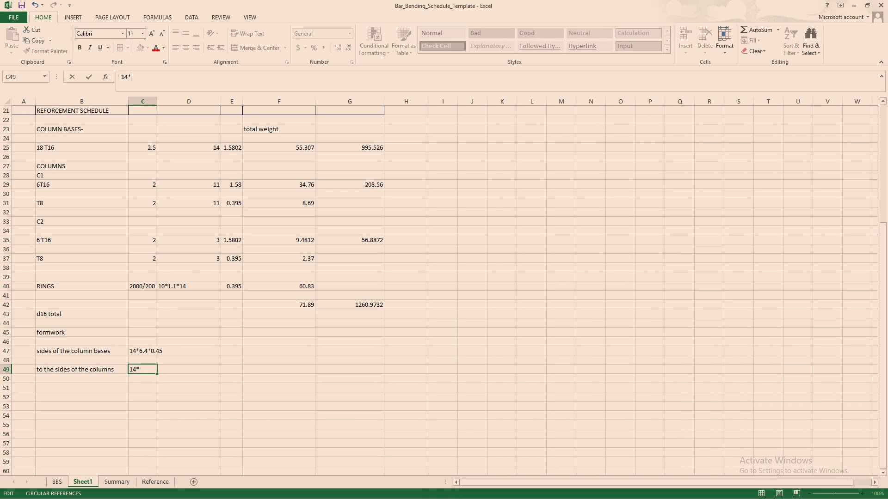
key("1")
key("shift+asterisk")
key("1")
key("period")
key("5")
left_click(187, 373)
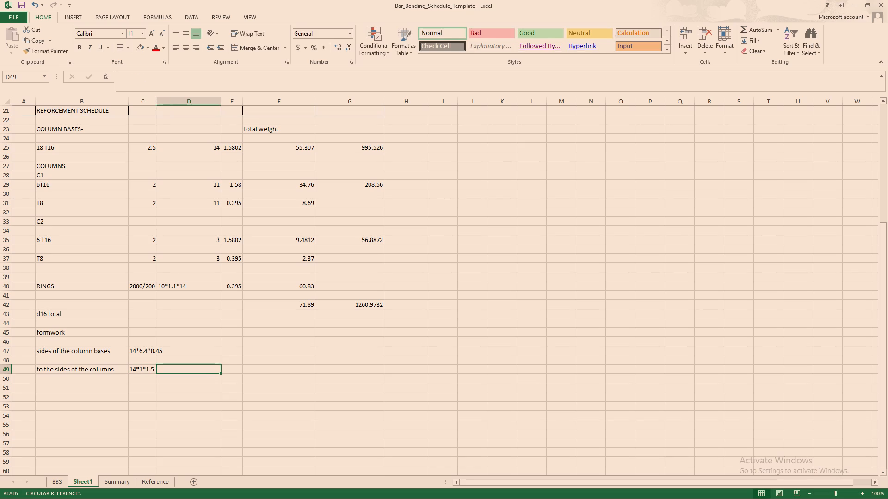
Enter the formula =14*6.4*0.45 in F47 for the column bases formwork area.
left_click(250, 348)
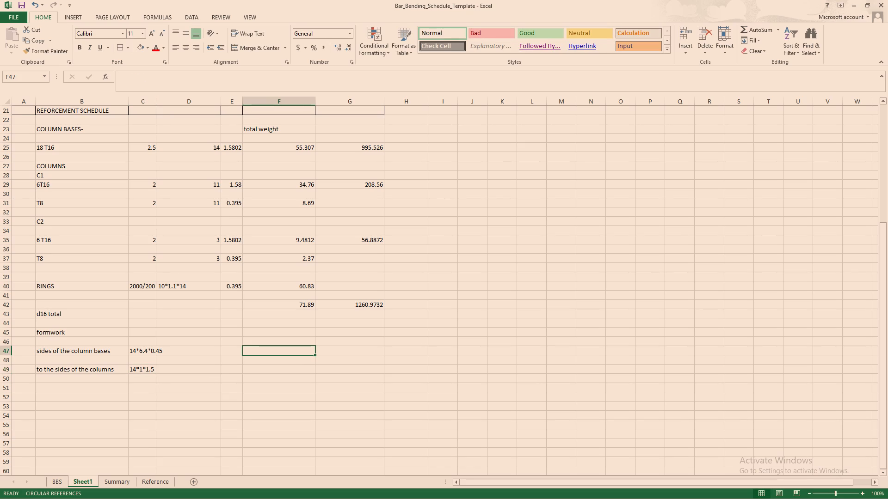
key("equal")
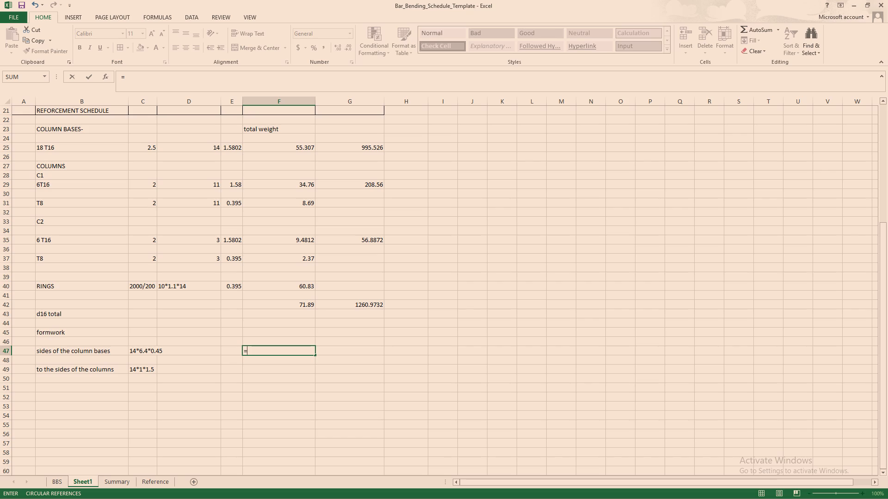
type("14")
key("shift+asterisk")
key("6")
type(".4")
key("shift+asterisk")
key("0")
key("period")
type("45")
key("Return")
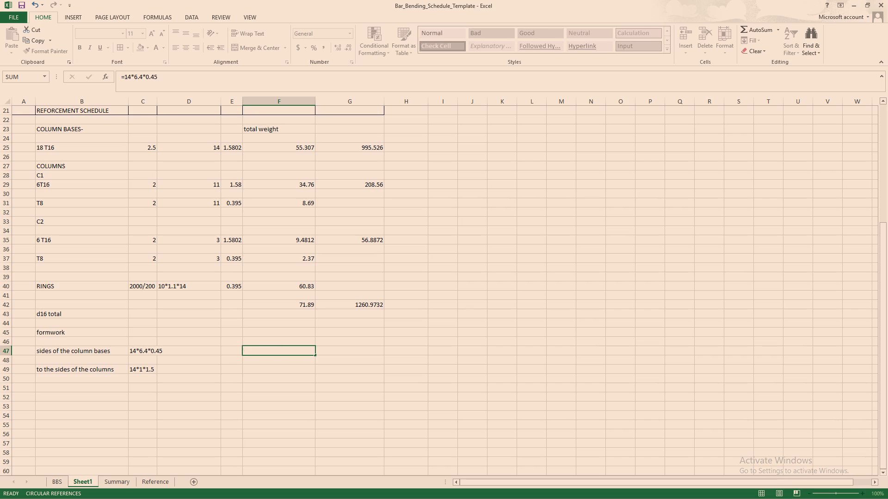
Enter the formula =14*1*1.5 in F49 for the column sides formwork area.
left_click(297, 370)
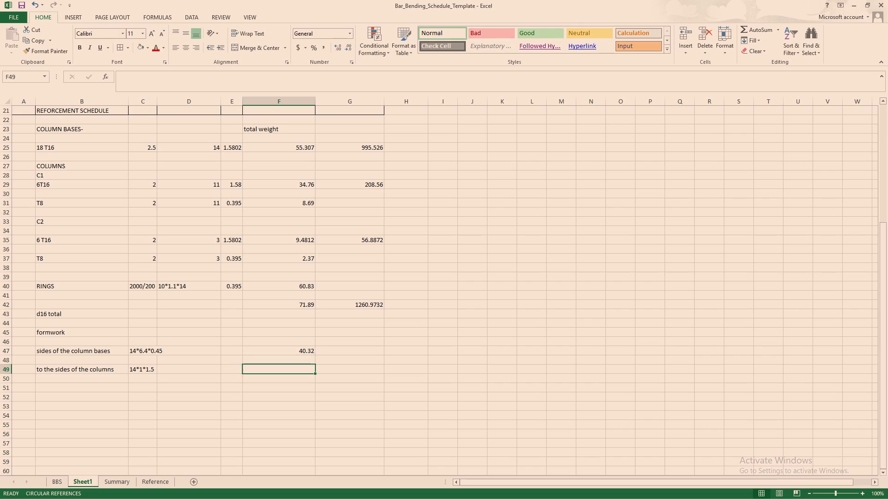
key("equal")
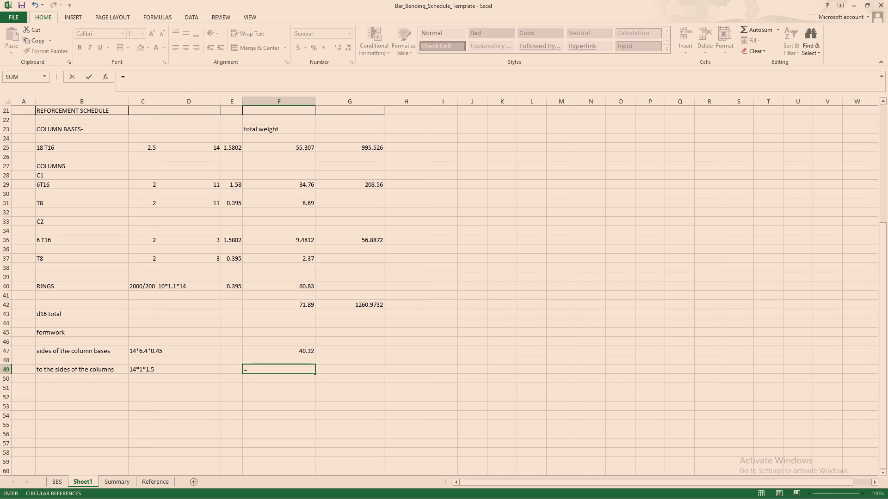
type("14")
key("shift+asterisk")
key("1")
type("*1.5")
key("Return")
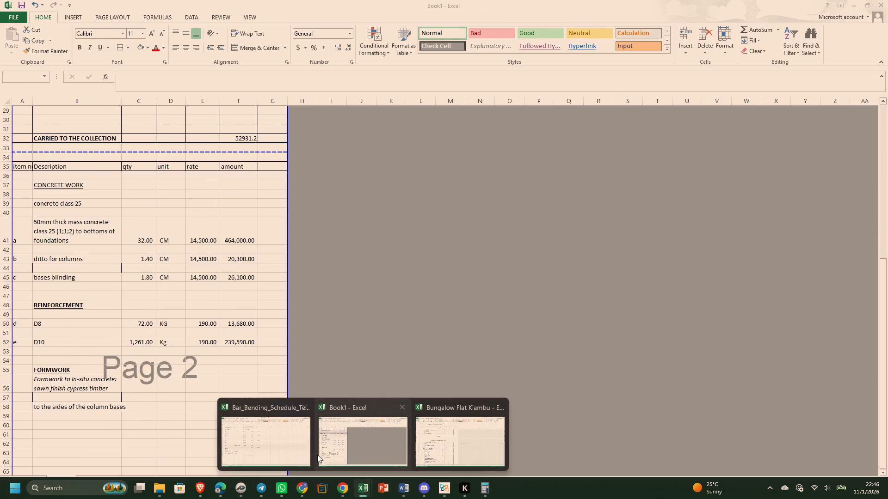
Switch to the Book1 workbook and enter 41 as the quantity for the column bases formwork in C58.
left_click(330, 453)
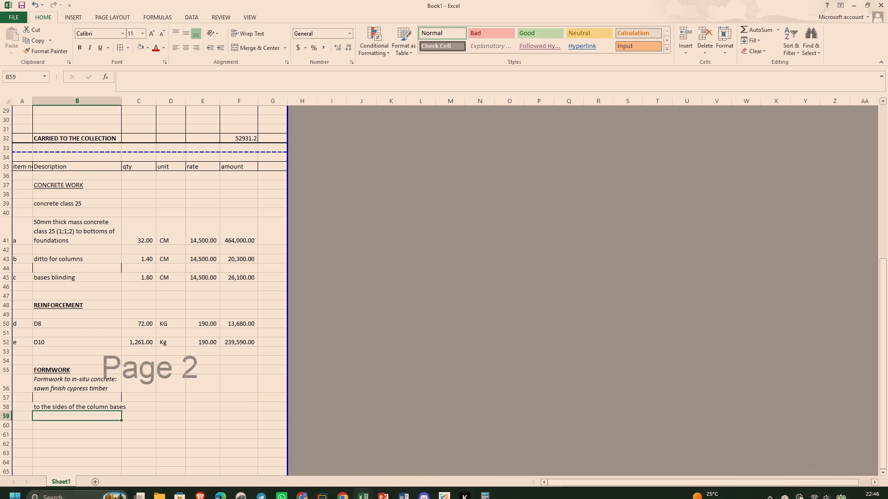
left_click(155, 408)
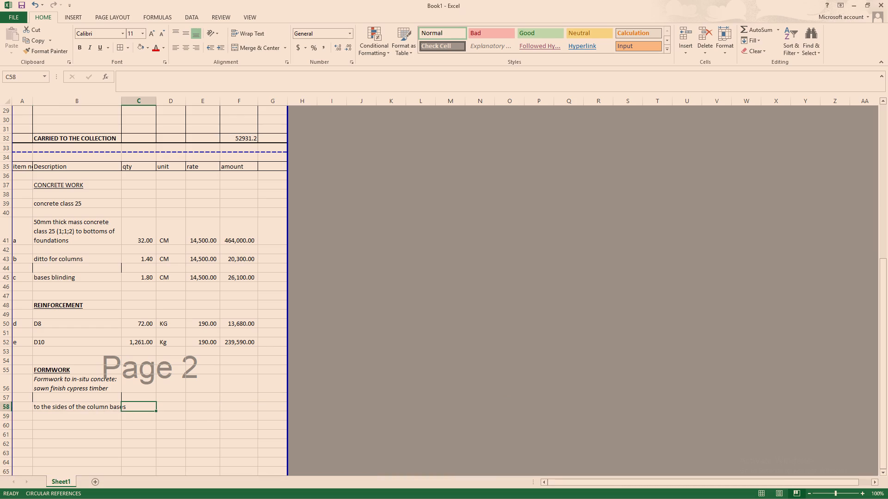
type("41")
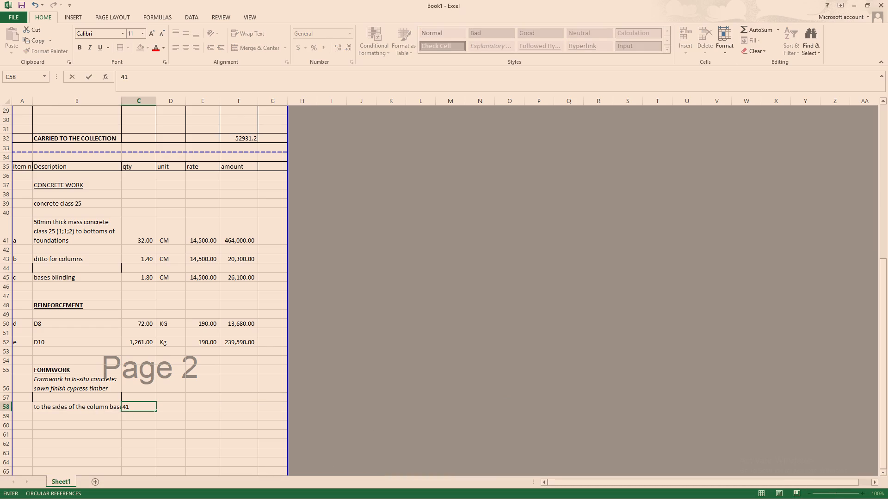
Wrap the text of the "to the sides of the column bases" description in B58.
left_click(99, 411)
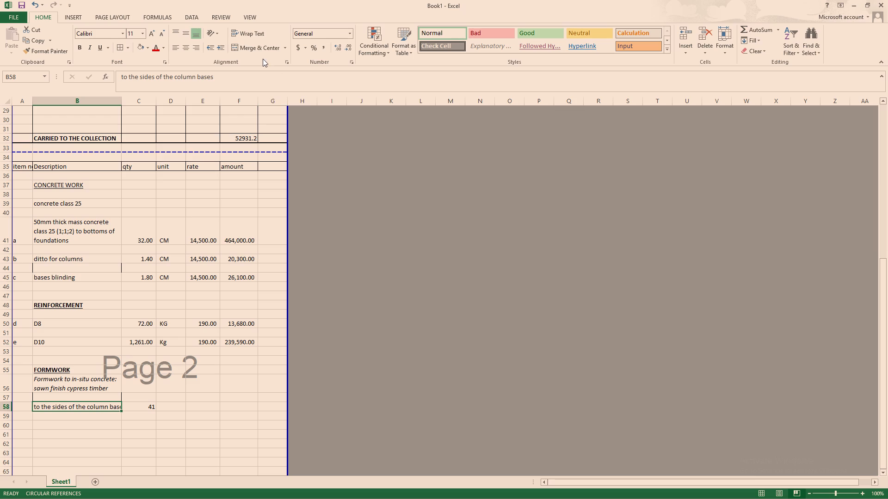
left_click(246, 33)
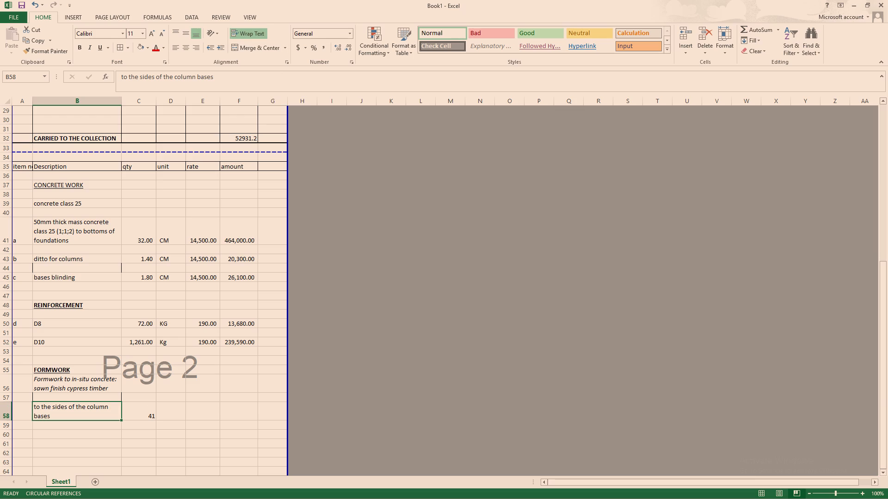
Add the formwork item "ditto the sides of the columns" in B60 with a quantity of 21 in C60.
left_click(58, 435)
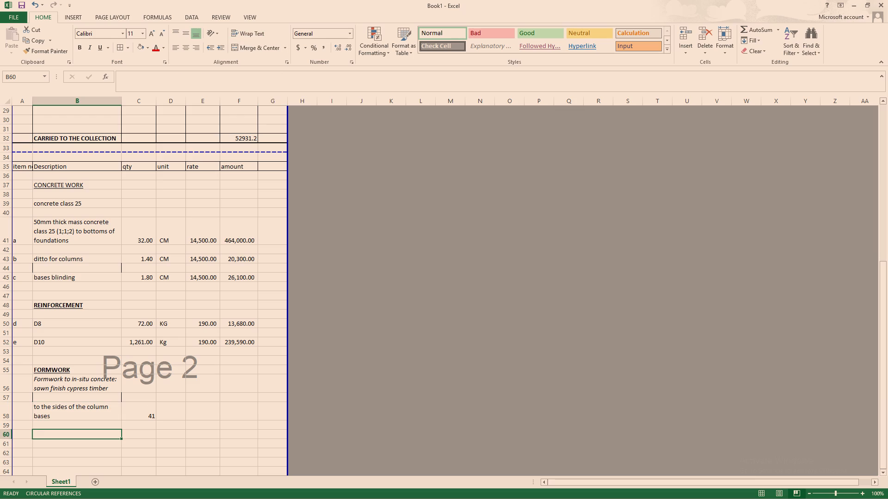
type("to")
key("space")
key("BackSpace")
key("BackSpace")
key("BackSpace")
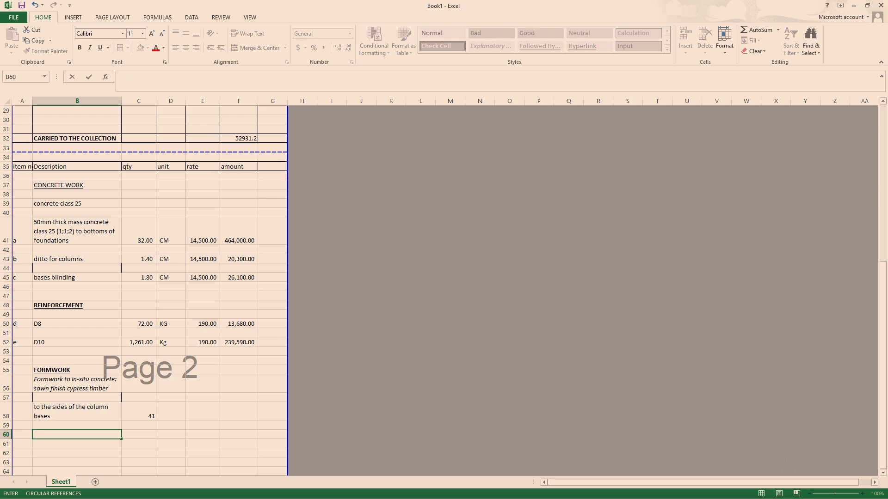
type("dit")
type("to the sides of the columns")
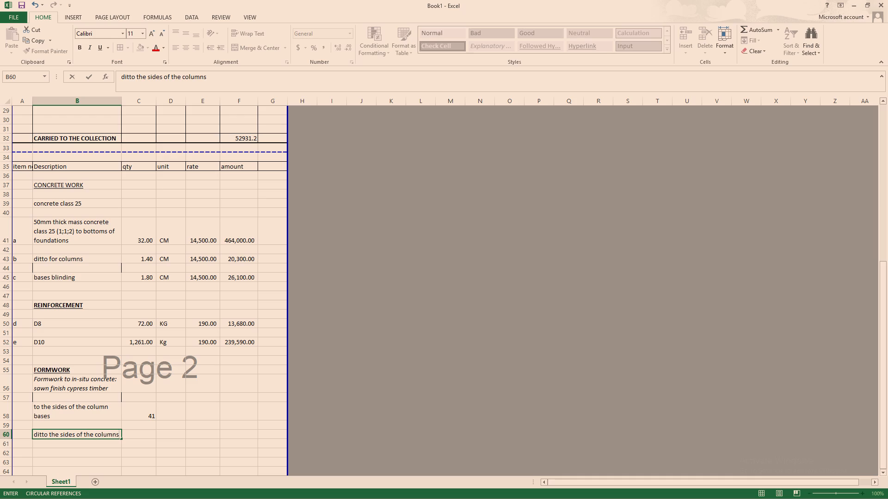
left_click(136, 438)
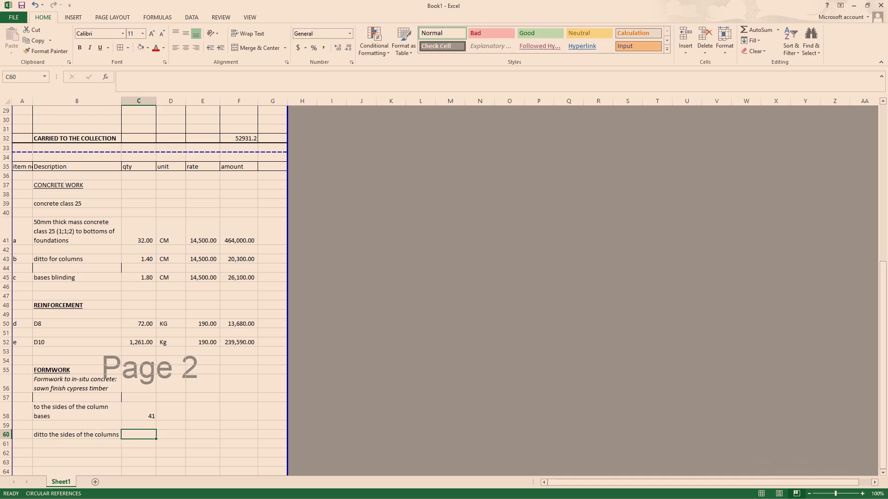
key("2")
key("1")
Switch to the cost handbook PDF in Edge and look up the form work rates for sides of columns.
left_click(178, 418)
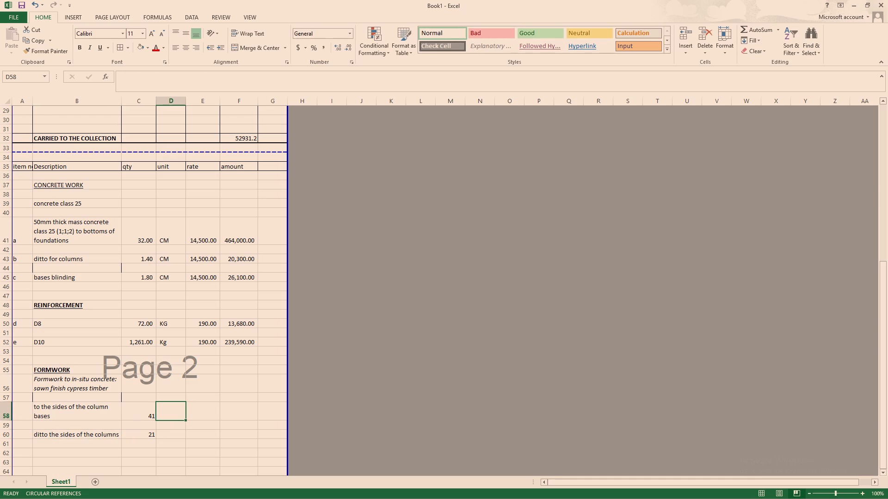
left_click(171, 438)
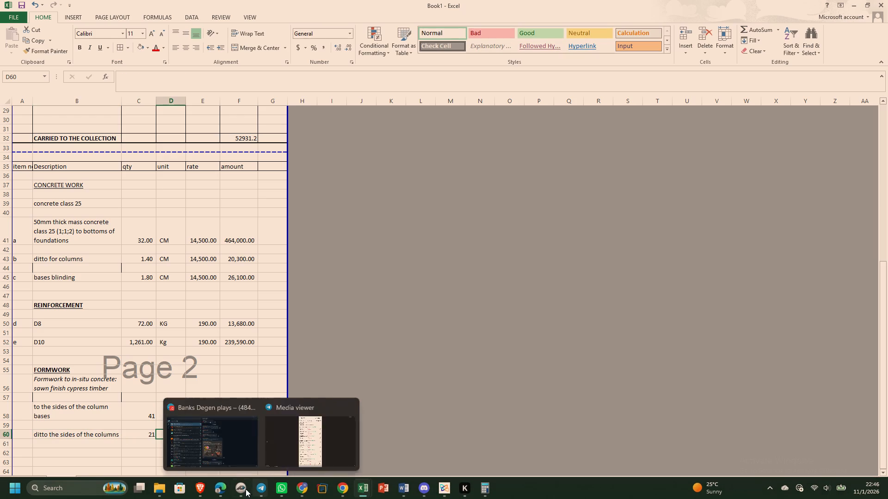
left_click(222, 490)
scroll(289, 328, "up", 2)
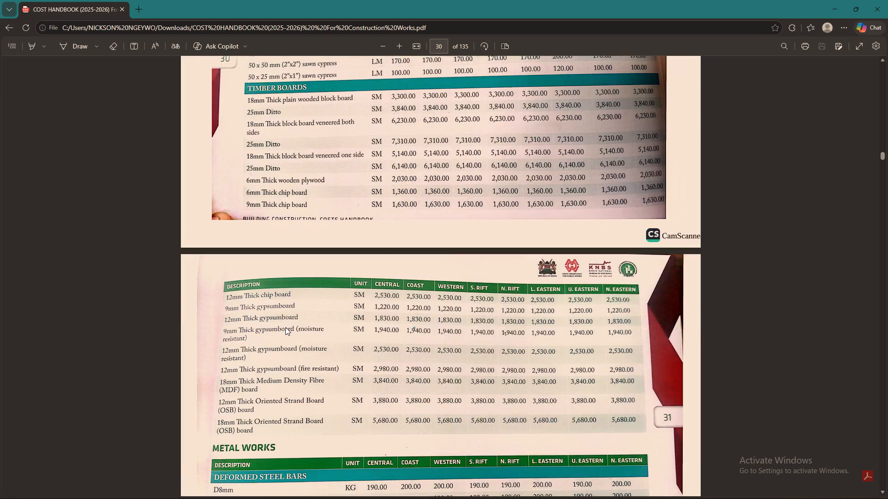
scroll(285, 328, "up", 6)
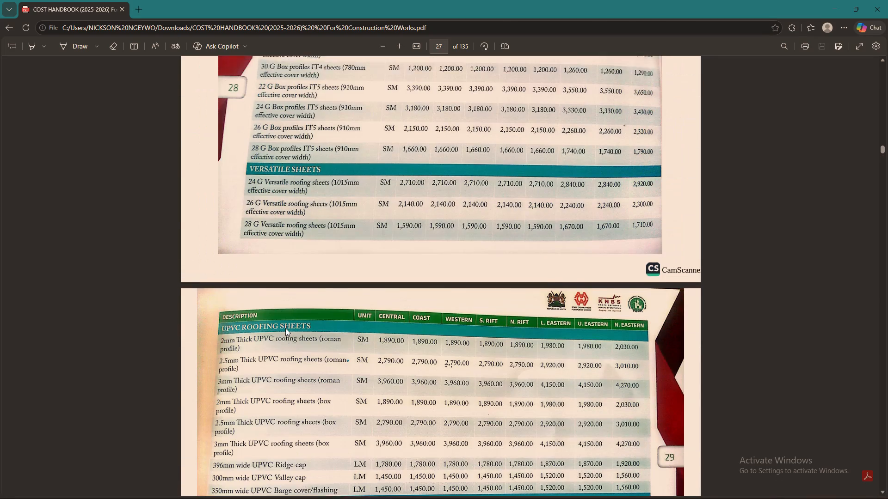
scroll(285, 328, "up", 6)
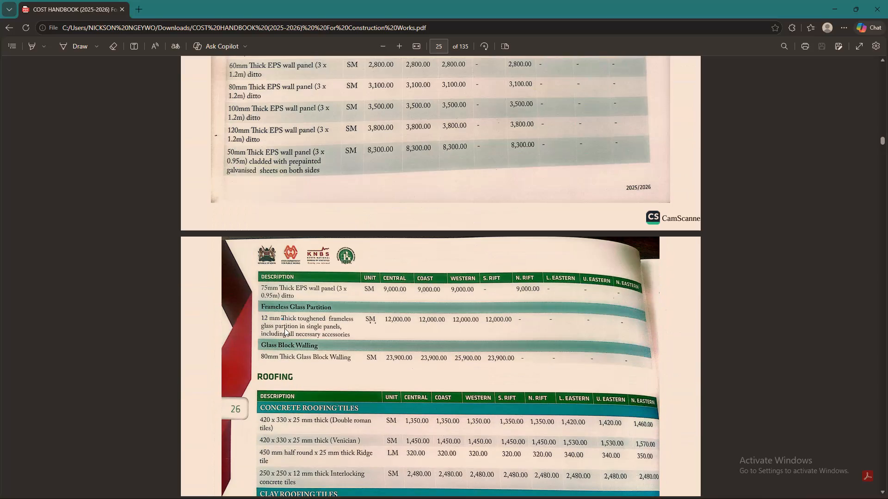
scroll(285, 329, "up", 5)
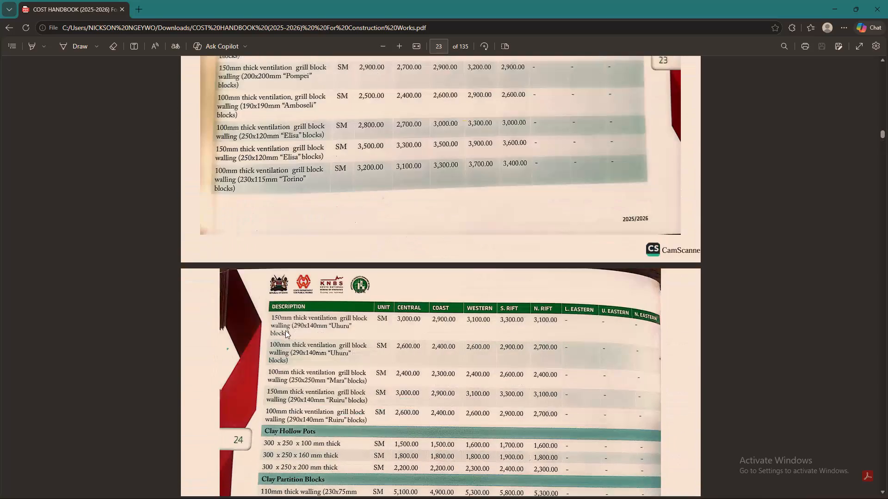
scroll(285, 330, "up", 6)
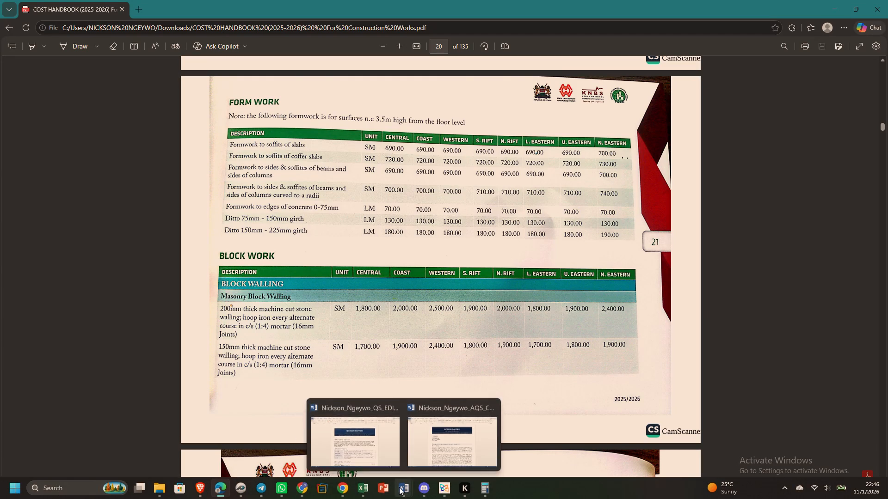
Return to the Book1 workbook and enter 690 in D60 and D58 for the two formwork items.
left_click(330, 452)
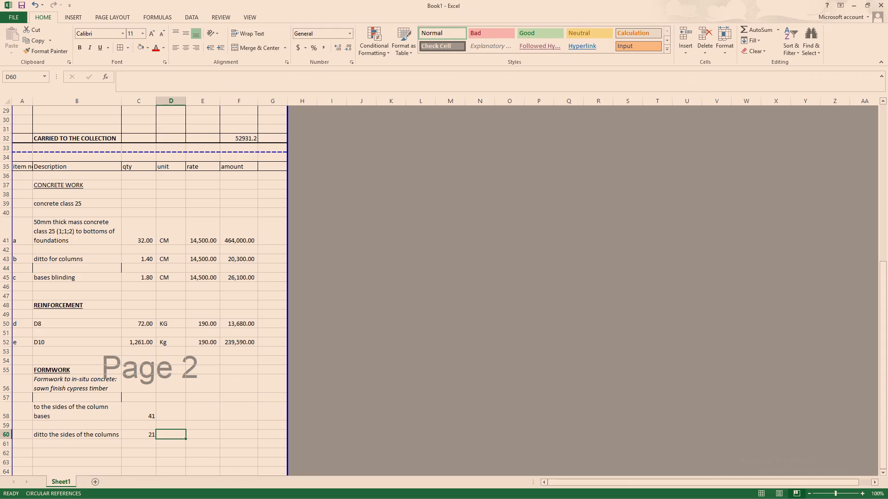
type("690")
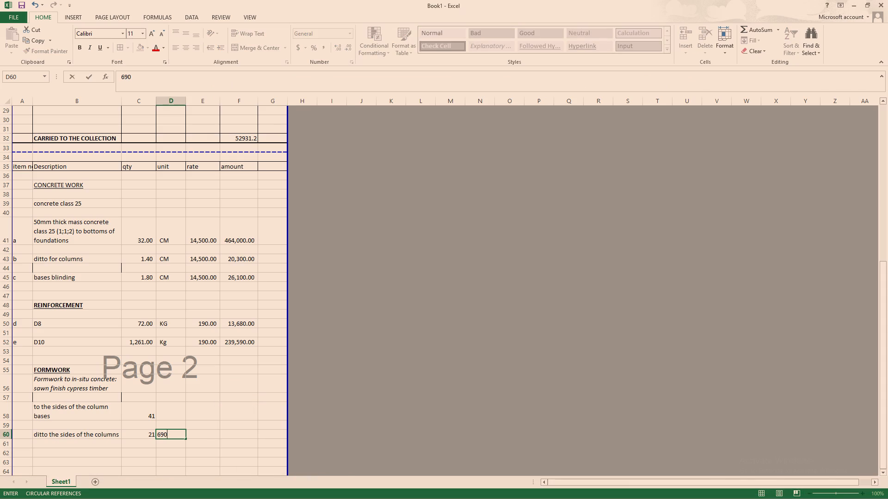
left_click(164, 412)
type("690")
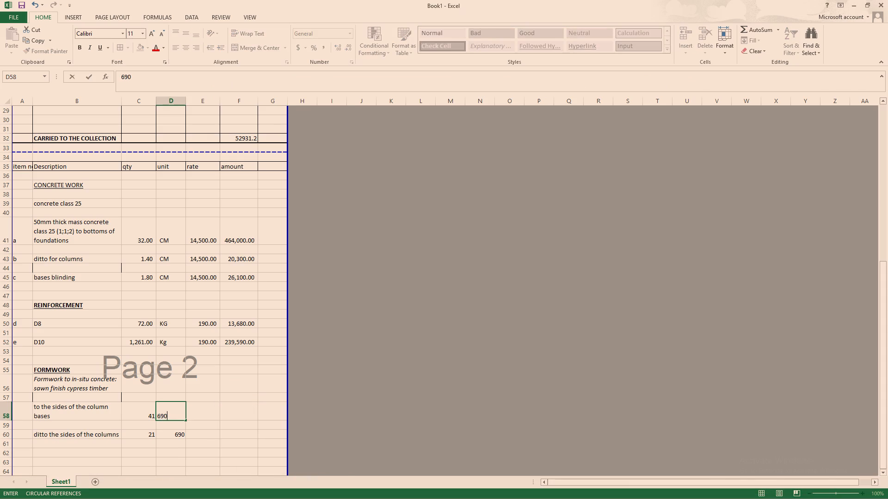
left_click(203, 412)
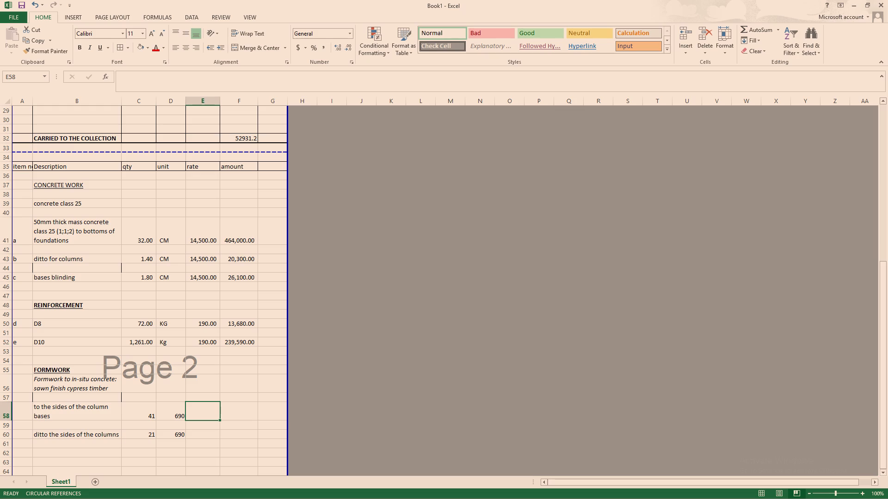
Enter SM as the unit of both formwork items in D58 and D60.
left_click(177, 408)
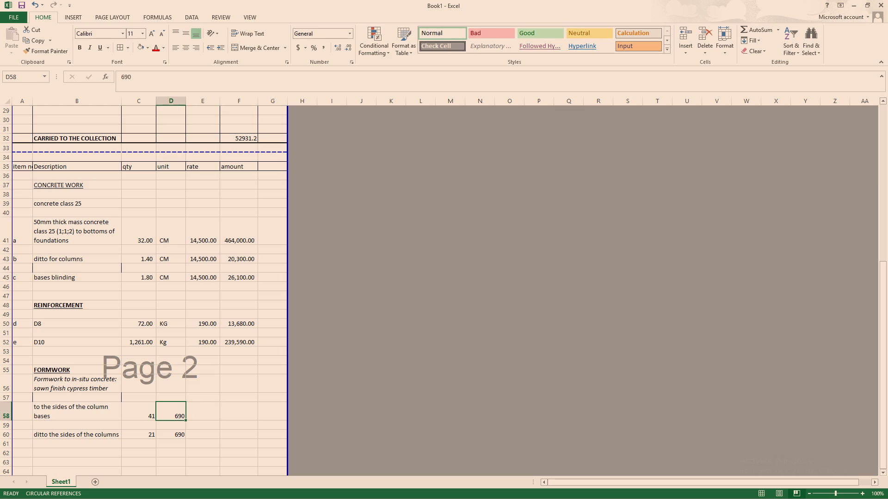
key("BackSpace")
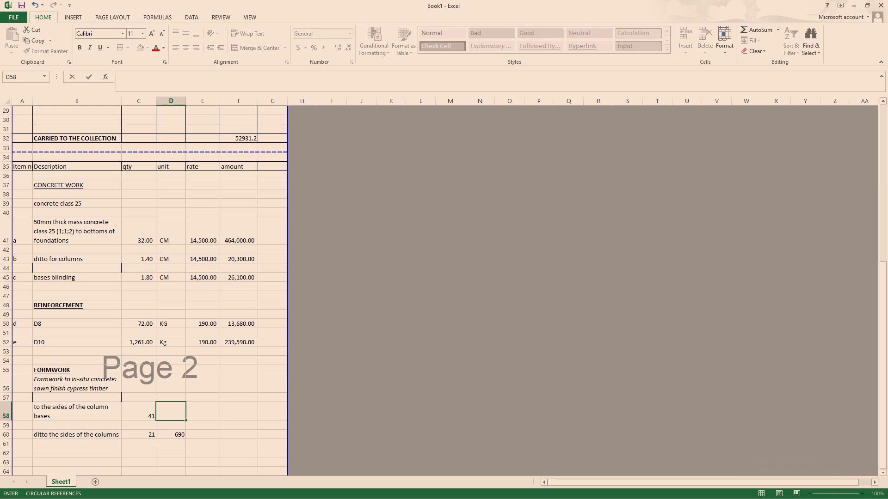
type("SM")
left_click(179, 437)
type("SM")
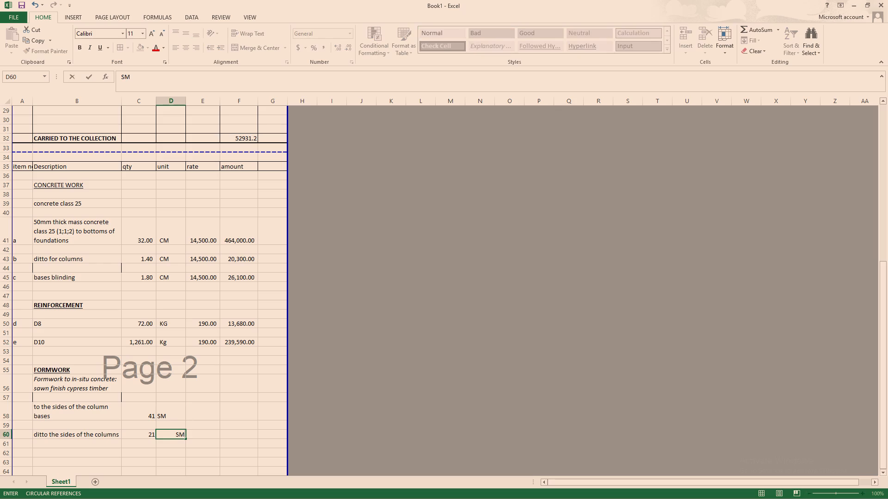
Enter a rate of 690 for both formwork items in E58 and E60.
left_click(211, 411)
type("690")
left_click(207, 434)
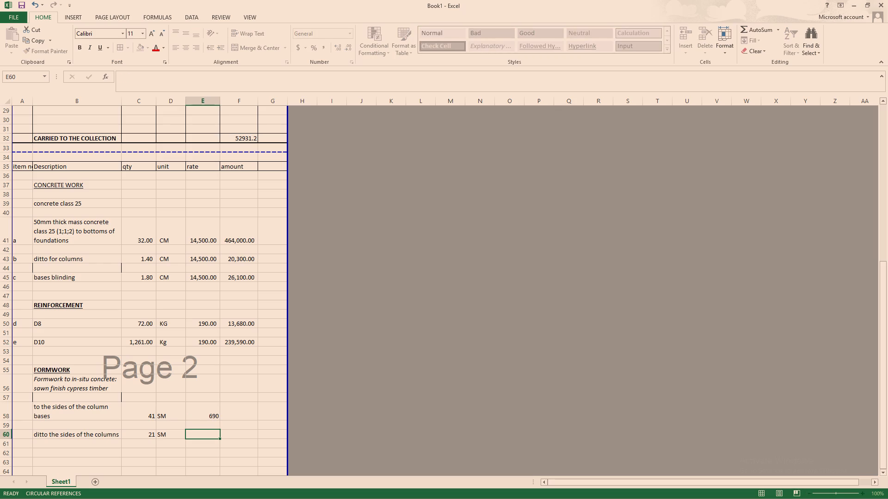
type("690")
scroll(146, 296, "down", 1)
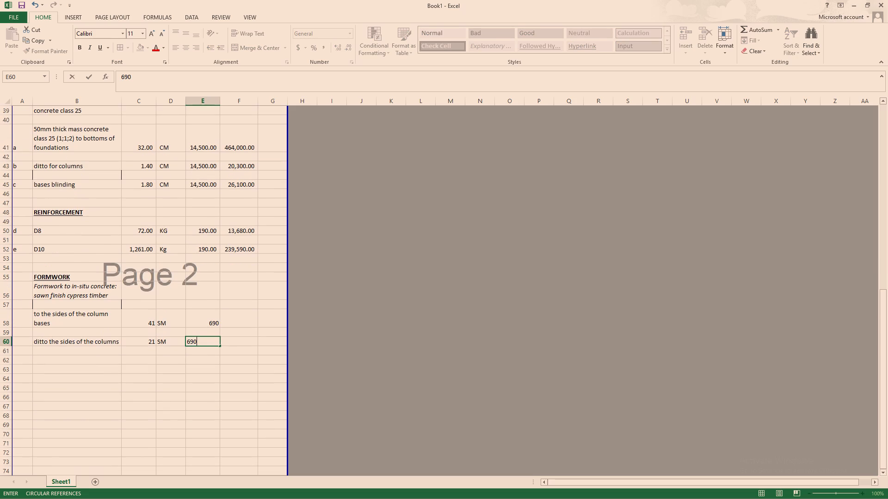
left_click(237, 343)
left_click(227, 319)
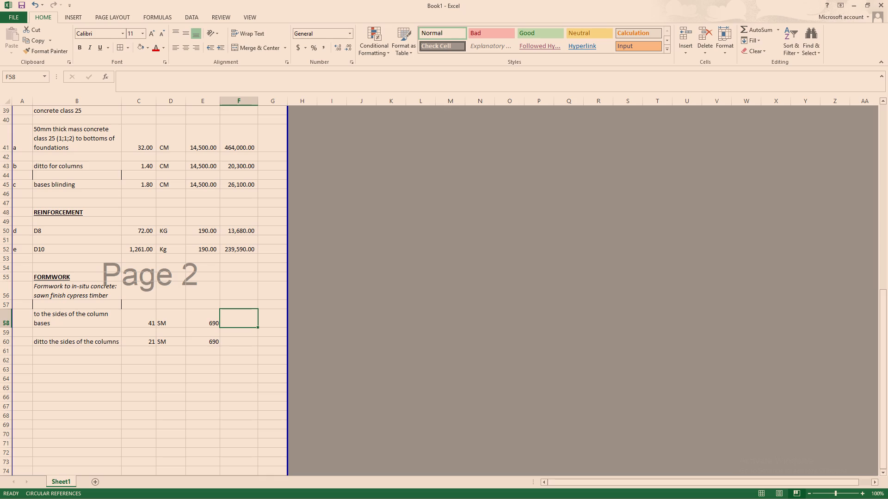
left_click(241, 357)
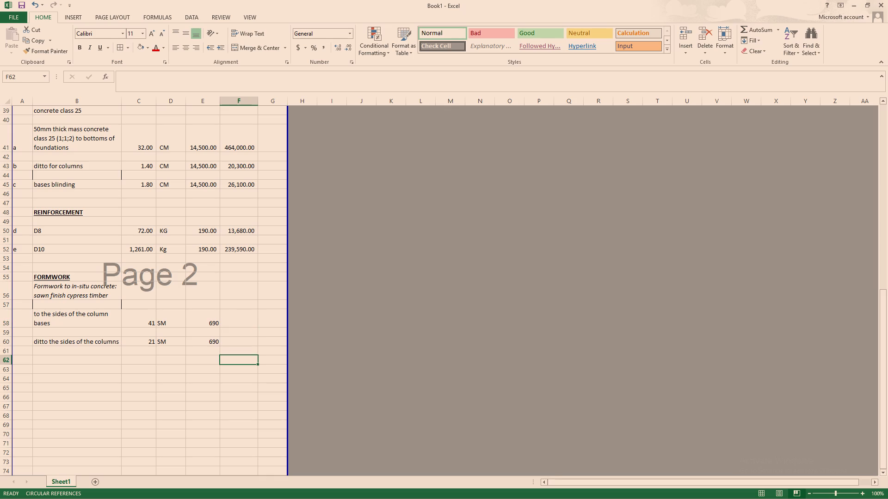
left_click(54, 363)
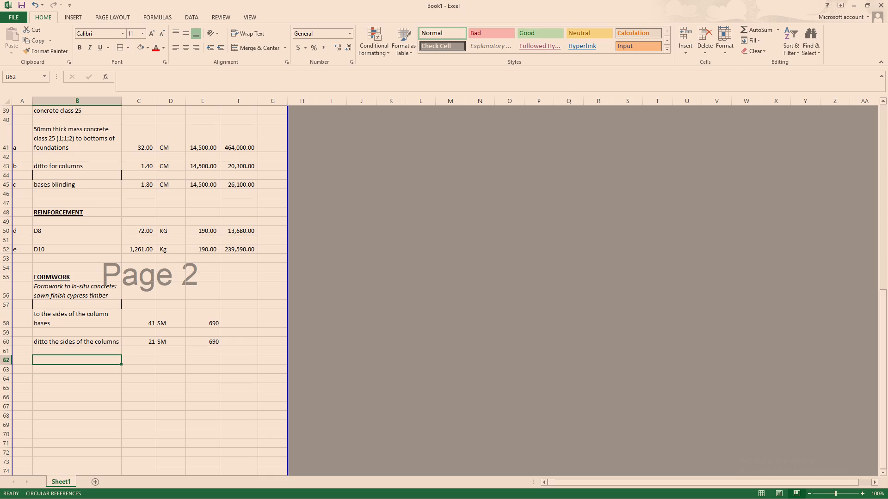
Calculate the column bases formwork amount in F58 with the formula =E58*C58.
left_click(228, 320)
key("equal")
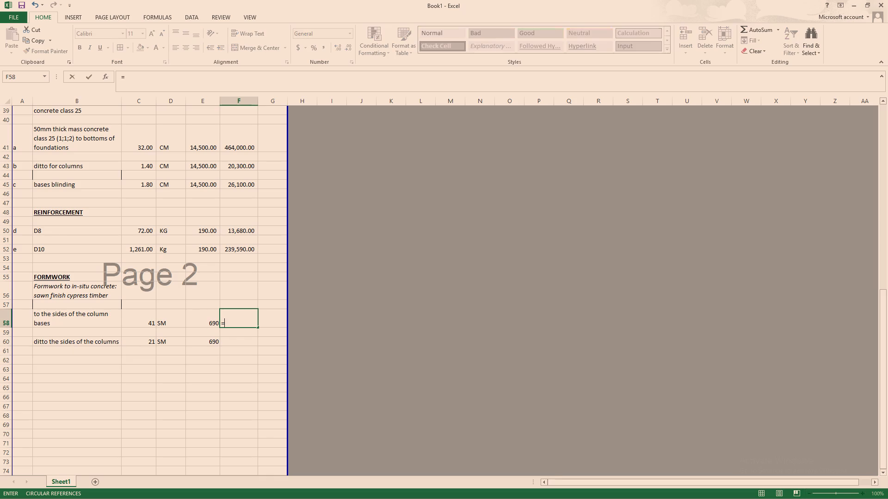
left_click(211, 319)
key("shift+ampersand")
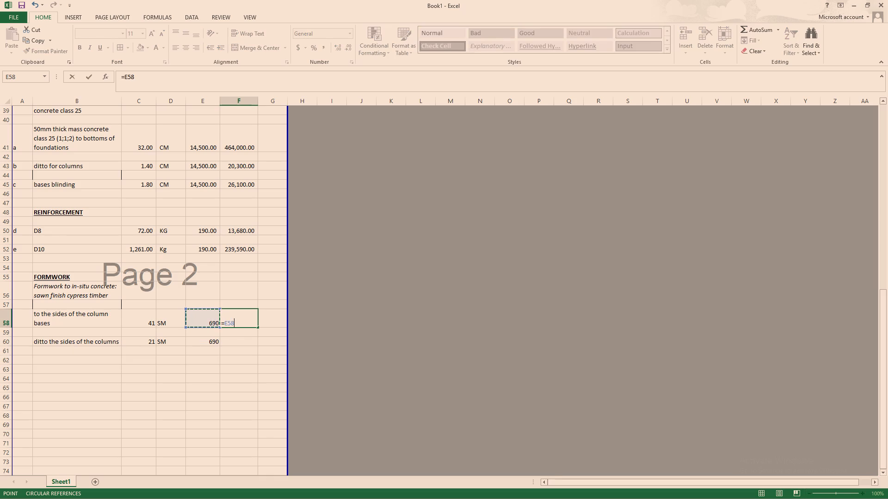
key("BackSpace")
key("shift+asterisk")
left_click(150, 325)
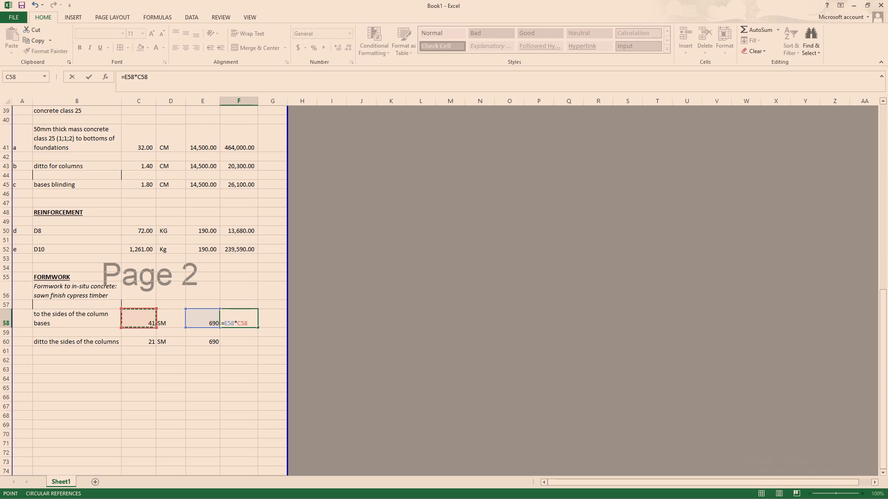
key("Return")
Calculate the column sides formwork amount in F60 with the formula =E60*C60.
left_click(239, 342)
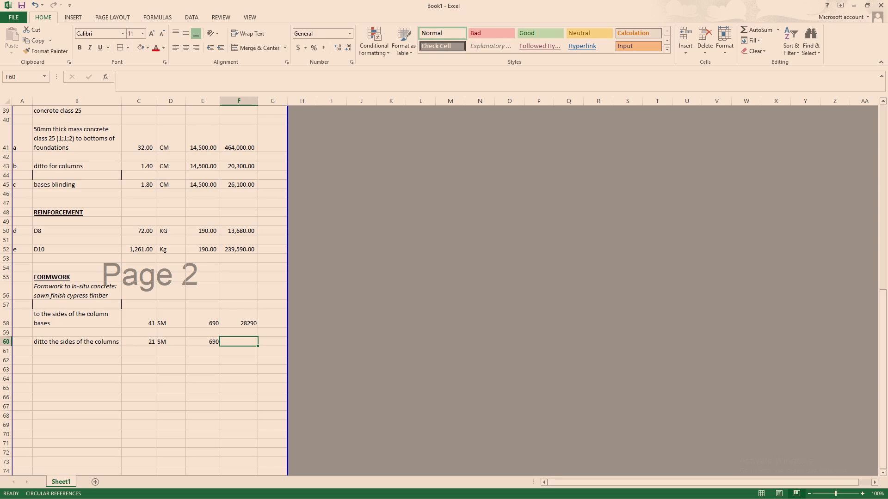
key("equal")
left_click(212, 340)
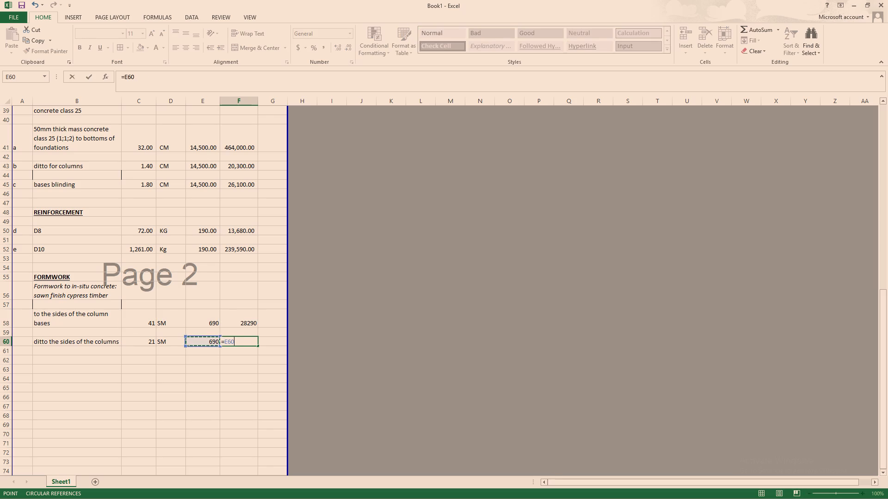
key("shift+asterisk")
left_click(142, 344)
key("Return")
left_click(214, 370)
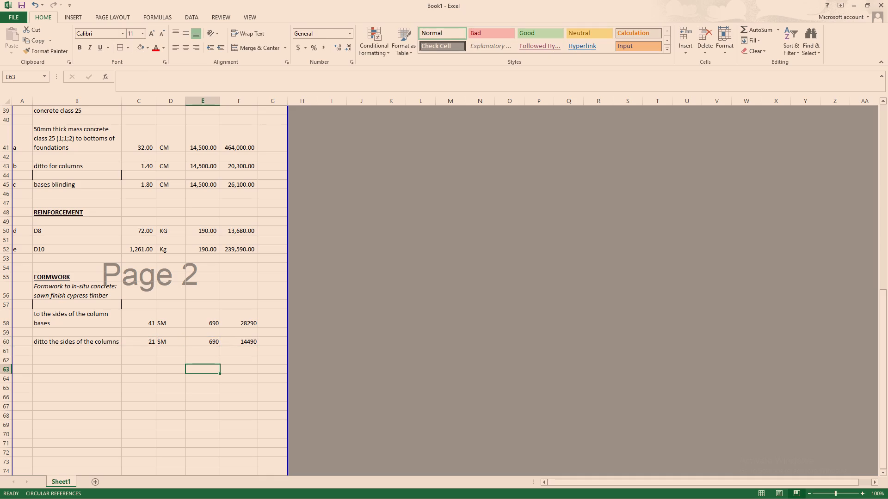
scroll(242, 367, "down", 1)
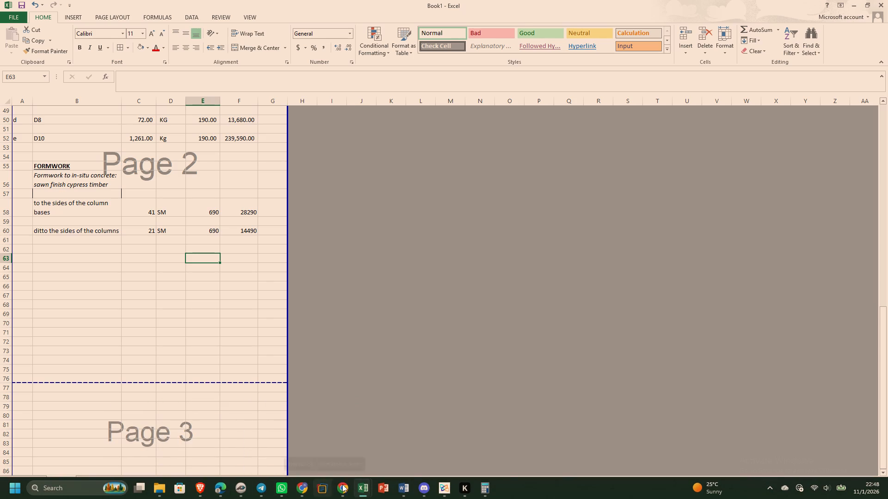
Check the items following the formwork section in the Bungalow Flat Kiambu bill, and return to Book1.
left_click(427, 443)
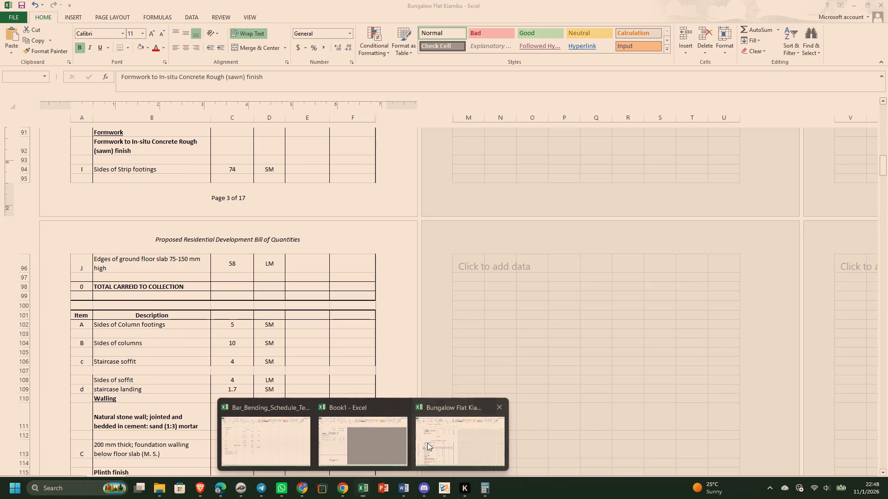
scroll(299, 381, "down", 1)
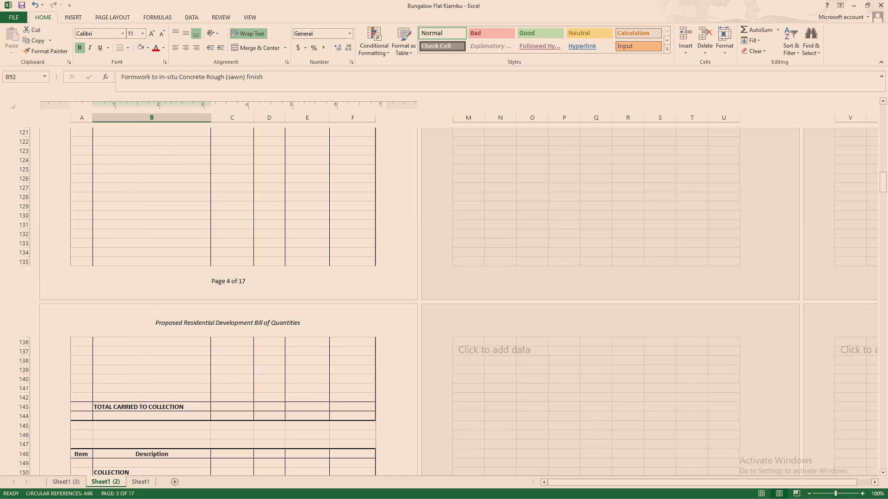
scroll(299, 381, "up", 1)
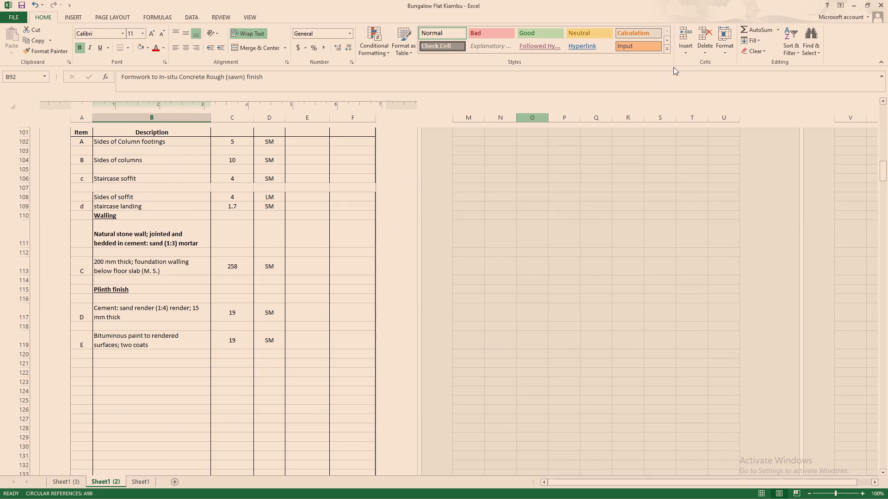
left_click(850, 9)
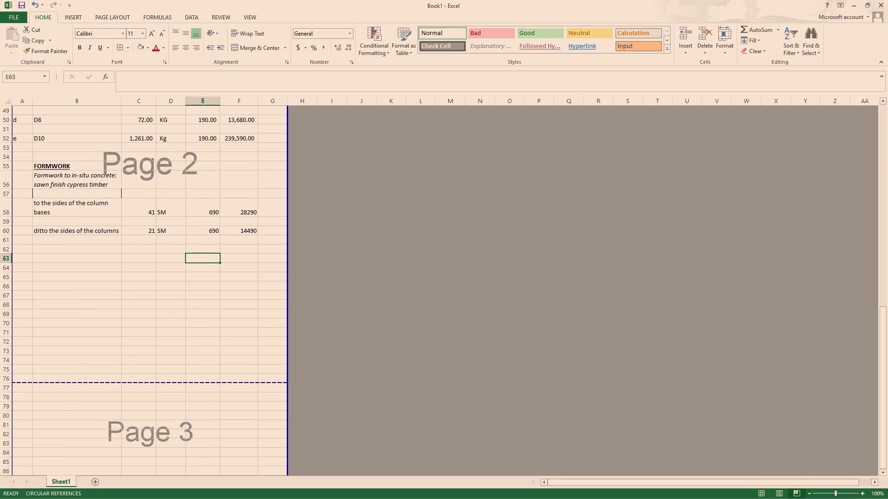
left_click(77, 307)
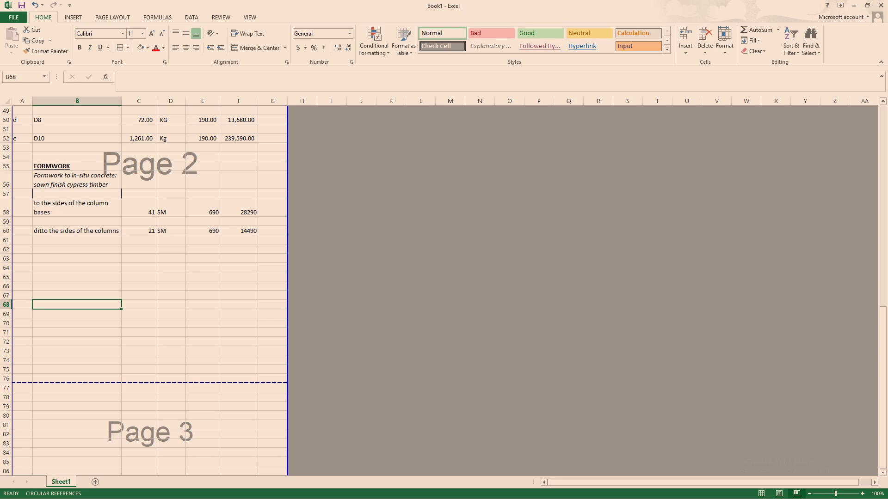
Apply comma number formatting with two decimals to the formwork amounts in F58:F61.
left_click_drag(246, 205, 247, 242)
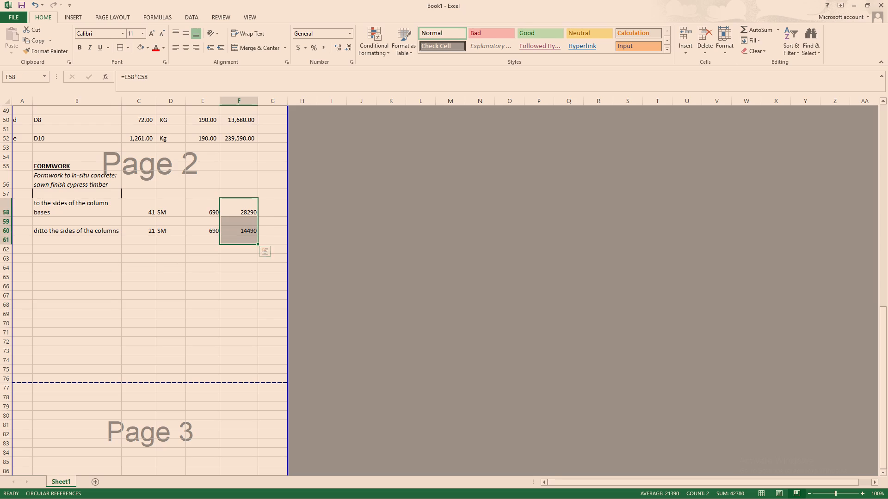
left_click(322, 52)
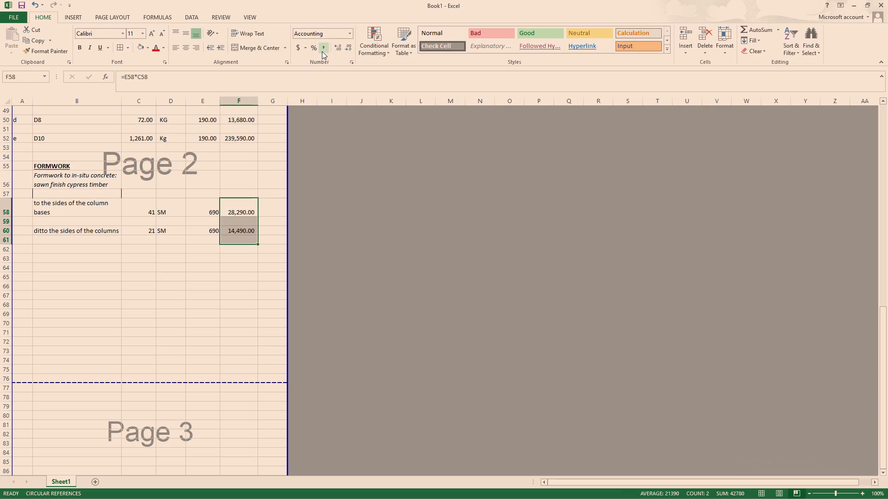
Centre the formwork rates, units and quantities in E58:E60, D58:D60 and C58:C60.
left_click(196, 231)
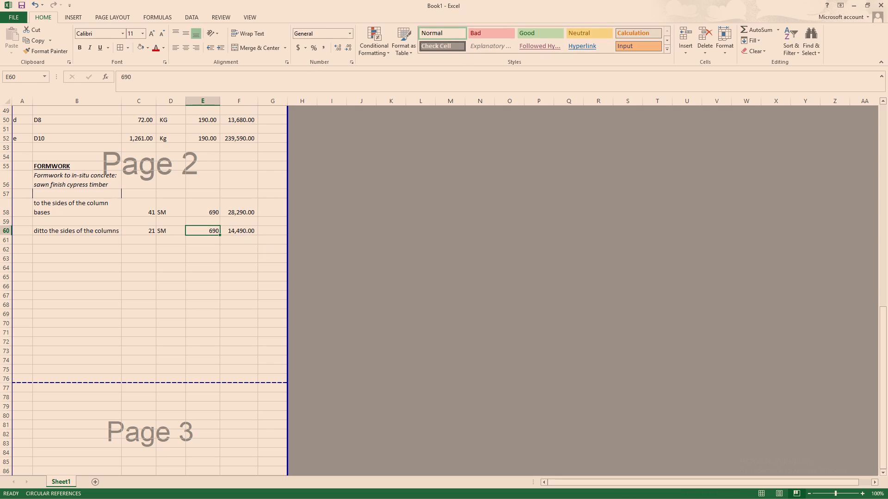
left_click_drag(212, 202, 209, 231)
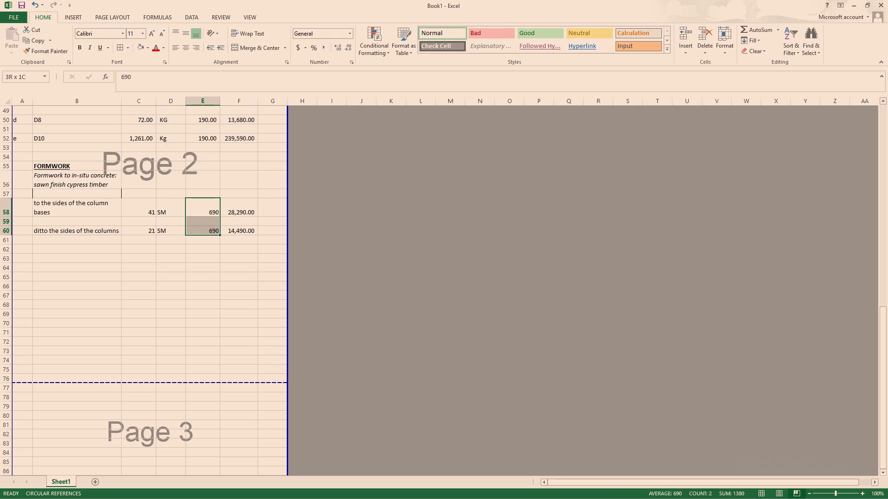
left_click_drag(209, 231, 206, 232)
left_click(188, 49)
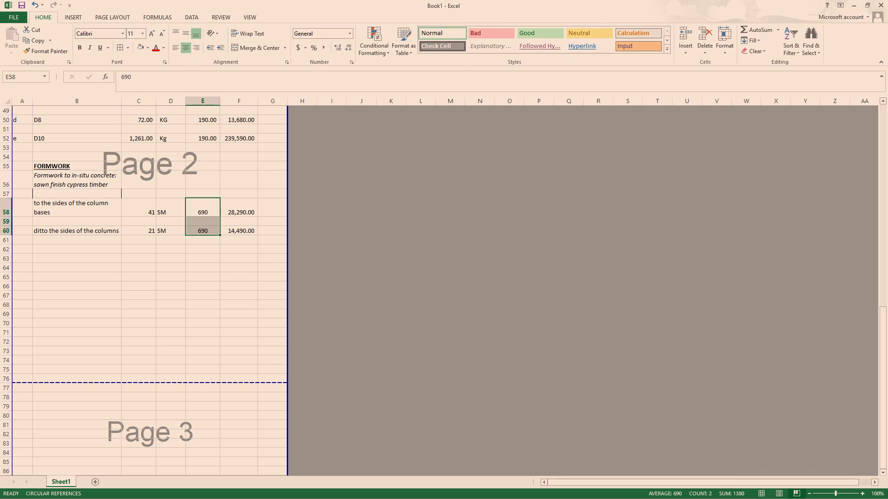
left_click_drag(170, 206, 177, 232)
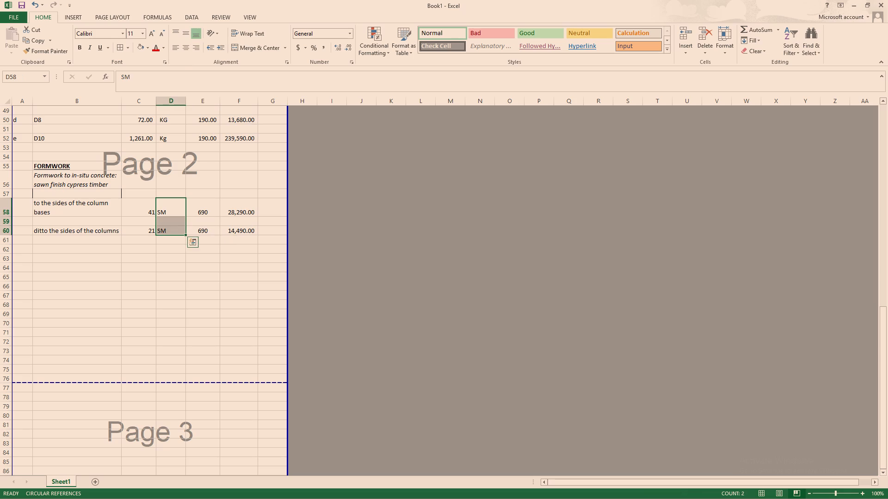
left_click(184, 43)
left_click_drag(150, 210, 156, 231)
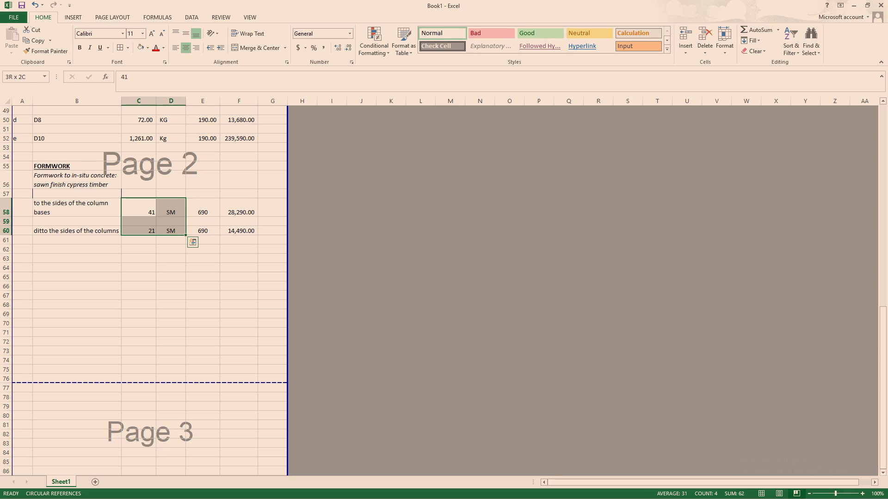
left_click_drag(156, 231, 150, 233)
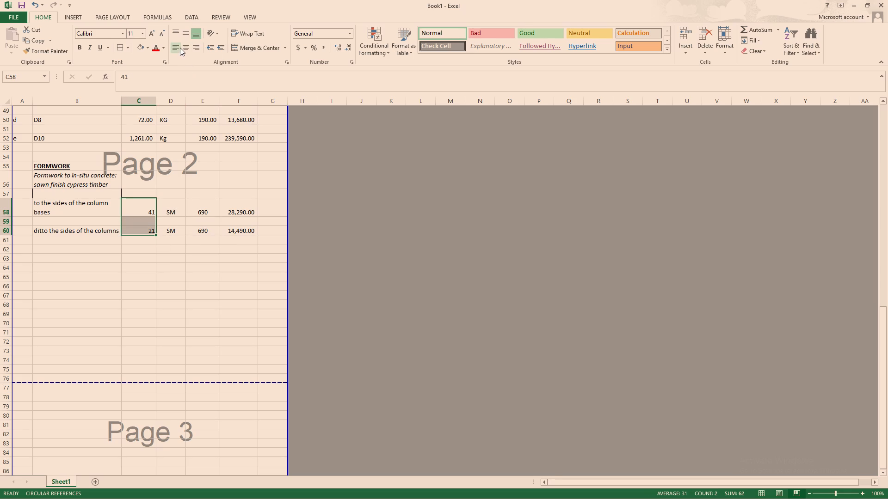
left_click(181, 47)
left_click(177, 276)
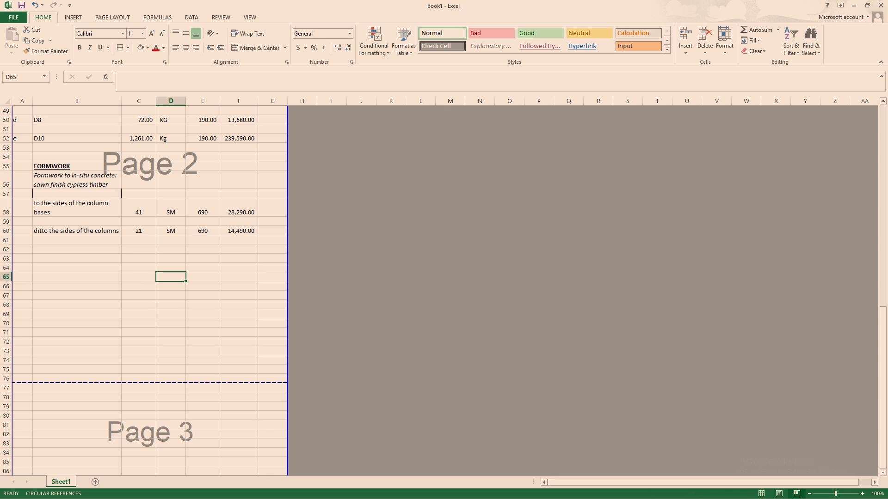
Enter the label TOTAL CARRIED TO COLLECTION in B74, near the bottom of page 2.
left_click(40, 367)
left_click(39, 360)
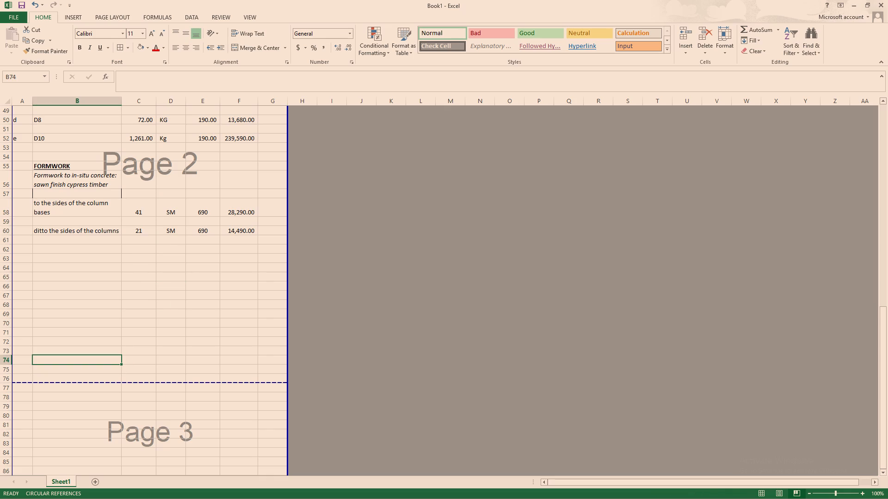
type("tot")
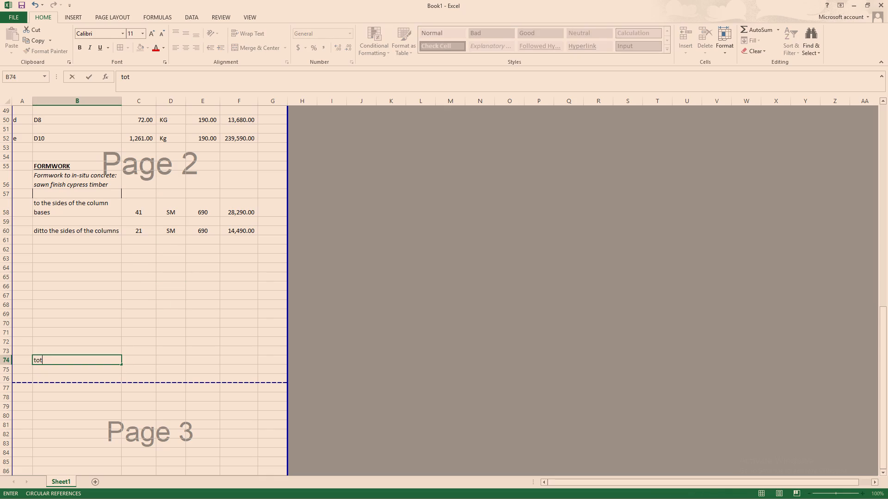
key("BackSpace")
key("BackSpace")
key("BackSpace")
key("BackSpace")
type("TOT")
type("AL C")
type("ARR")
type("IED")
key("space")
type("TO C")
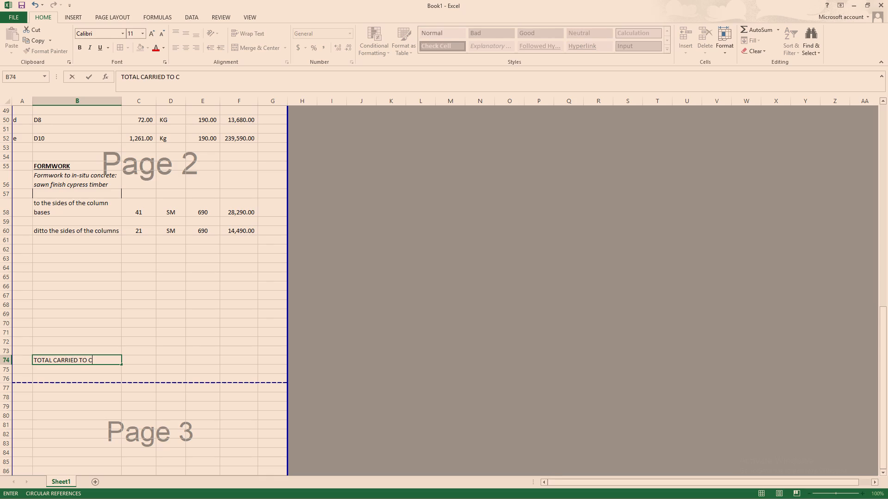
type("OLL")
type("EC")
type("TION")
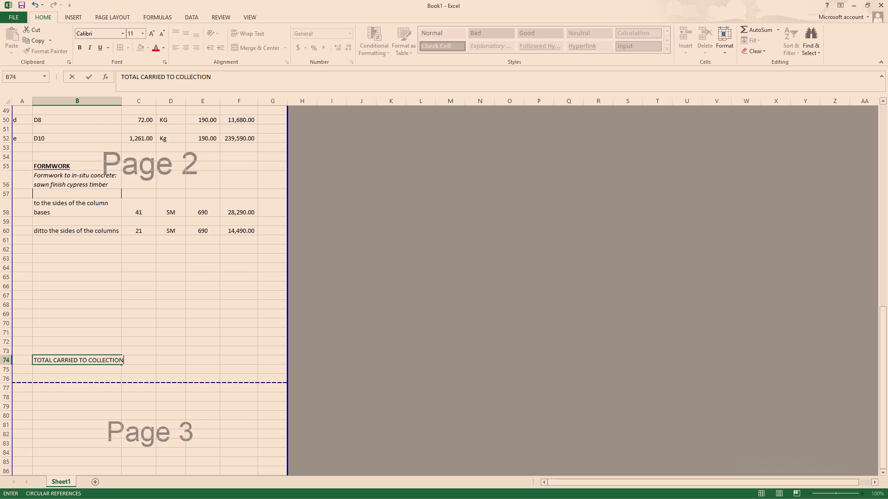
left_click(147, 362)
left_click(147, 358)
left_click(177, 360)
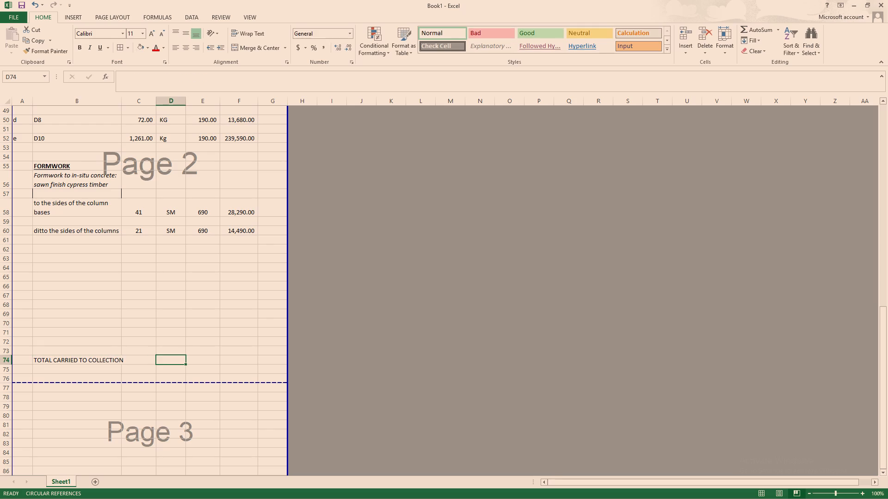
Wrap the TOTAL CARRIED TO COLLECTION label in B74 and make it bold.
left_click(135, 356)
left_click(106, 356)
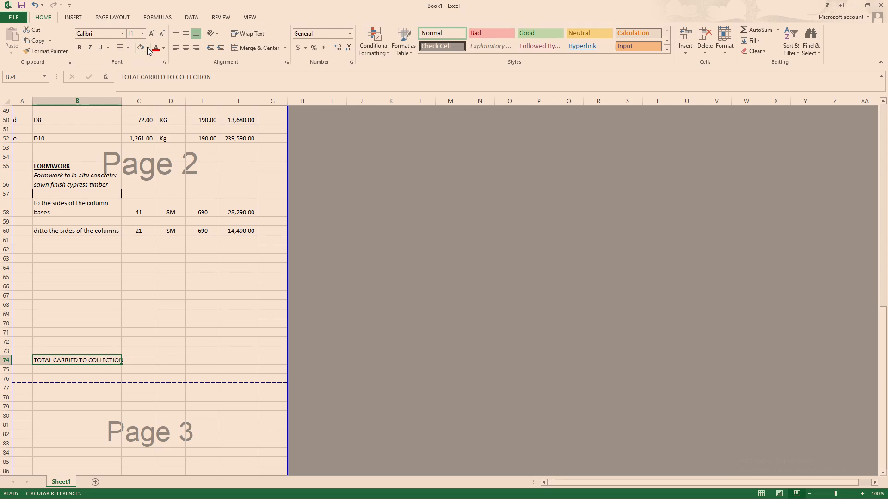
left_click(246, 28)
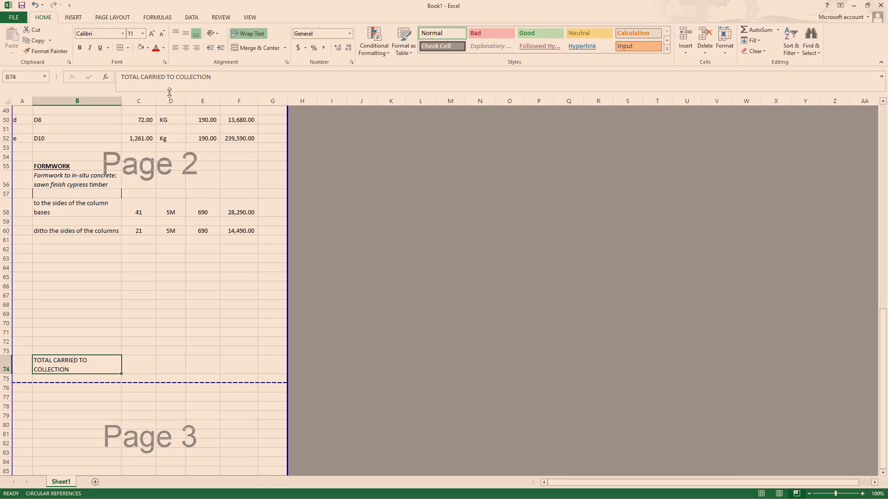
left_click(79, 51)
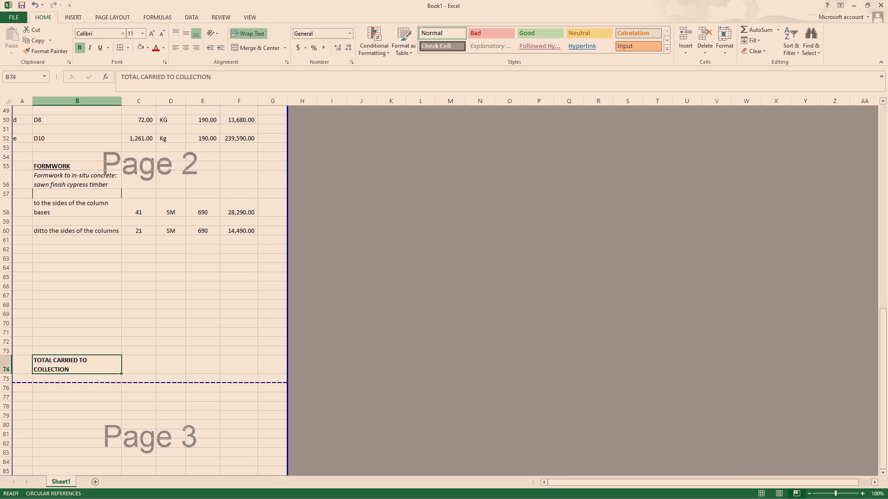
left_click(153, 354)
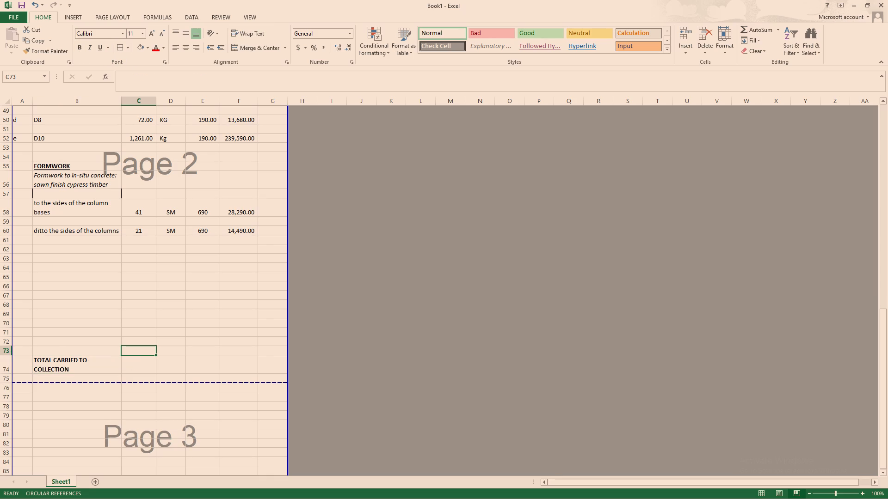
Calculate the page 2 total in F74 with a SUM of the column F amounts from F41 down through the formwork items.
left_click(225, 362)
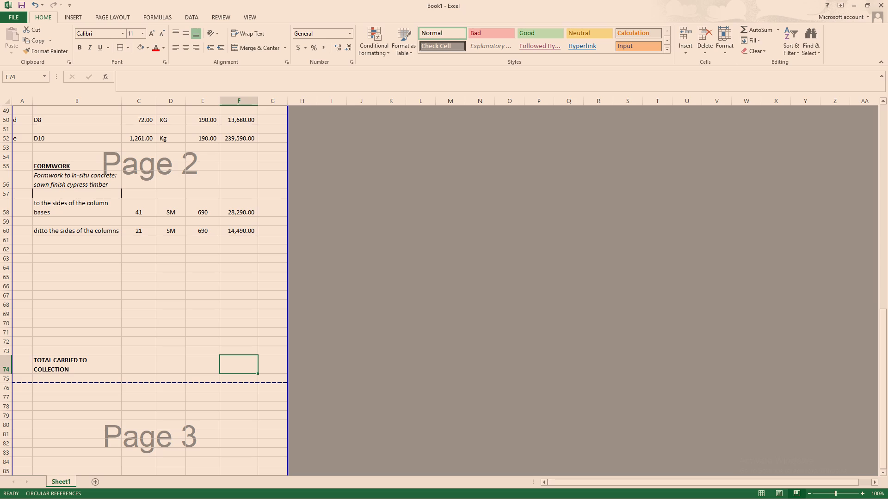
key("equal")
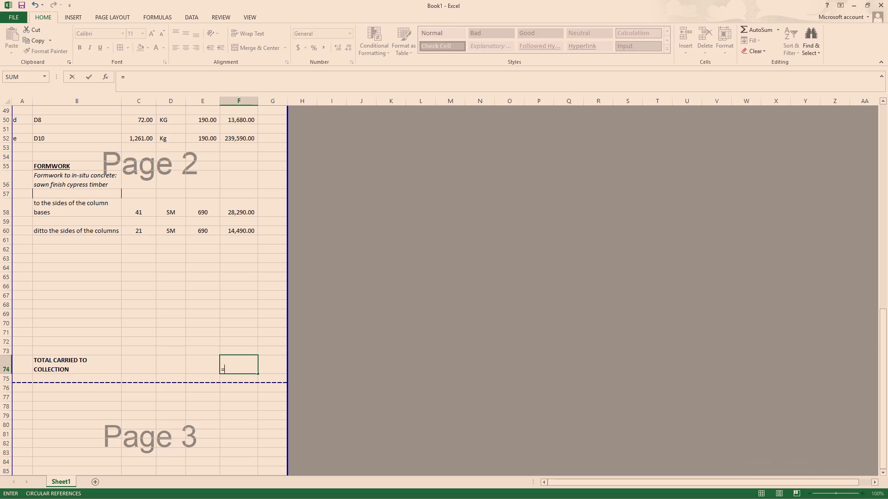
type("SU")
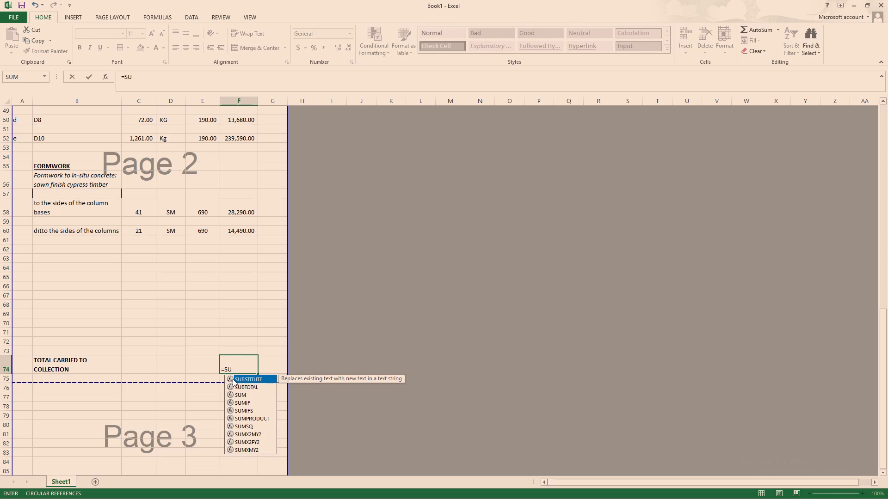
key("m")
double_click(244, 375)
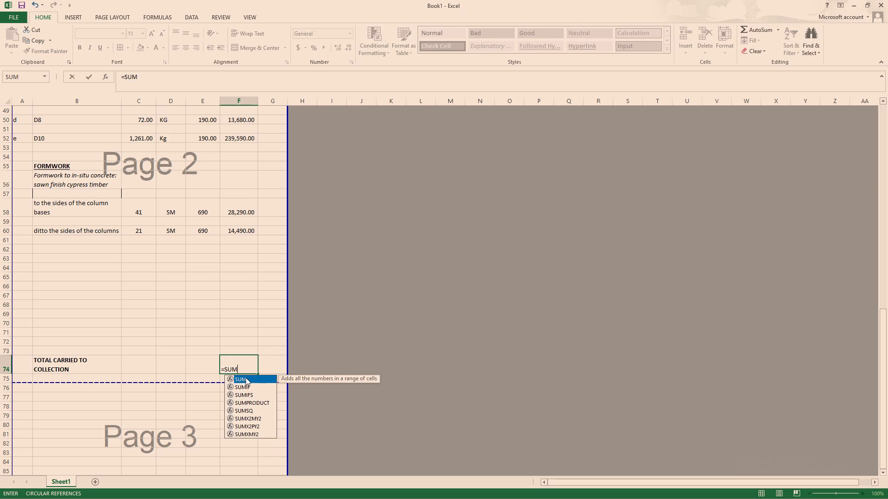
double_click(246, 377)
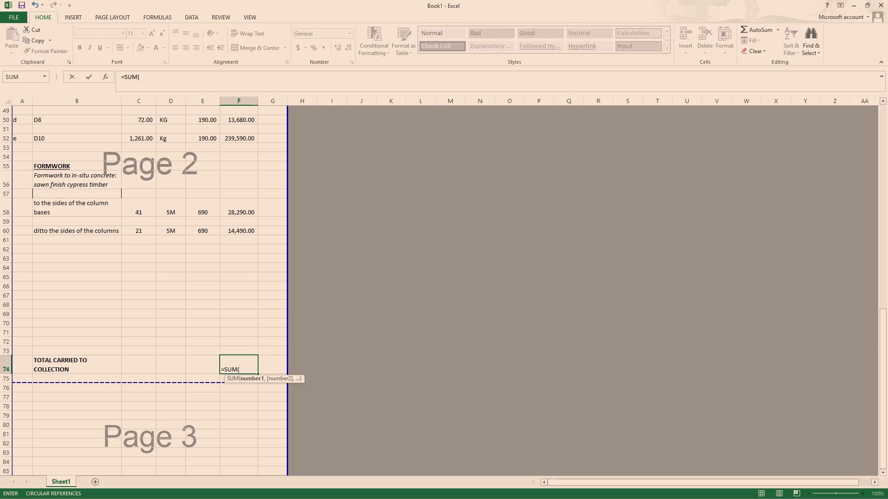
scroll(233, 236, "up", 2)
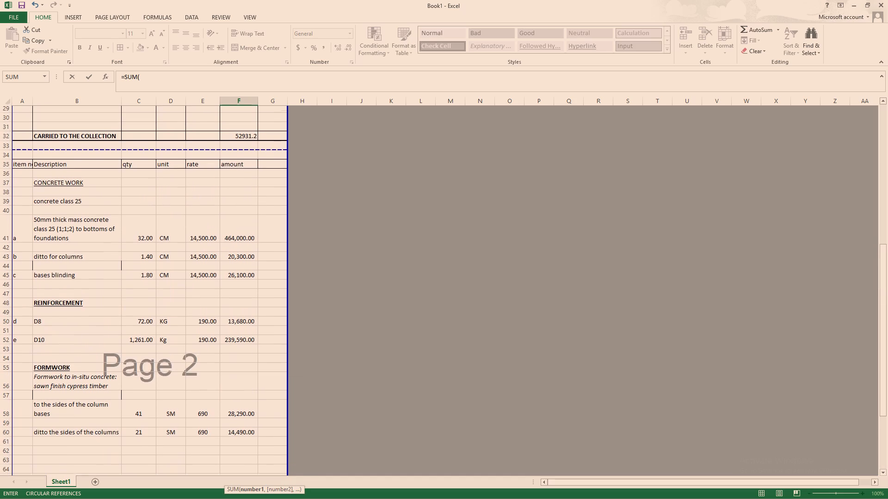
left_click_drag(242, 239, 249, 333)
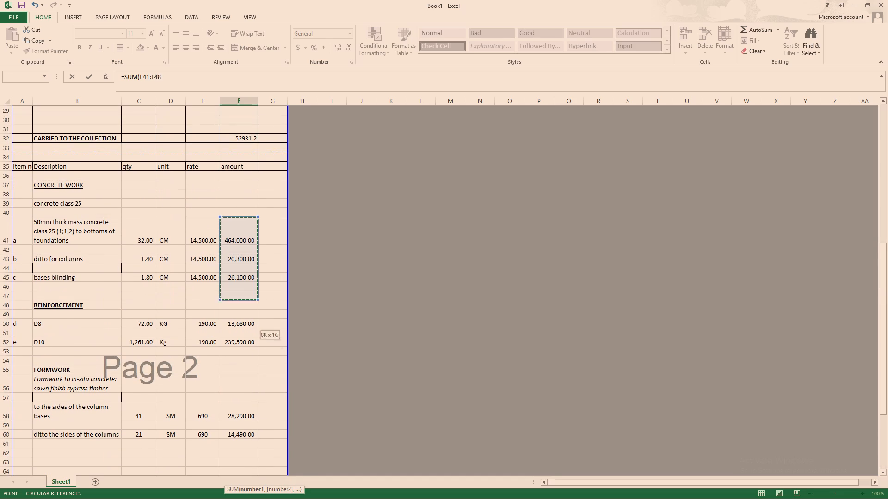
left_click_drag(249, 333, 251, 446)
key("Return")
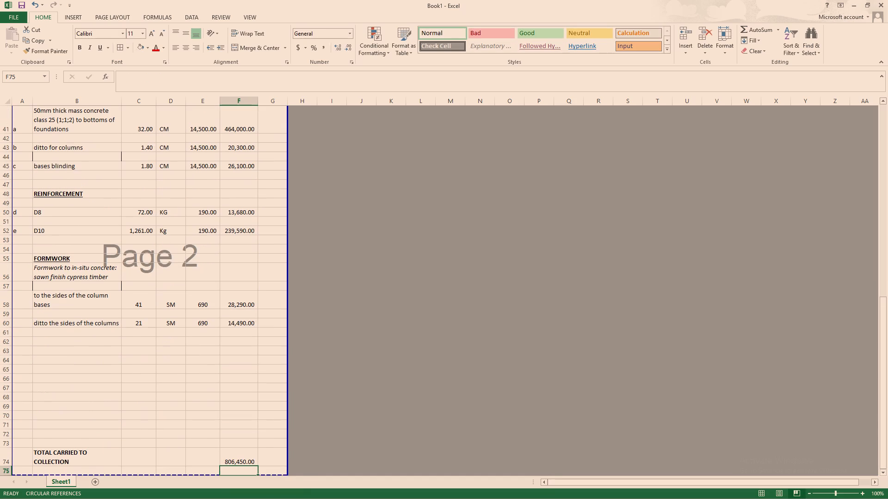
Look over the bill from the page 2 total back up to the end of page 1.
scroll(241, 434, "down", 1)
left_click(262, 355)
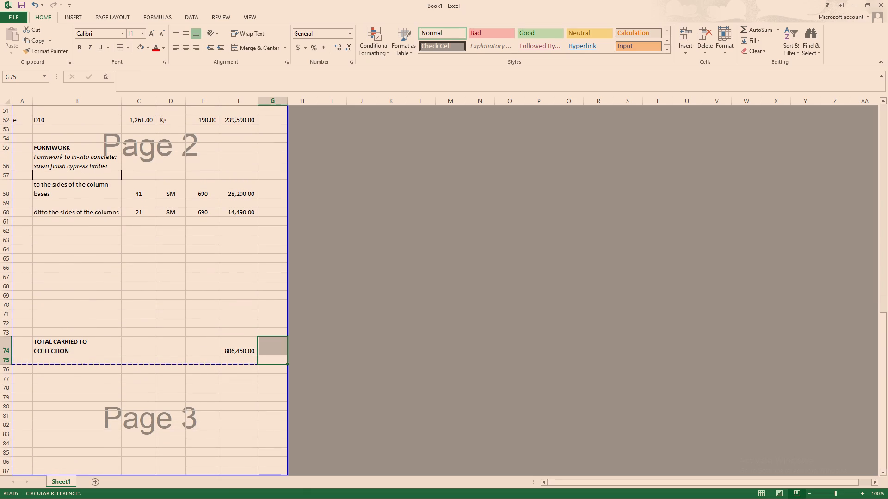
left_click(229, 380)
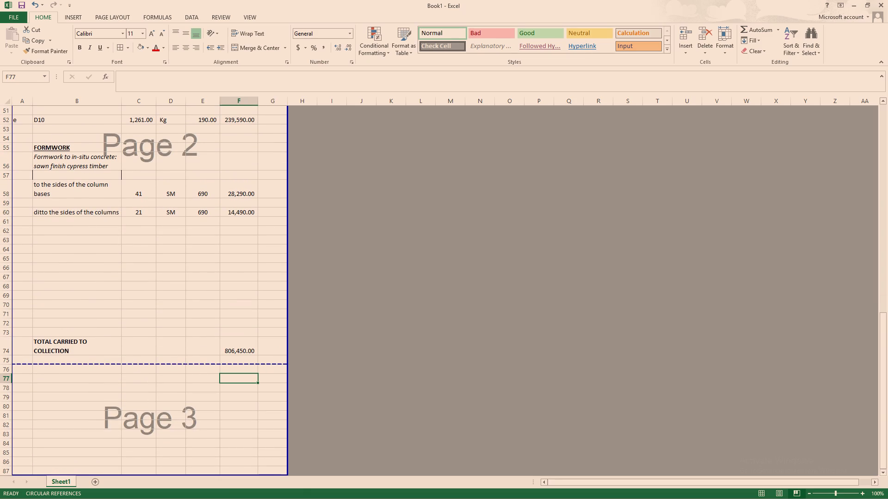
scroll(216, 353, "up", 3)
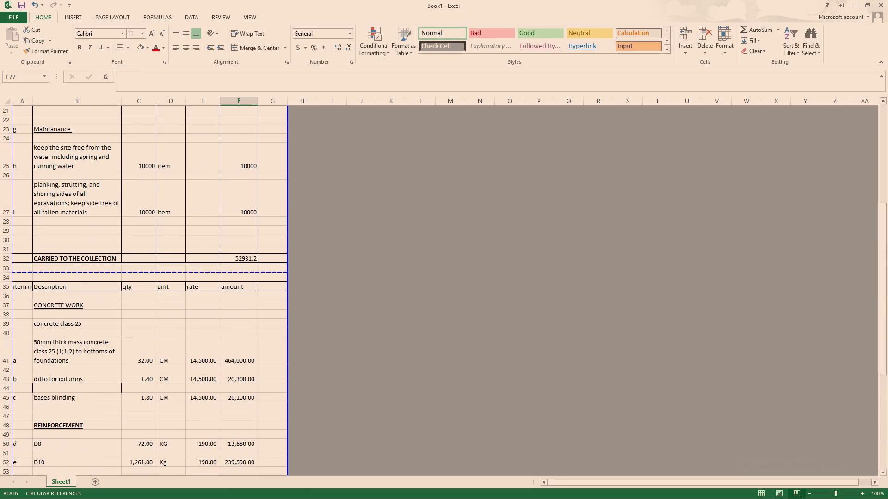
scroll(217, 355, "up", 1)
scroll(217, 355, "down", 2)
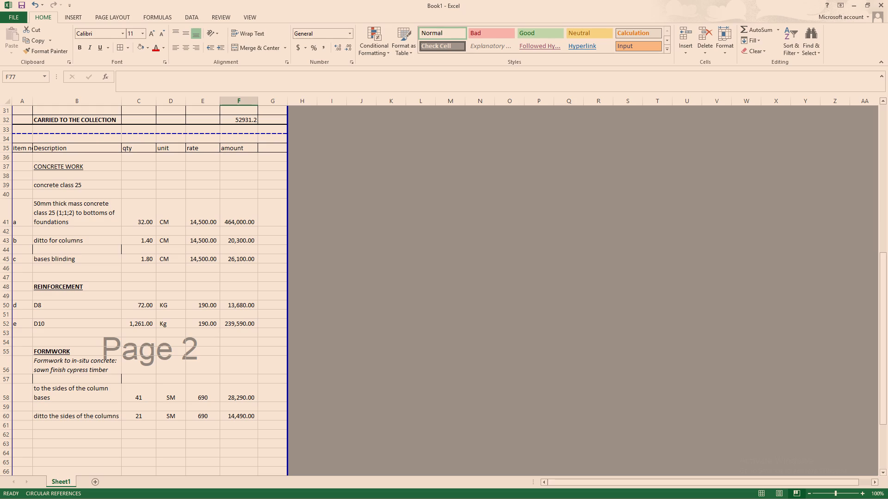
Centre the units of the concrete and reinforcement items in D41, D43, D45, D50 and D52.
left_click(167, 301)
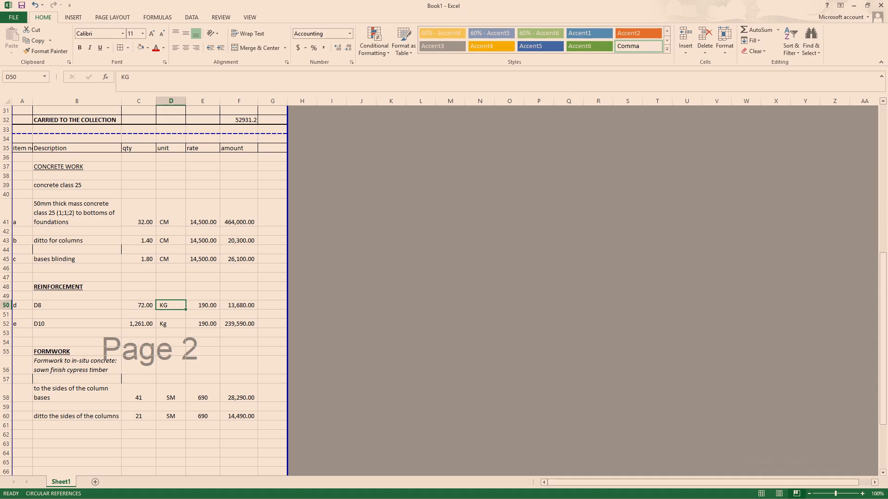
left_click(173, 214)
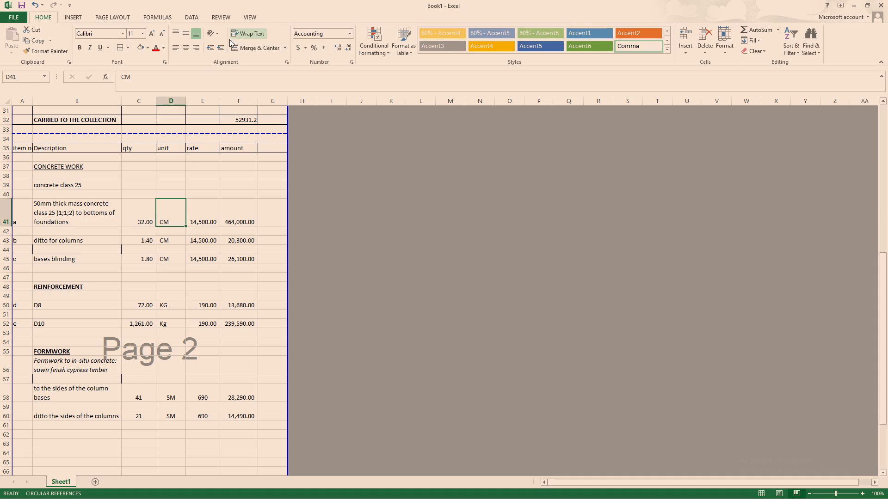
left_click(185, 51)
left_click(170, 243)
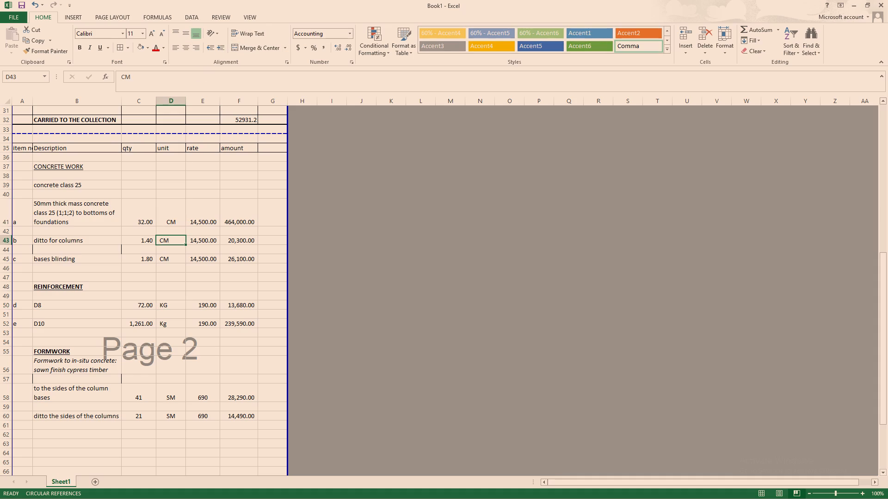
left_click(185, 45)
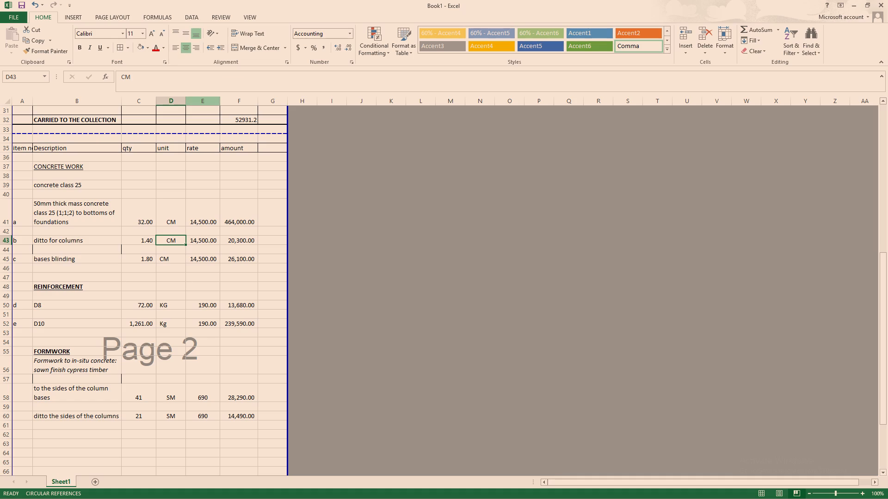
left_click(173, 262)
left_click(180, 43)
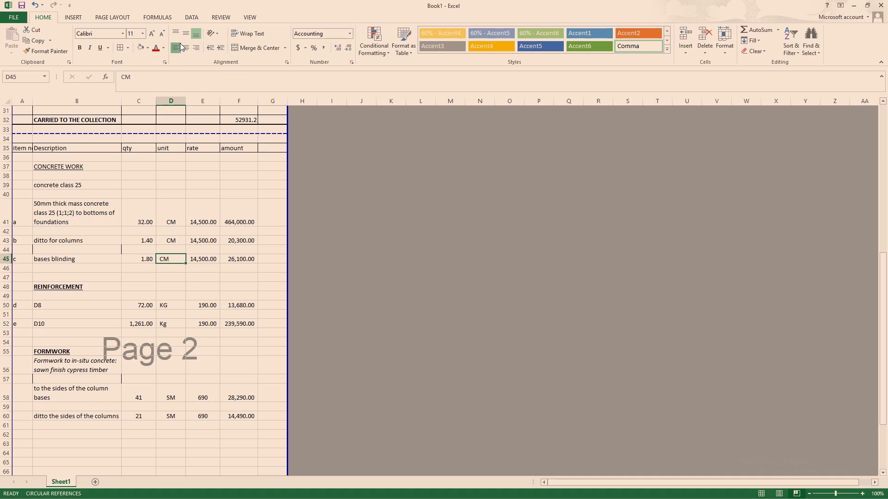
left_click(186, 50)
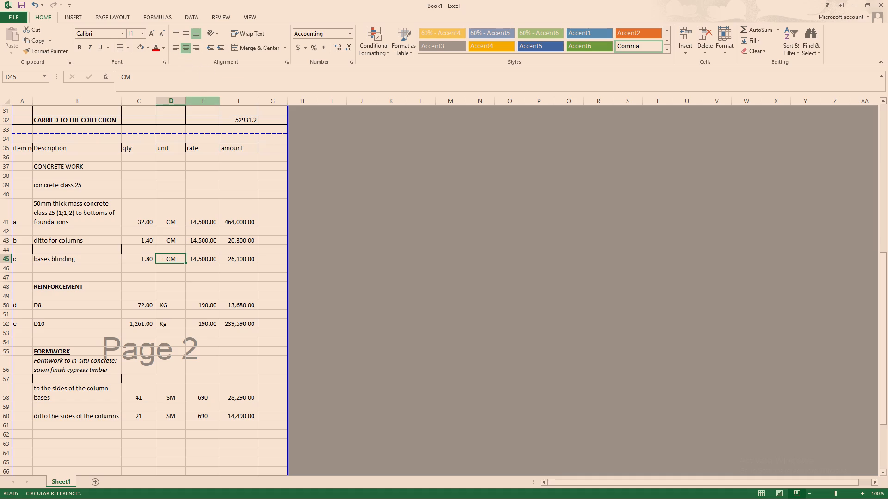
left_click(182, 303)
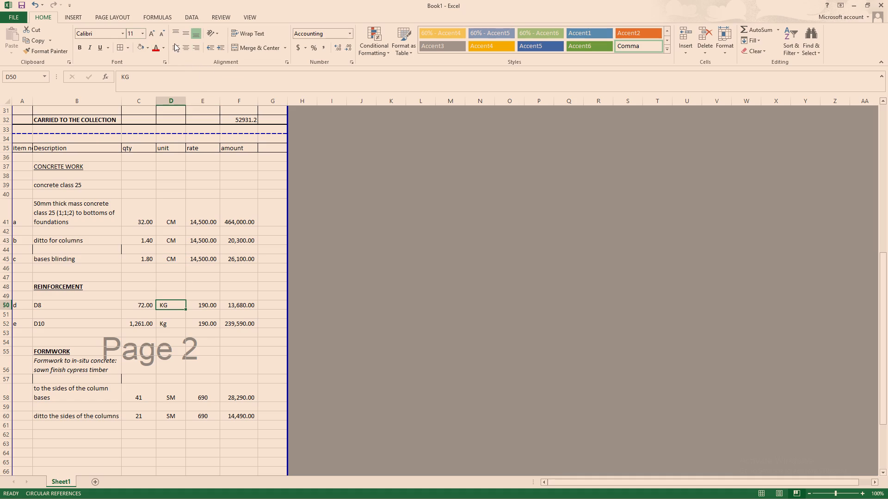
left_click(183, 44)
left_click(169, 325)
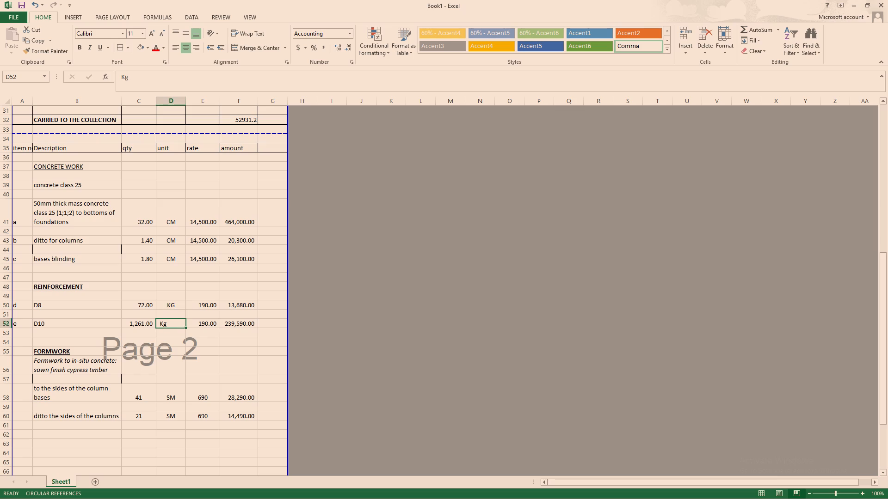
left_click(185, 44)
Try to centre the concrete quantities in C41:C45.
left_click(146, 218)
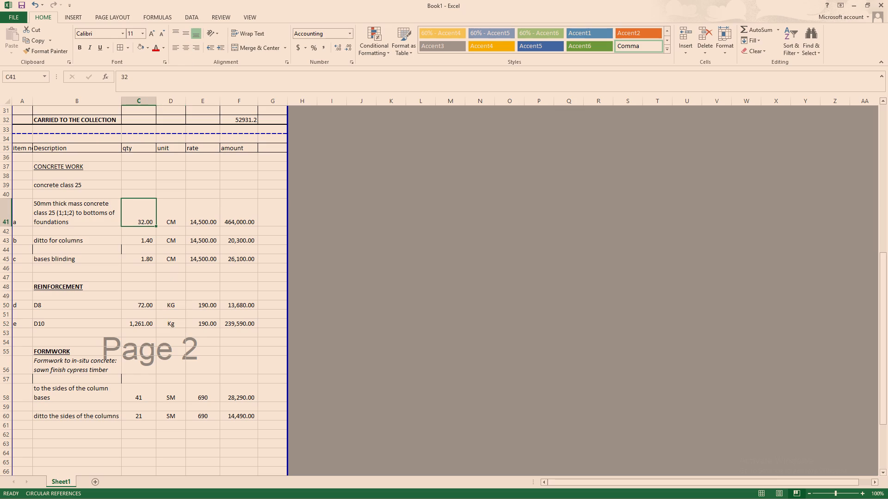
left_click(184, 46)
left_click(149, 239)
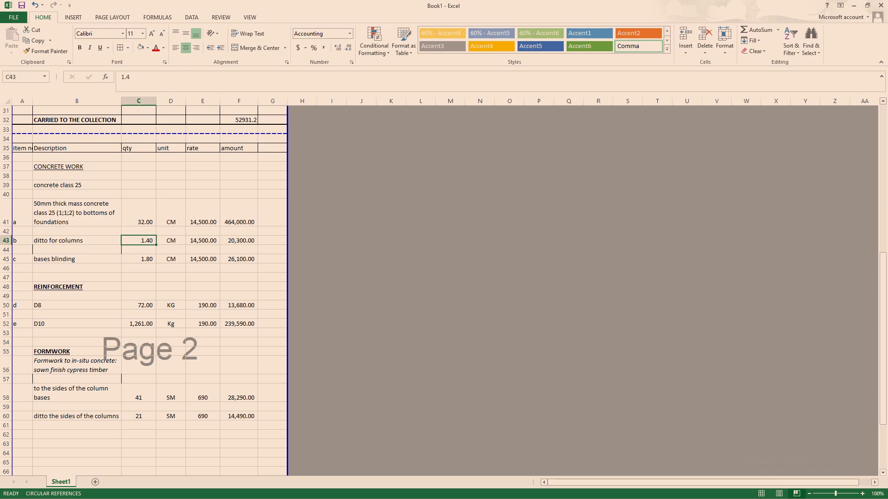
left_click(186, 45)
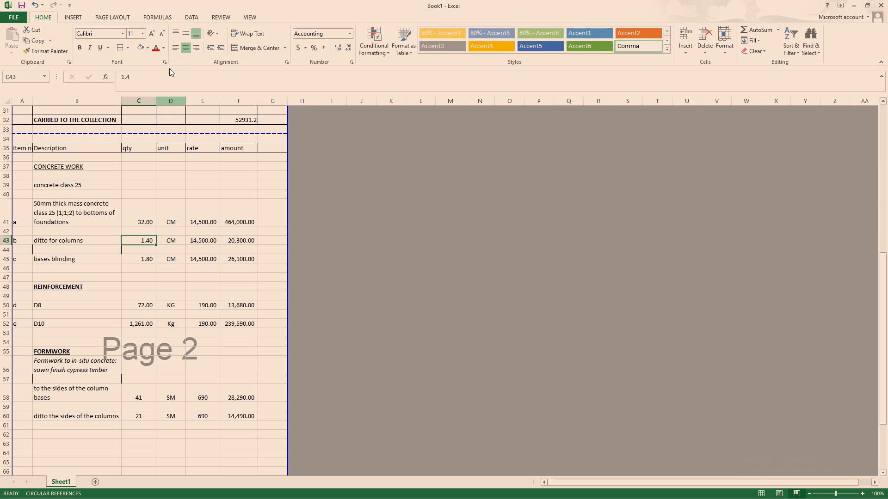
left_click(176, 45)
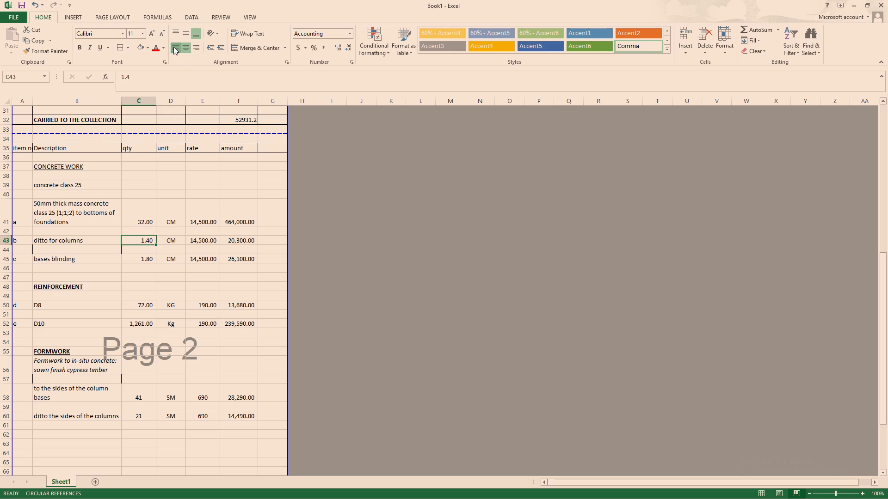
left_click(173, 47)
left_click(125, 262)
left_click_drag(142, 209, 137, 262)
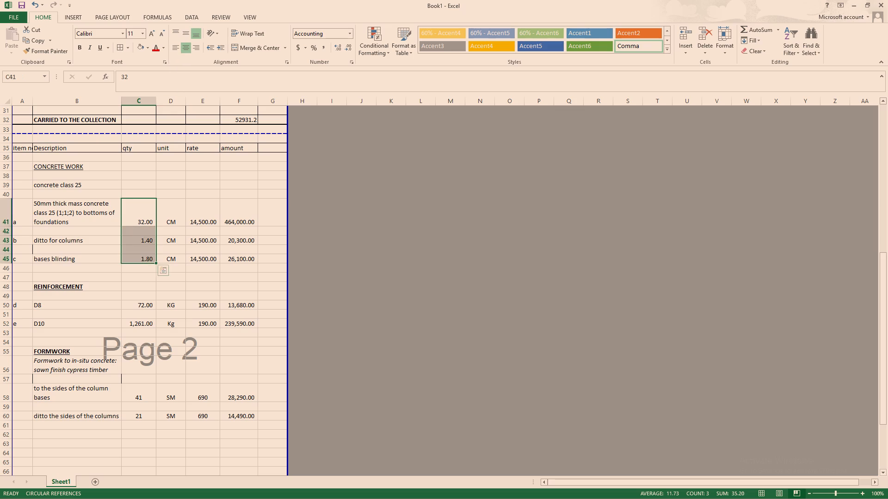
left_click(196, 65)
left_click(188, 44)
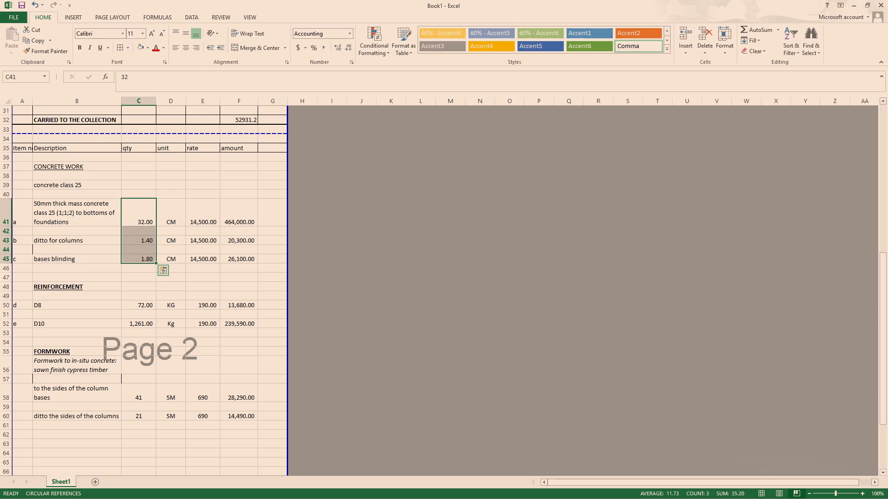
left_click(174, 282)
Make the page 2 column headings in A35:F35 bold, from item no to amount.
scroll(137, 274, "up", 1)
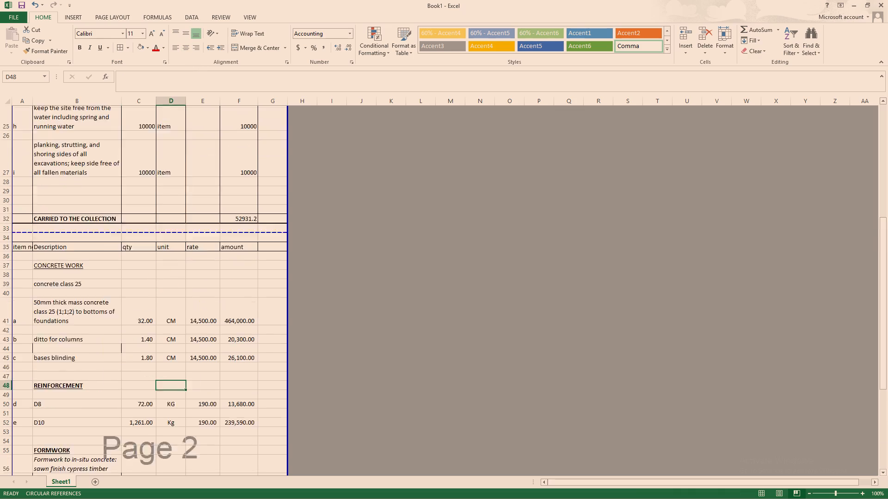
left_click_drag(23, 286, 33, 291)
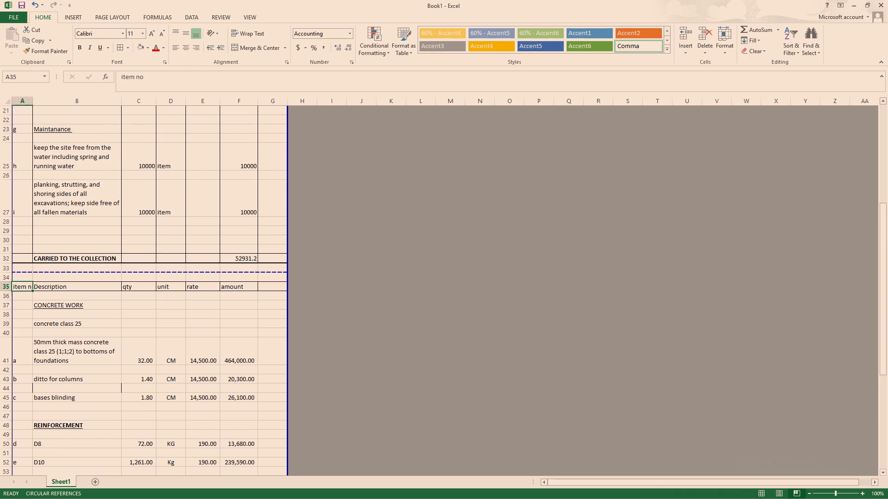
left_click_drag(33, 291, 193, 279)
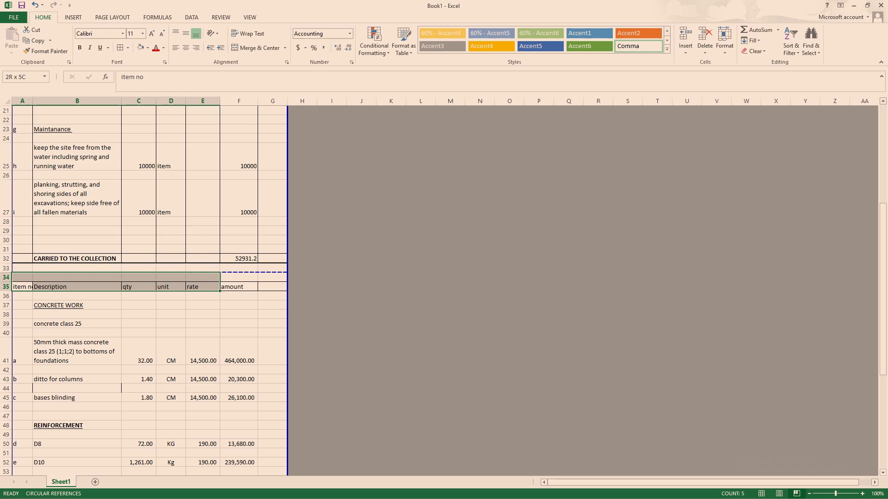
left_click_drag(193, 279, 235, 284)
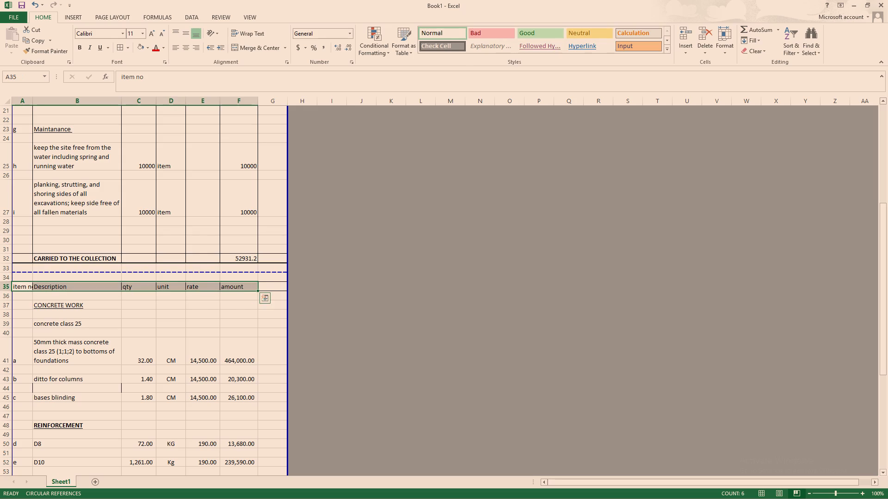
left_click(81, 49)
left_click(124, 320)
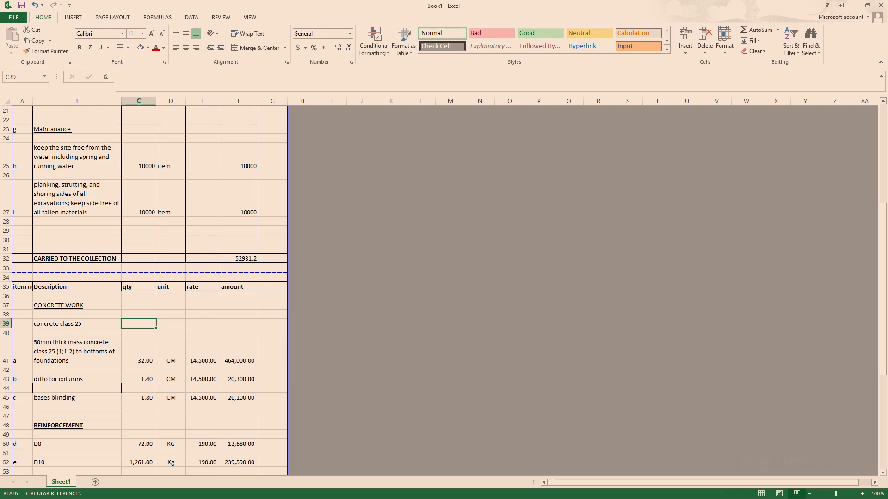
Make the CONCRETE WORK heading in B37 bold and italic.
left_click_drag(43, 310, 55, 306)
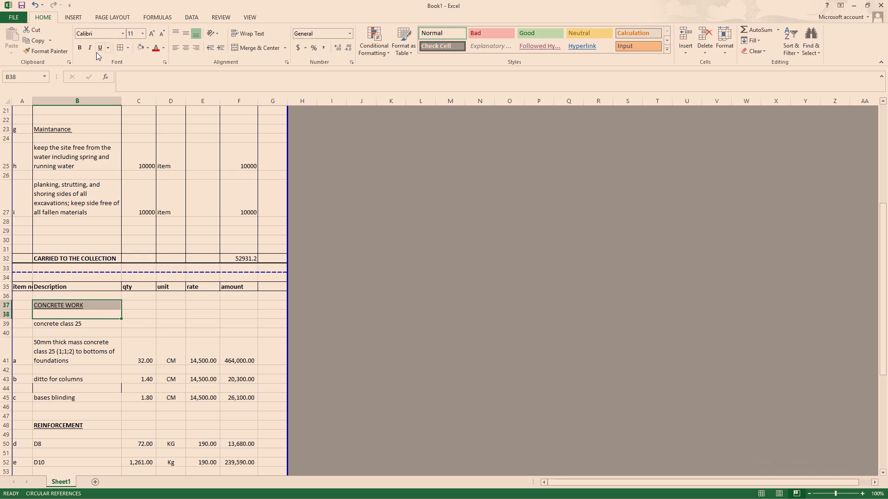
left_click(84, 43)
left_click(89, 46)
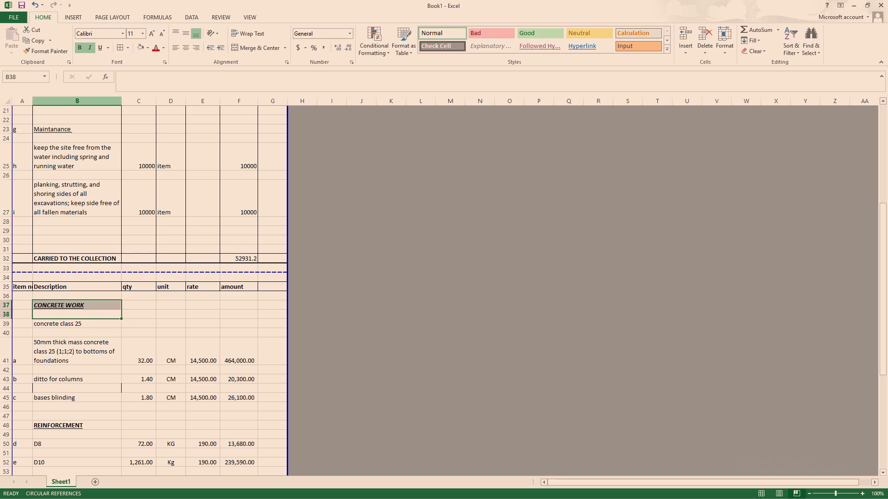
left_click(173, 325)
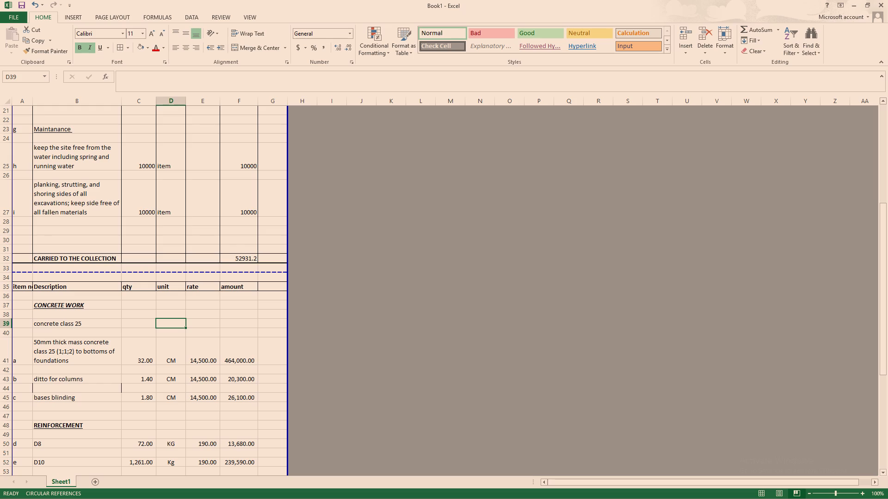
Change the concrete mix ratio in the B41 foundation description to (1;1,5;3).
left_click(65, 353)
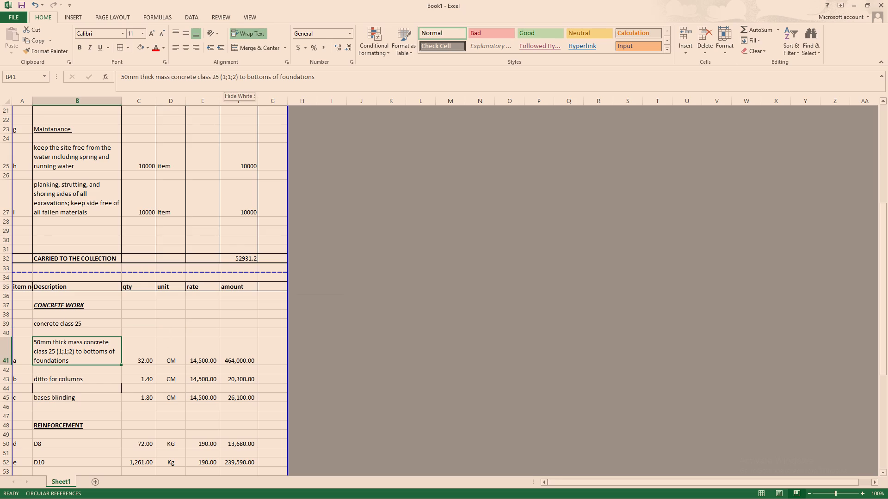
left_click(230, 77)
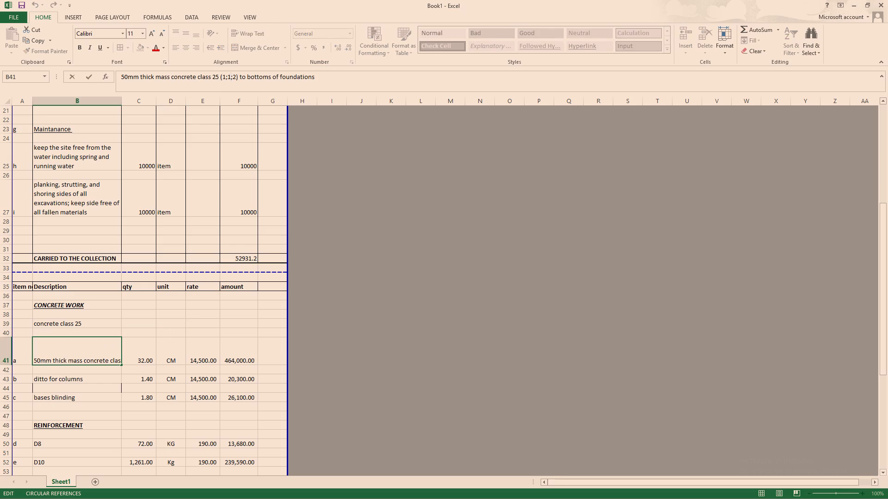
key("comma")
key("5")
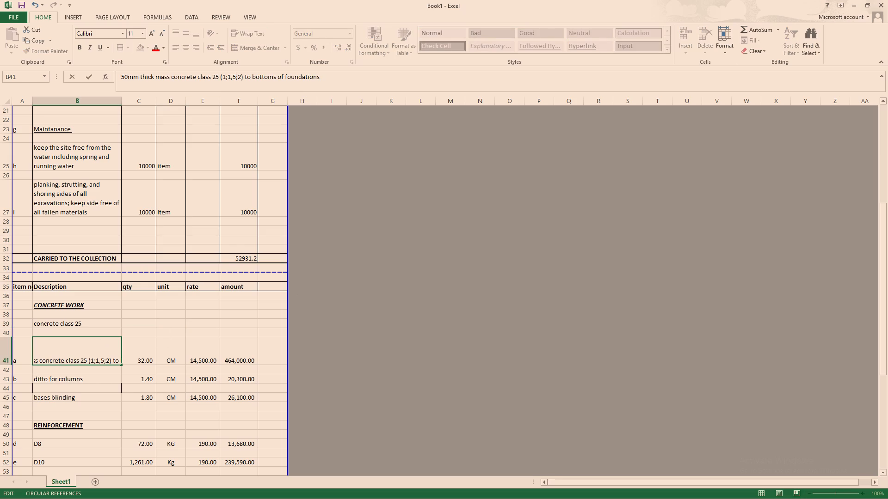
left_click(240, 79)
key("BackSpace")
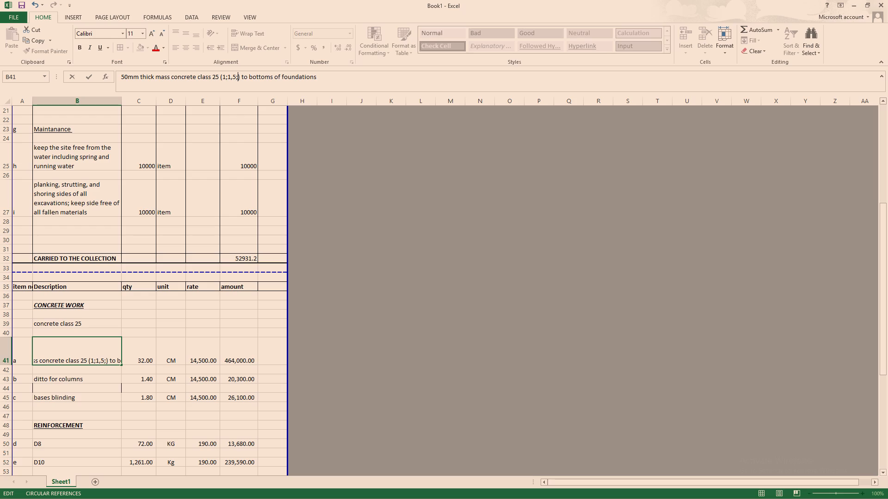
key("3")
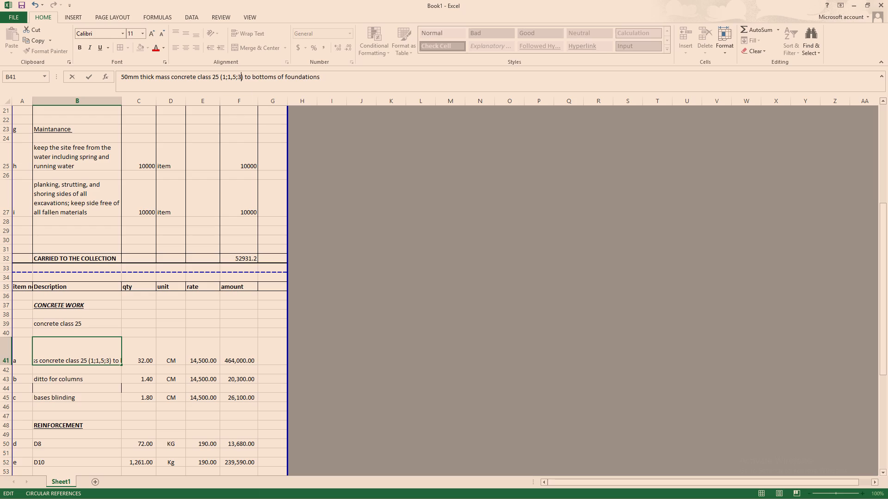
Check the class 25 concrete mix ratio in the cost handbook PDF in Edge, and return to the Book1 workbook.
left_click(239, 493)
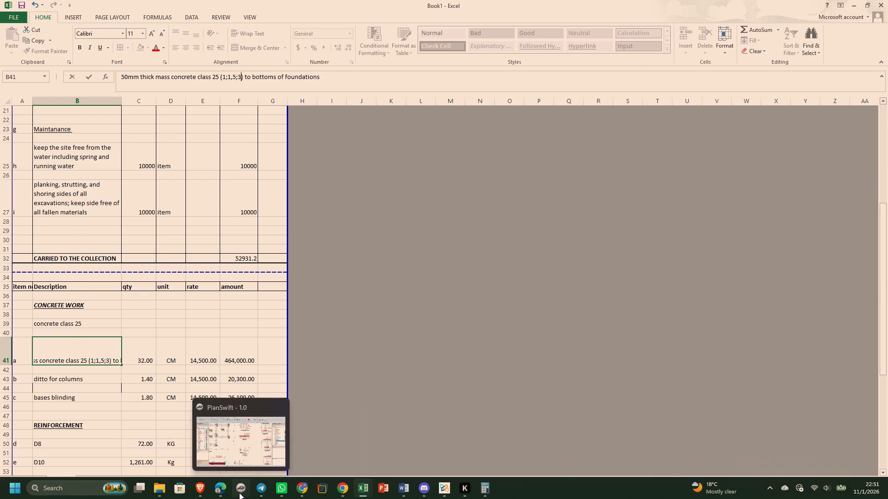
left_click(226, 490)
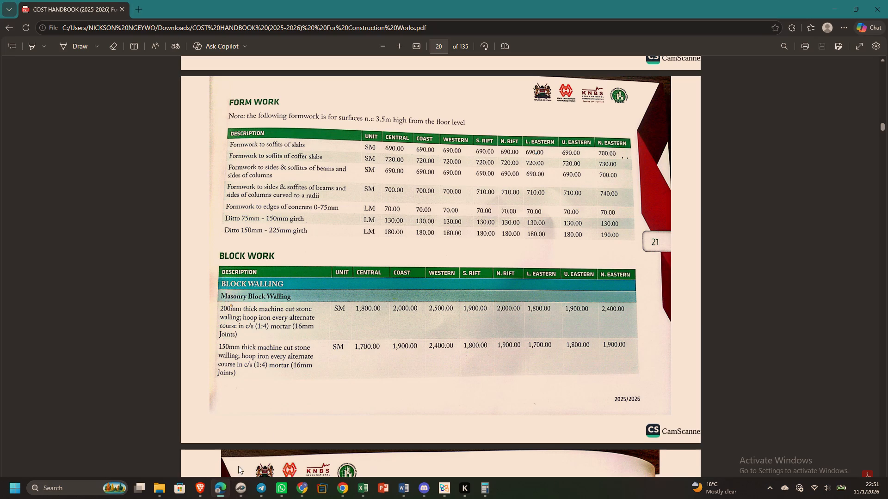
scroll(311, 374, "up", 2)
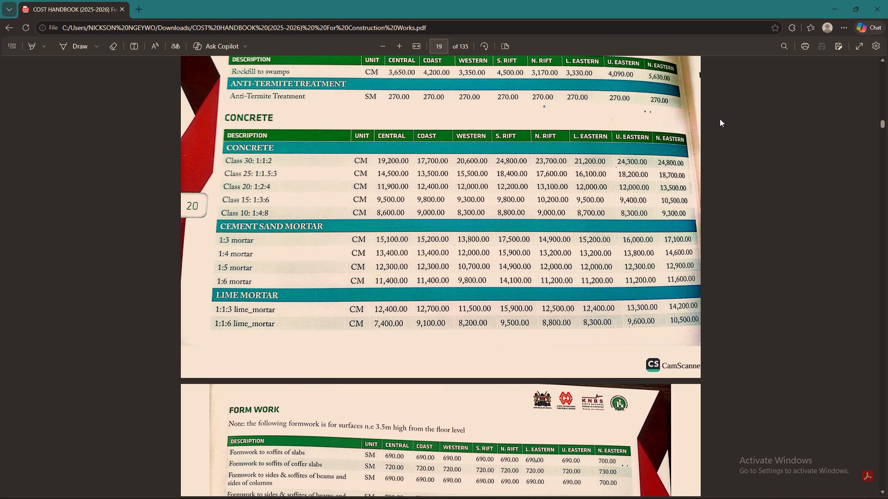
left_click(837, 8)
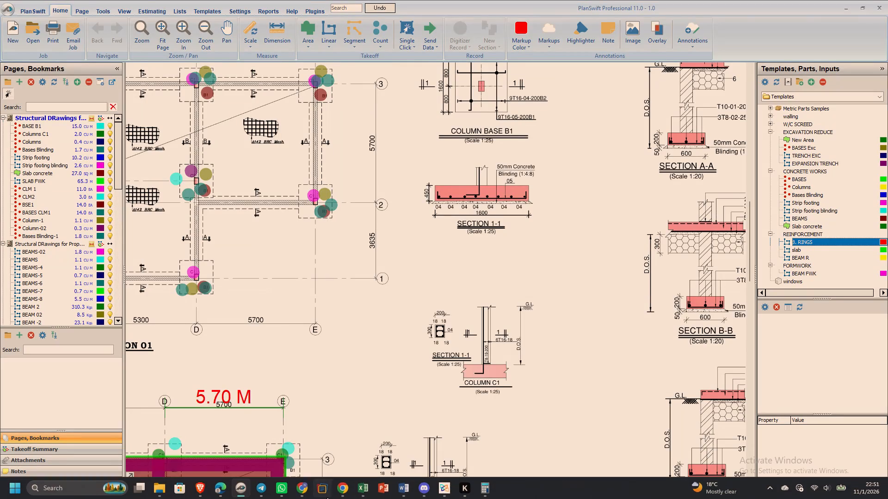
left_click(345, 490)
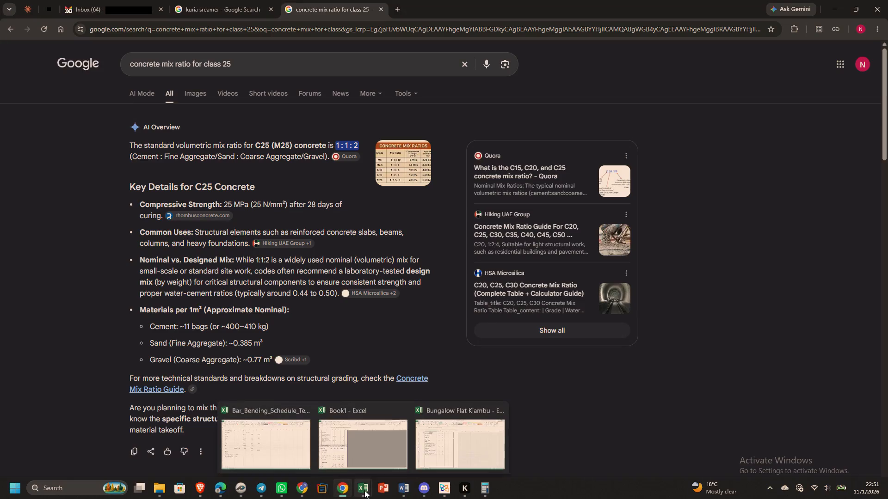
left_click(364, 490)
left_click(328, 461)
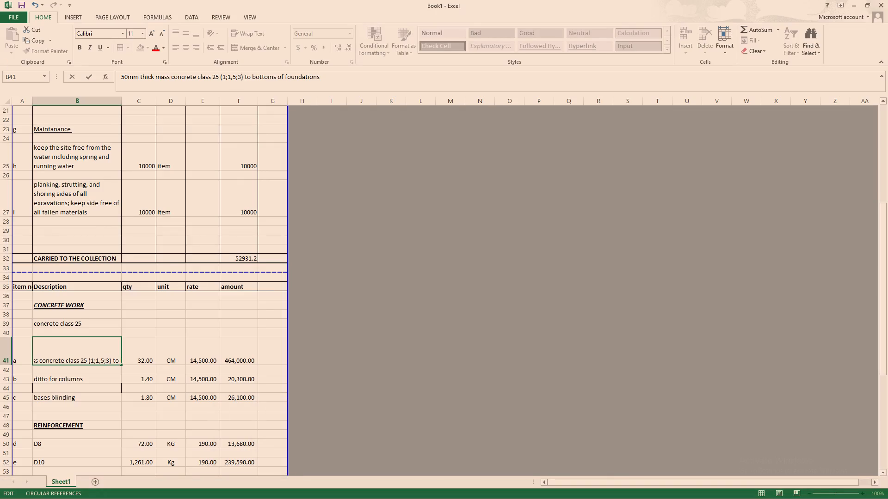
Apply the comma number format with two decimals to the maintenance quantities in C24:C27 and amounts in F25:F27.
left_click_drag(139, 138, 135, 201)
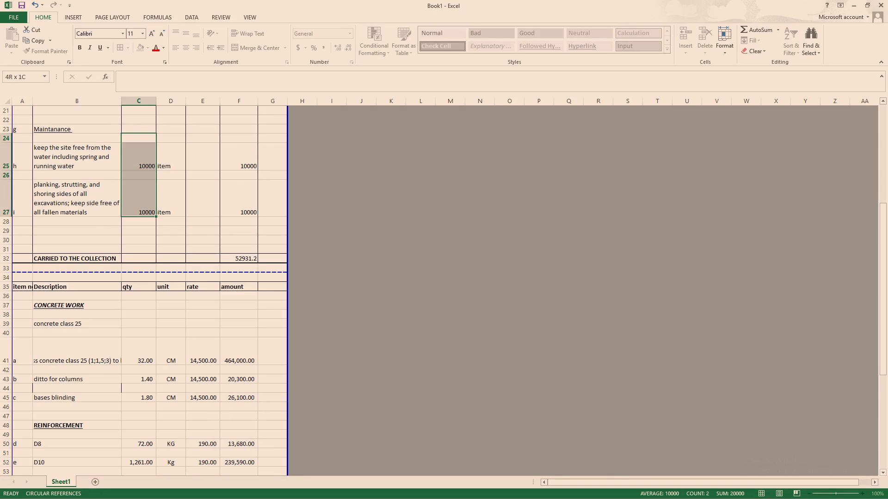
left_click_drag(135, 201, 135, 201)
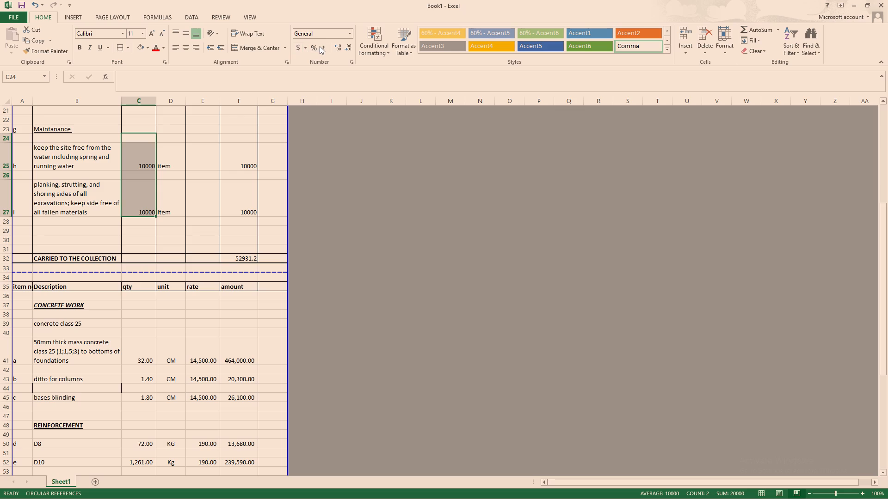
left_click(321, 46)
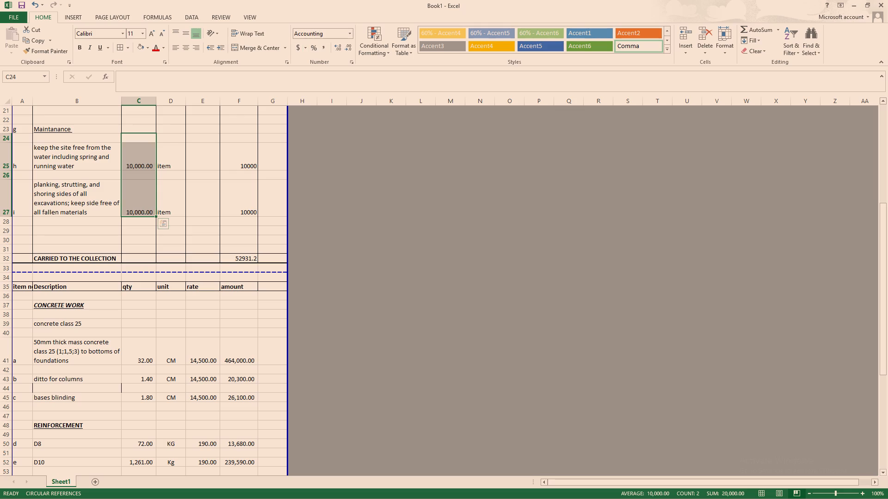
left_click_drag(249, 152, 240, 198)
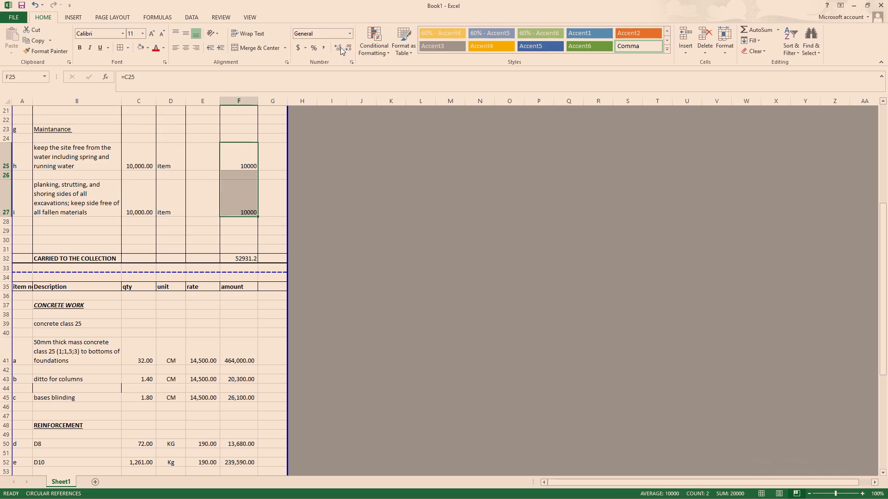
left_click(321, 49)
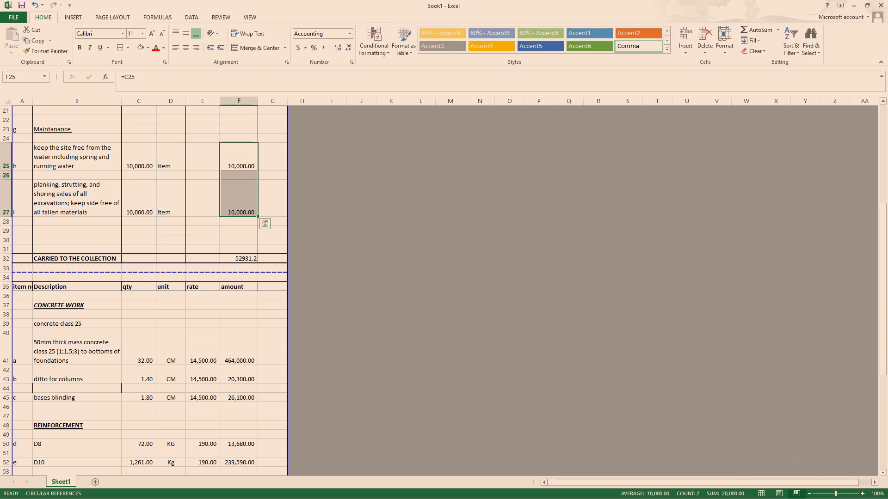
Format the page 1 CARRIED TO THE COLLECTION total in F32 with a thousands separator and no decimals.
left_click(245, 258)
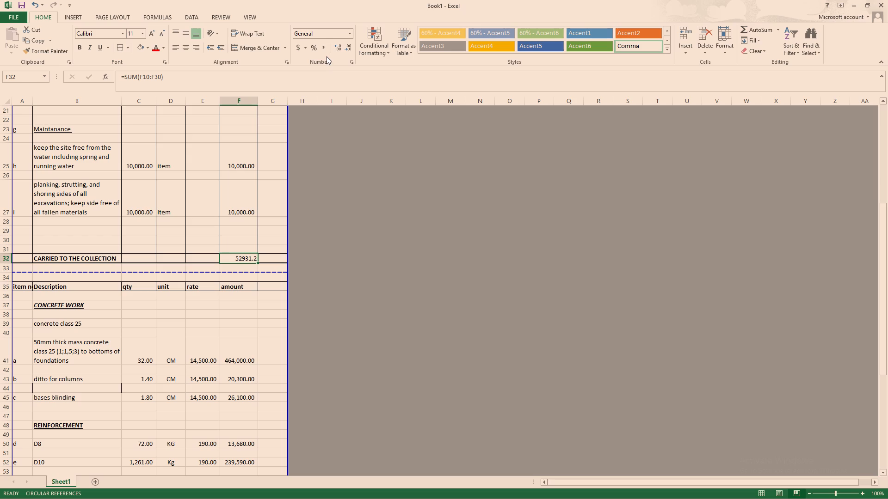
left_click(327, 50)
left_click(347, 46)
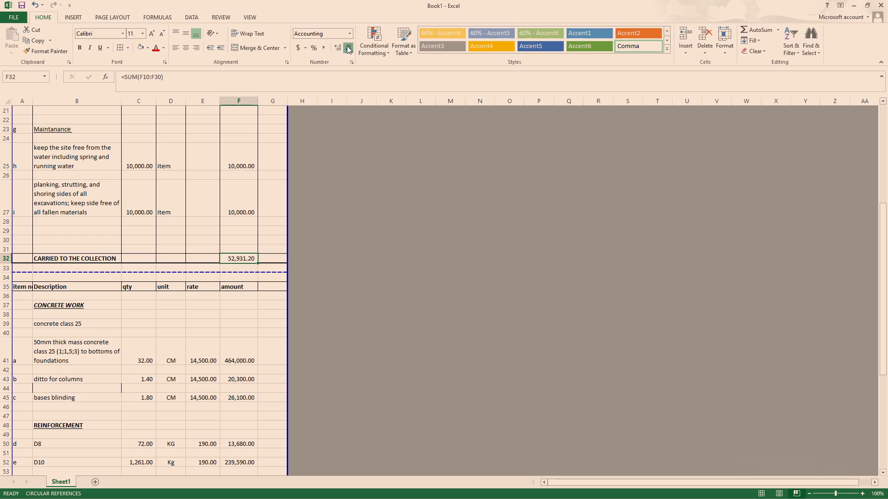
left_click(347, 46)
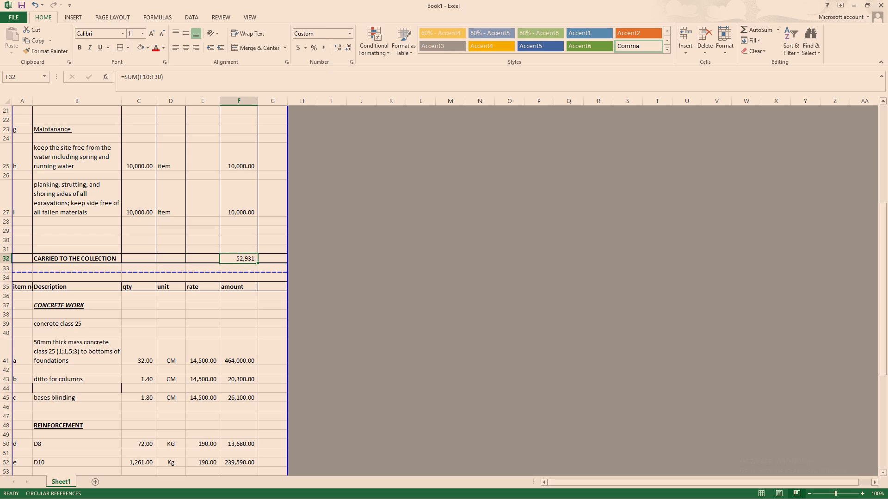
left_click(264, 233)
Show the strip foundation excavation amount in F14 without decimals.
scroll(237, 230, "up", 1)
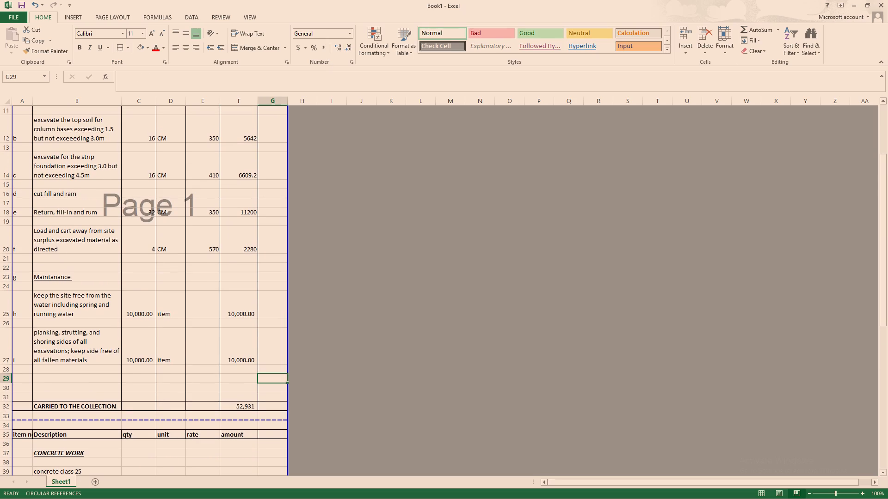
left_click(250, 176)
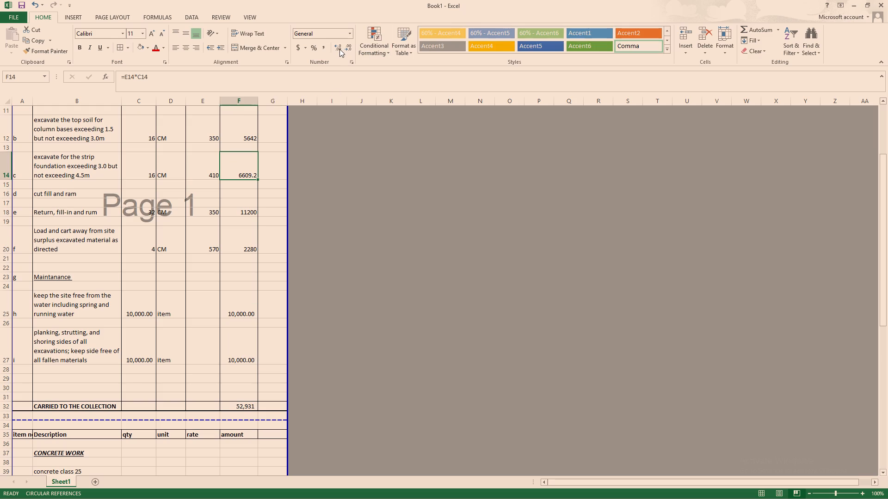
left_click(344, 48)
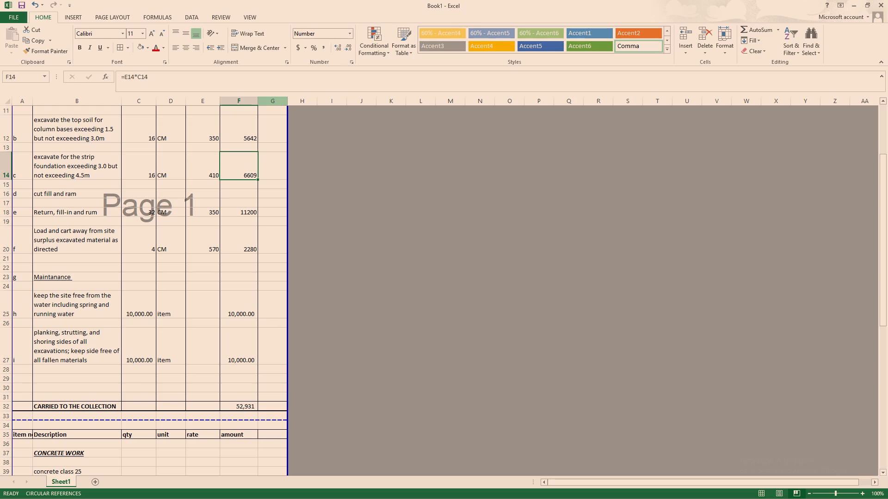
Centre the CM units of the page 1 excavation and filling items in D12, D14, D18 and D20.
left_click(171, 134)
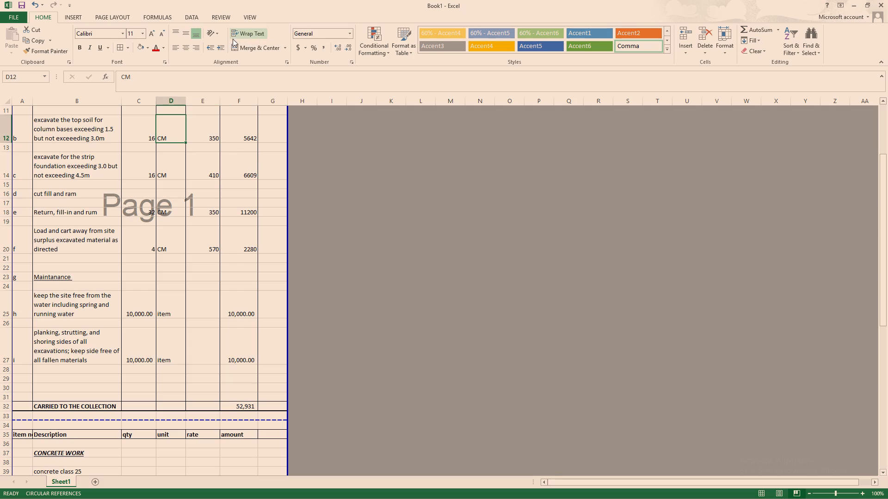
left_click(183, 49)
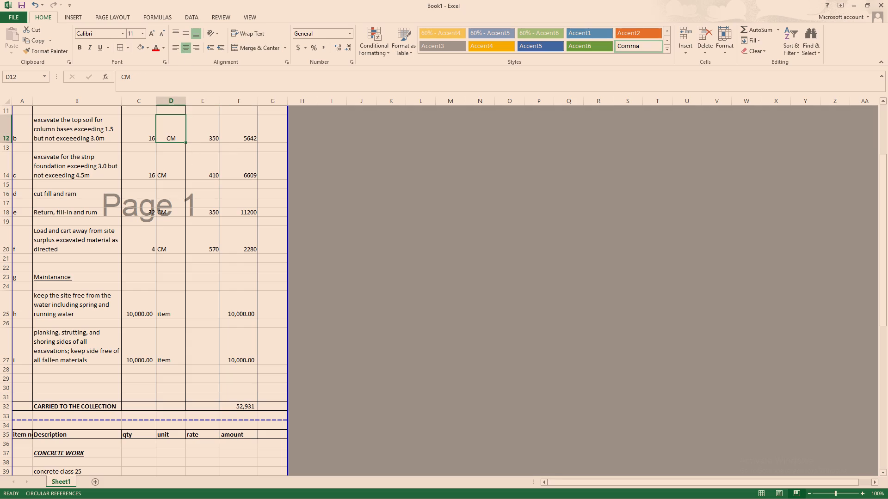
left_click(164, 174)
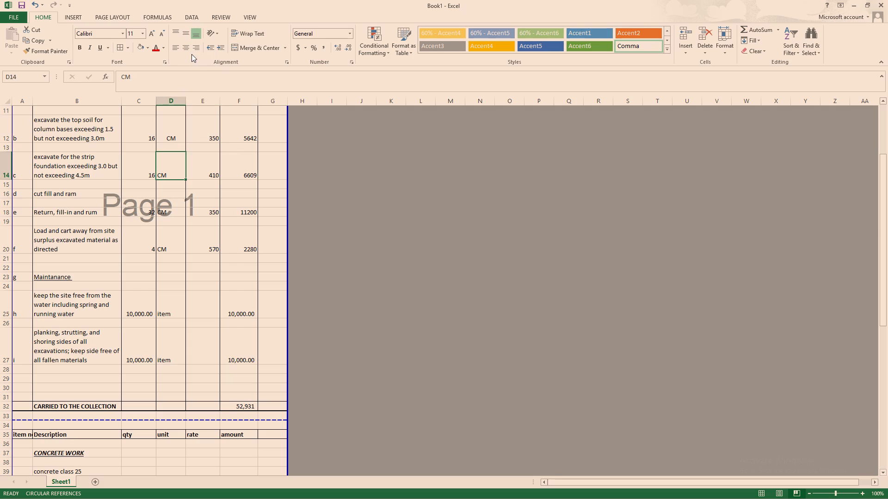
left_click(186, 51)
left_click(169, 217)
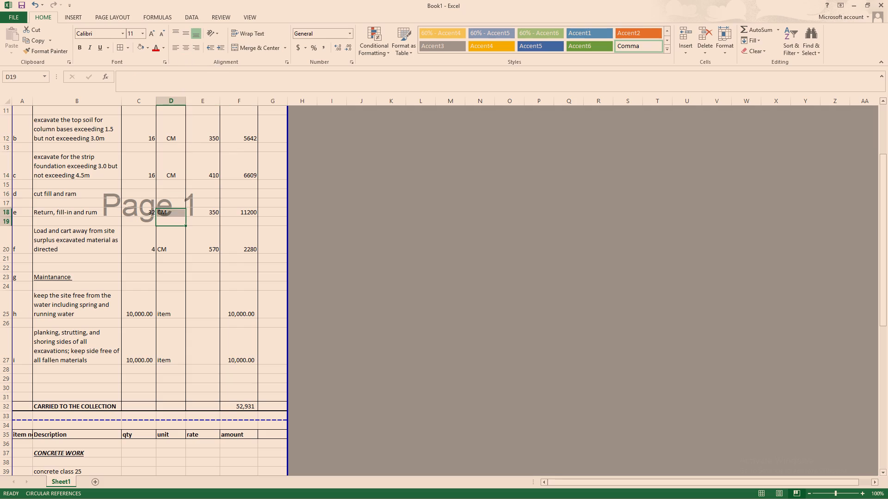
left_click(174, 237)
left_click(169, 202)
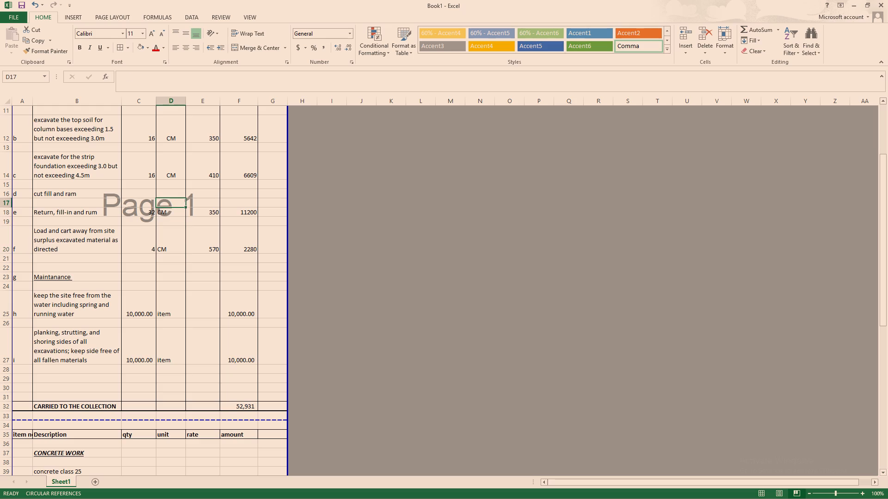
left_click(176, 213)
left_click(185, 42)
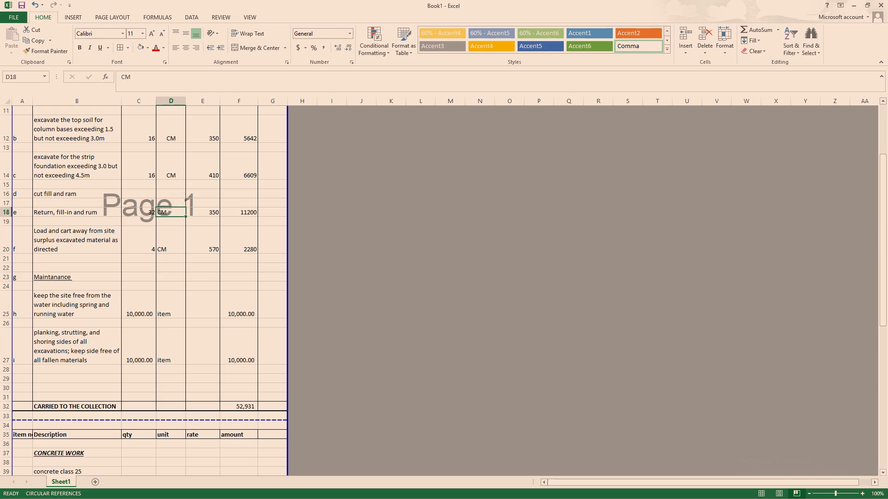
left_click(182, 50)
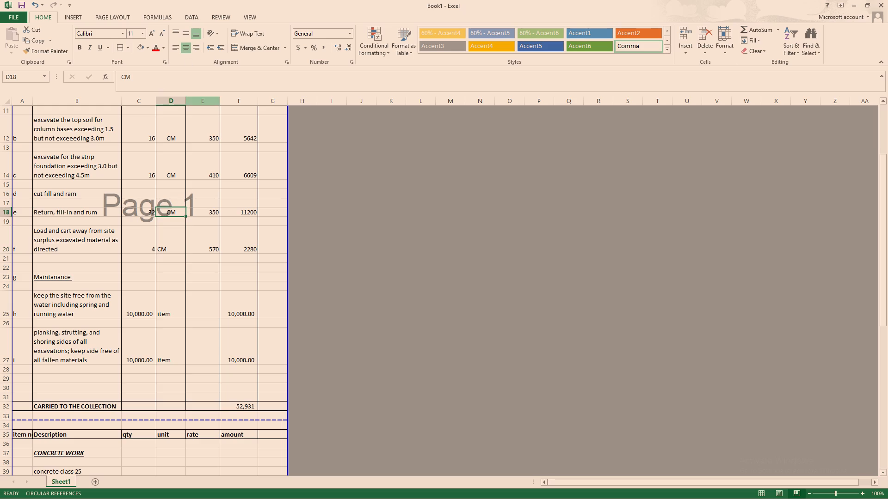
left_click(173, 245)
left_click(189, 48)
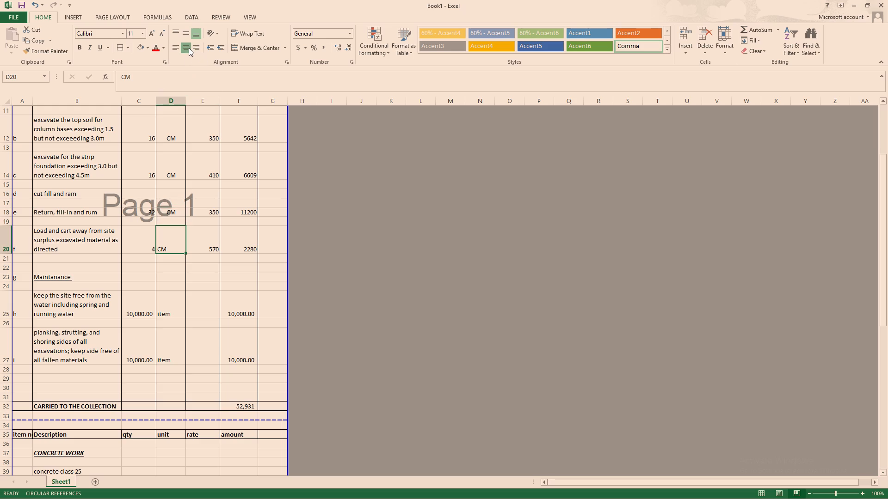
Centre the item units of the two maintenance entries in D25 and D27.
left_click(169, 313)
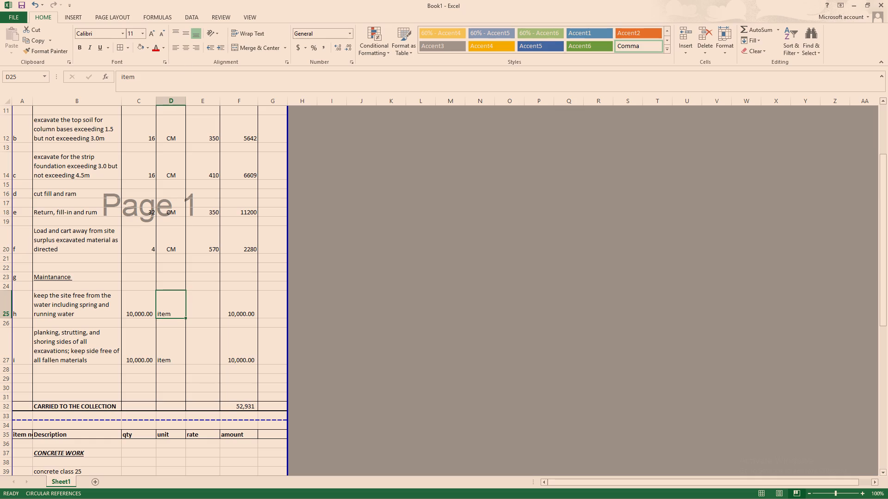
left_click(182, 46)
left_click(168, 362)
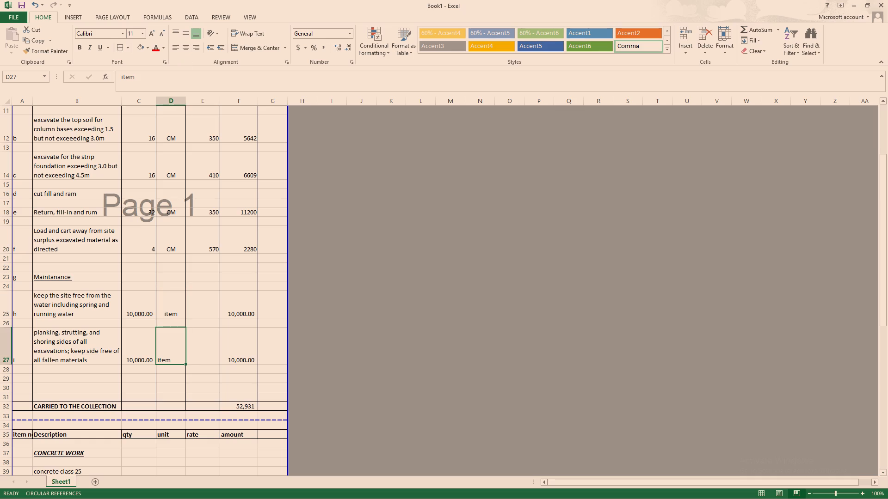
left_click(184, 43)
Centre the rates of the page 1 excavation and filling items in E12, E14, E18 and E20.
left_click(215, 136)
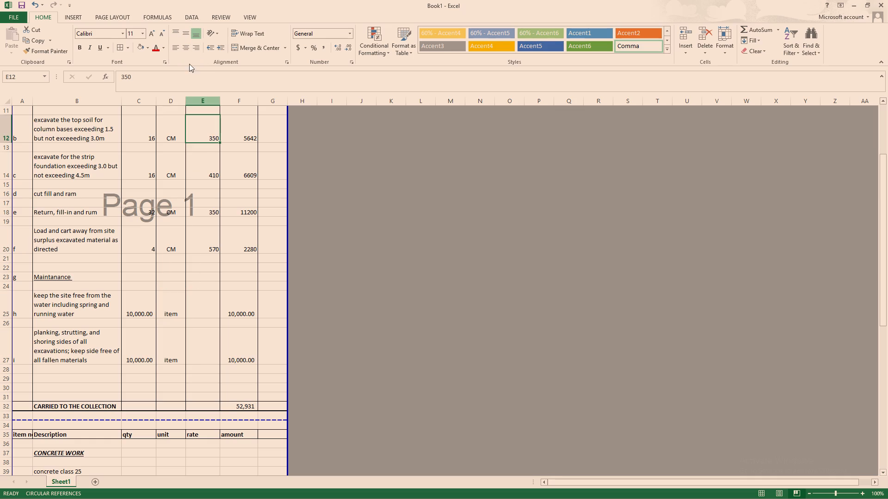
left_click(184, 50)
left_click(211, 179)
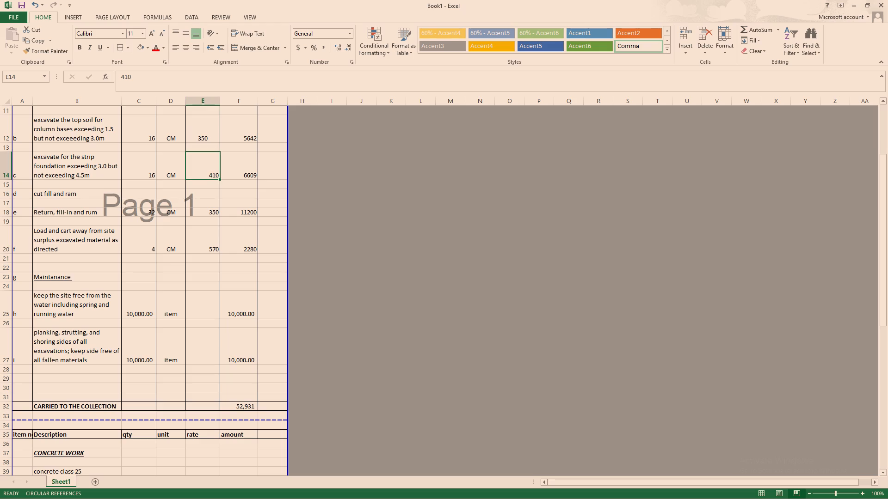
left_click(181, 45)
left_click(207, 214)
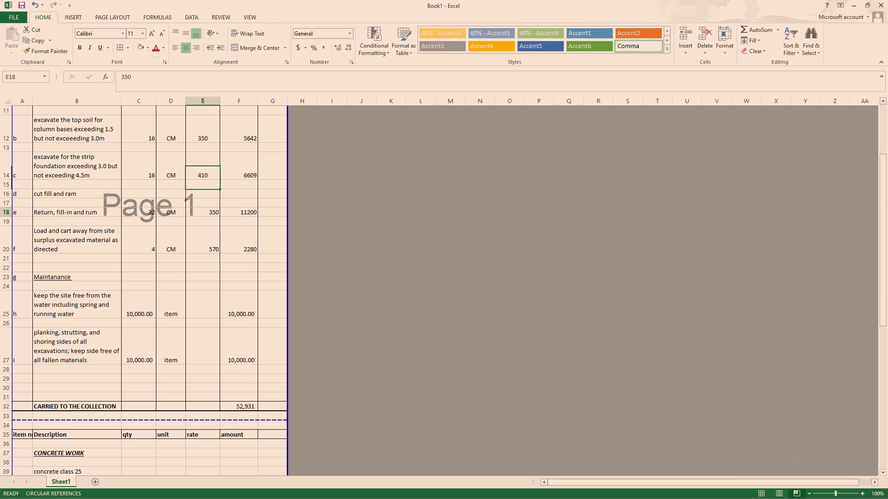
left_click(185, 51)
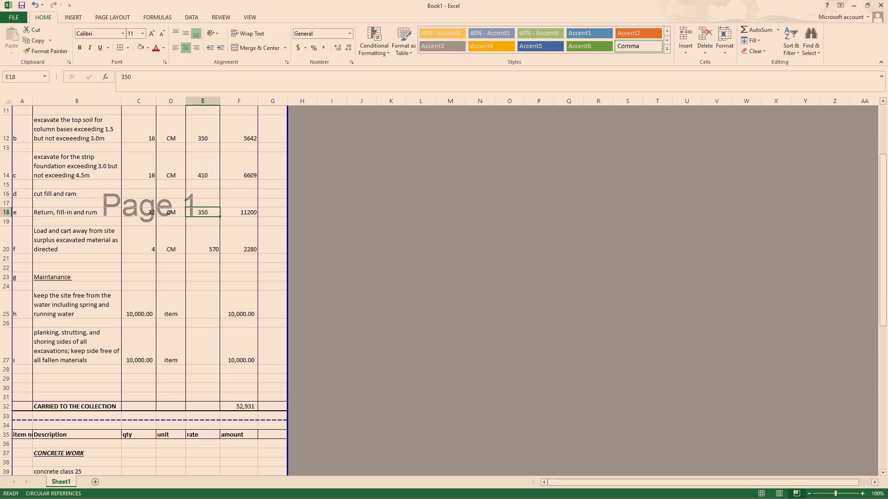
left_click(212, 245)
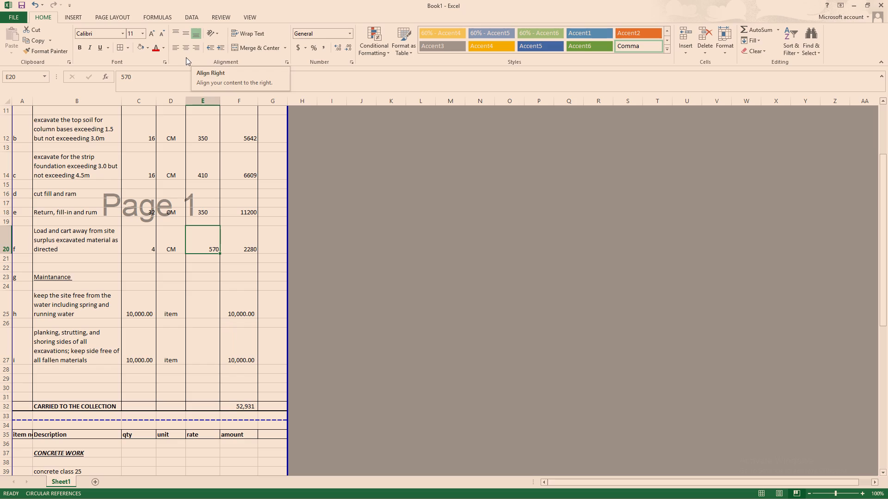
left_click(188, 47)
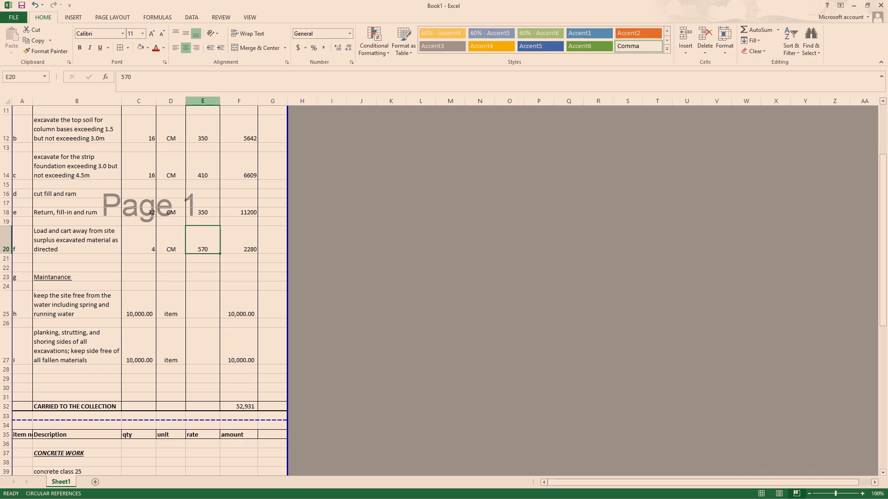
Centre the amounts of the page 1 excavation and filling items in F12, F14, F18 and F20.
left_click(250, 137)
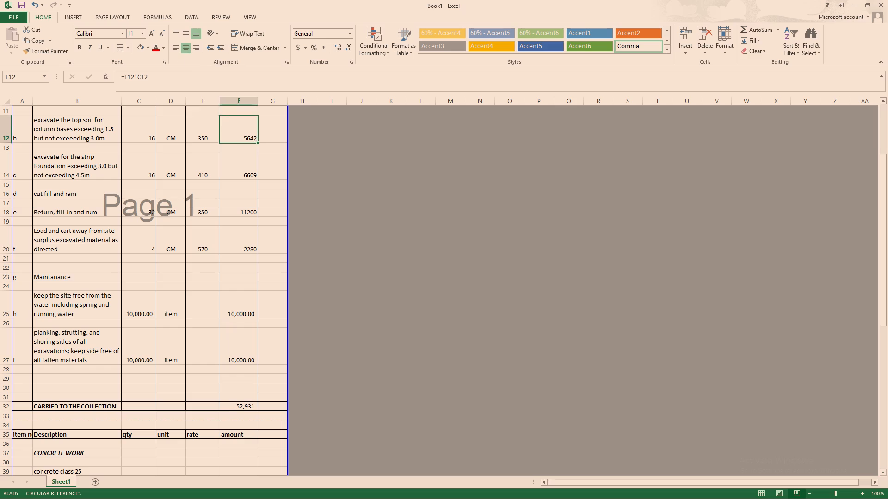
left_click(186, 50)
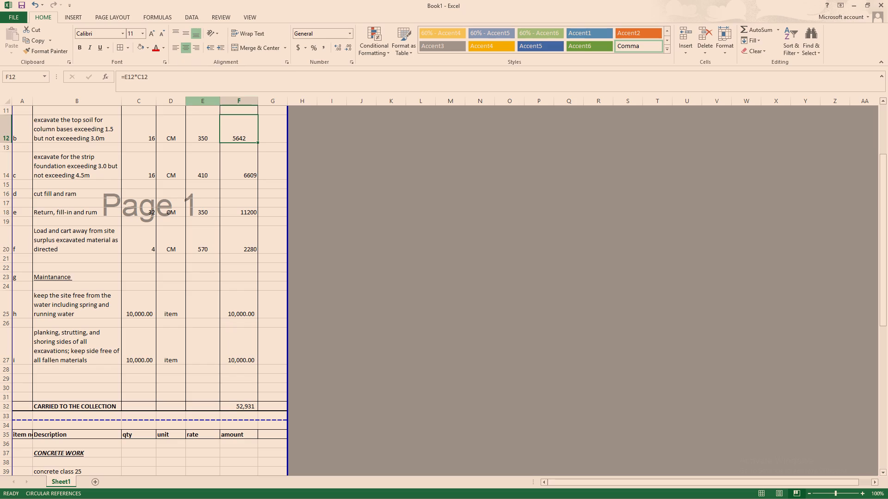
left_click(241, 170)
left_click(185, 47)
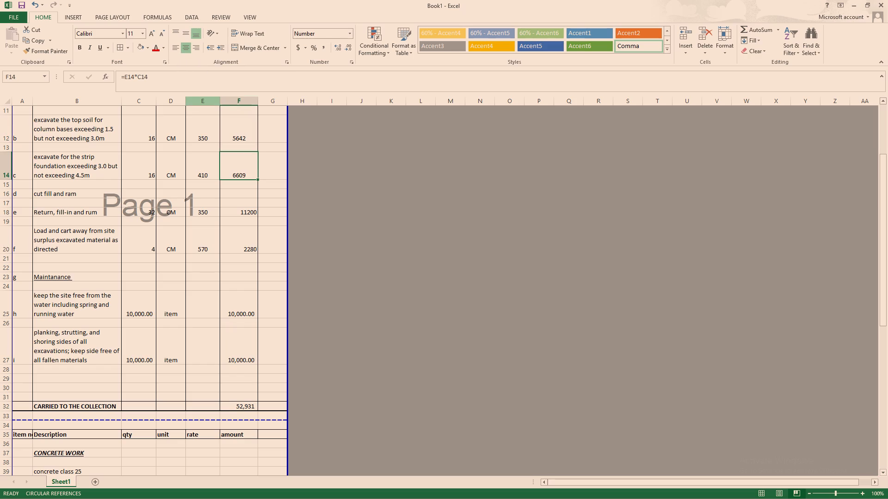
left_click(252, 207)
left_click(236, 226)
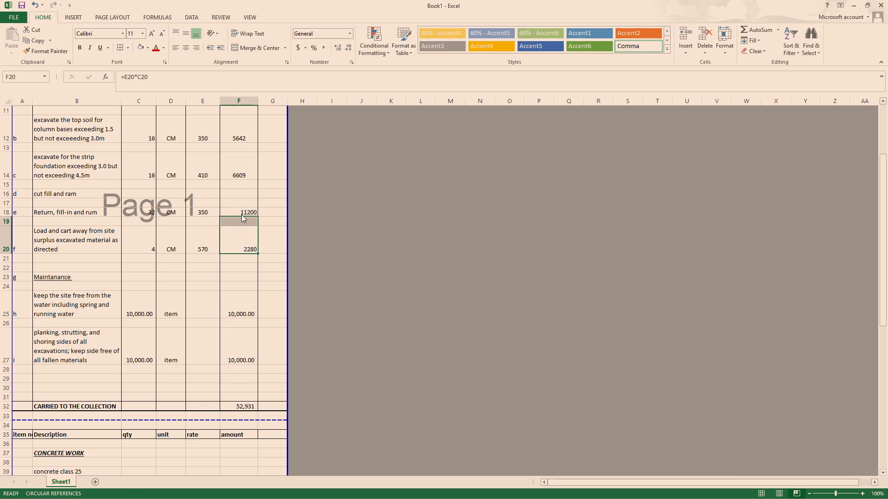
left_click(241, 214)
left_click(238, 210)
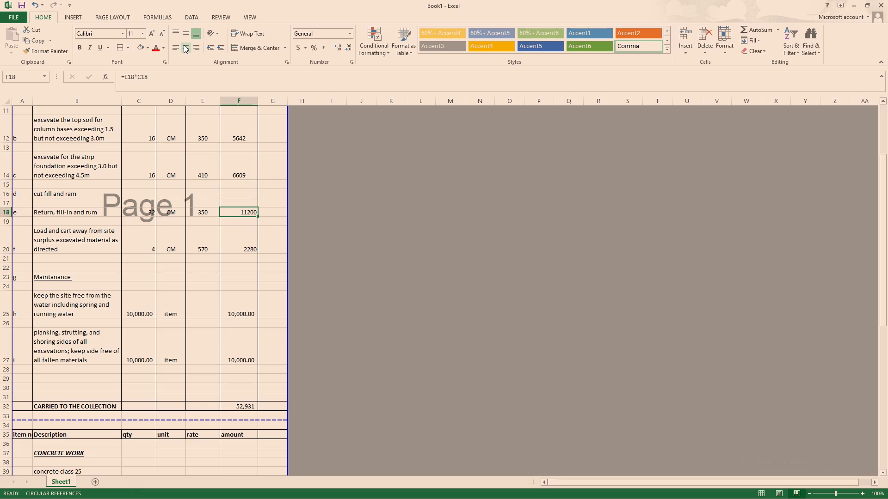
left_click(184, 45)
left_click(242, 250)
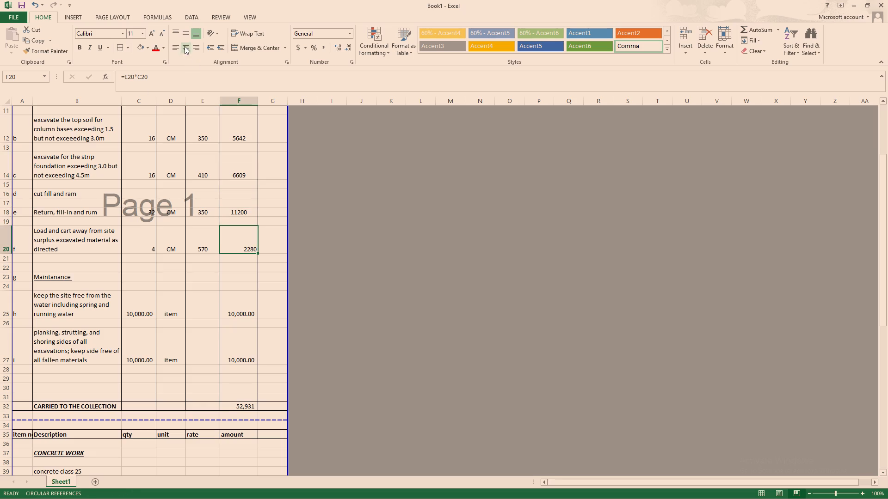
left_click(185, 45)
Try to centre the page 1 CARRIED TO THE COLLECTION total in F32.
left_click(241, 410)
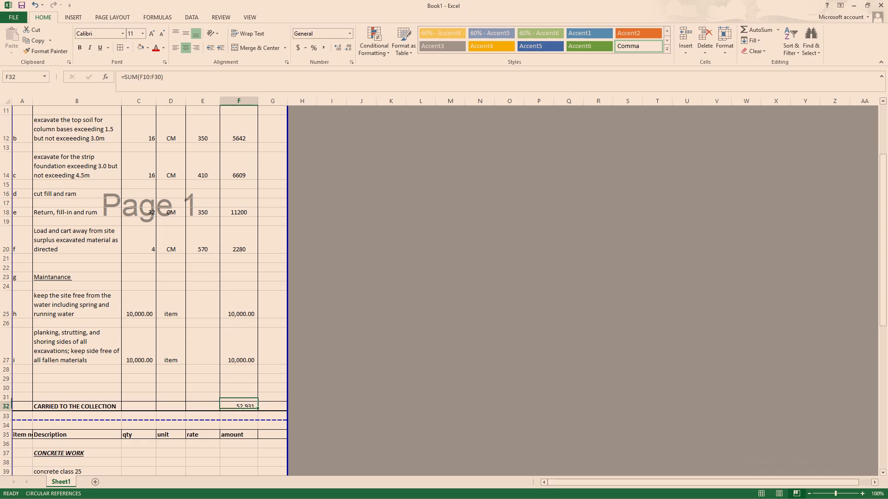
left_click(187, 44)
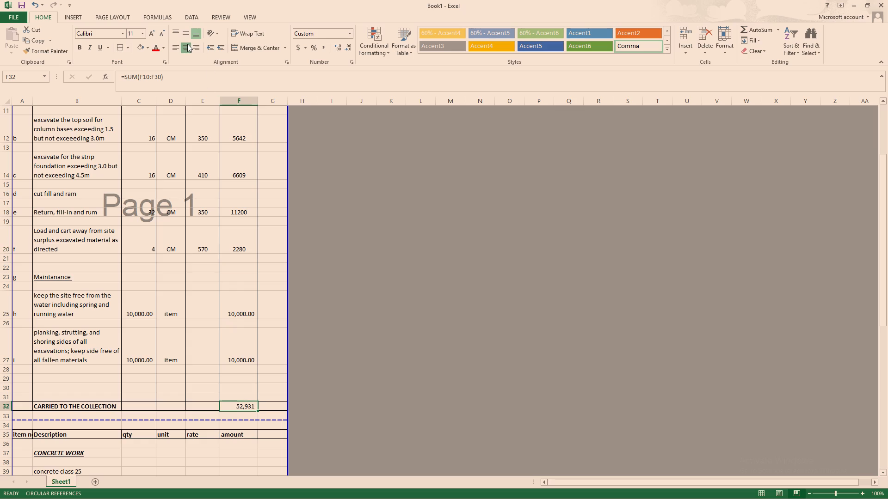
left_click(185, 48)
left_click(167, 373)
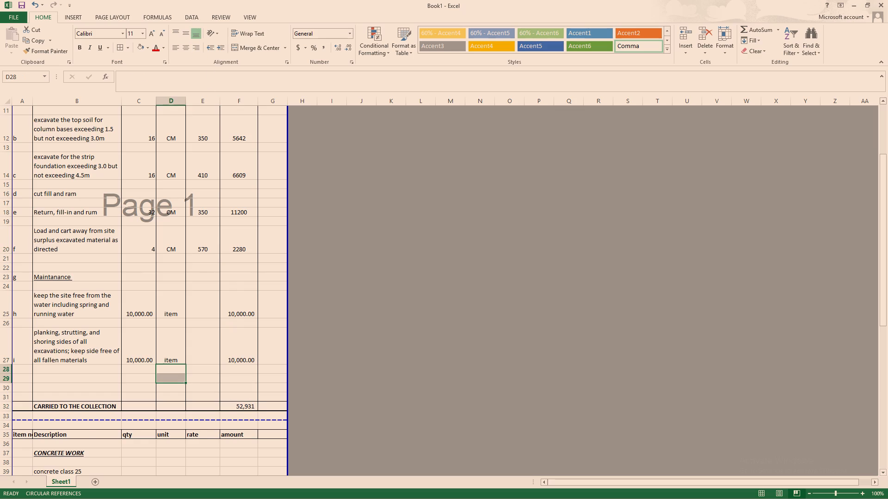
Make the PROPOSED POWER STATION title in B3 bold and the ELEMENT 1 heading in B5 bold italic.
scroll(185, 335, "up", 3)
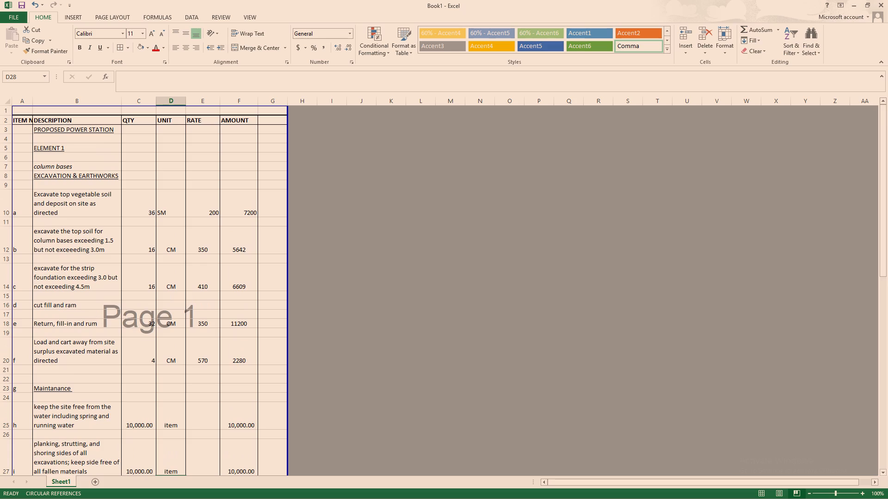
left_click(81, 129)
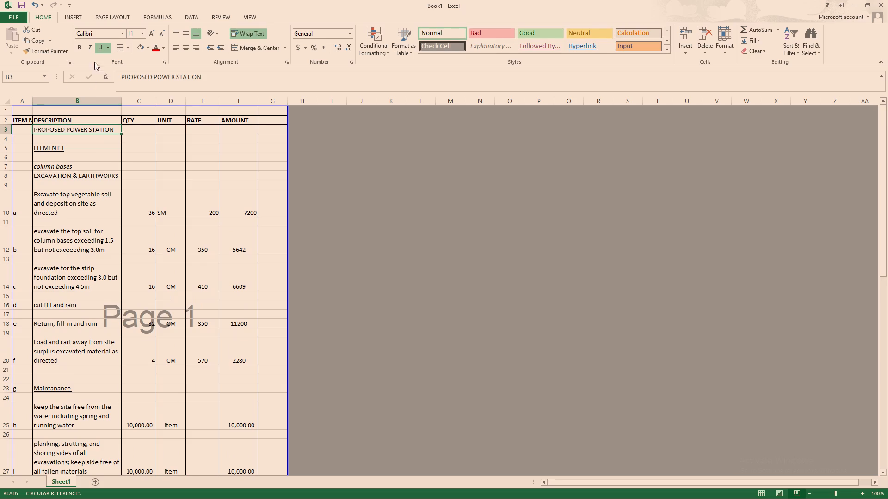
left_click(82, 47)
left_click(55, 146)
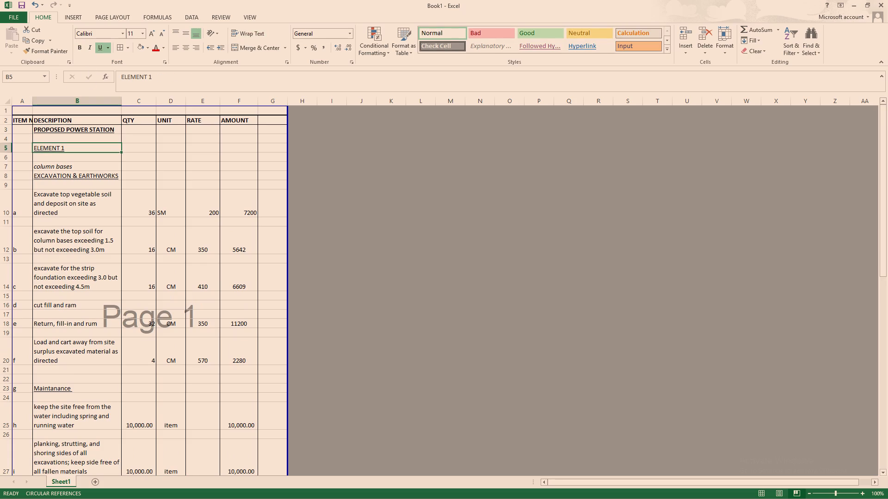
left_click(83, 46)
left_click(91, 46)
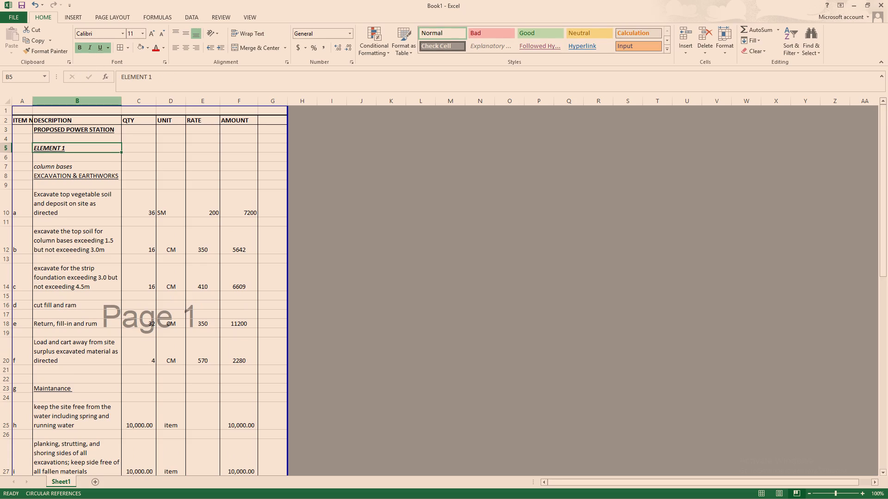
Italicise the EXCAVATION & EARTHWORKS heading in B8.
left_click(65, 177)
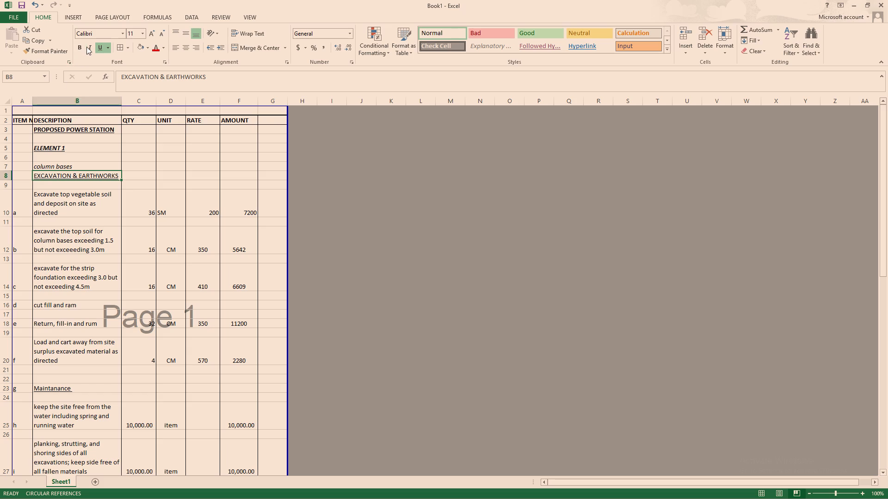
left_click(88, 45)
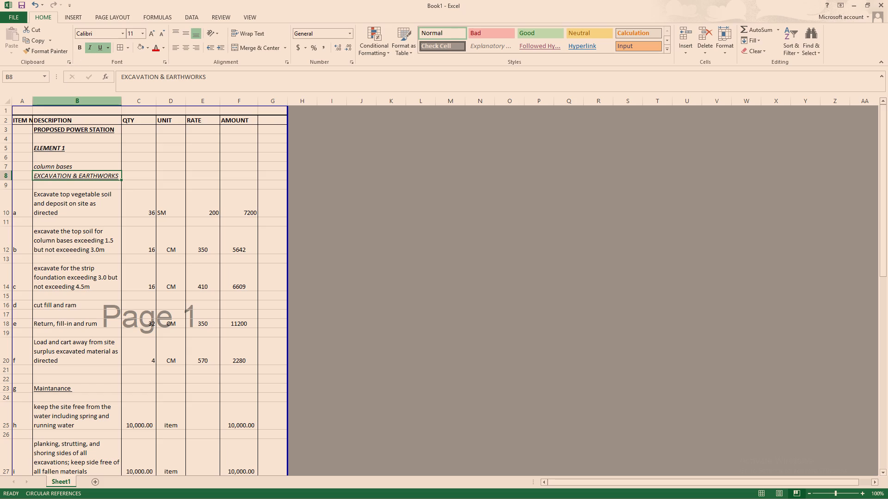
Set a medium solid outline border around the page 2 table, A35:G75.
scroll(70, 254, "down", 1)
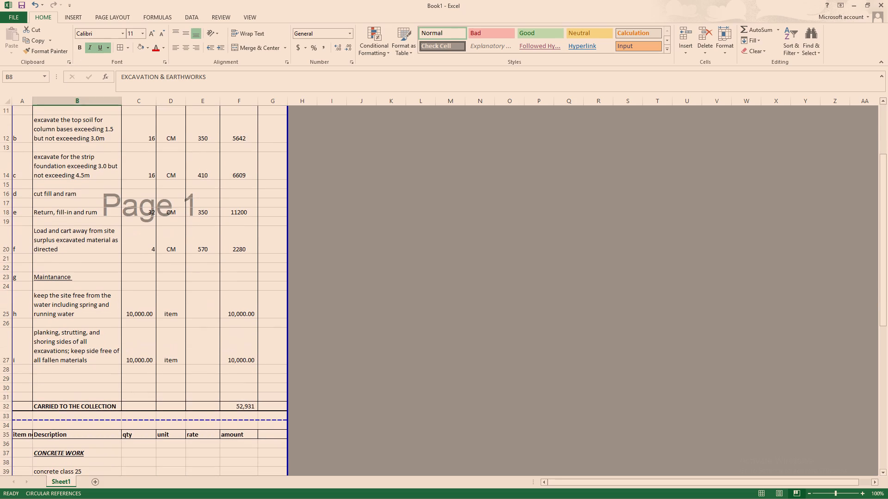
scroll(59, 277, "down", 1)
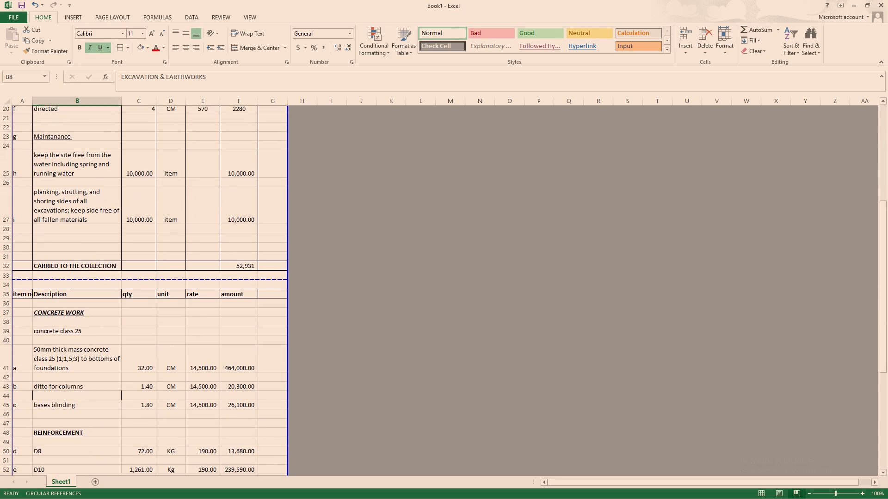
scroll(60, 276, "down", 1)
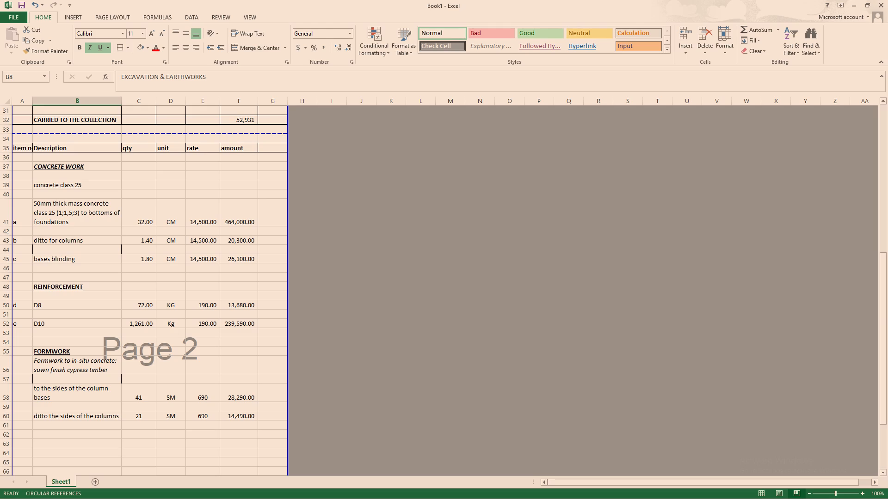
left_click_drag(23, 146, 205, 170)
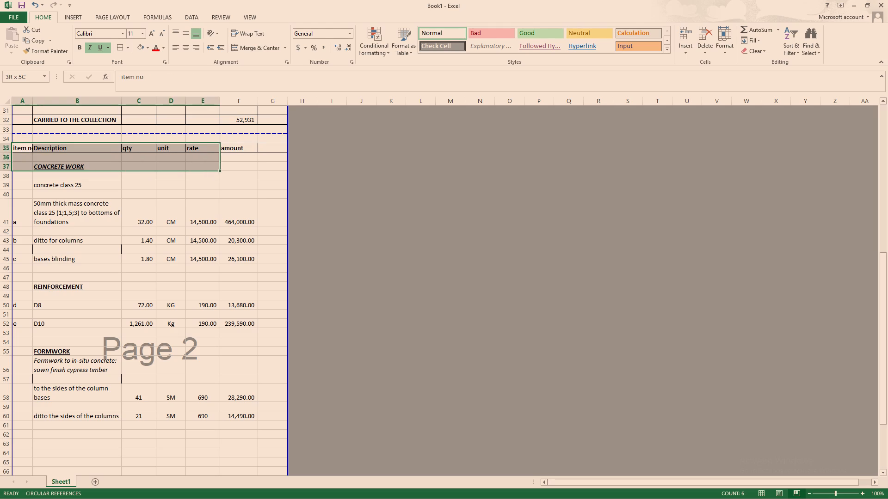
left_click_drag(205, 170, 261, 409)
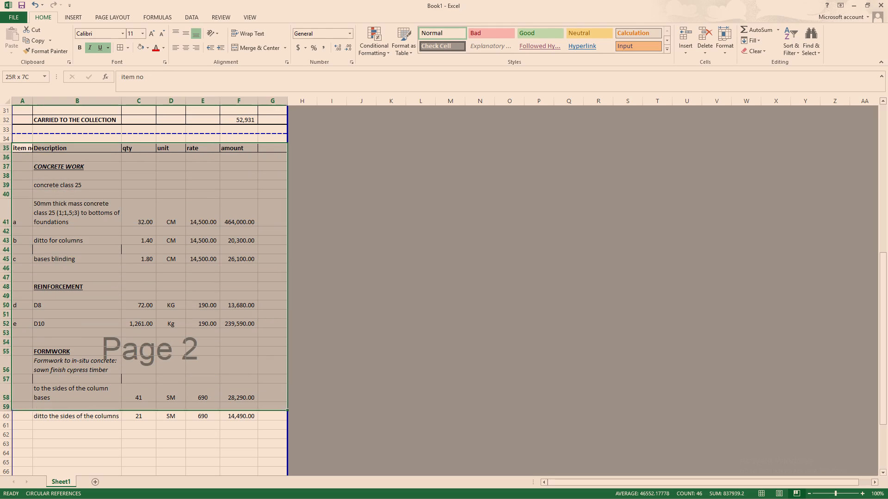
left_click_drag(261, 409, 262, 461)
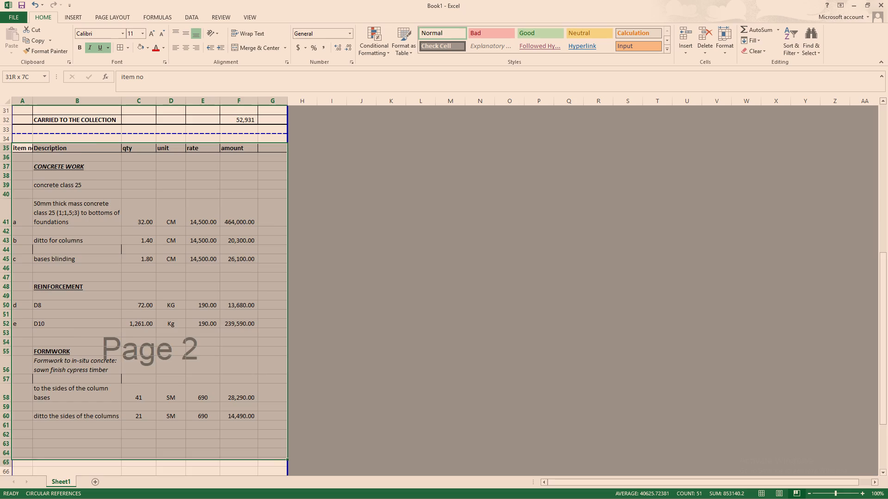
left_click_drag(262, 461, 262, 475)
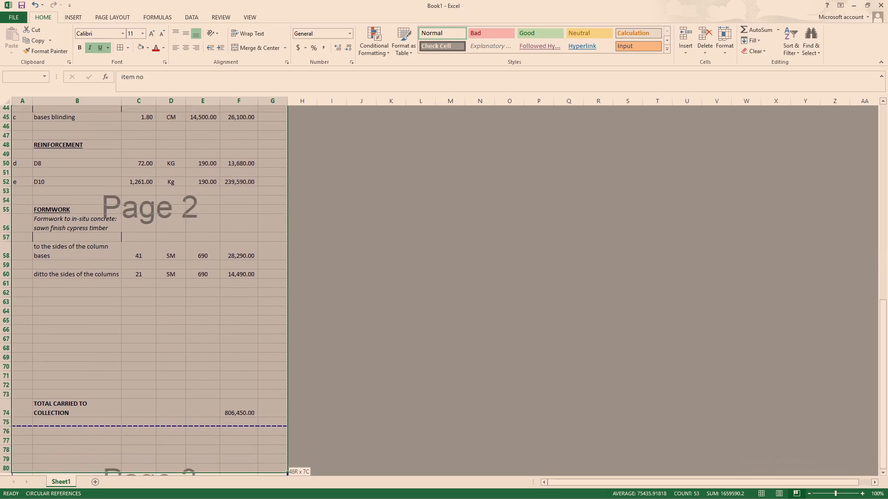
left_click_drag(262, 475, 267, 416)
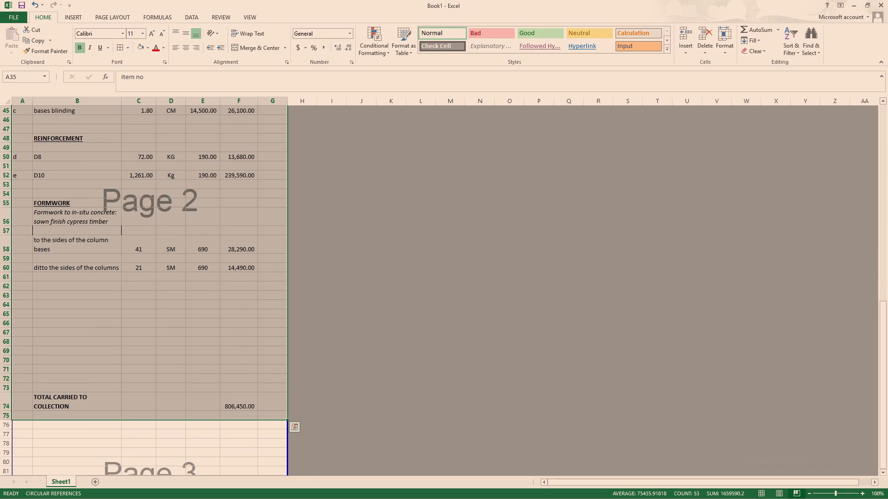
left_click(128, 46)
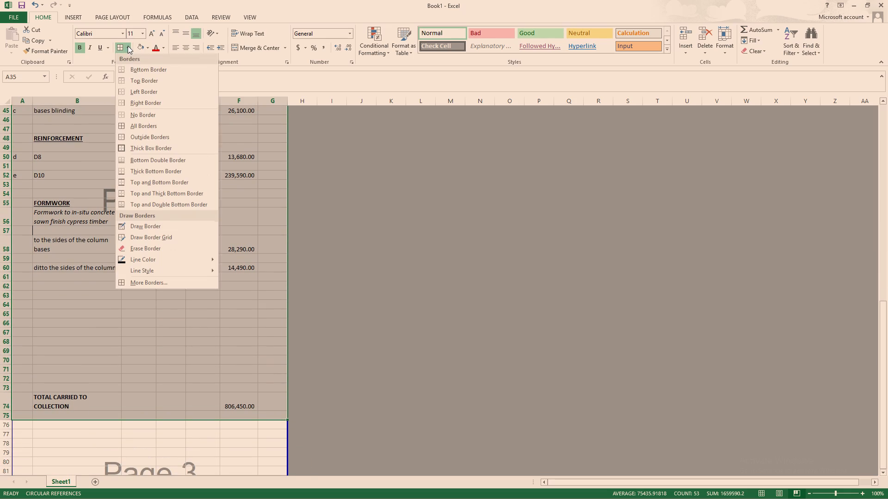
left_click(157, 281)
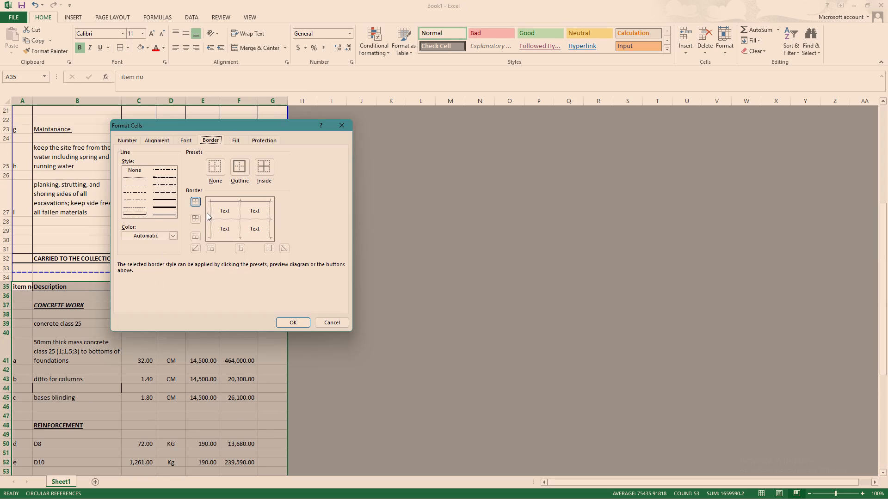
left_click(163, 198)
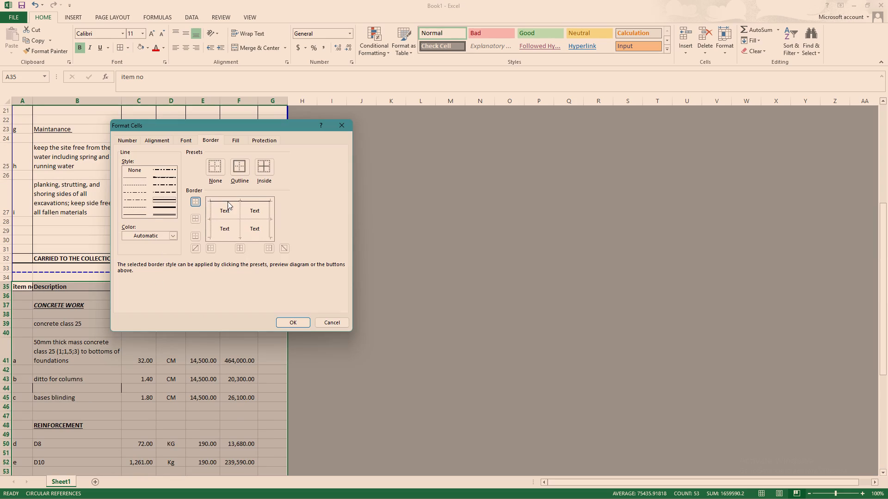
left_click(228, 201)
left_click(211, 220)
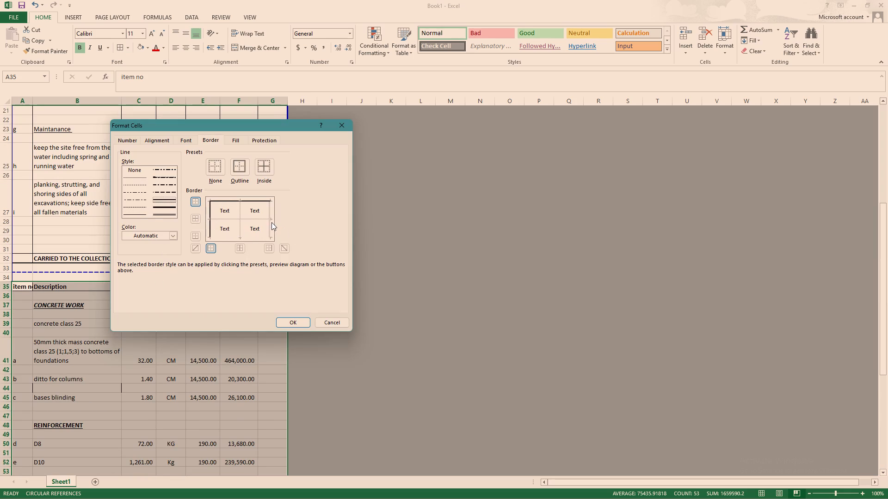
left_click(271, 219)
left_click(240, 237)
Add thin vertical lines between the columns of A35:G75 and apply the border settings.
left_click(139, 214)
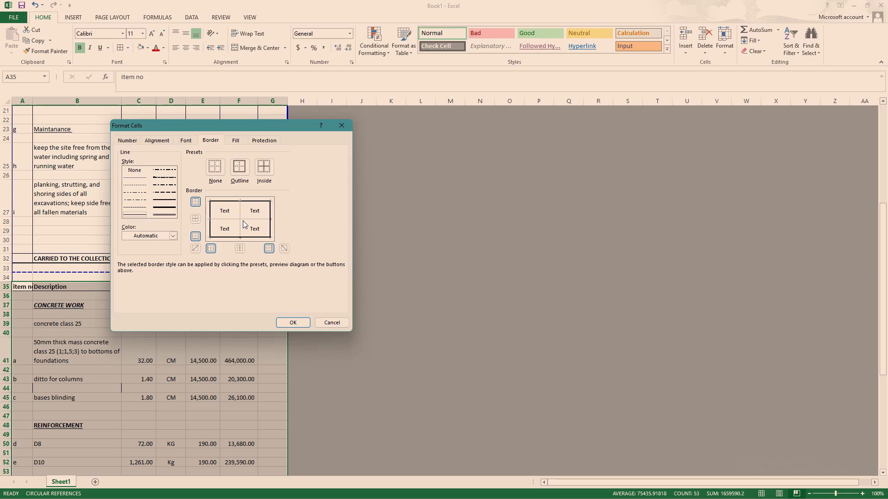
left_click(242, 217)
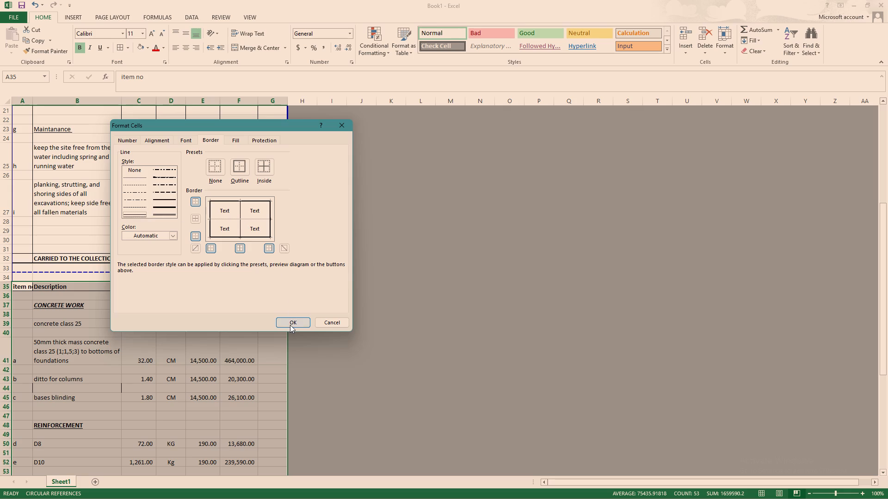
left_click(289, 325)
left_click(216, 335)
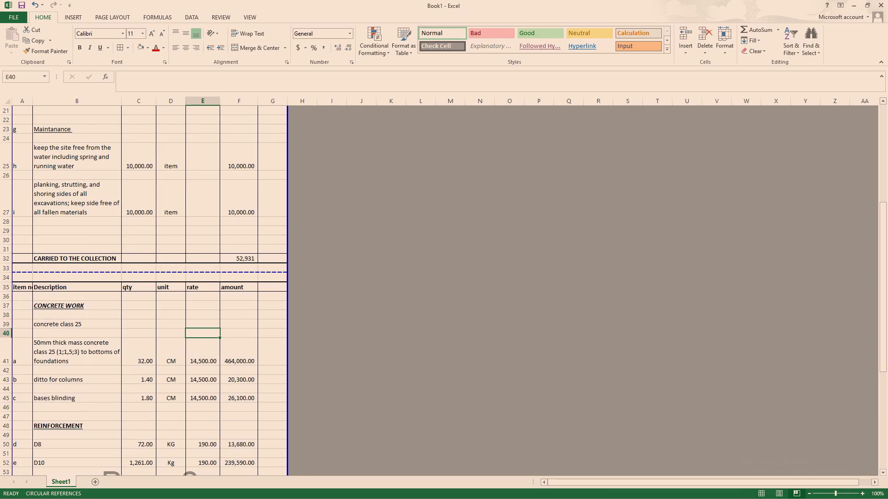
Check the page 2 table borders from the header row down to the TOTAL CARRIED TO COLLECTION row.
scroll(215, 332, "down", 1)
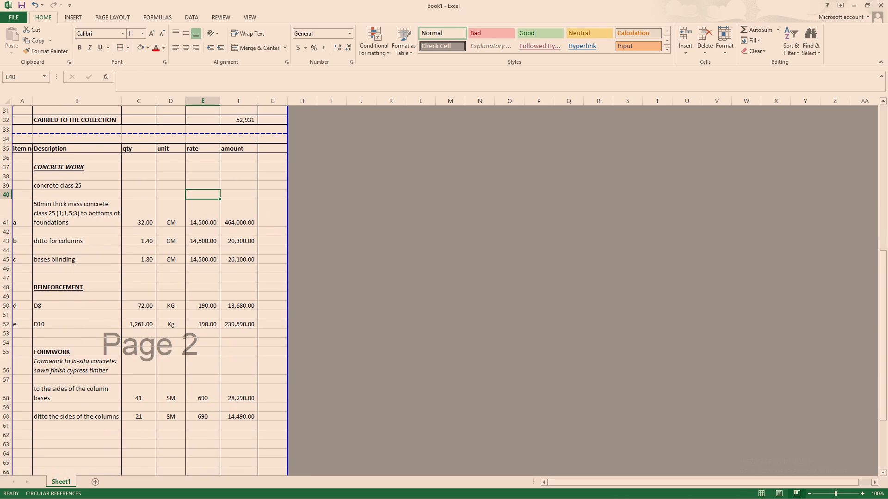
scroll(215, 330, "down", 2)
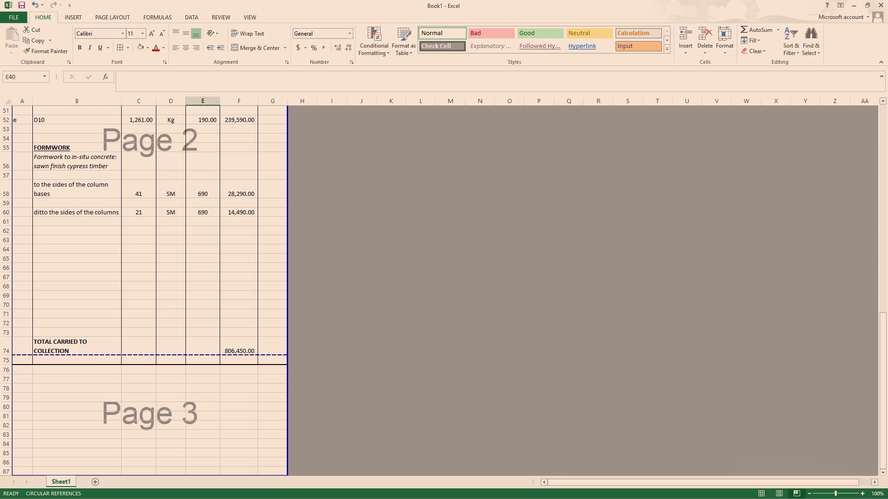
left_click(212, 282)
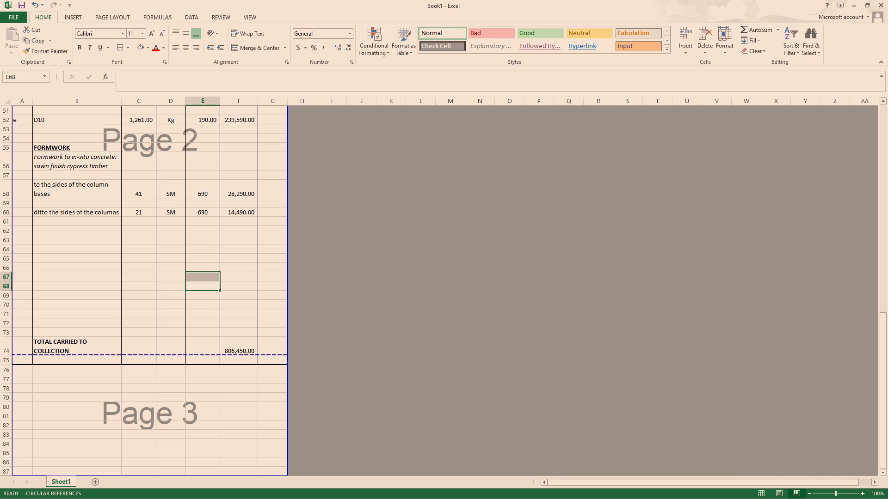
left_click(246, 267)
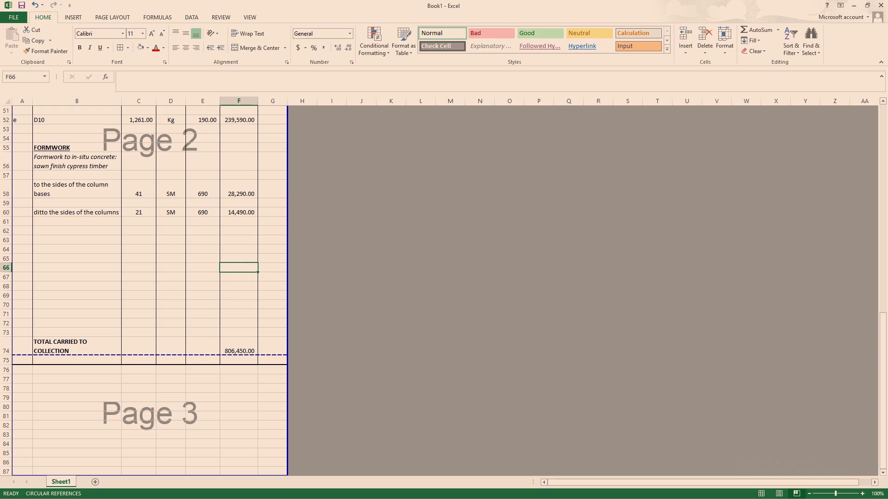
scroll(232, 272, "up", 2)
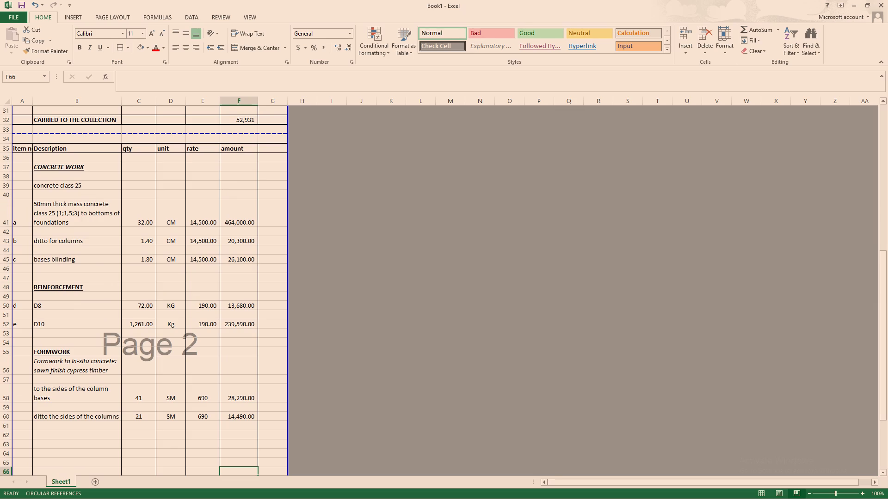
scroll(194, 290, "down", 2)
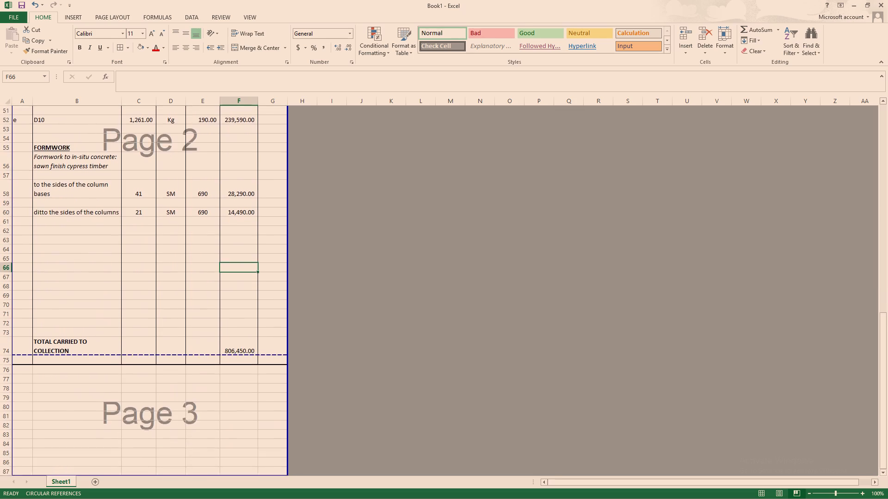
scroll(194, 290, "down", 1)
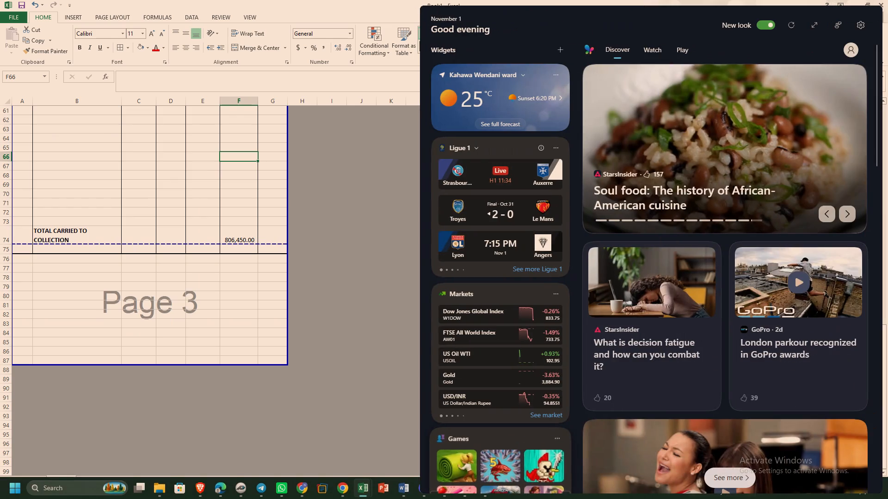
Extend the lower edge of the print area past row 97 to enlarge page 3.
left_click(47, 263)
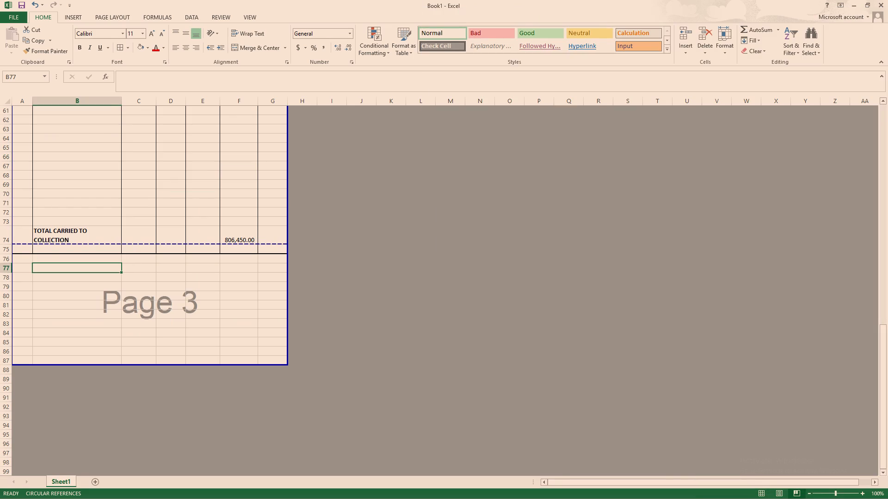
left_click_drag(287, 363, 295, 392)
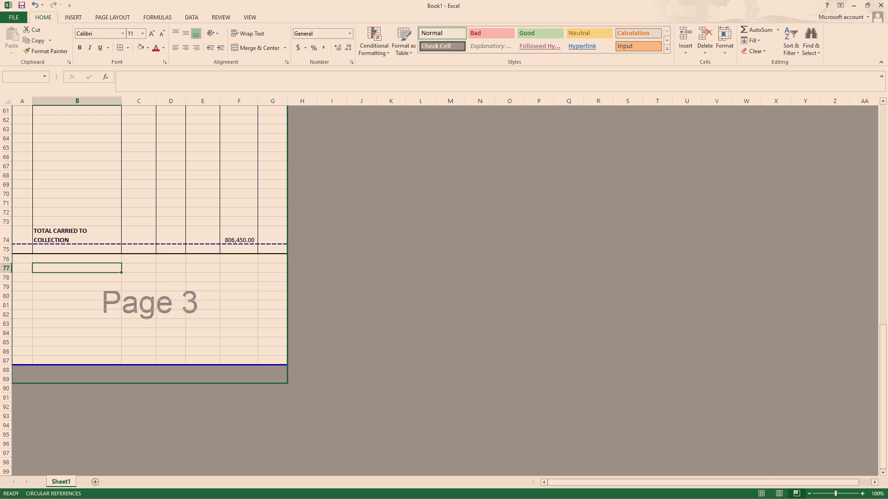
left_click_drag(295, 392, 302, 498)
Enter the heading MATERIAL SCHEDULE in B77, below the page 2 table.
scroll(217, 383, "up", 1)
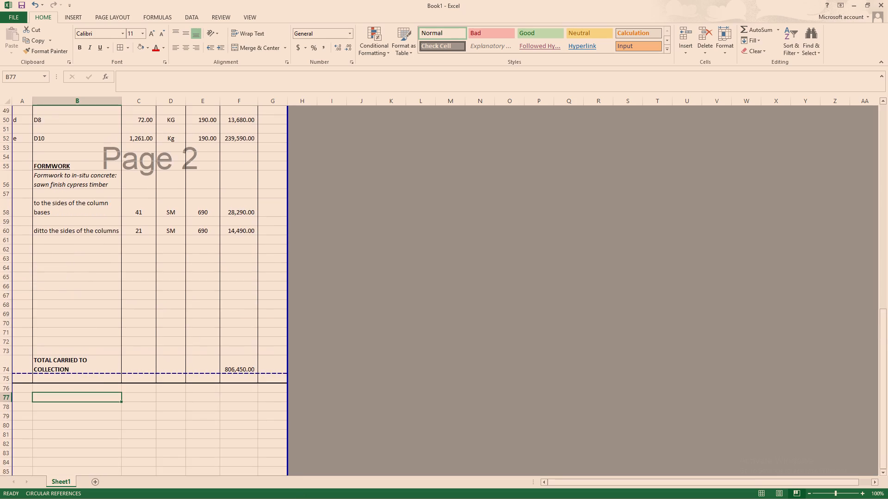
scroll(216, 381, "down", 1)
left_click(69, 327)
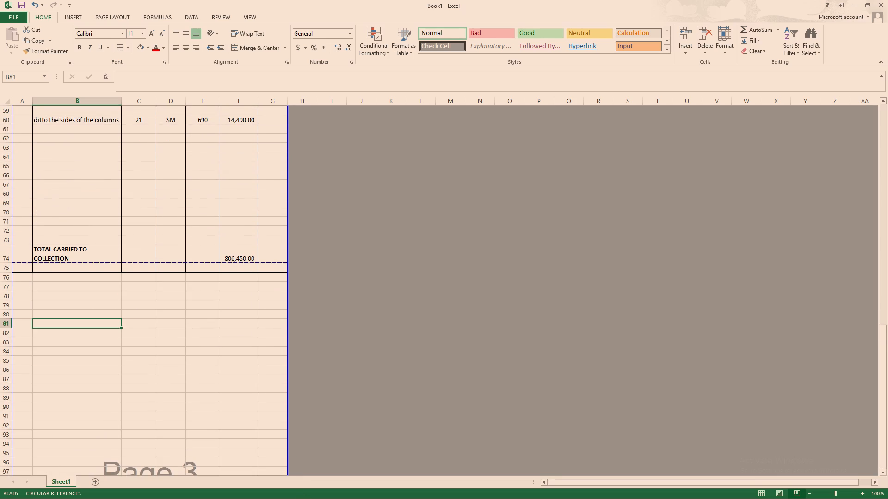
left_click(47, 290)
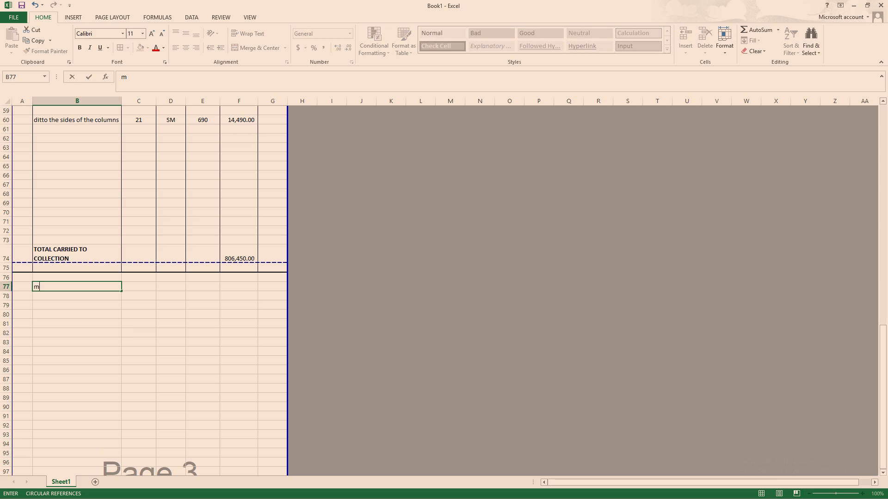
key("BackSpace")
type("MATERIAL SC")
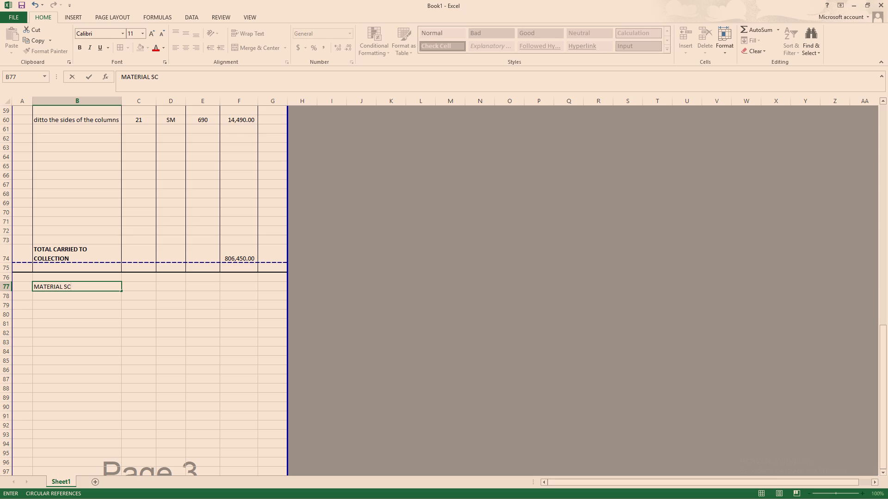
type("HEDULE")
left_click(21, 303)
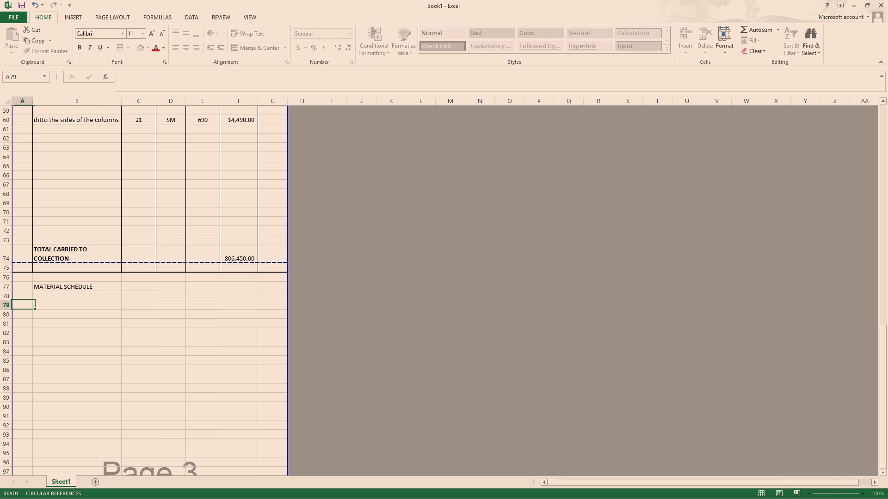
Enter the subheading FORMWORK in B79, under the MATERIAL SCHEDULE heading.
left_click(46, 306)
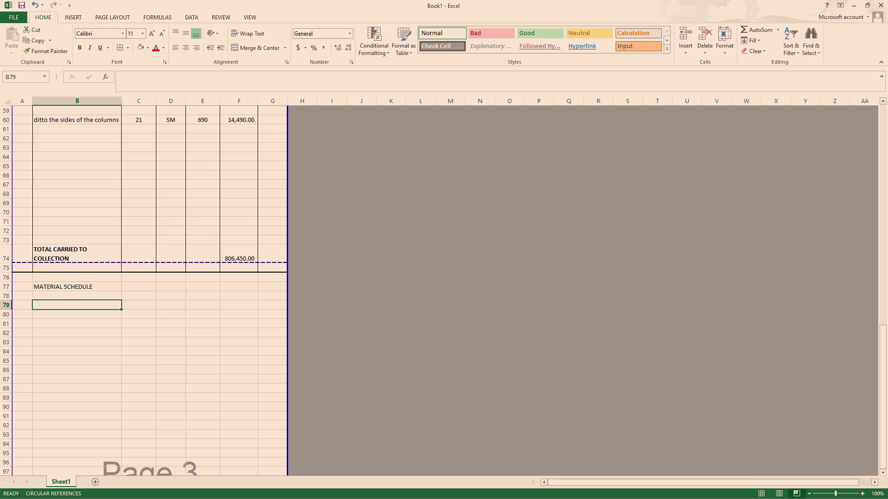
key("f")
type("ORMW")
type("ORK")
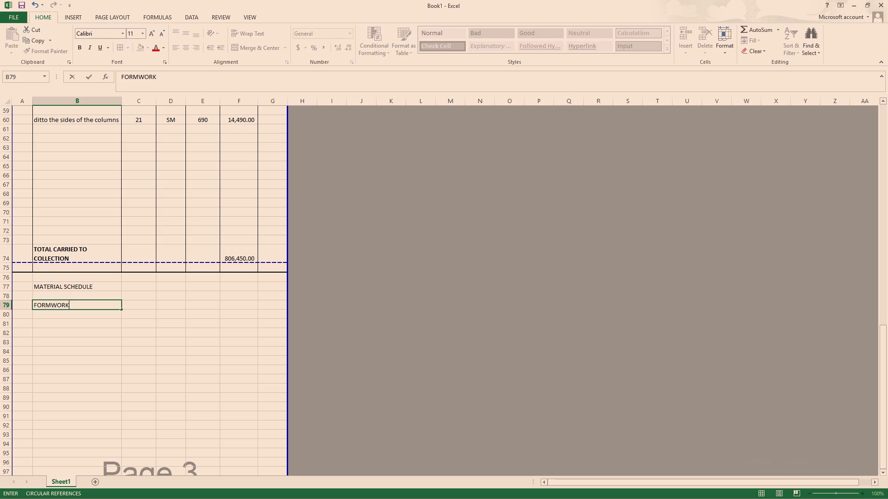
Enter the item name sawn timber in B81, under the FORMWORK subheading.
left_click(70, 324)
type("saw")
type("n timber")
key("space")
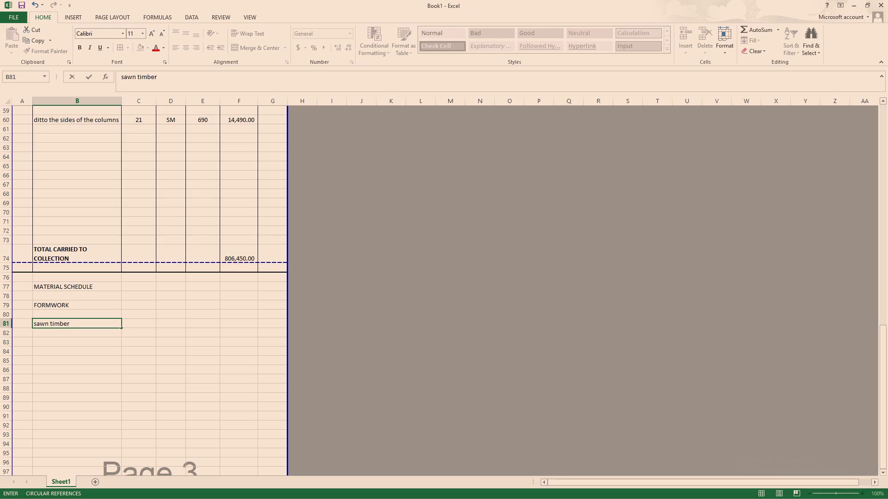
scroll(79, 352, "up", 1)
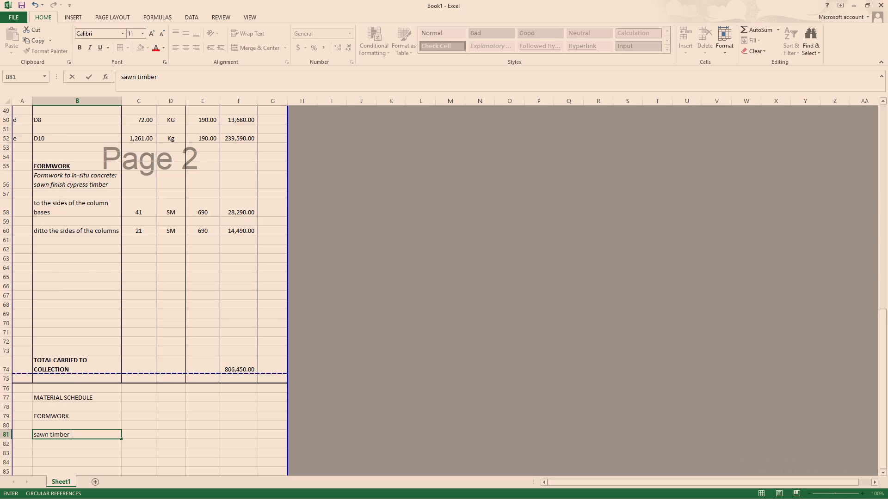
scroll(68, 375, "down", 1)
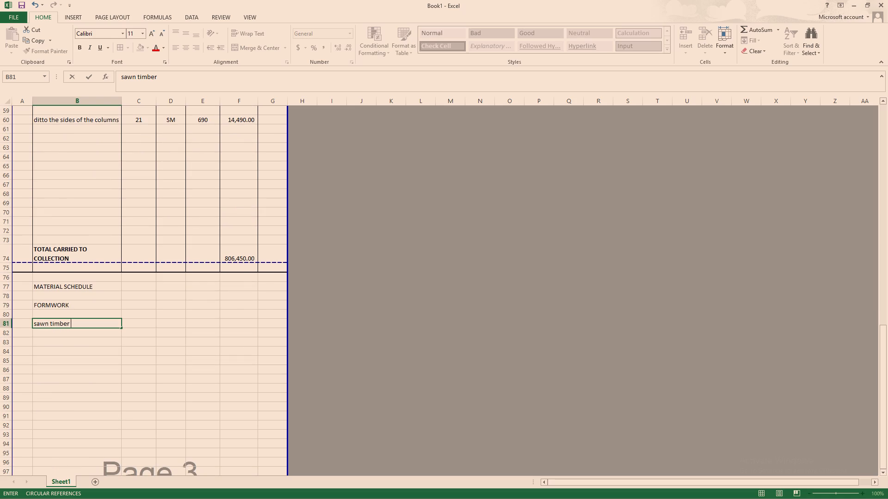
Enter the label total length in B83, below the sawn timber item.
left_click(48, 343)
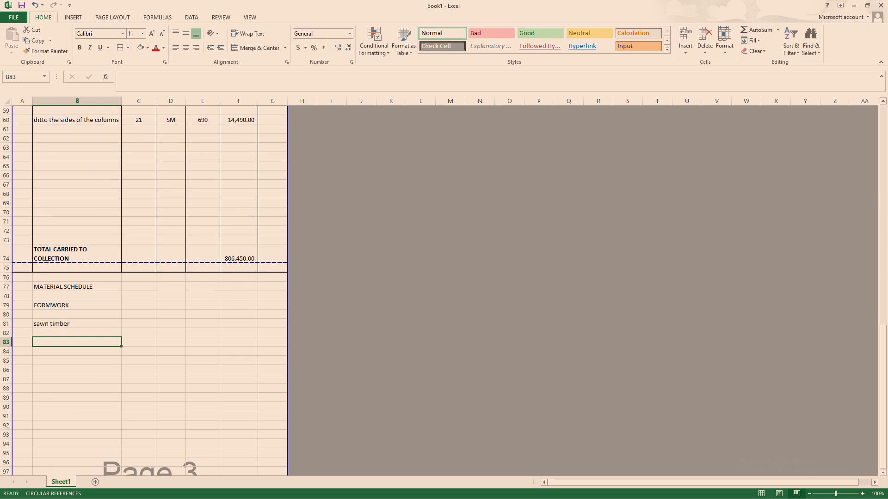
scroll(90, 329, "up", 2)
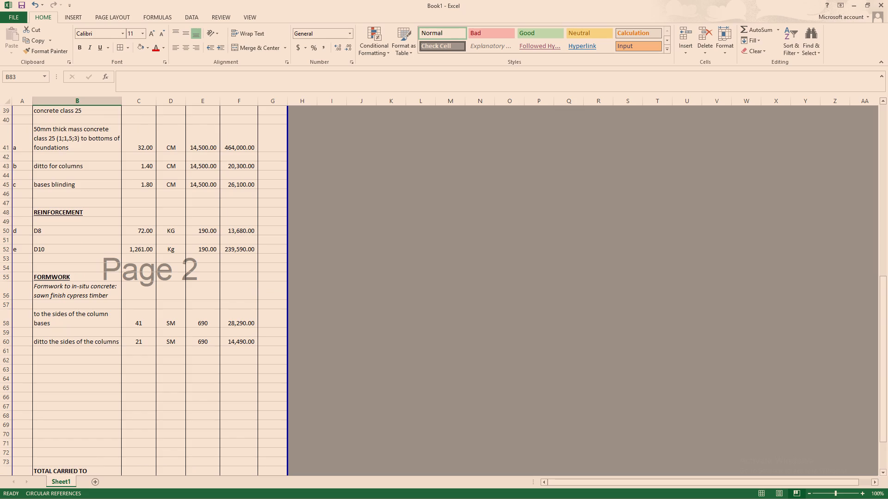
scroll(80, 292, "down", 1)
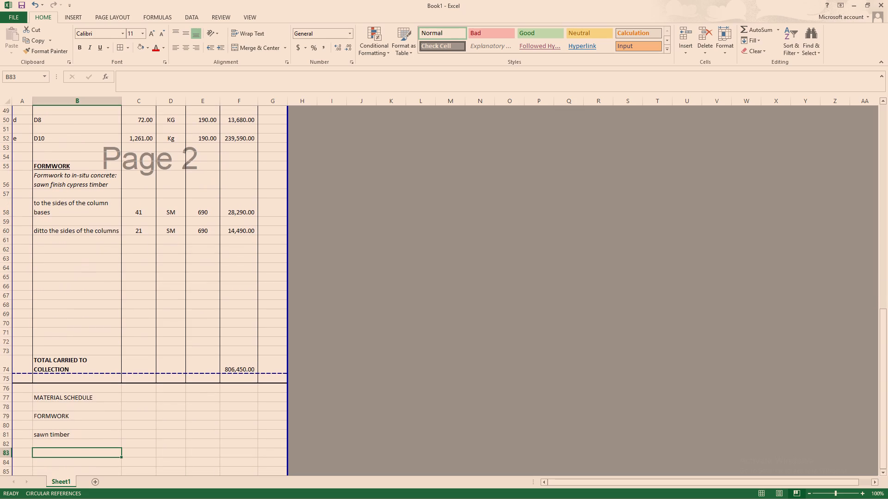
scroll(118, 438, "down", 1)
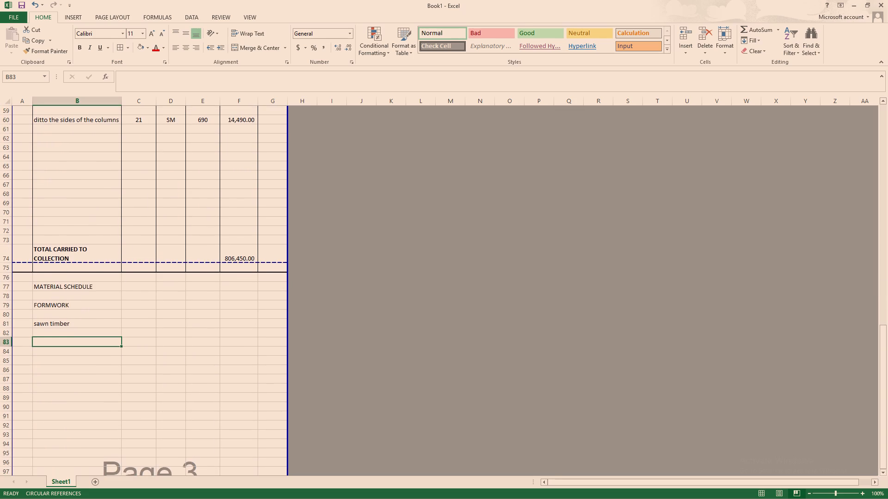
type("total lenght")
key("BackSpace")
key("BackSpace")
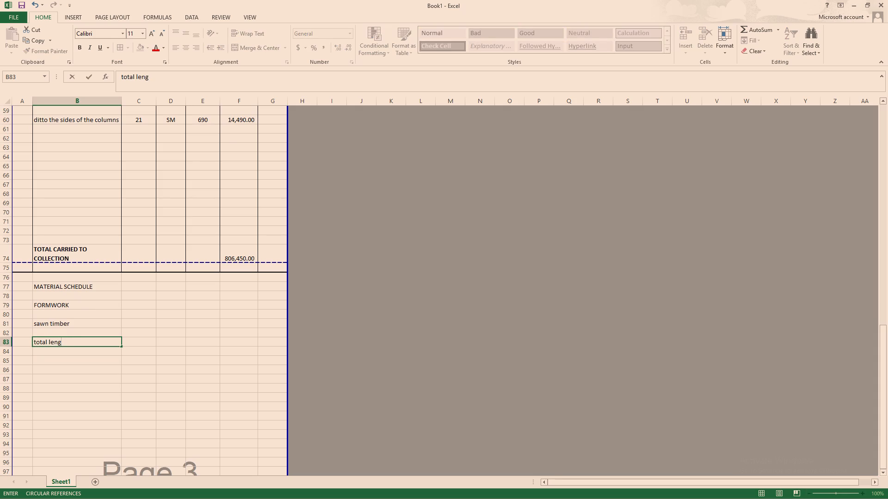
type("th")
key("space")
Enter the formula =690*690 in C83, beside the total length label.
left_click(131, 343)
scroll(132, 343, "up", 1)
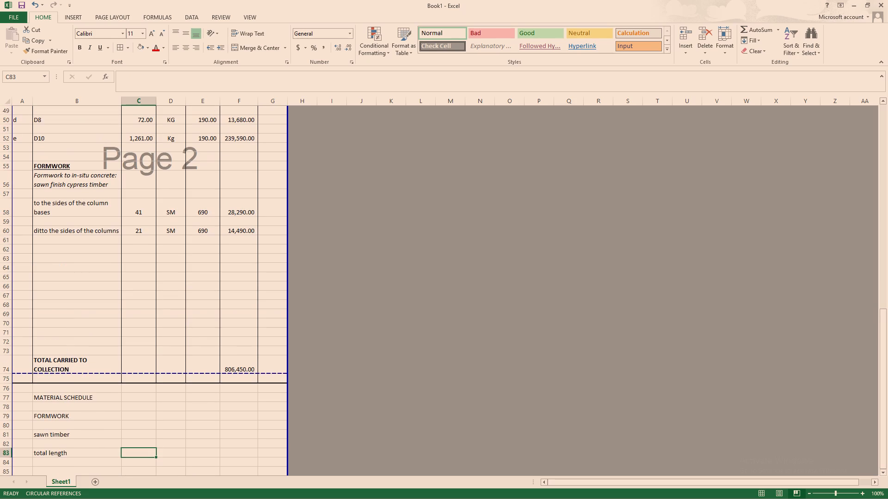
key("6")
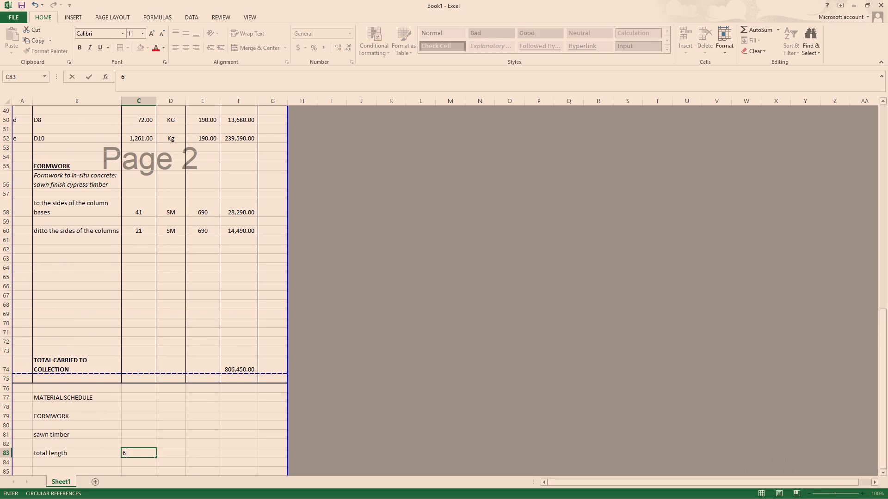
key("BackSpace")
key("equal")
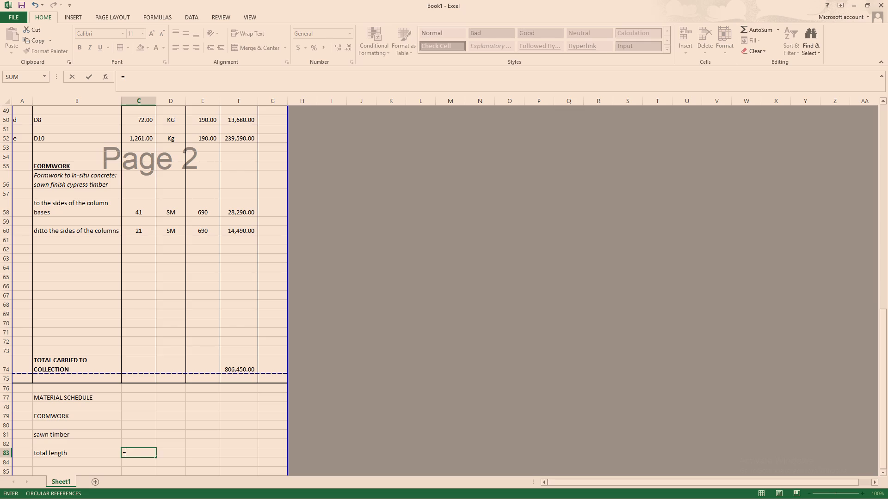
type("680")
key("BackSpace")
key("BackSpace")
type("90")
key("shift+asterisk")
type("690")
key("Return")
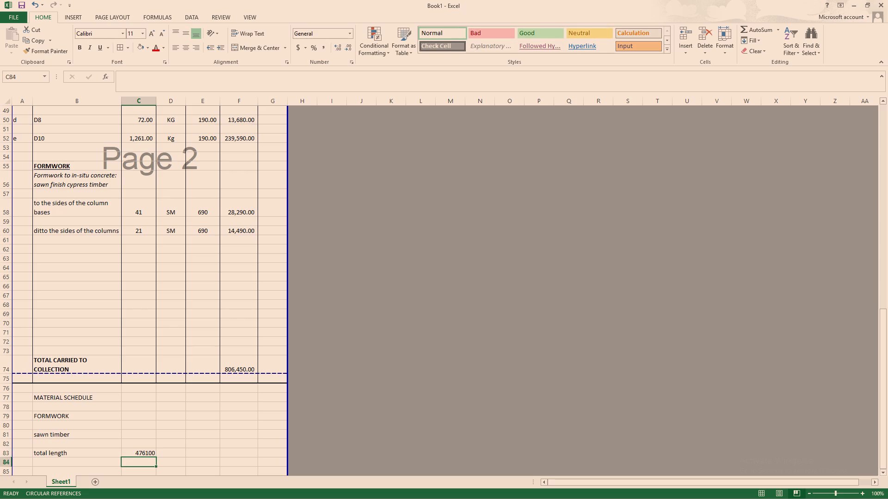
Replace the total length formula in C83 with =690+690.
scroll(184, 452, "down", 1)
left_click(136, 341)
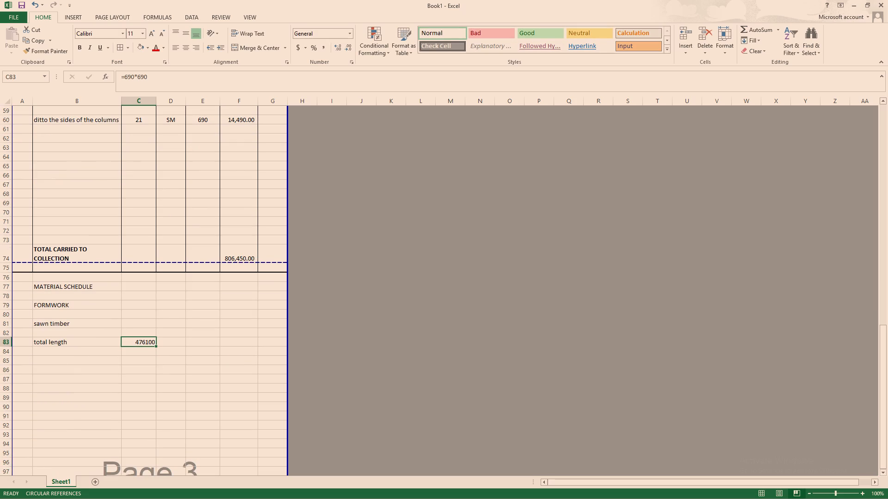
key("BackSpace")
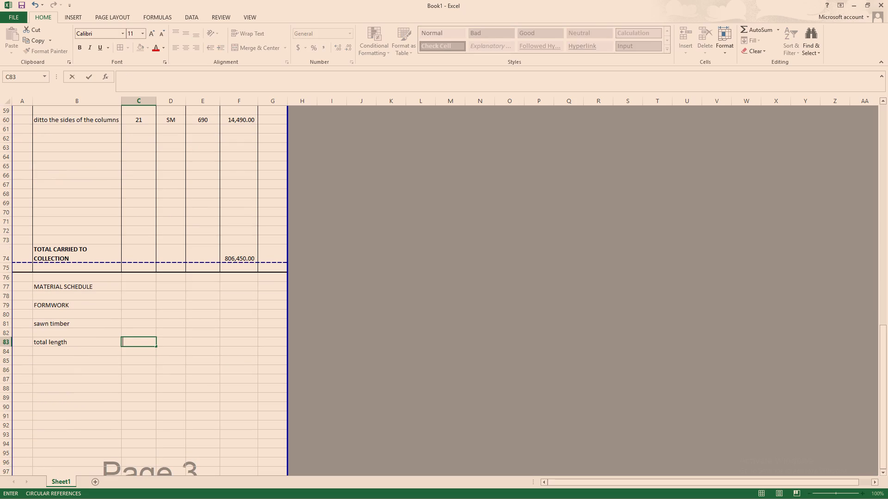
type("690")
key("BackSpace")
key("BackSpace")
key("BackSpace")
key("equal")
type("690")
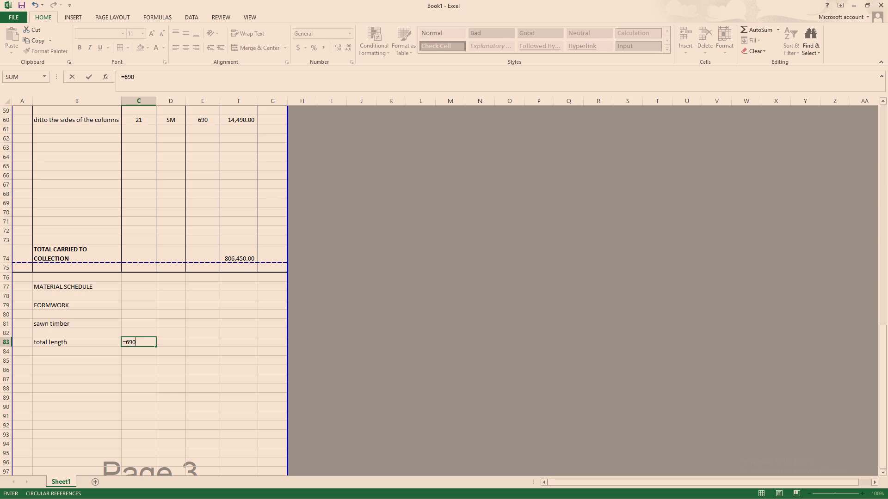
key("shift+plus")
type("68")
key("BackSpace")
type("90")
key("Return")
left_click(136, 380)
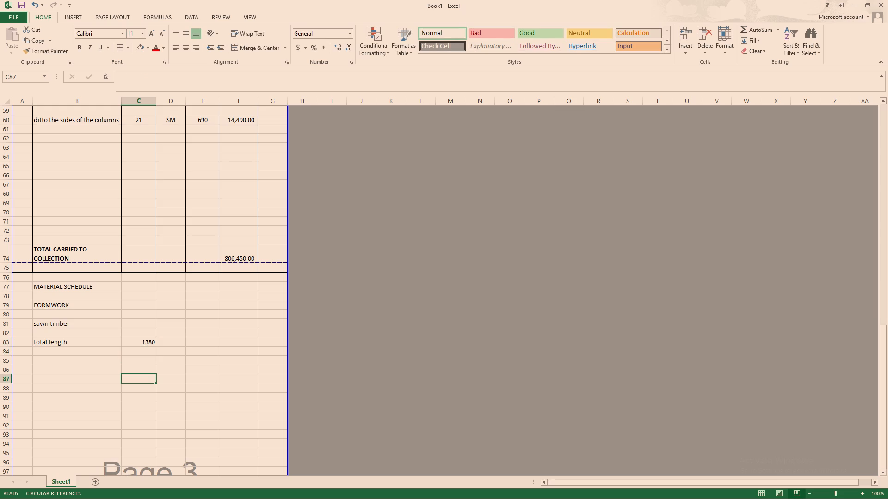
Underline the sawn timber text in B81, keeping its wording.
left_click(88, 326)
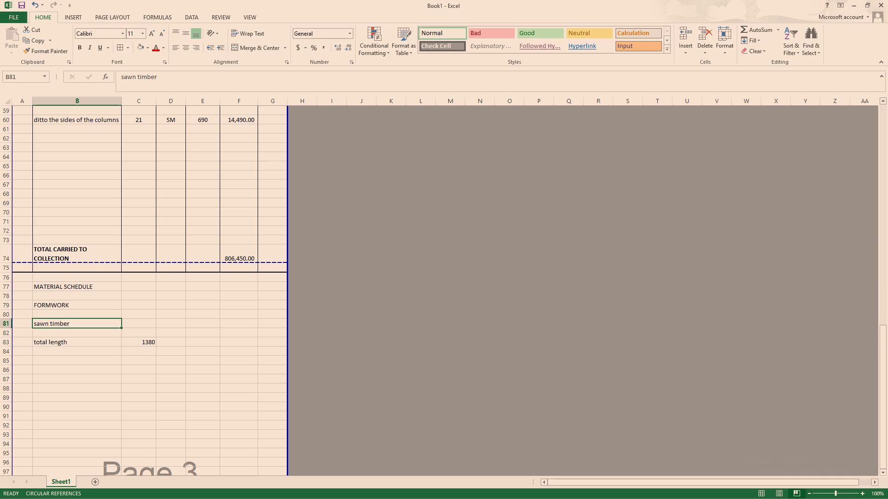
key("shift+b")
key("ctrl+z")
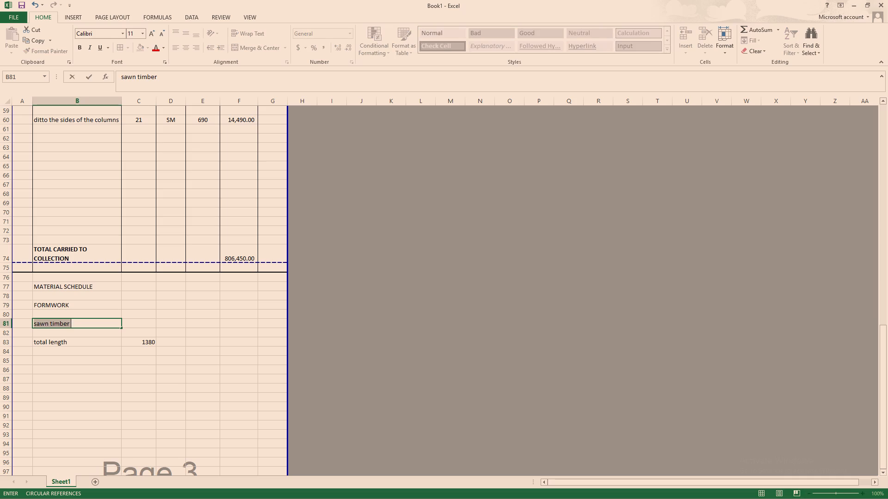
key("ctrl+u")
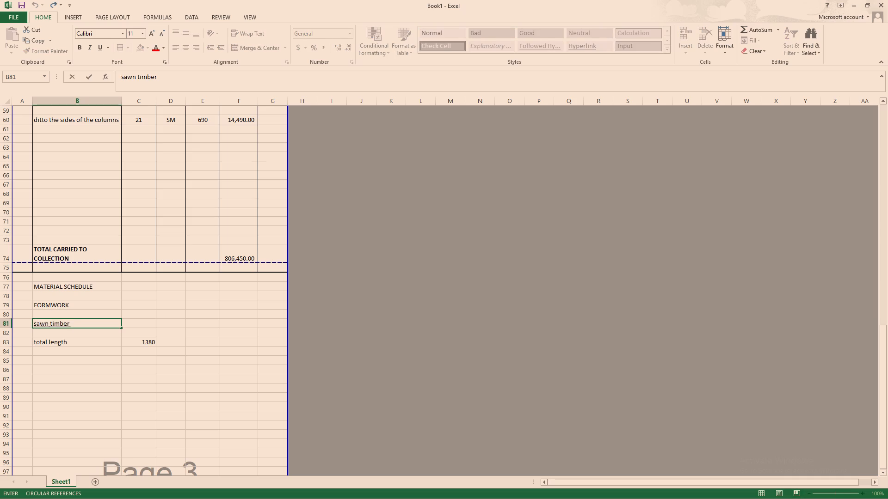
Enter the label total bars in B86, below the total length row.
left_click(61, 366)
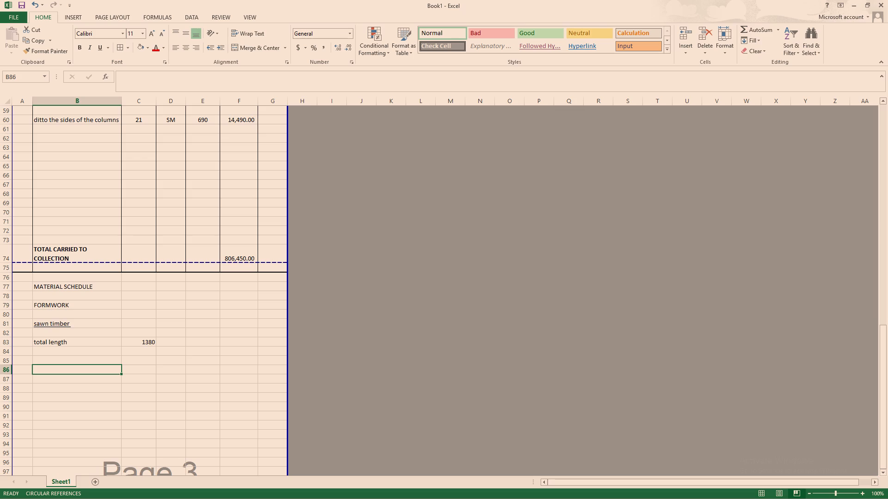
key("t")
key("o")
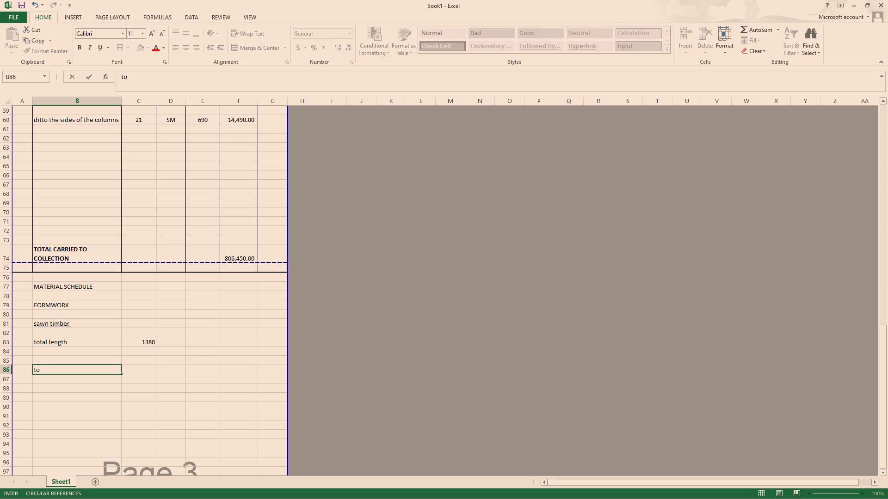
key("BackSpace")
key("BackSpace")
type("ti")
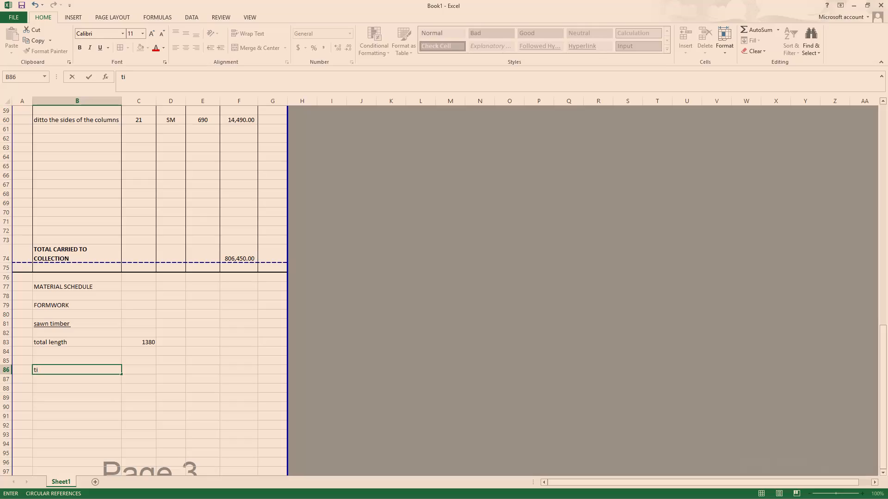
key("BackSpace")
type("otal bar")
type("s")
key("space")
Enter the bar size D08 in B88, under the total bars label.
left_click(44, 391)
key("shift+d")
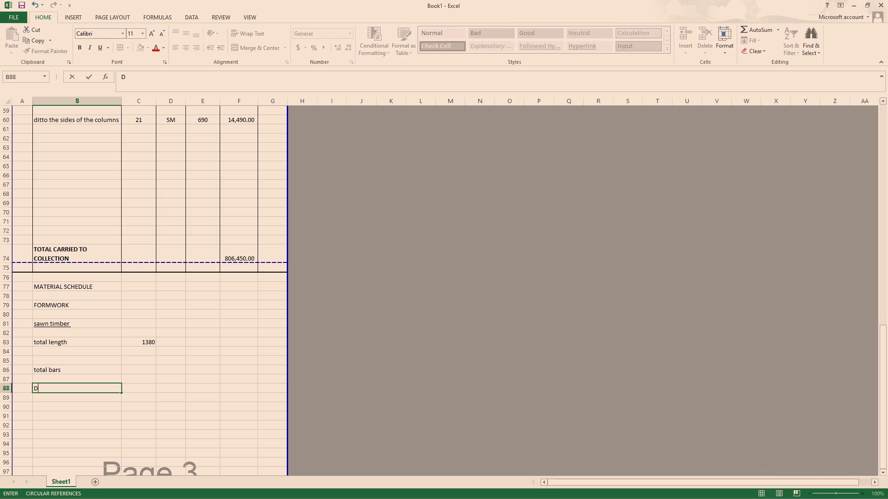
type("08")
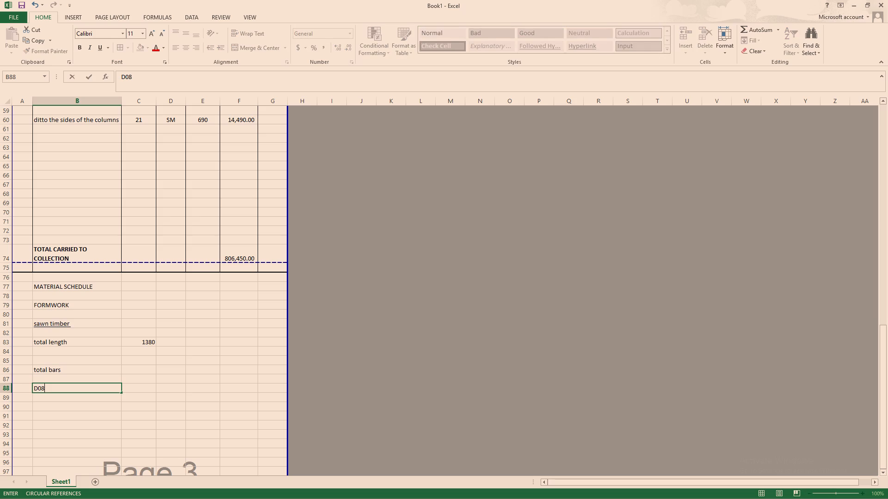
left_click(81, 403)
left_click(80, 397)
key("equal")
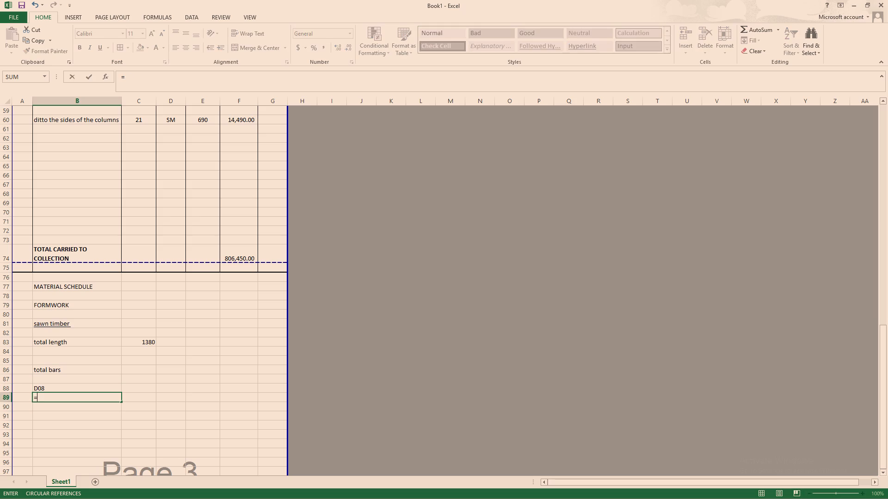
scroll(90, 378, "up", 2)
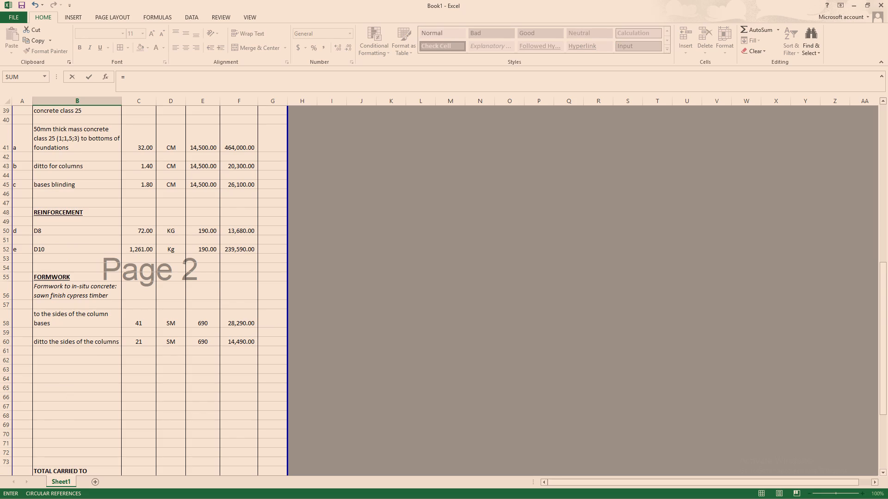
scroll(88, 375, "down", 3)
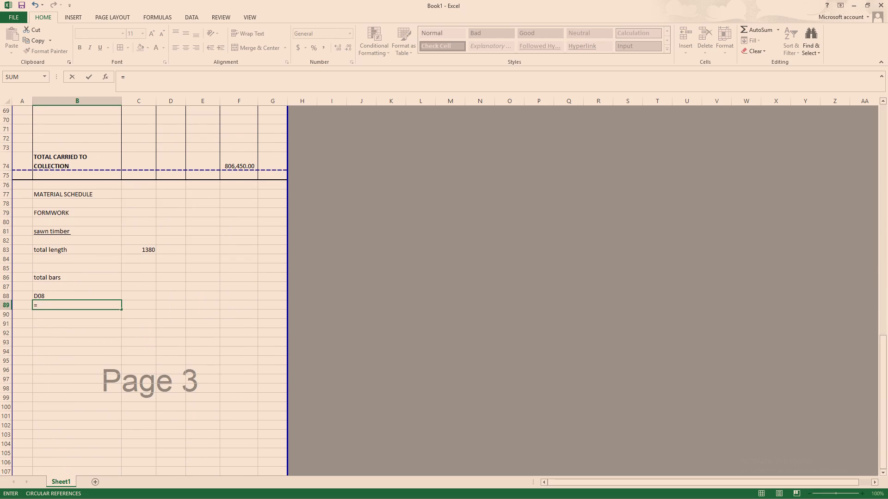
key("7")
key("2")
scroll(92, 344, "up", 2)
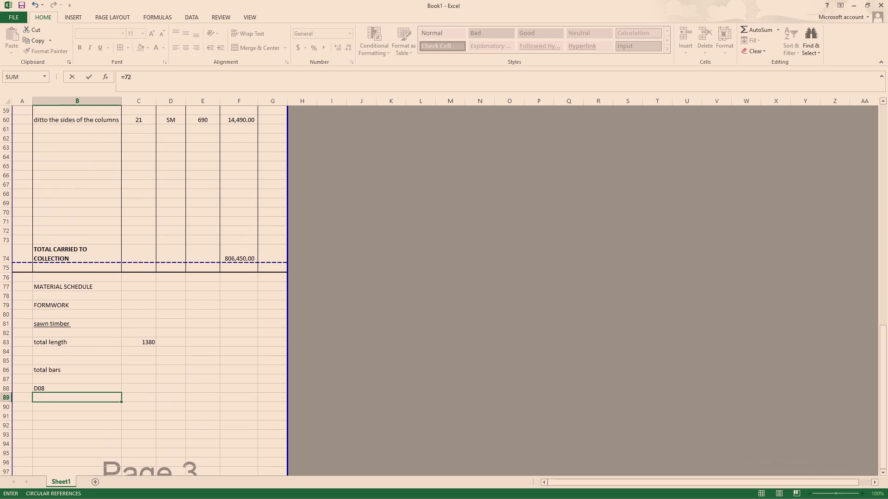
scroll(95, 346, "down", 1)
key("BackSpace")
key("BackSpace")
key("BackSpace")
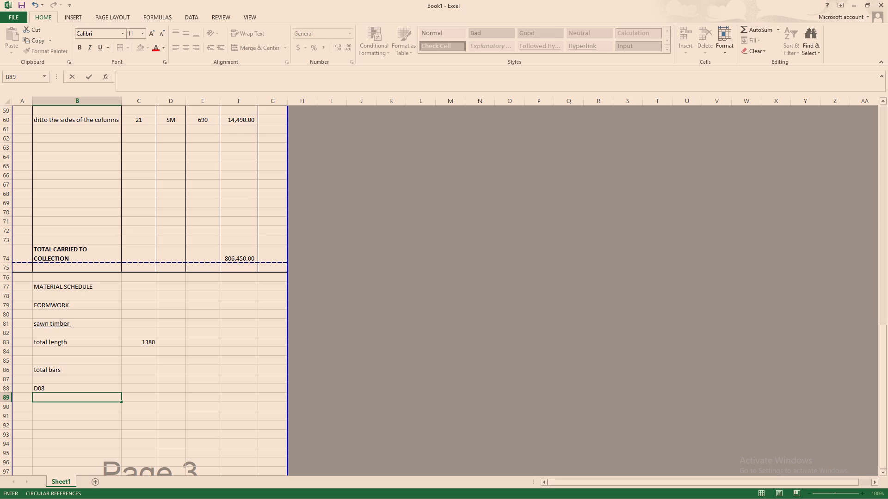
Enter the note "if 0.395 is 1m ; 72kg" in B89, directly under the D08 label.
type("if")
key("space")
key("0")
type(".395")
key("space")
type("is")
key("space")
type("1m")
key("space")
type(";")
key("space")
type("73")
key("BackSpace")
type("2kg")
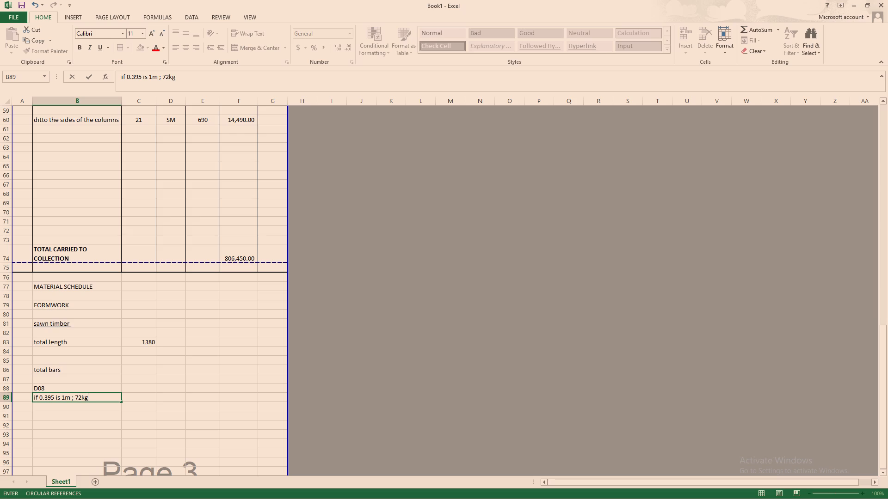
Calculate the D08 bar length in C89 with the formula =72/0.395.
left_click(136, 398)
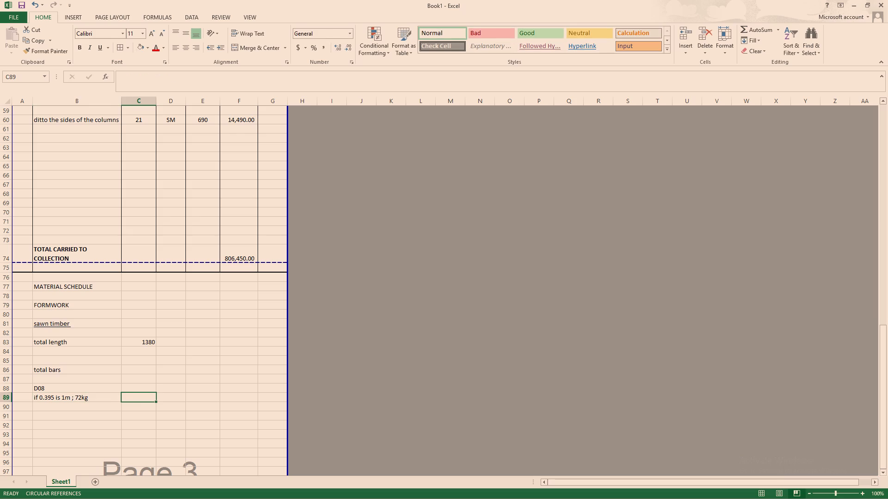
key("equal")
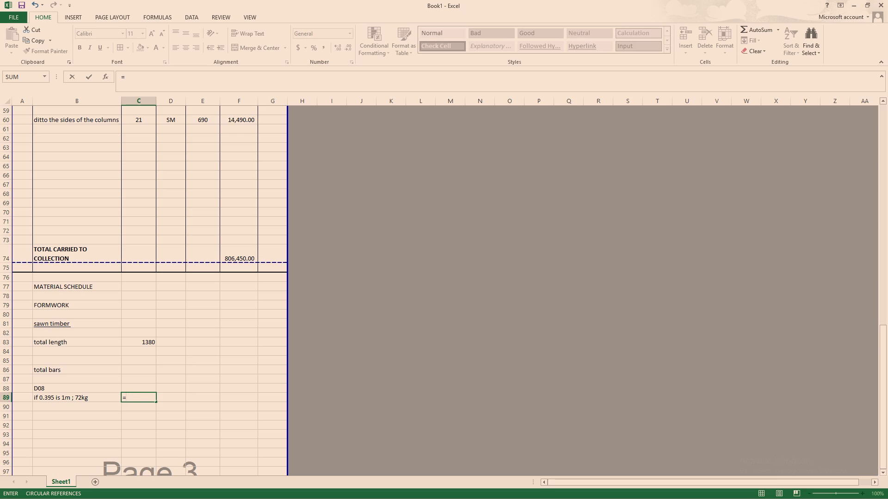
type("72")
key("slash")
key("0")
type(".39")
key("5")
key("Return")
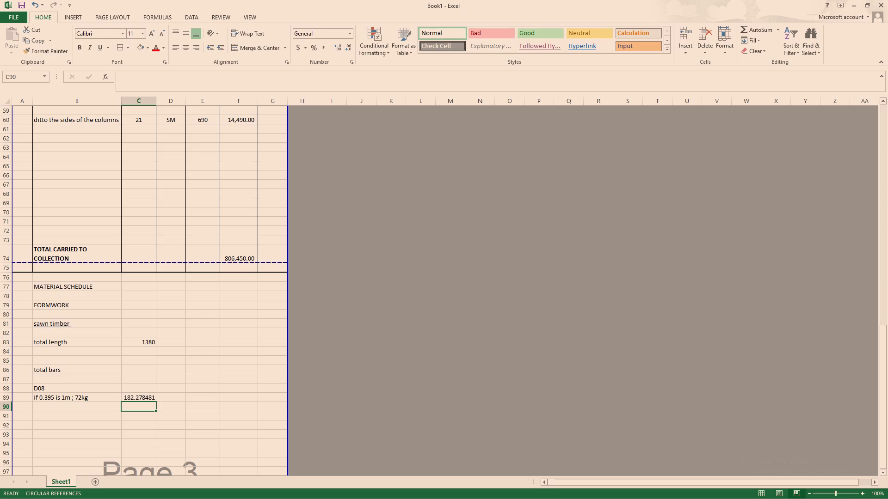
Calculate the number of D08 bars in D89 with the formula =C89/12.
double_click(182, 397)
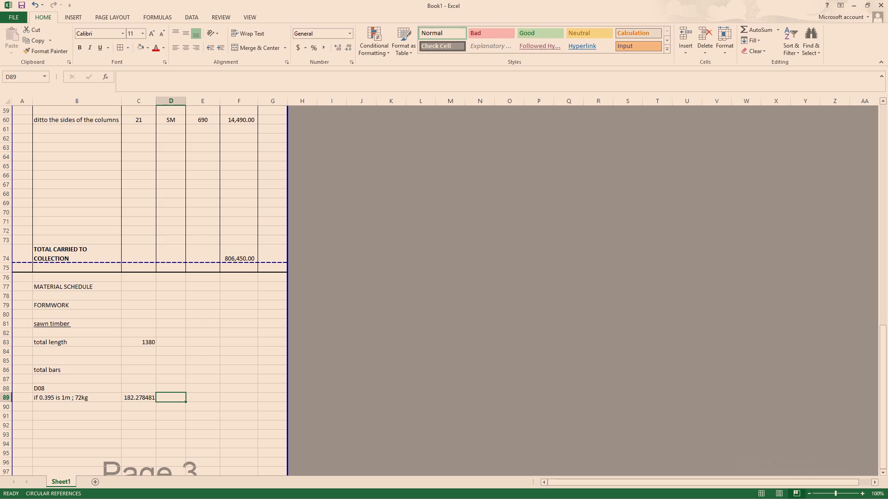
key("equal")
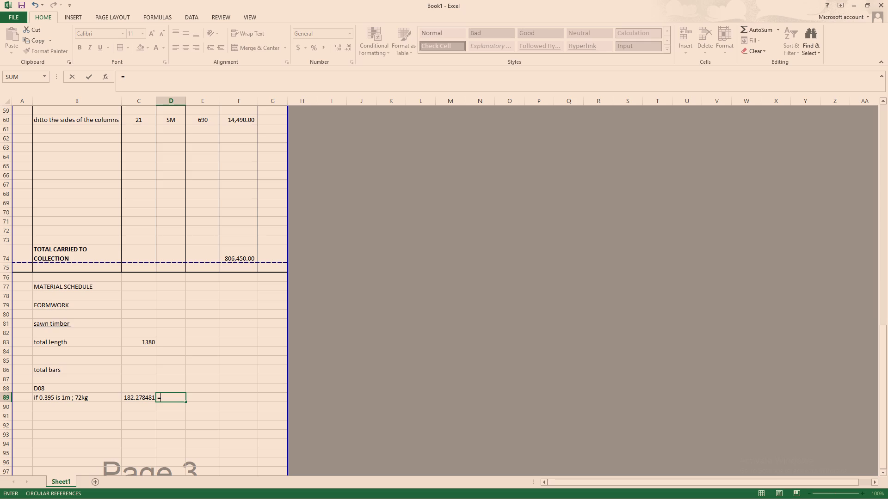
left_click(133, 396)
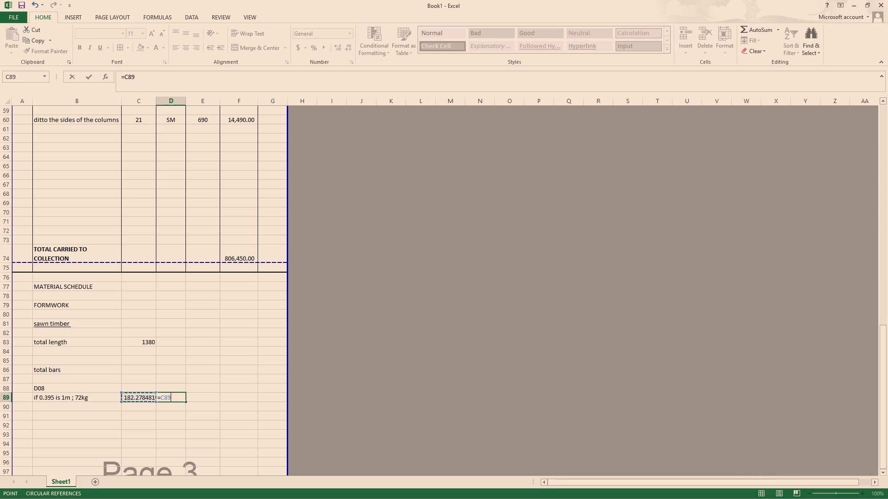
key("slash")
type("12")
key("Return")
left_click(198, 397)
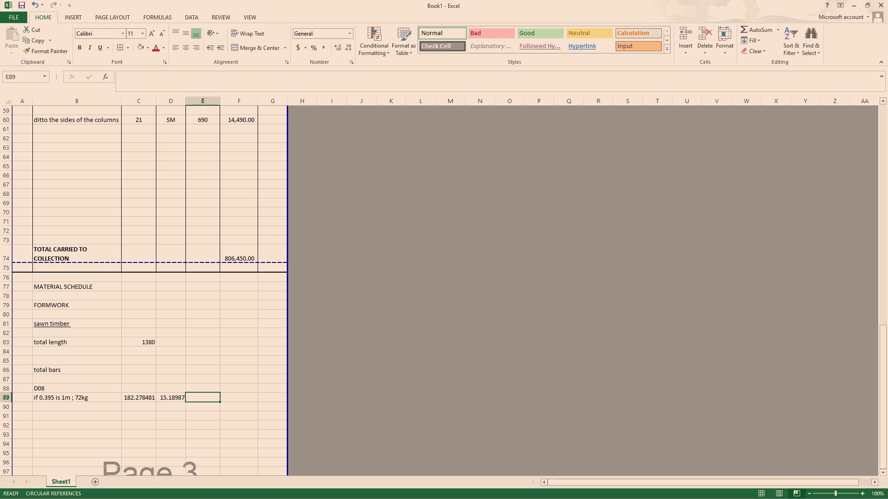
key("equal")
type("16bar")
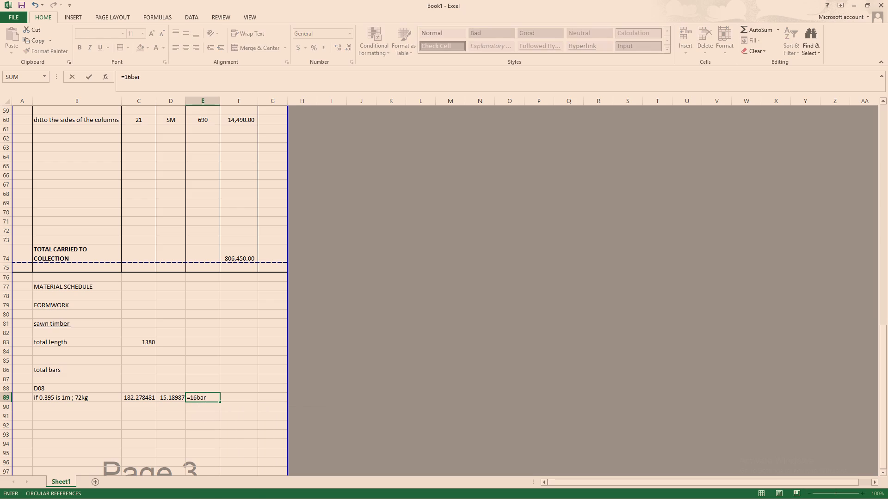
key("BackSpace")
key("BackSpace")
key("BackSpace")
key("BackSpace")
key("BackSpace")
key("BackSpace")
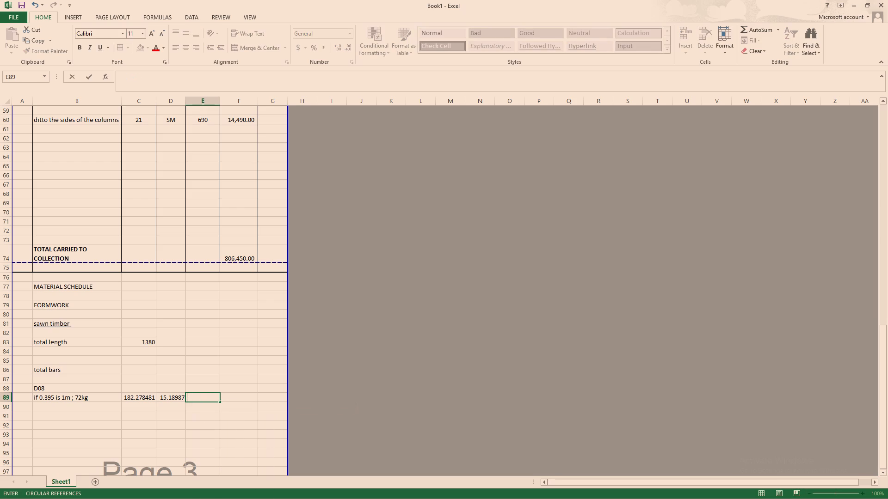
Enter the rounded-up bar quantity 16bars as text in E89.
type("16")
type("bars")
Enter the bar size D10 in B91, below the D08 calculation row.
left_click(40, 419)
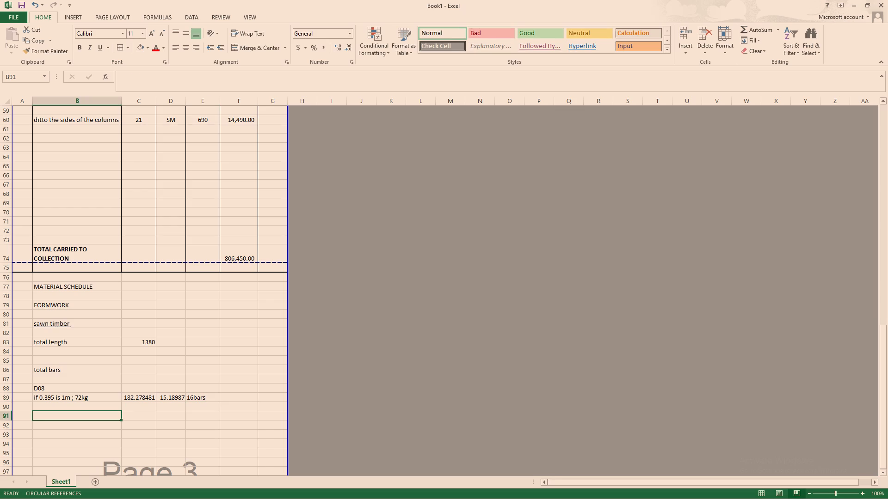
key("shift+d")
type("10")
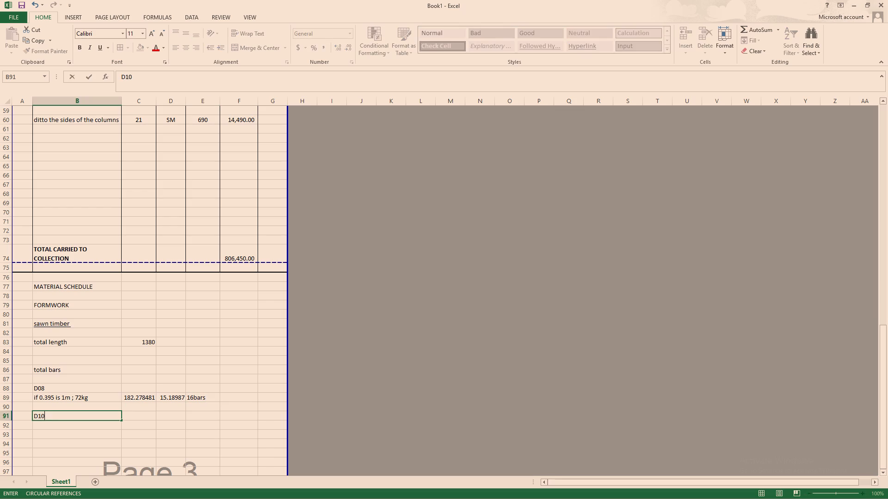
Begin the conversion note in B92, under the D10 label, with the word if.
left_click(43, 426)
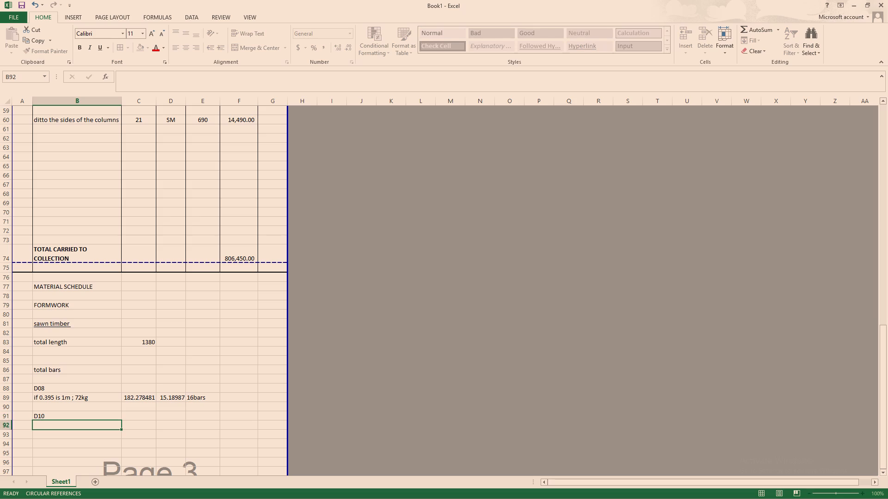
key("i")
key("f")
key("space")
Change the bar size label in B91 to D16.
left_click(52, 414)
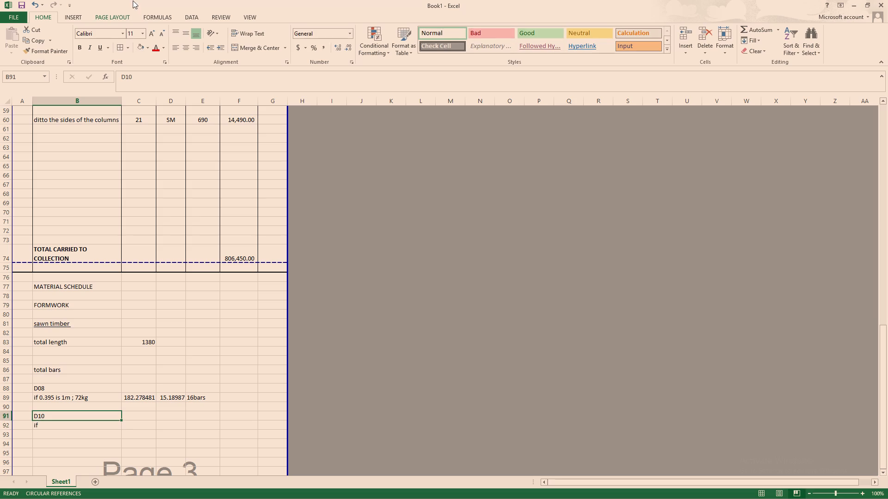
left_click(154, 73)
key("BackSpace")
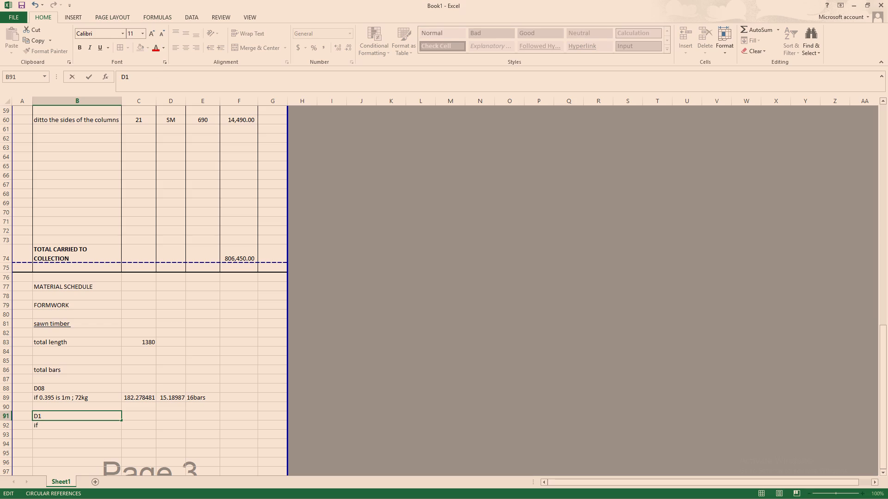
key("6")
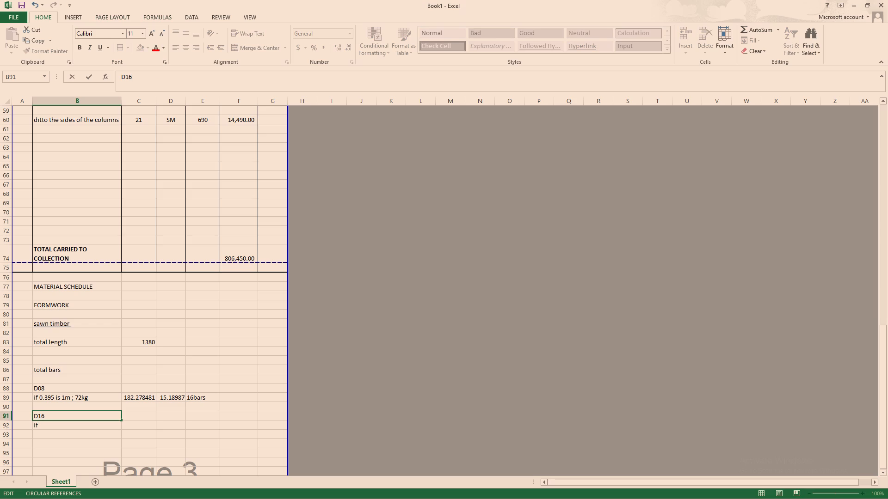
Check the D16 unit weight in the Calculator history and extend the note in B92 to read if 1.580kg is 1m;.
left_click(69, 428)
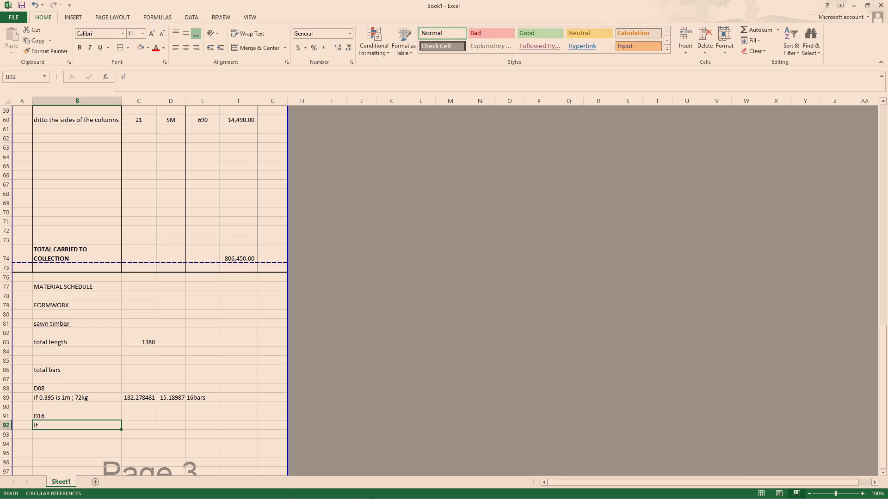
left_click(484, 494)
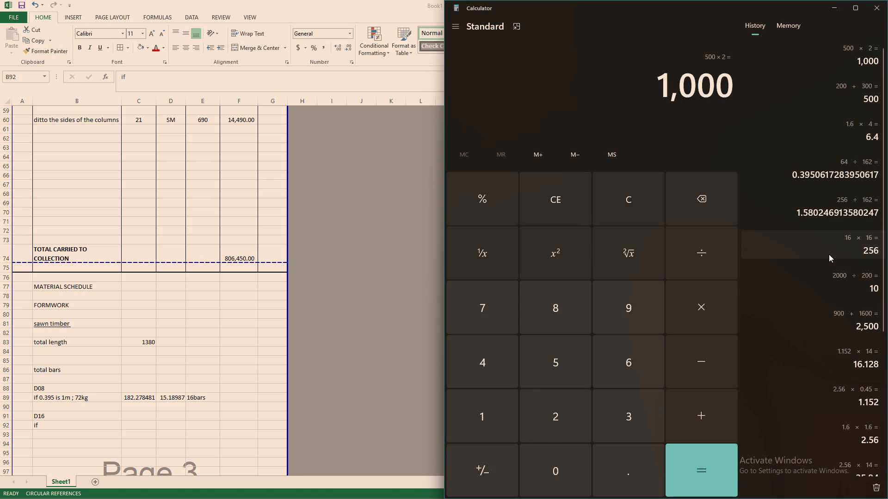
left_click(143, 403)
left_click(85, 421)
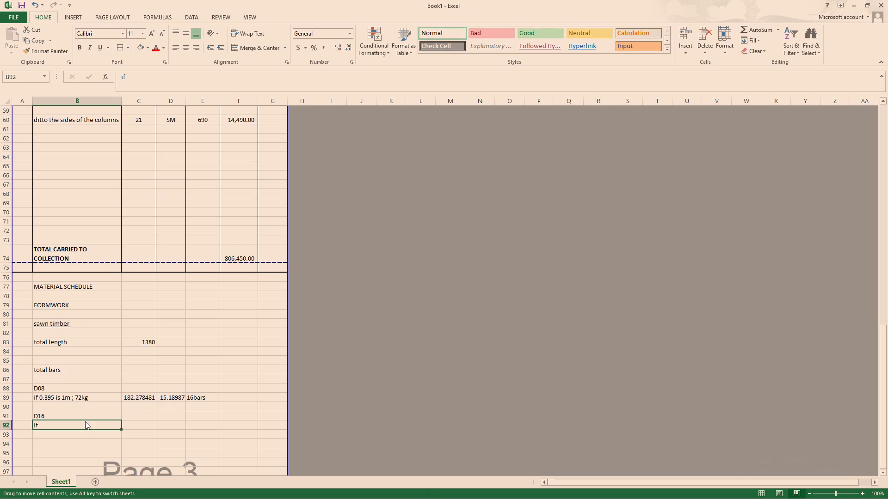
left_click(84, 420)
left_click(139, 70)
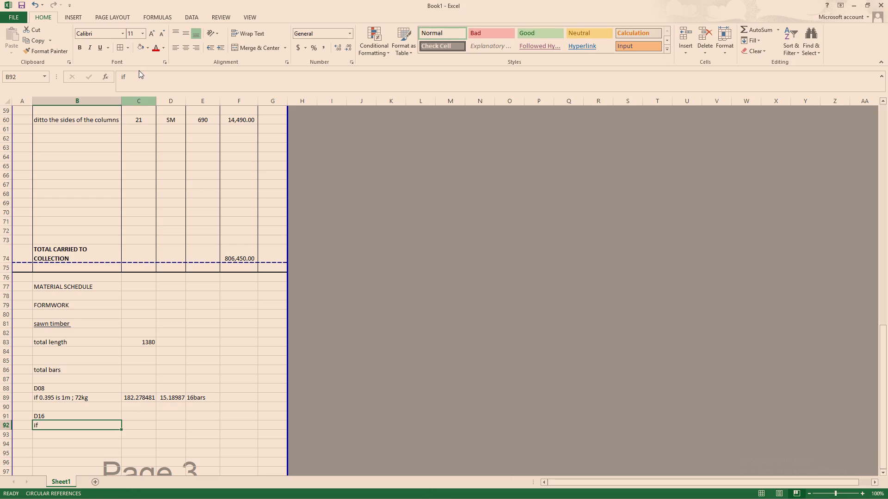
left_click(139, 74)
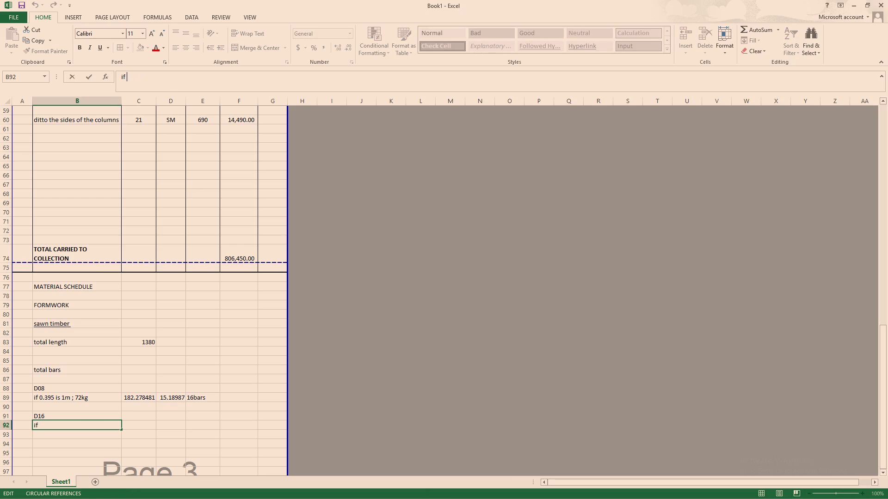
key("space")
type("1")
key("period")
type("589")
key("BackSpace")
key("0")
type("kg is")
key("space")
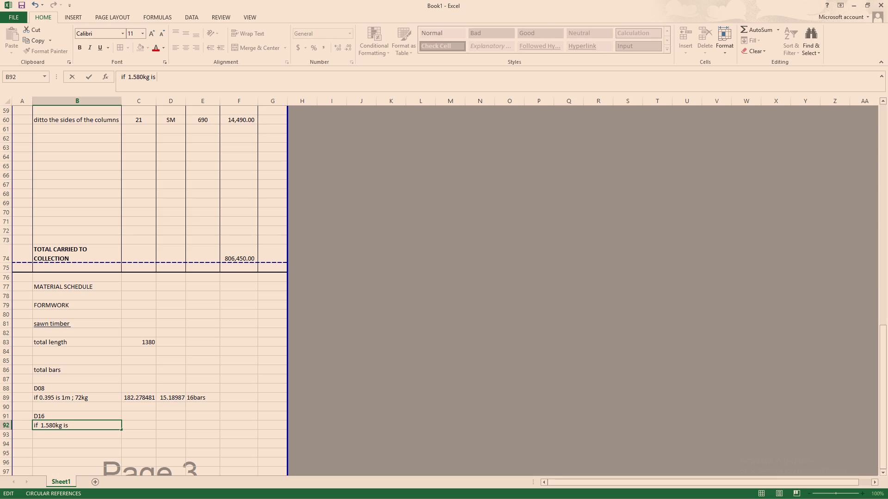
type("1m")
key("semicolon")
key("space")
Look up the D16 total weight in the Bar_Bending_Schedule_Template workbook and append 1261kg to the note in Book1's B92.
scroll(133, 190, "up", 3)
scroll(133, 189, "down", 2)
scroll(133, 189, "up", 2)
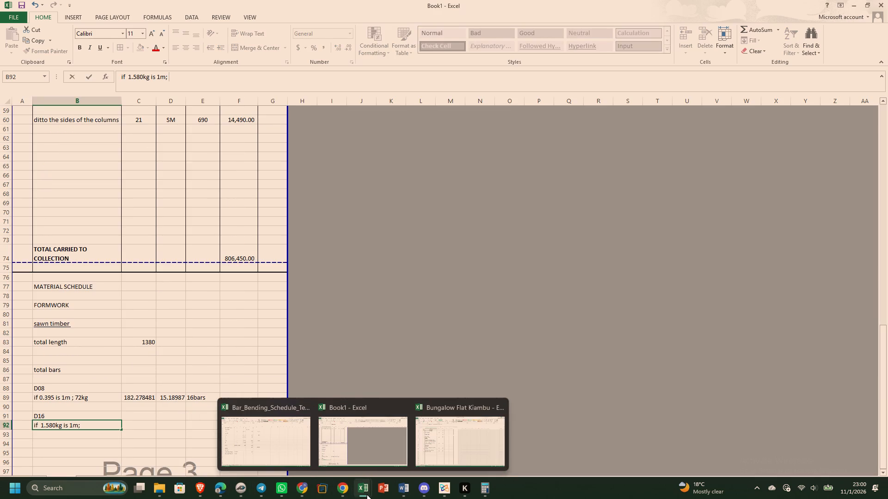
left_click(276, 446)
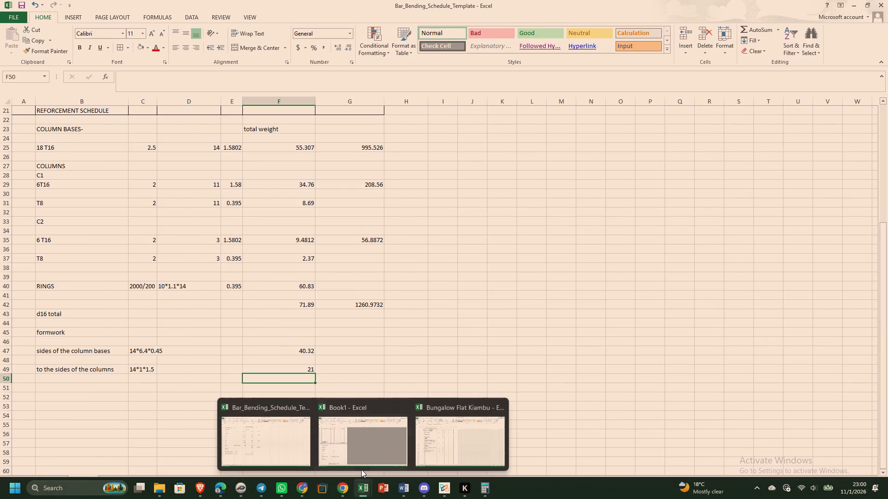
left_click(341, 447)
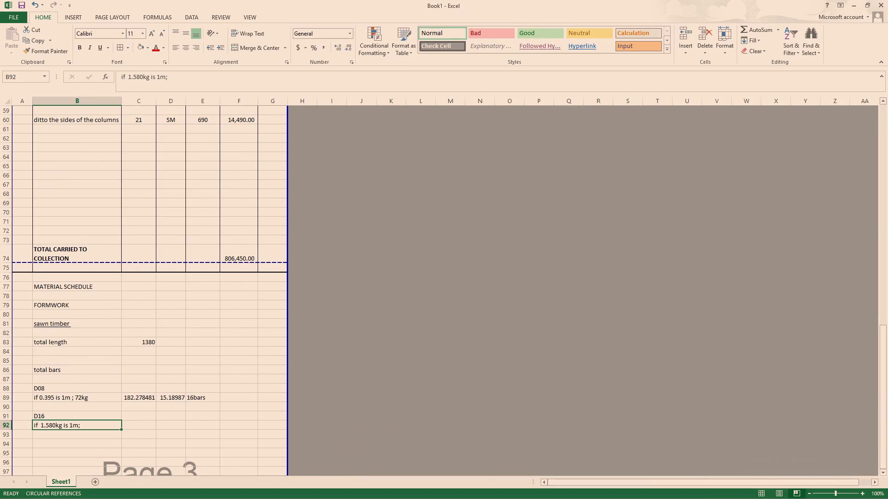
key("1")
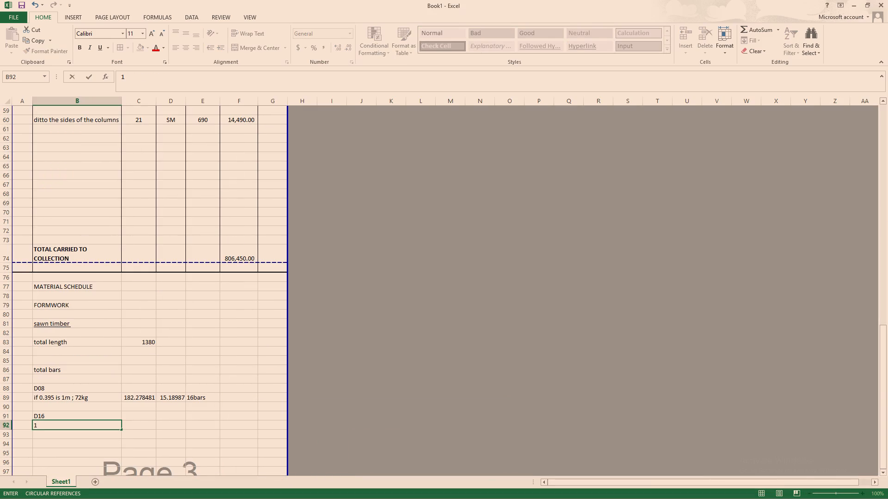
key("ctrl+z")
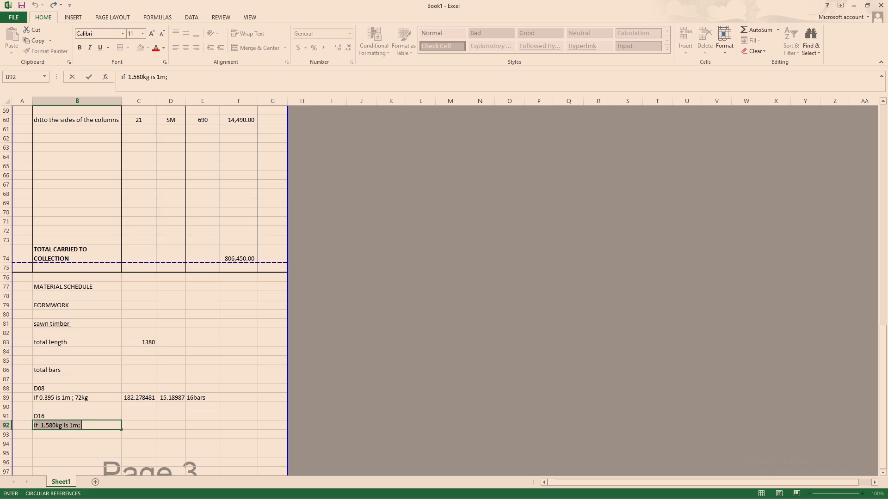
left_click(192, 85)
type("1261")
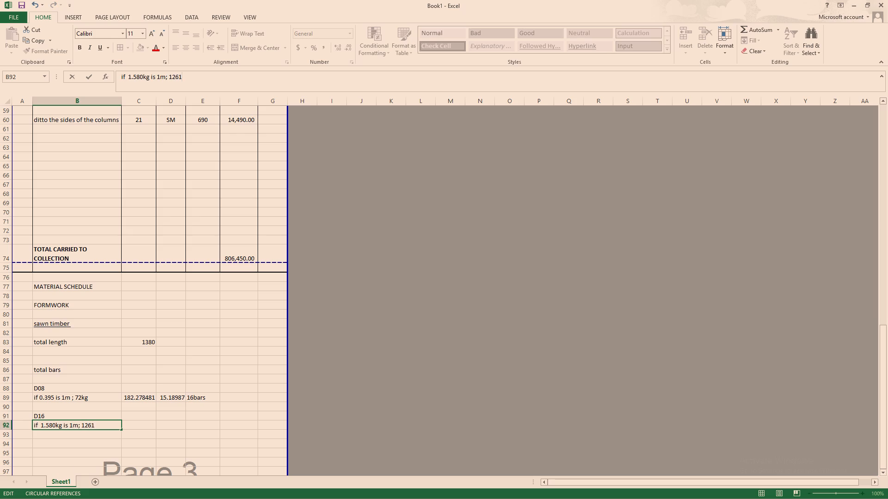
type("kg")
Calculate the total D16 bar length in C92 with the formula =1261/1.580.
left_click(147, 427)
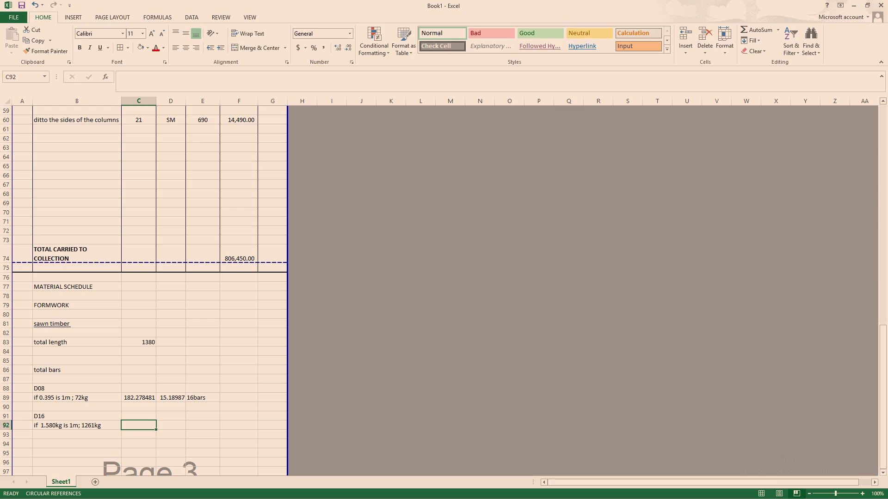
key("equal")
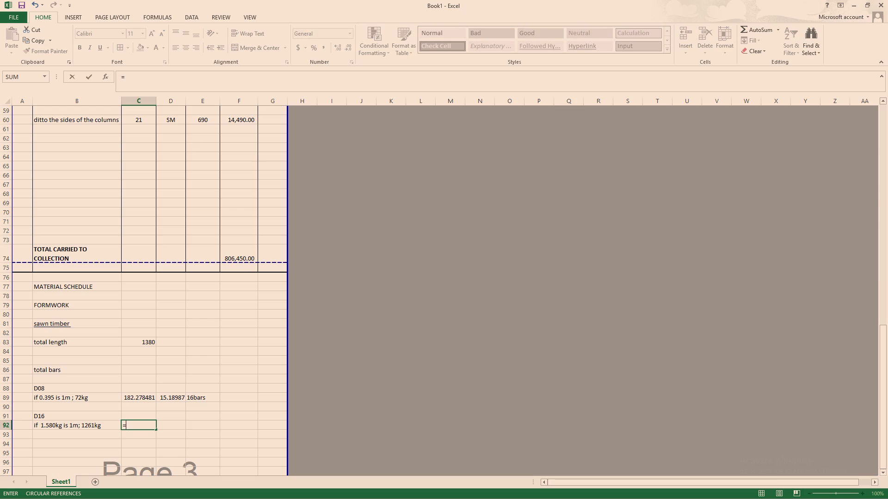
type("12")
type("61")
key("slash")
key("1")
type(".589")
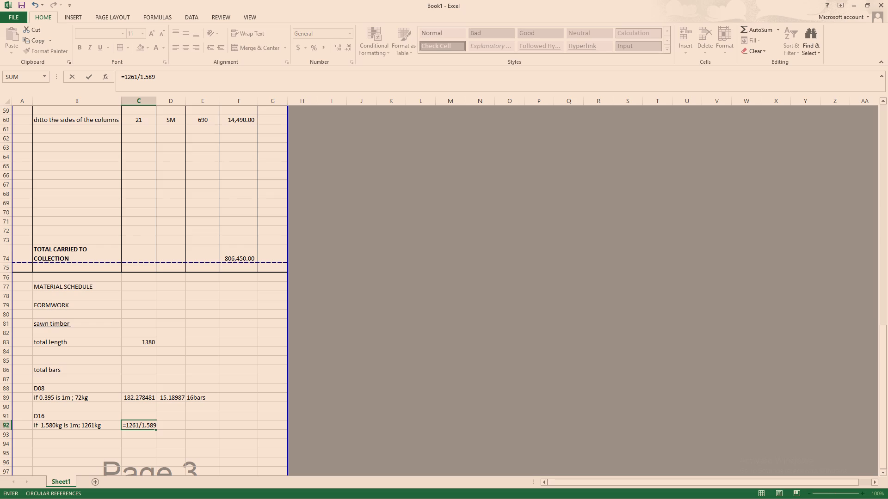
key("BackSpace")
key("0")
key("Return")
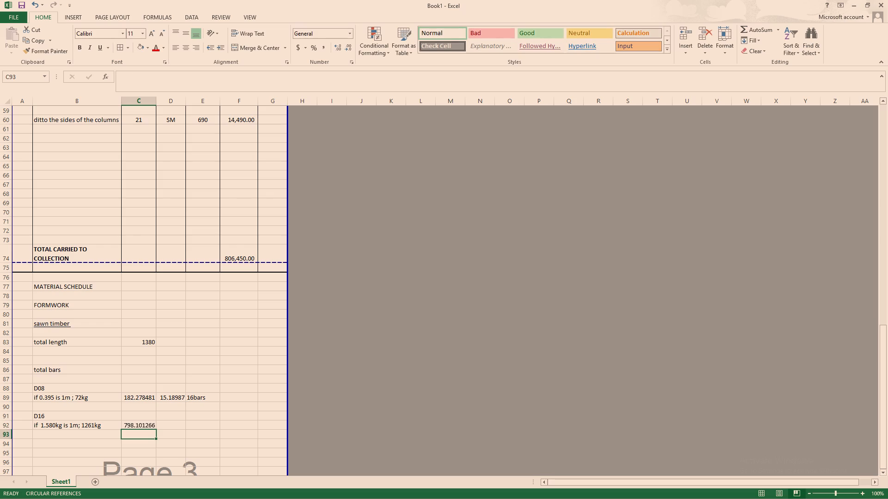
Calculate the number of D16 bars in D92 with the formula =C92/12.
left_click(168, 424)
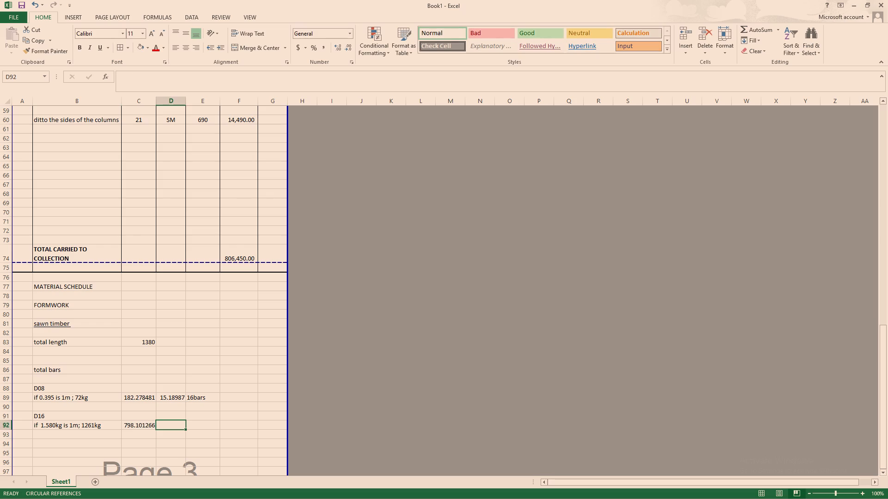
key("equal")
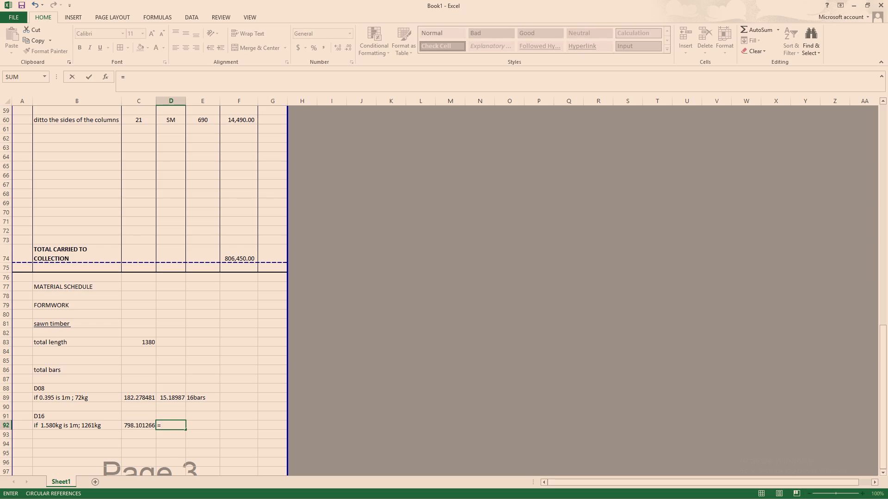
left_click(133, 425)
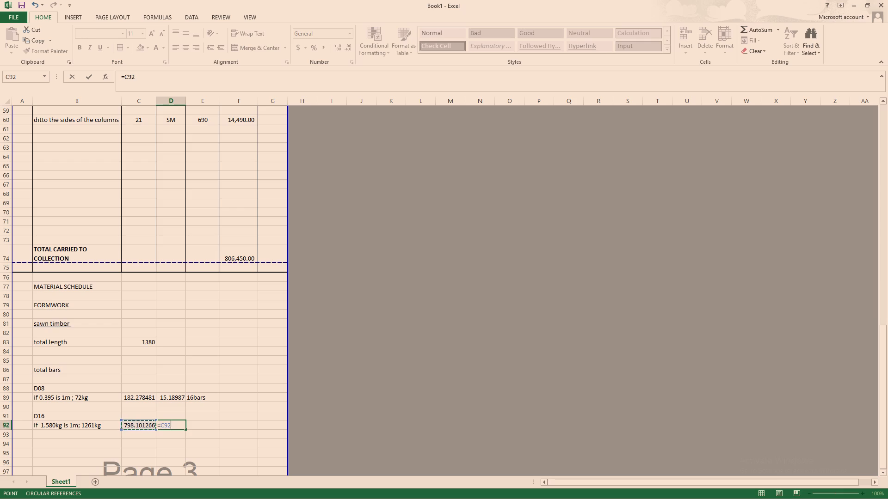
key("shift+question")
type("12")
key("Return")
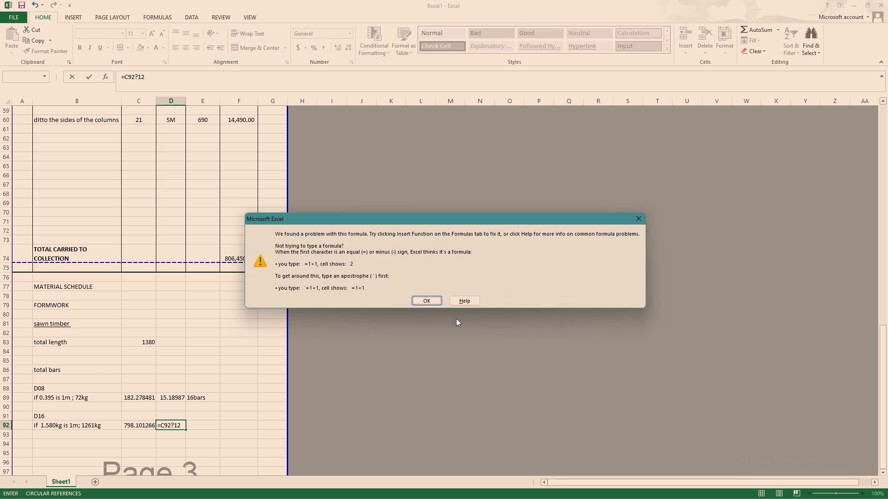
left_click(428, 302)
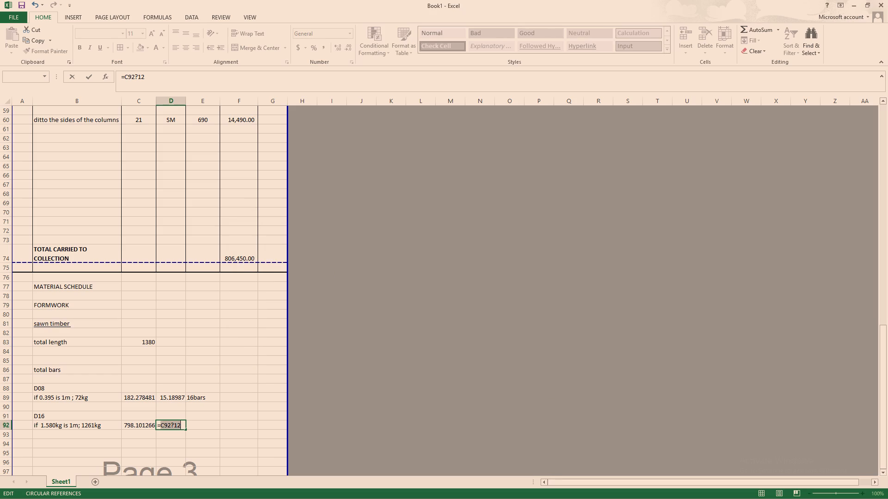
left_click(172, 426)
left_click(173, 426)
key("BackSpace")
key("slash")
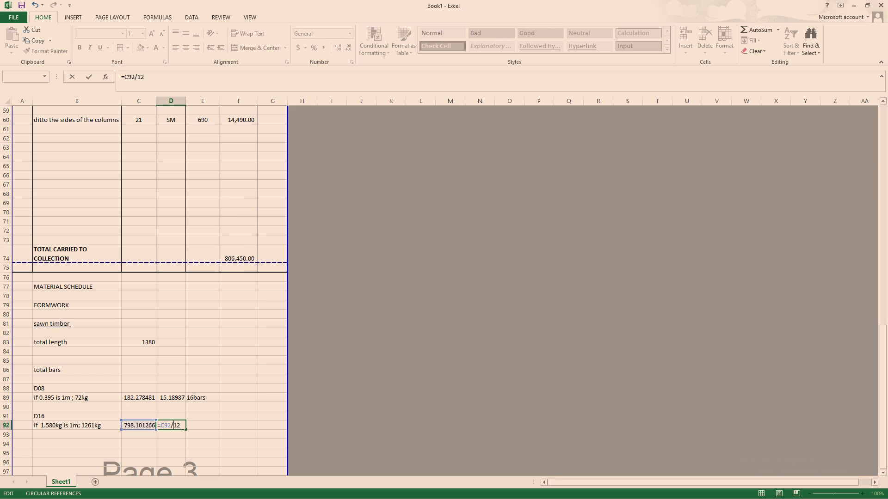
key("Return")
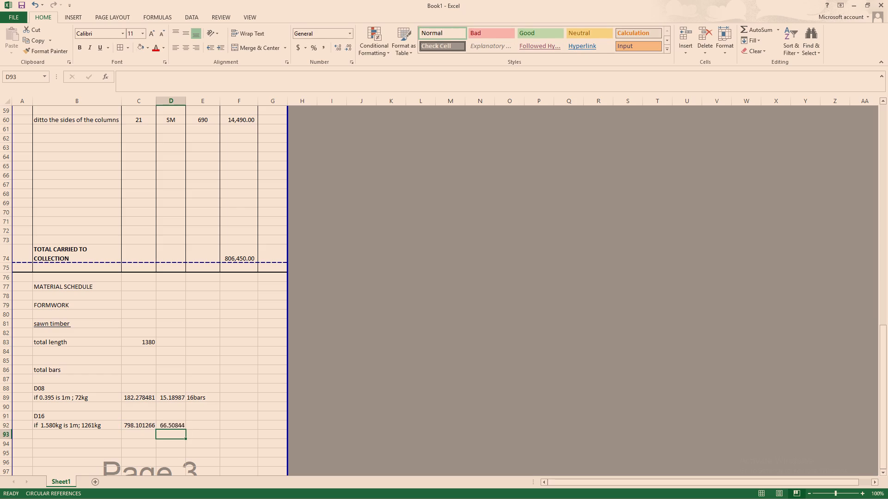
Enter the rounded-up D16 bar count in E92 as 67bars.
left_click(205, 424)
type("67")
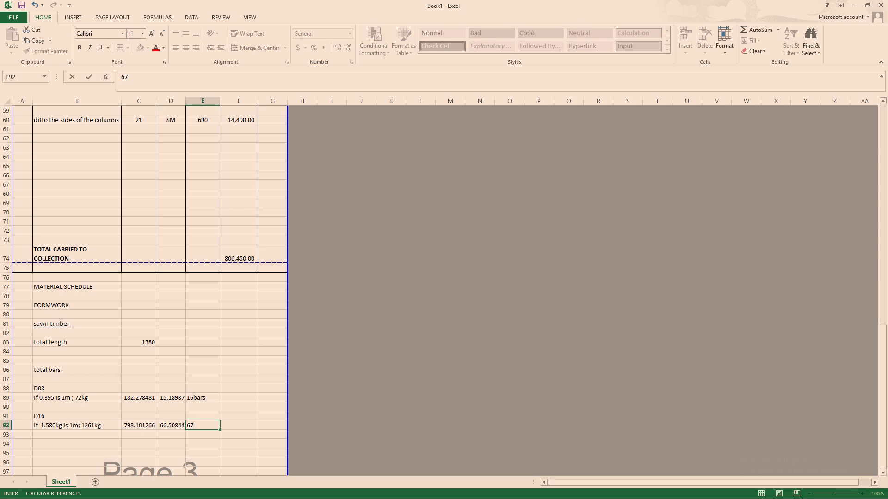
type("bars")
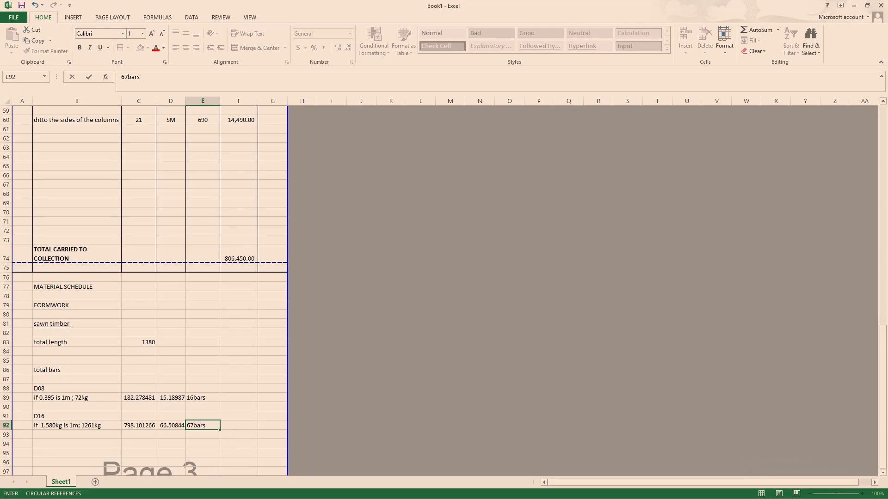
left_click(201, 451)
Make the D08 and D16 bar counts in E89 and E92 bold.
left_click(194, 396)
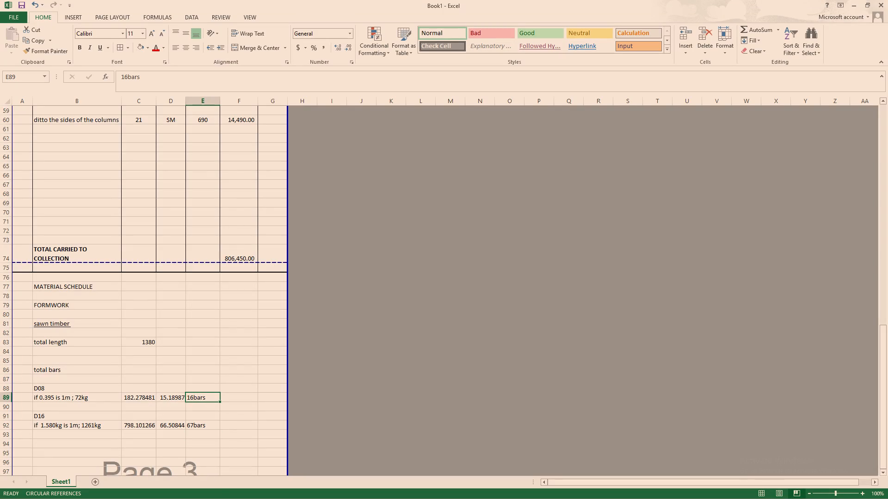
key("ctrl+b")
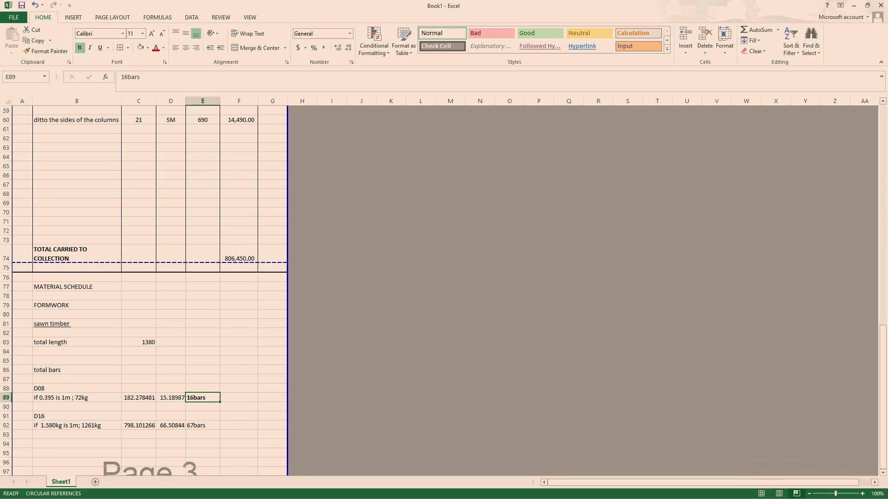
left_click(205, 425)
key("ctrl+b")
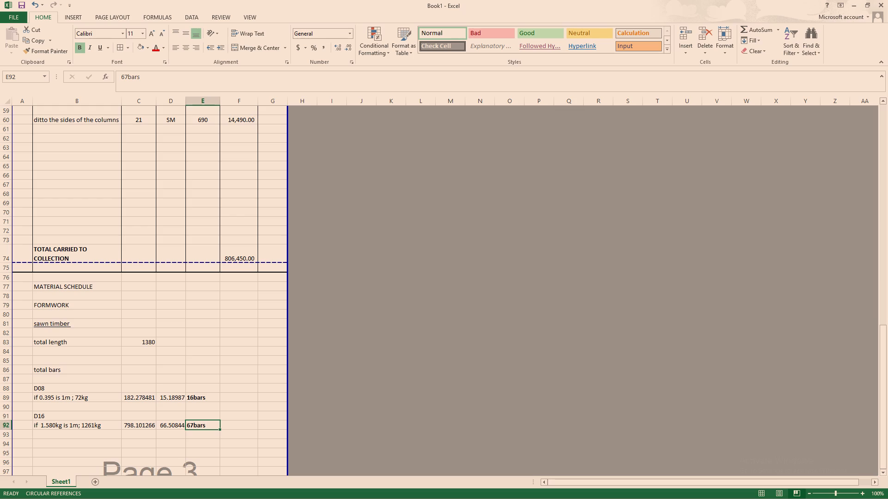
left_click(191, 439)
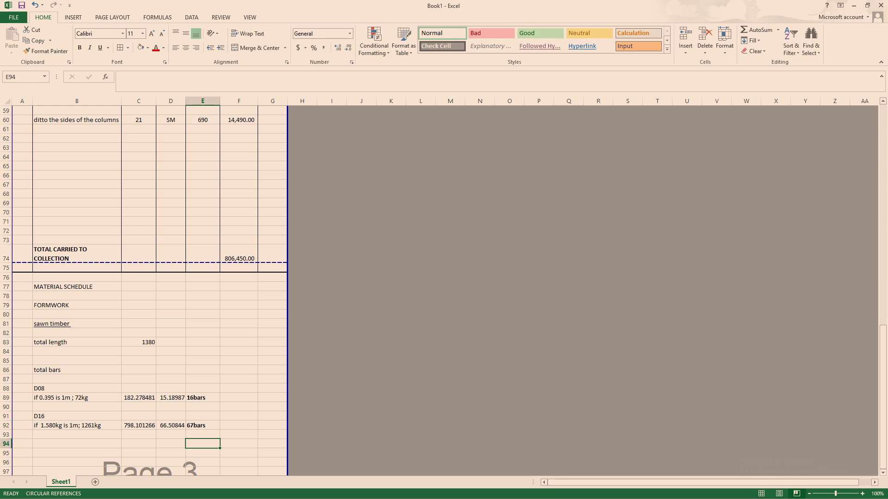
Add a bold heading reading concrete in B95, below the D16 bar calculation.
scroll(172, 438, "down", 1)
scroll(52, 362, "up", 2)
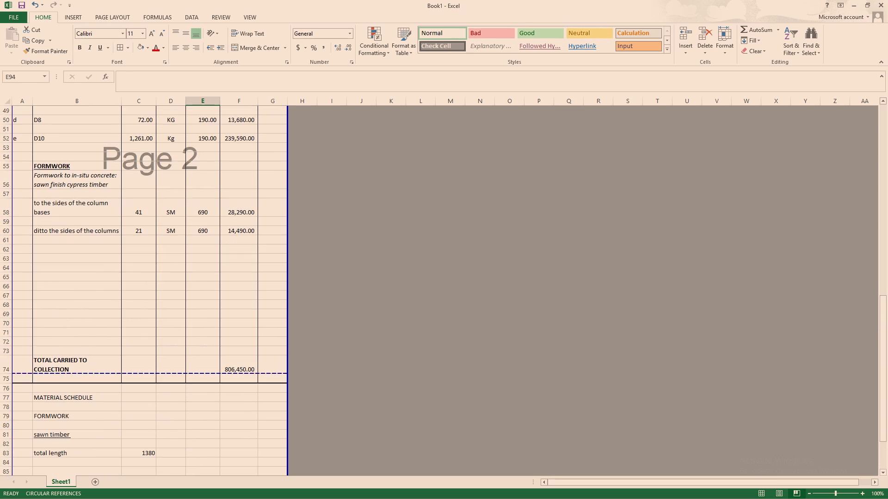
scroll(52, 362, "up", 2)
scroll(52, 360, "down", 1)
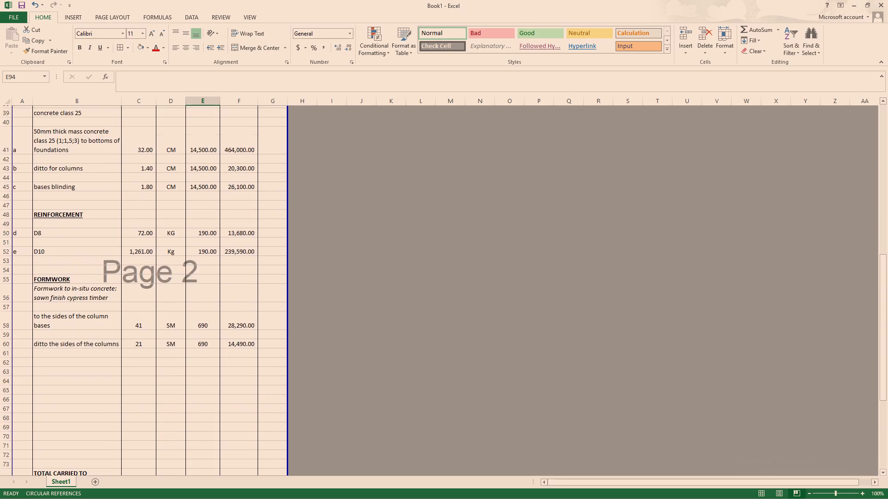
scroll(52, 360, "down", 4)
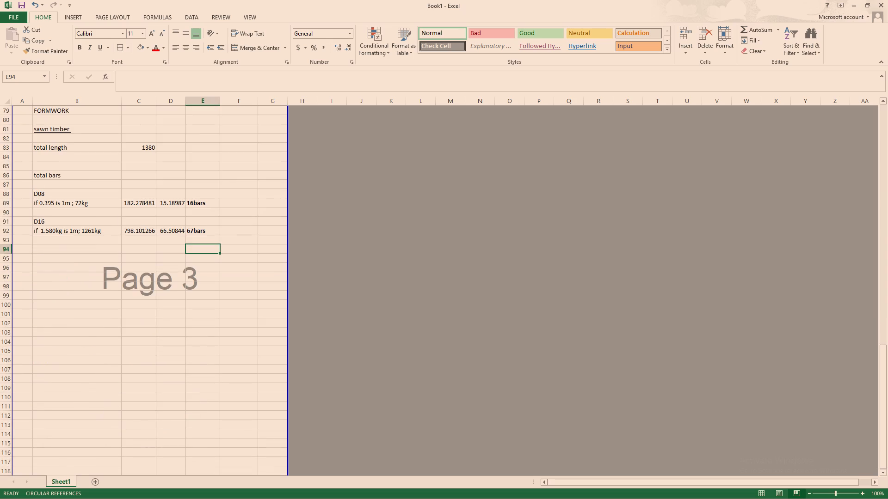
left_click(41, 271)
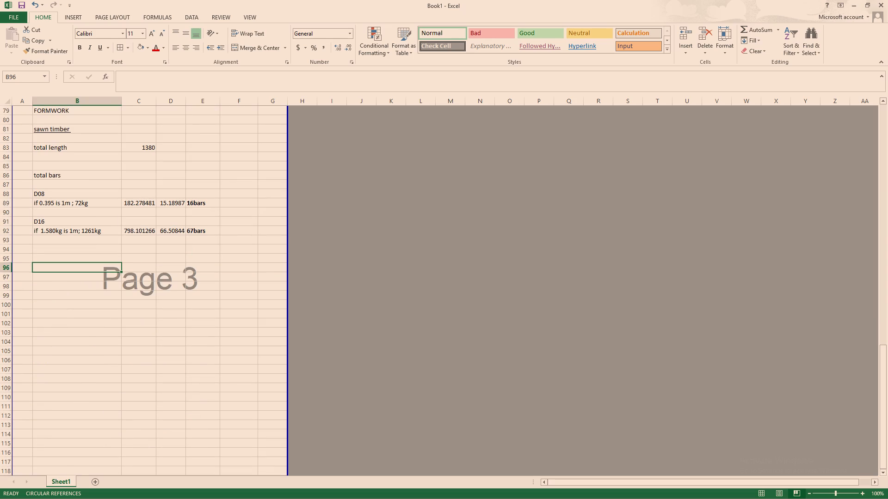
left_click(48, 127)
left_click(43, 262)
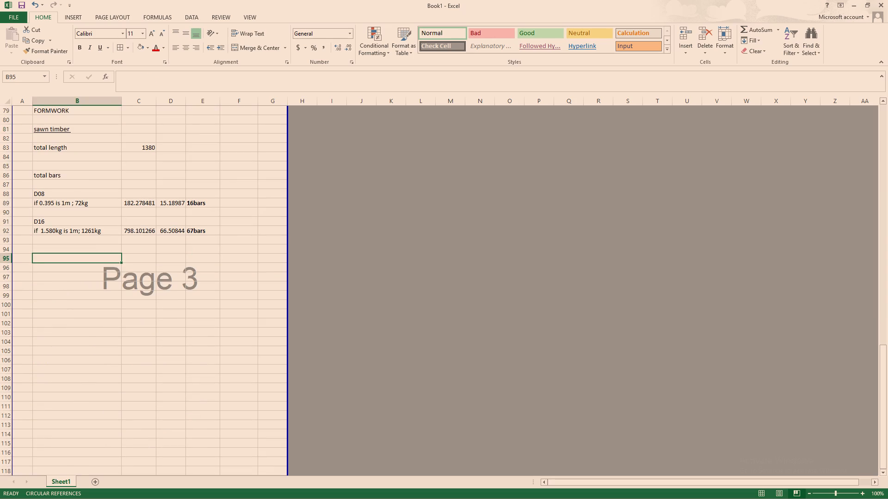
type("conc")
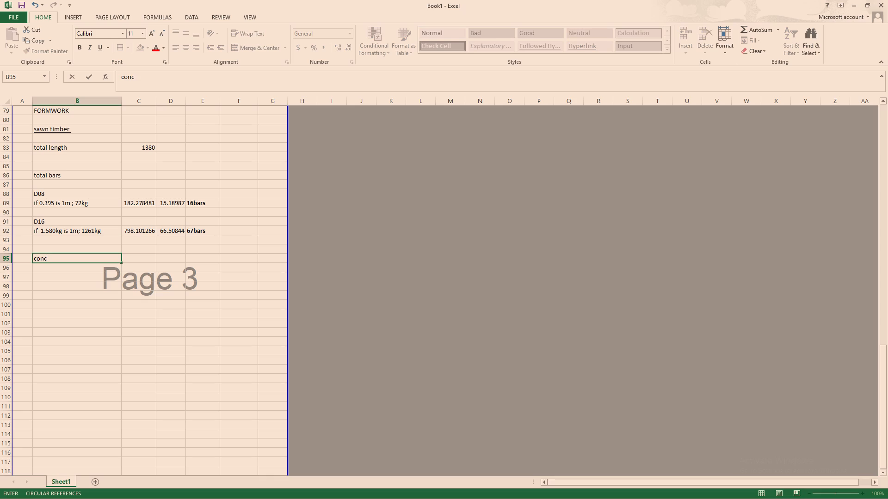
type("rete")
key("space")
left_click_drag(68, 255, 19, 259)
left_click_drag(19, 259, 31, 261)
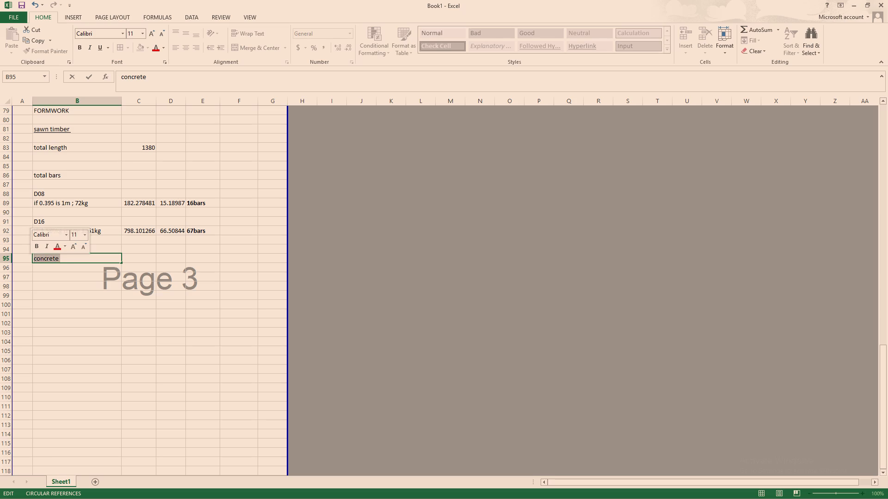
key("ctrl+b")
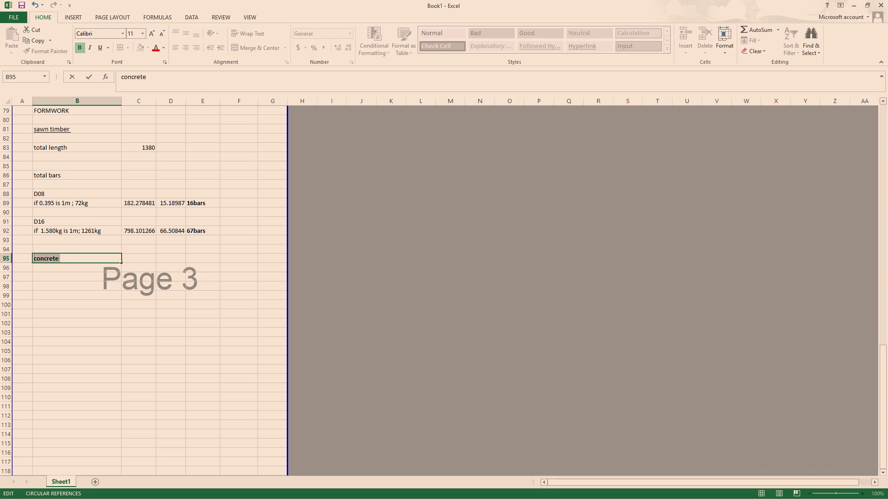
left_click(57, 278)
Review the concrete work items on page 2 and label B98 in the material schedule total concrete cum.
scroll(57, 278, "up", 3)
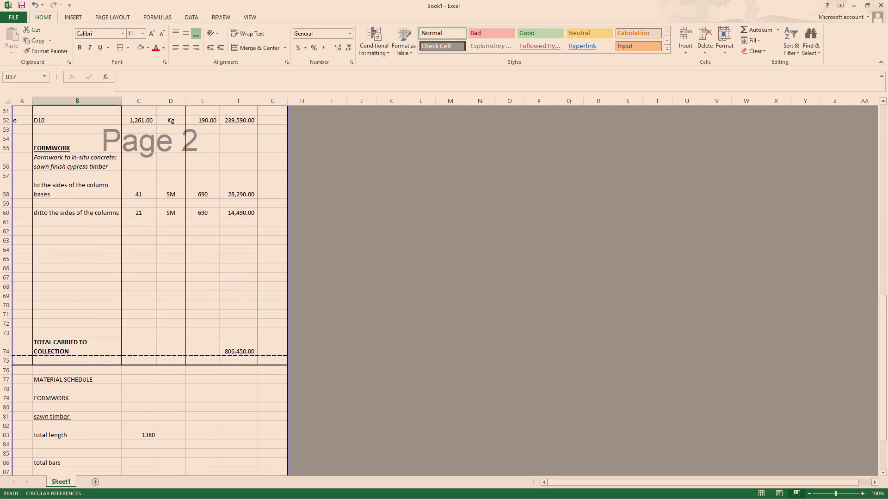
scroll(57, 277, "up", 2)
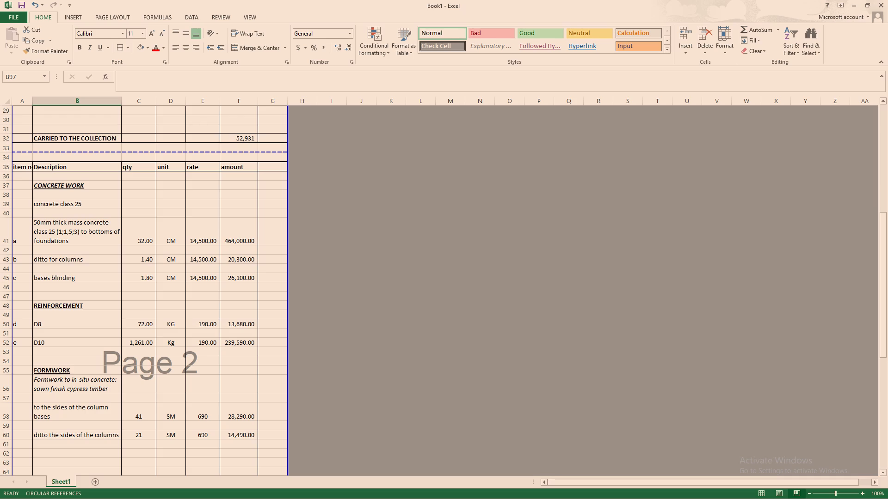
scroll(110, 305, "down", 3)
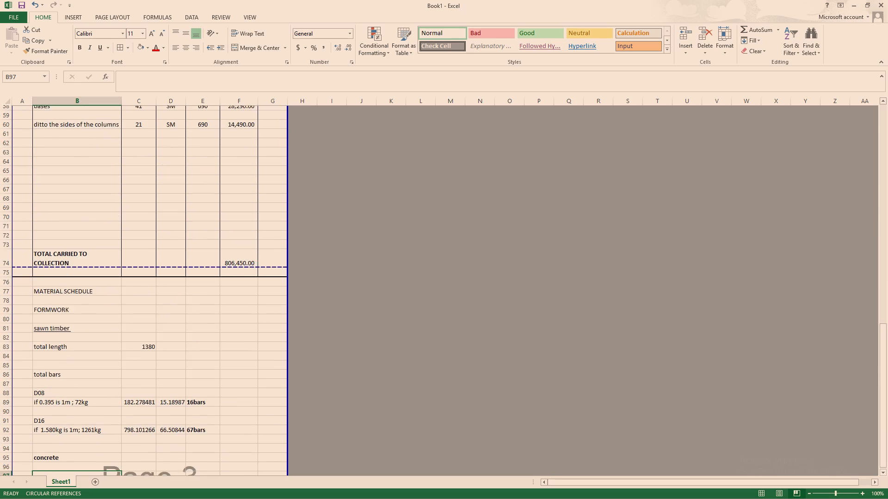
scroll(110, 304, "down", 2)
left_click(50, 290)
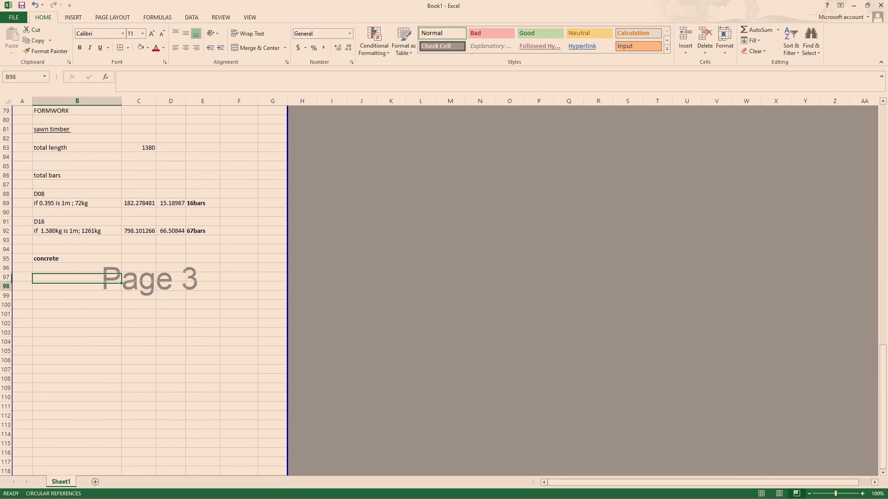
key("t")
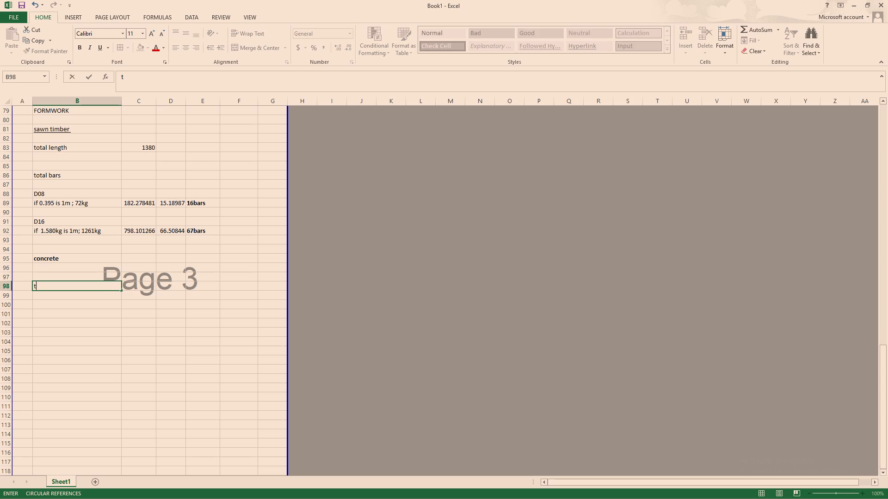
type("otal conc")
type("ret")
key("space")
key("BackSpace")
type("e")
key("space")
type("cu")
type("m")
key("space")
key("equal")
key("BackSpace")
key("BackSpace")
Enter the total concrete volume in C98 as the formula =32+1.4+18.
left_click(148, 290)
key("equal")
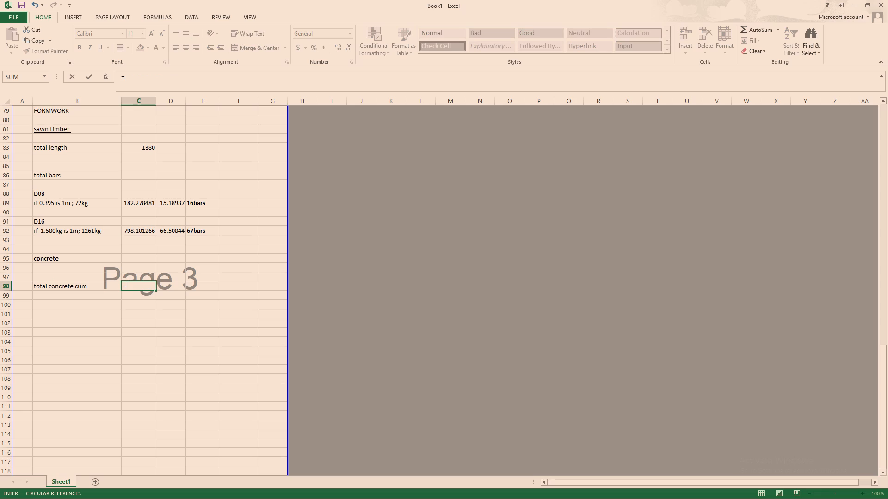
type("32")
key("shift+plus")
type("1.4")
type("+18")
key("Return")
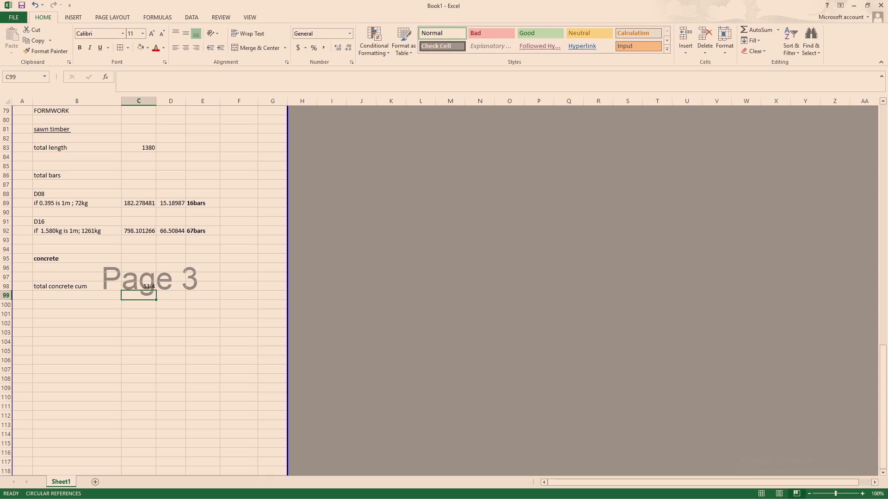
Check the concrete items on page 2 and enter the mix proportions in B100 as ratio 1:1.5:3.
scroll(157, 283, "up", 6)
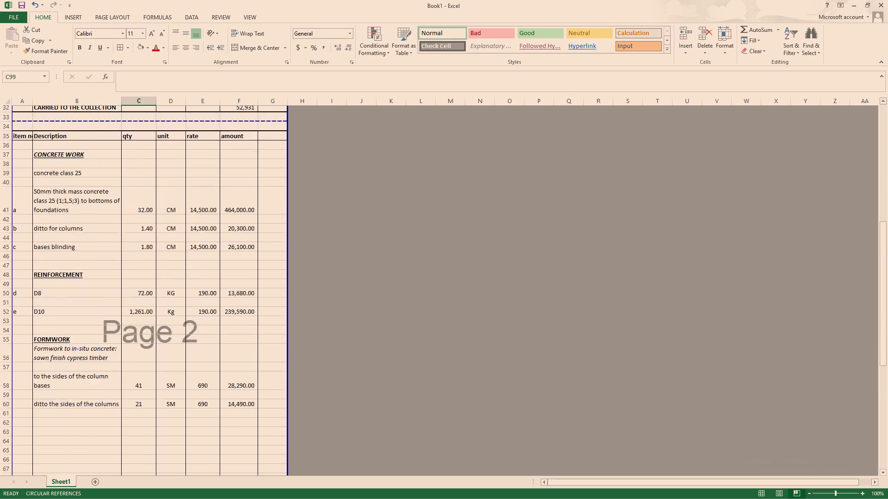
scroll(154, 269, "down", 2)
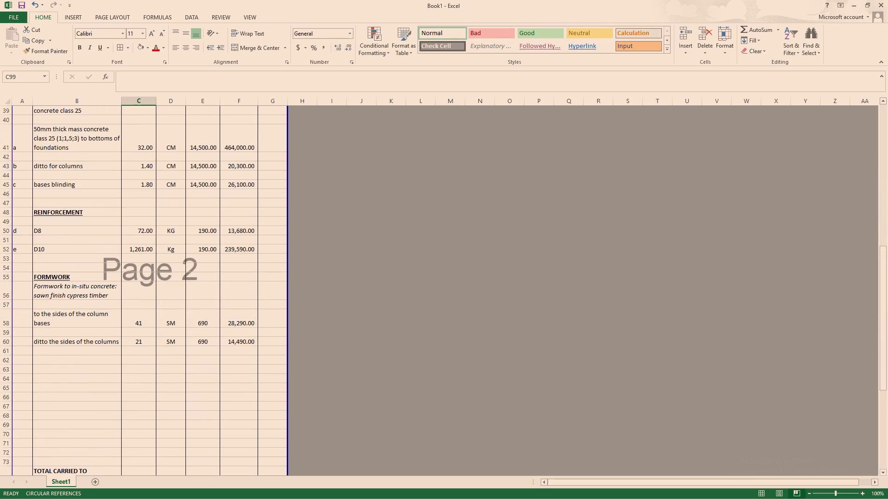
scroll(154, 269, "down", 4)
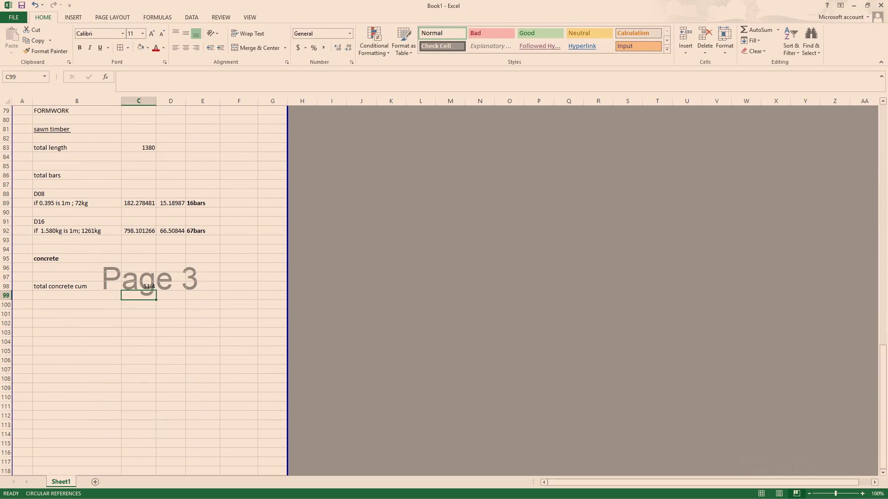
left_click(45, 308)
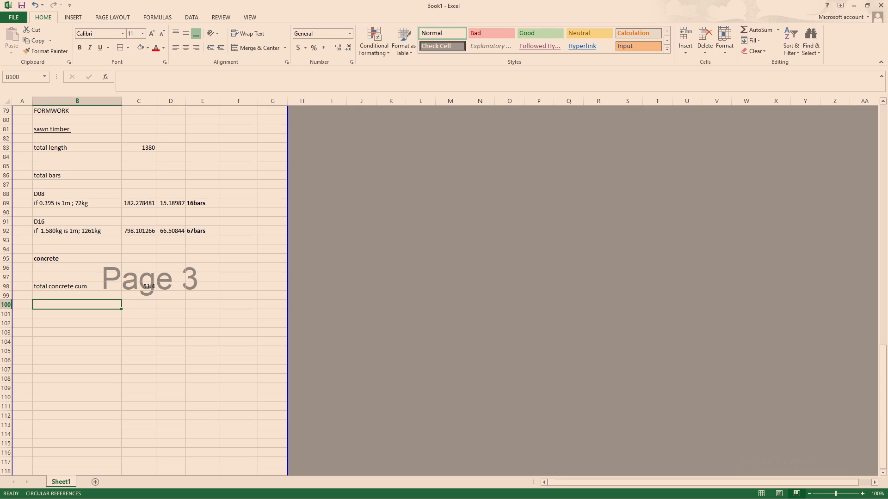
key("r")
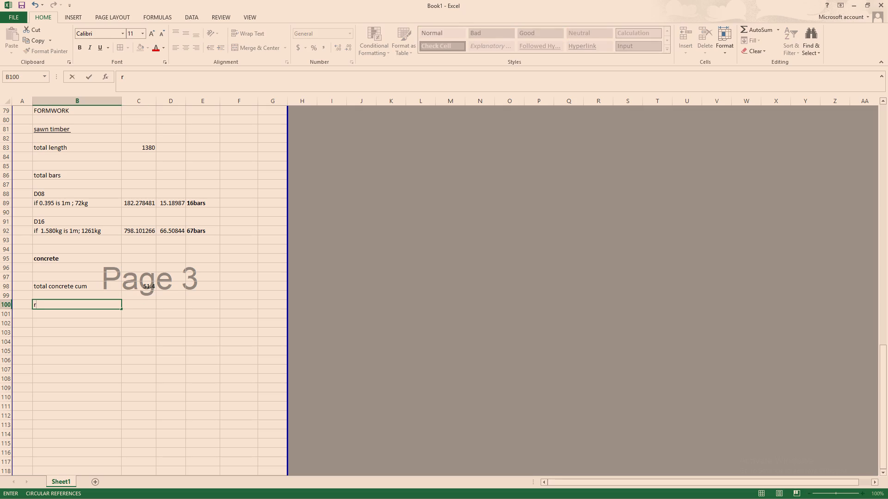
type("atio")
key("space")
key("1")
key("shift+colon")
type("1.")
key("5")
type(":3")
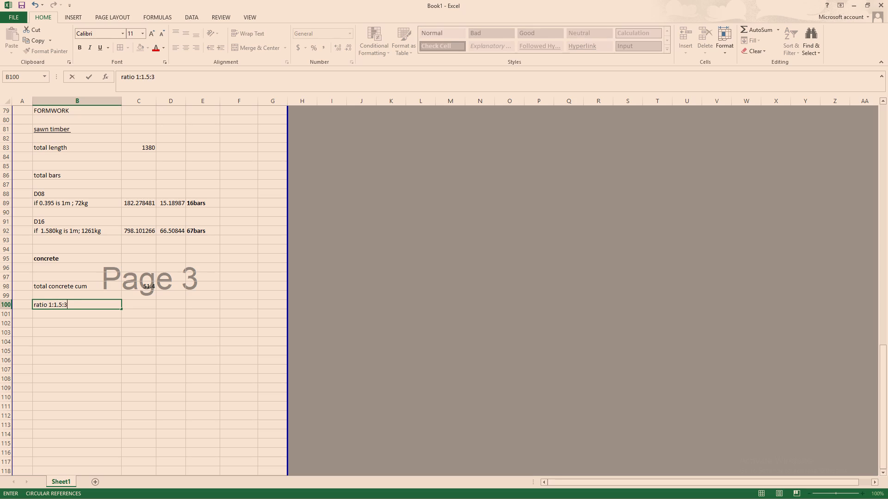
Enter the mix component order in B101, below the ratio, as cement:sand: ballast.
left_click(46, 315)
type("sand")
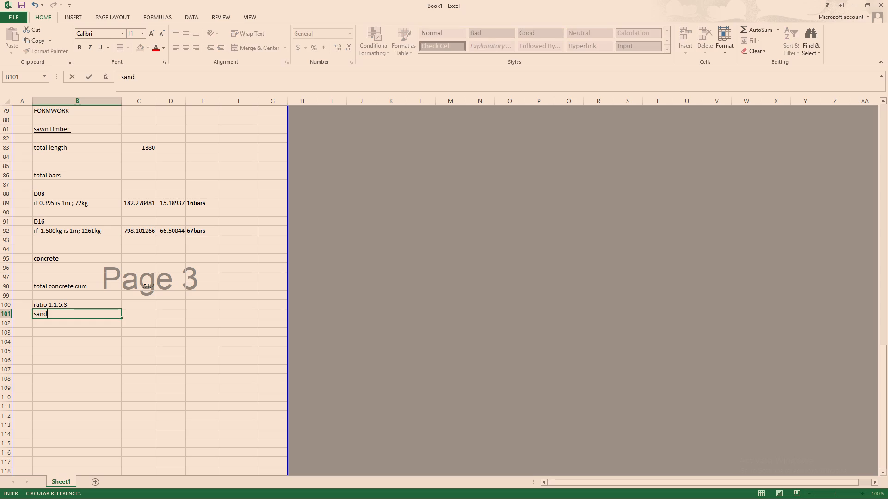
key("shift+colon")
key("BackSpace")
key("BackSpace")
key("BackSpace")
key("BackSpace")
key("BackSpace")
type("cement:")
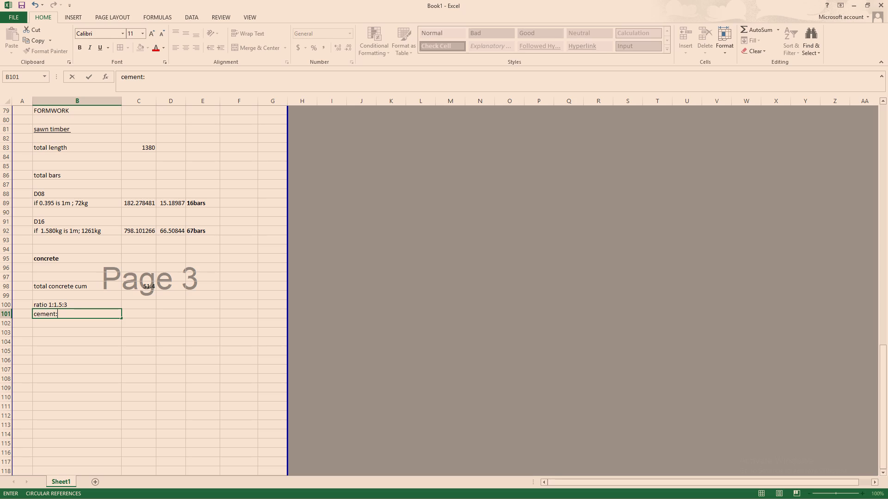
type("san")
key("d")
key("shift+quotedbl")
key("BackSpace")
type(": ballast")
left_click(69, 330)
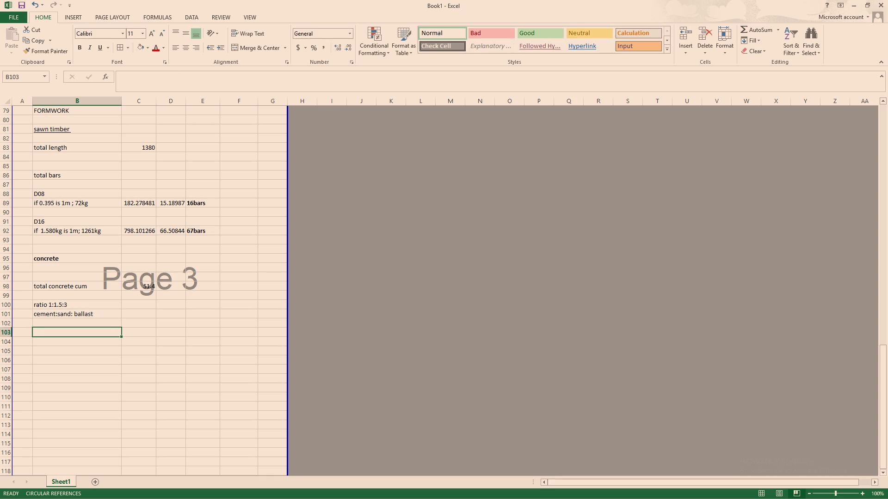
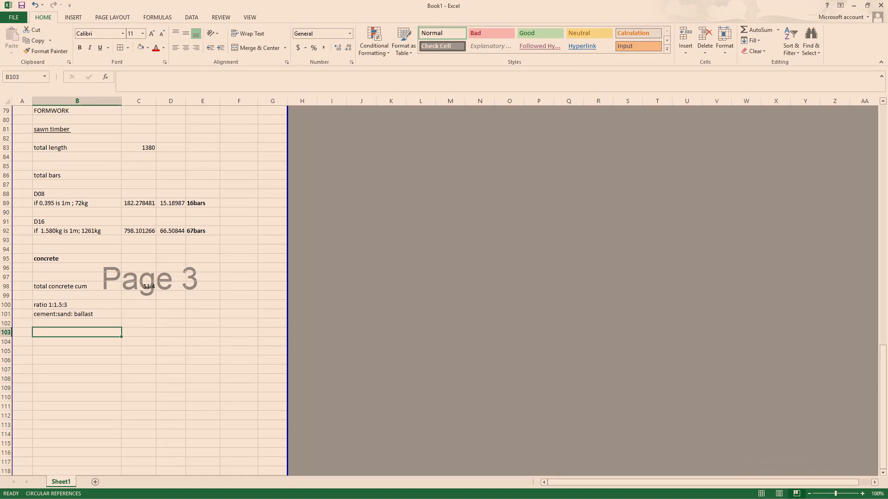
Enter the cement proportion 1/5.5 in cell B103, below the cement:sand:ballast ratio lines.
left_click(39, 331)
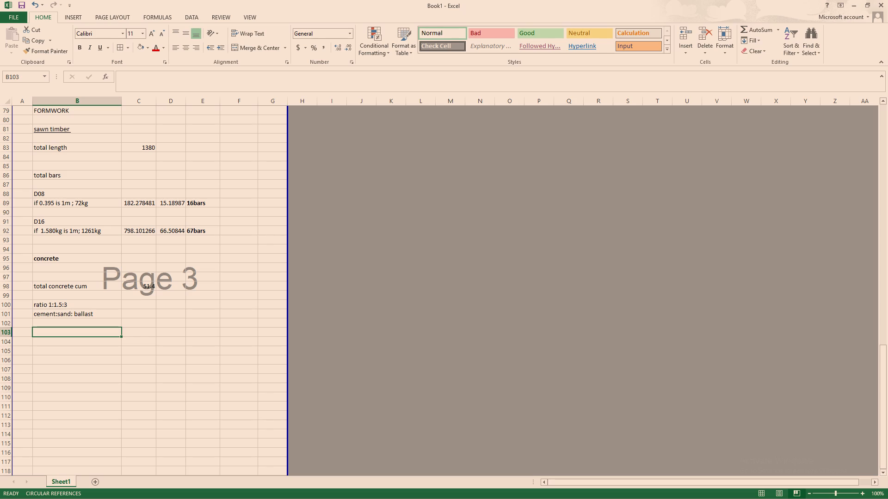
key("1")
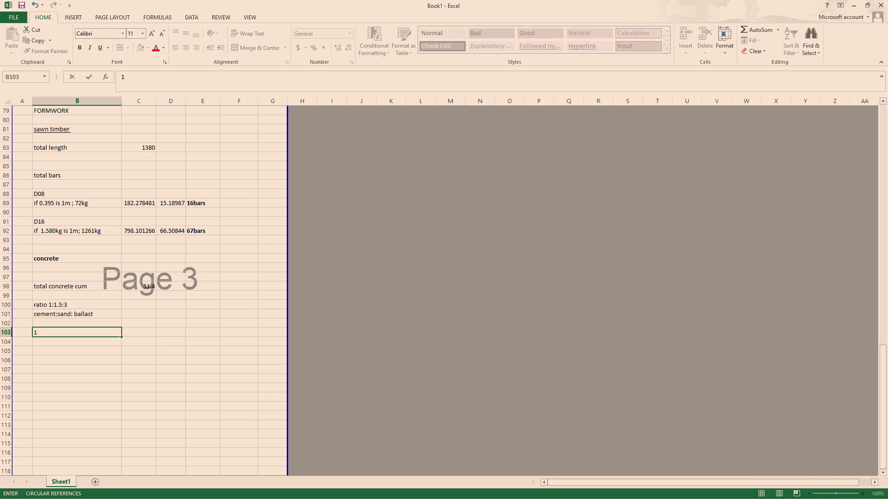
key("slash")
type("5.5")
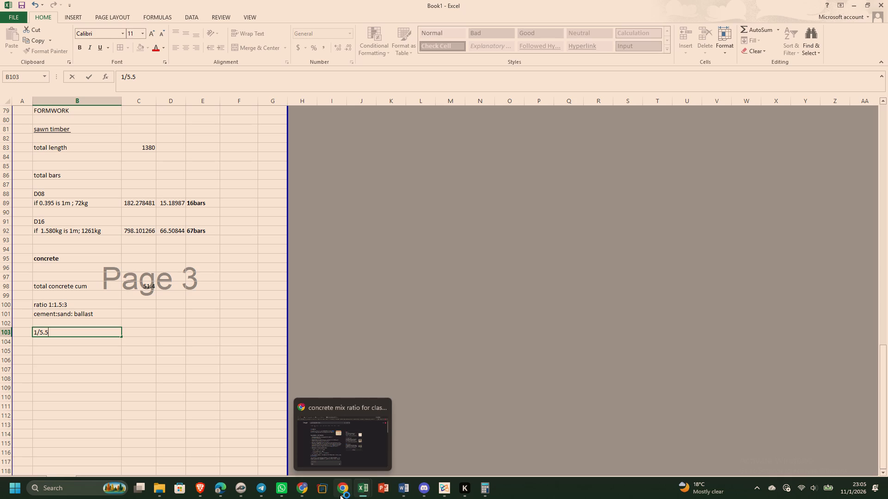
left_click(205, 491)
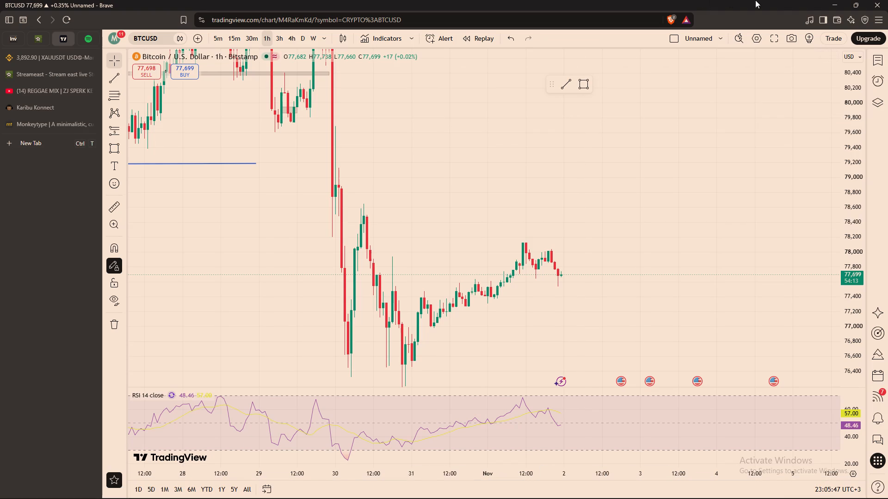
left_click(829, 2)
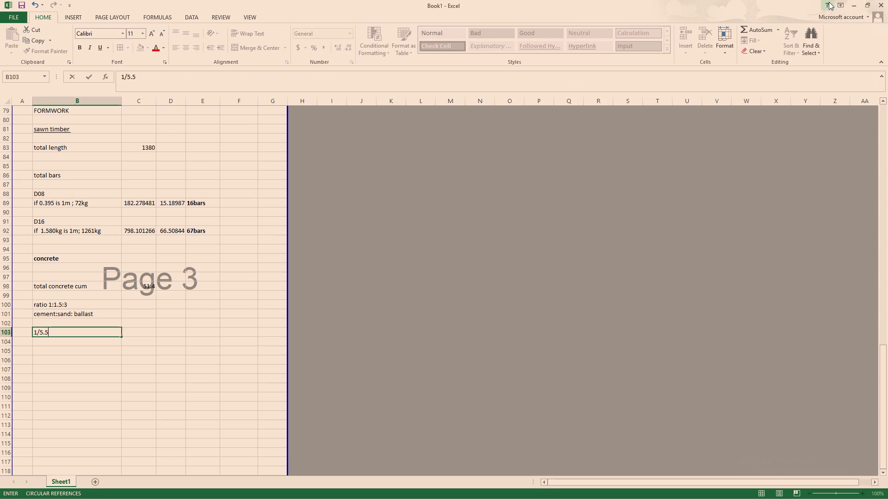
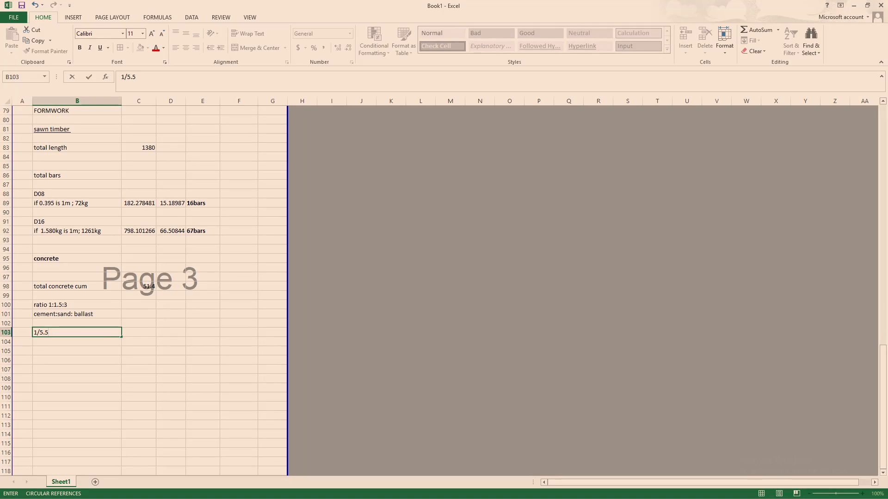
Finish the 1/5.5 entry in B103 and move to the adjacent cell C103.
left_click(148, 333)
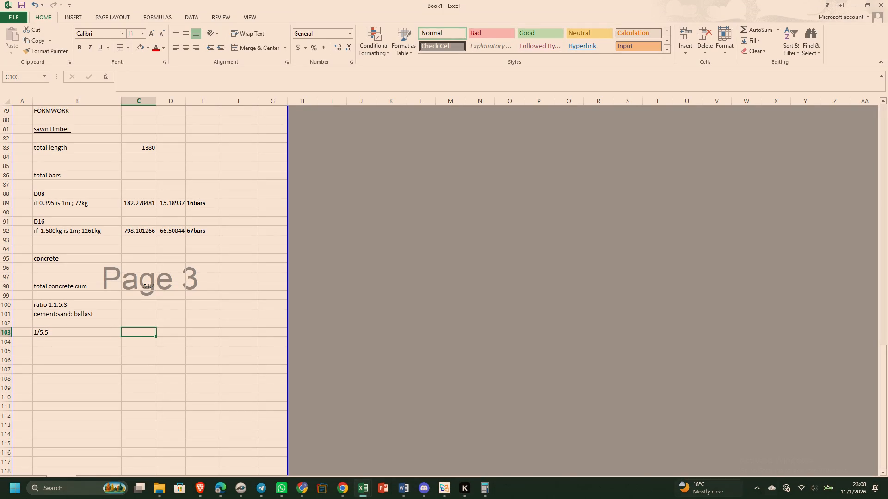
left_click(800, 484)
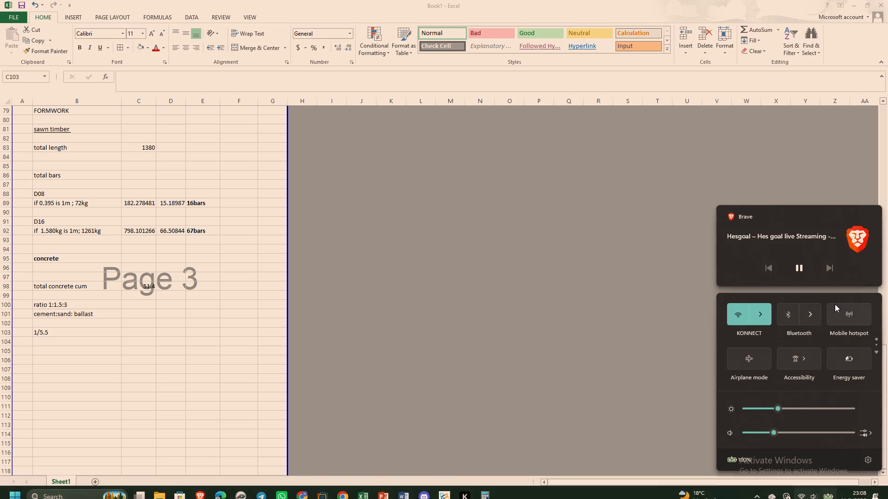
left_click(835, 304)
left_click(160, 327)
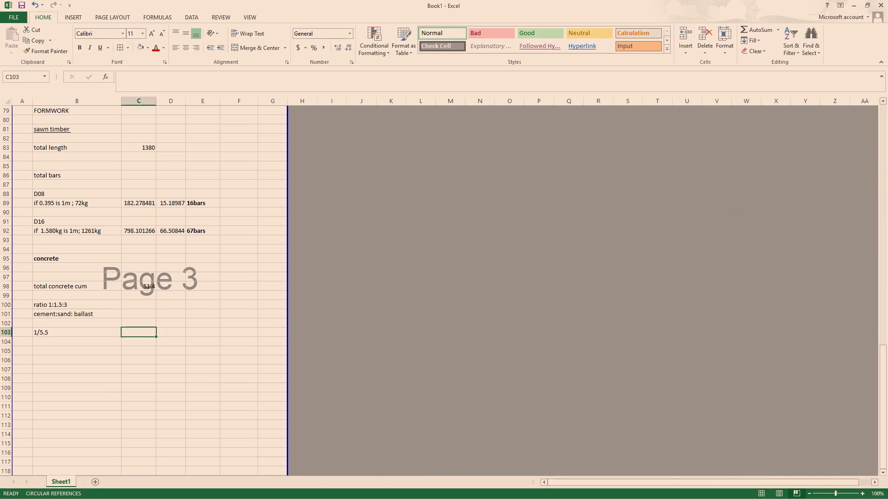
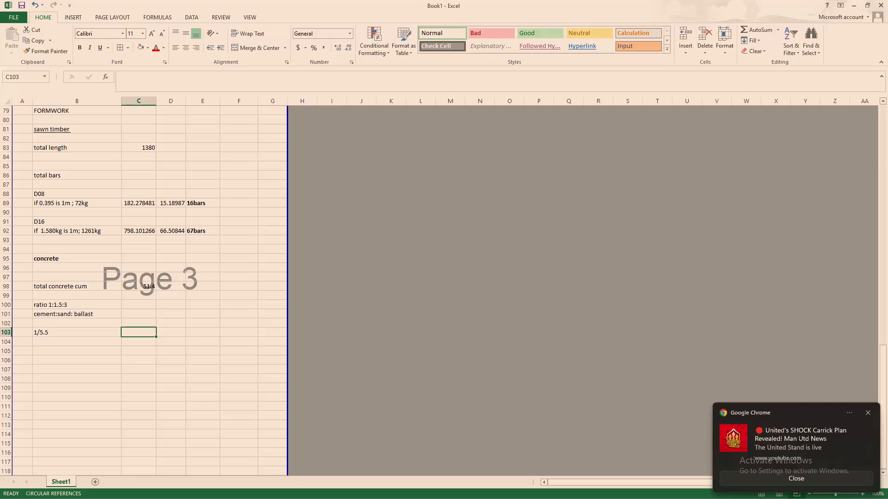
Dismiss the Google Chrome live-stream notification covering part of the spreadsheet.
left_click(865, 411)
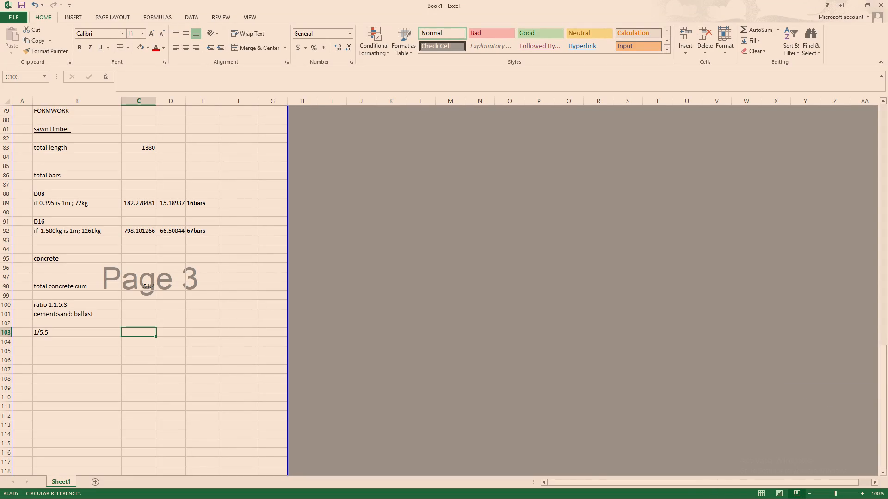
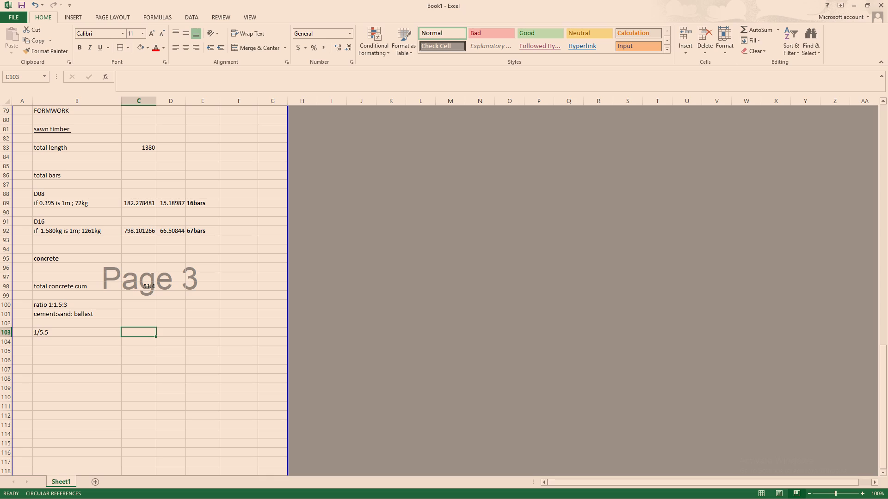
Select the 1/5.5 entry in cell B103 below the cement:sand:ballast ratio.
left_click(57, 338)
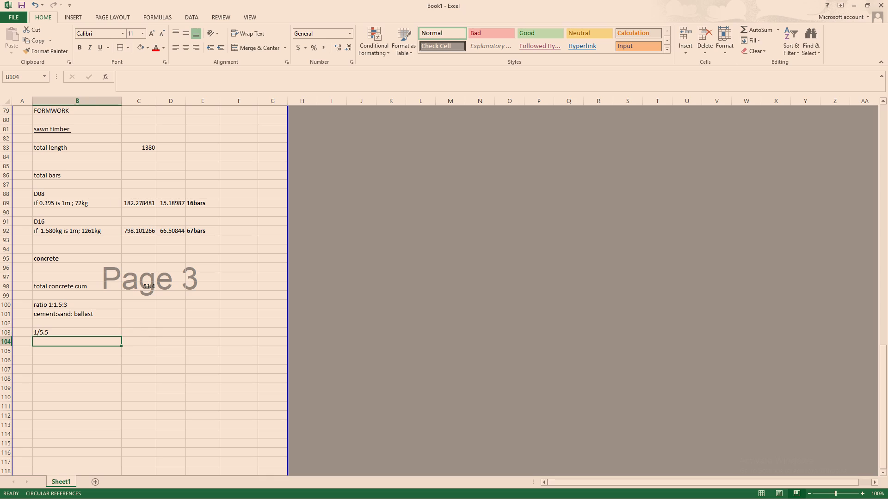
left_click(60, 330)
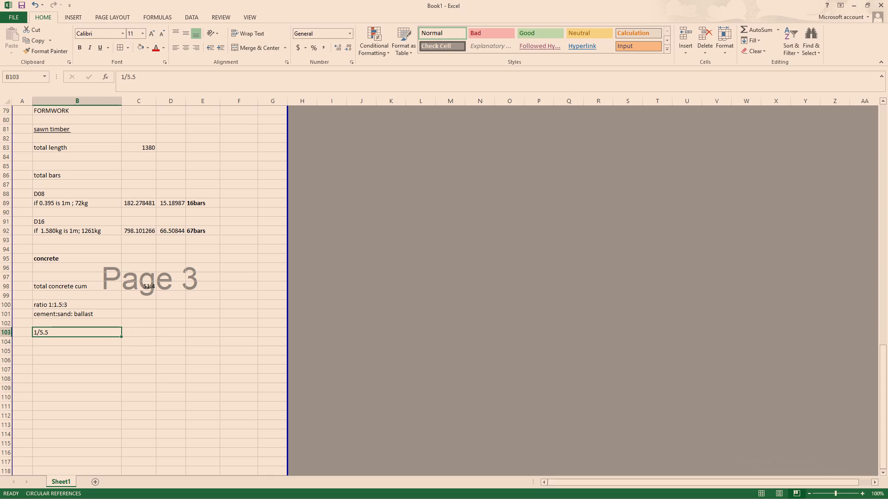
left_click(60, 330)
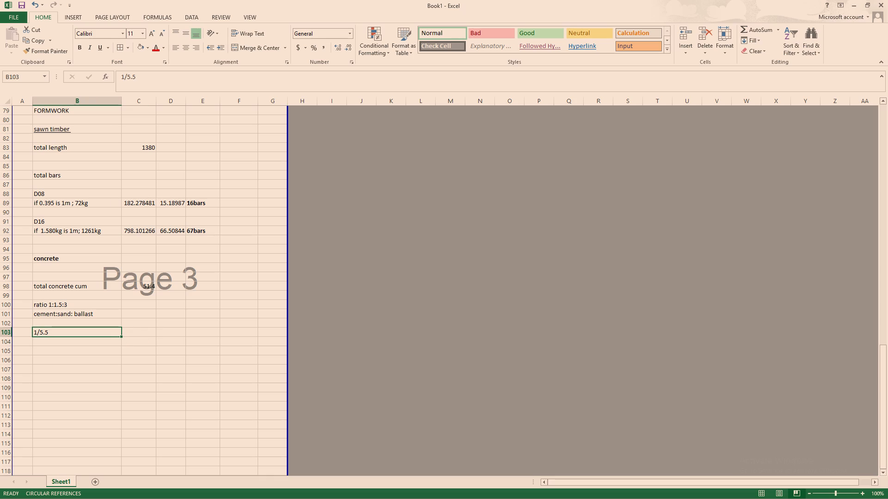
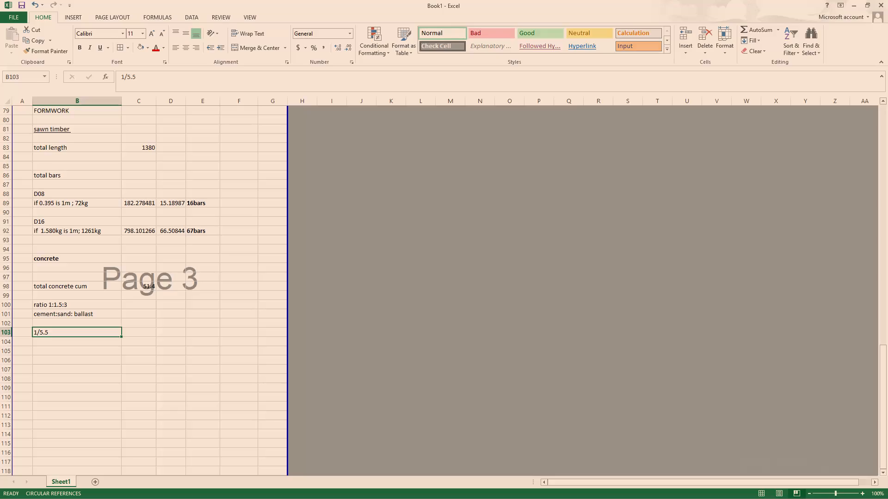
Add the label "cement" in cell B105, two rows below the 1/5.5 entry.
left_click(46, 347)
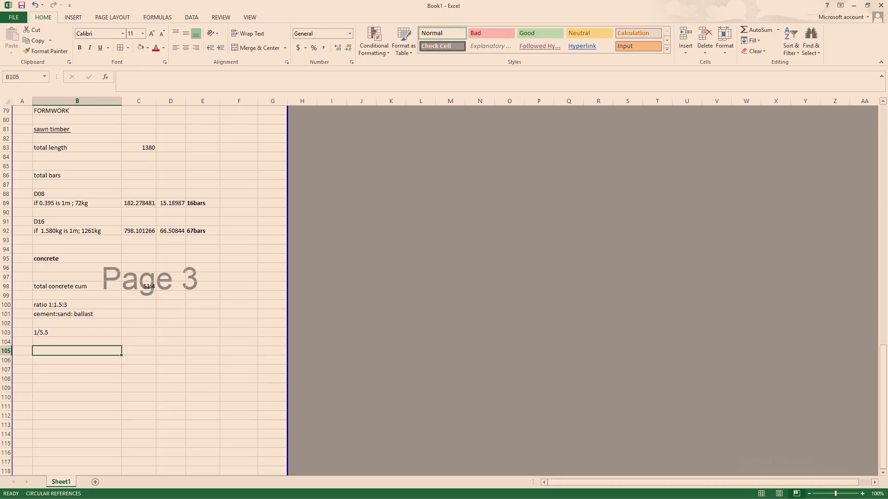
type("ce")
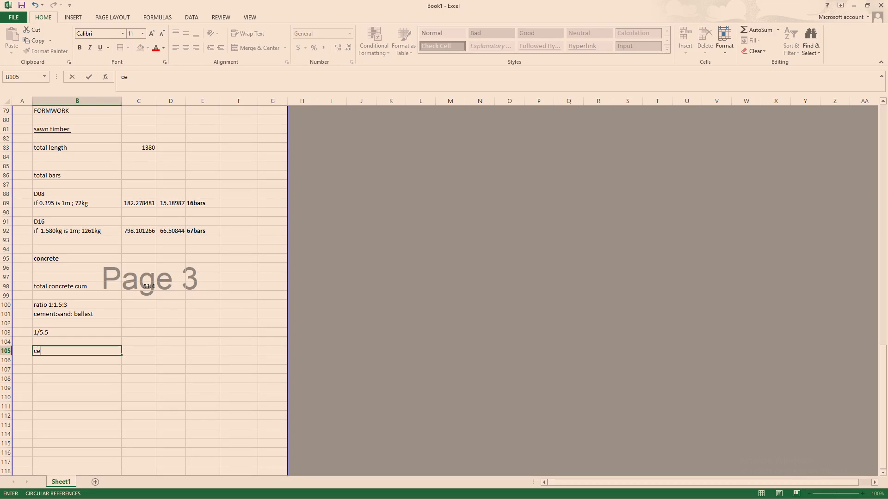
type("ment")
key("BackSpace")
type("t")
key("space")
key("Return")
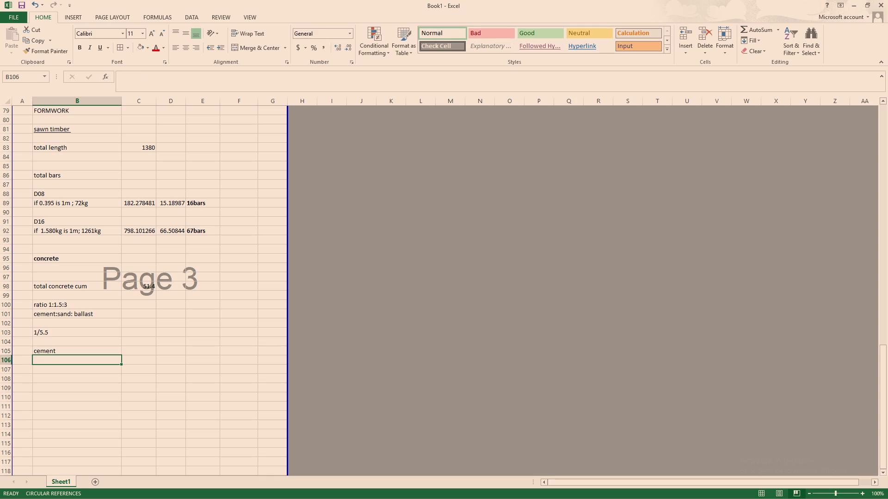
Calculate the cement quantity in cell B106 with the formula = 1/5.5 *52*1.33*1.1*1.44.
type("=")
key("space")
key("1")
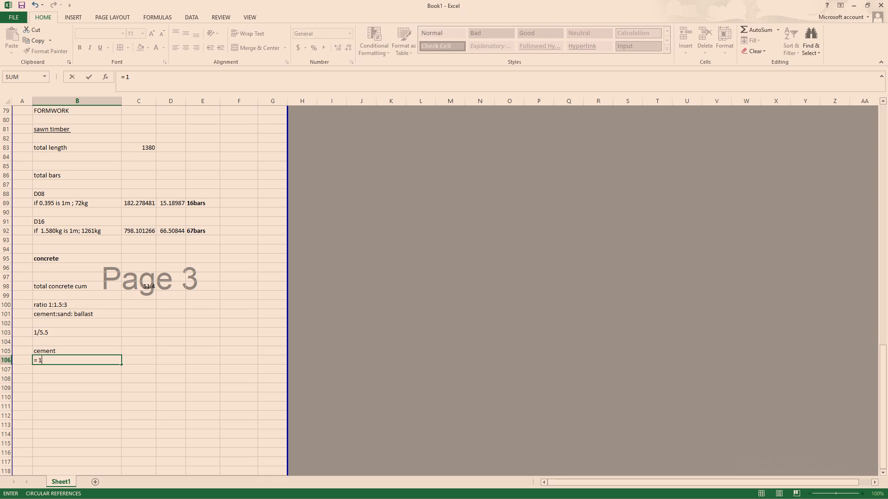
key("slash")
type("5.5")
key("space")
key("shift+asterisk")
type("52")
key("shift+asterisk")
key("1")
type(".33")
type("*1")
type(".1")
key("shift+asterisk")
key("1")
type(".44")
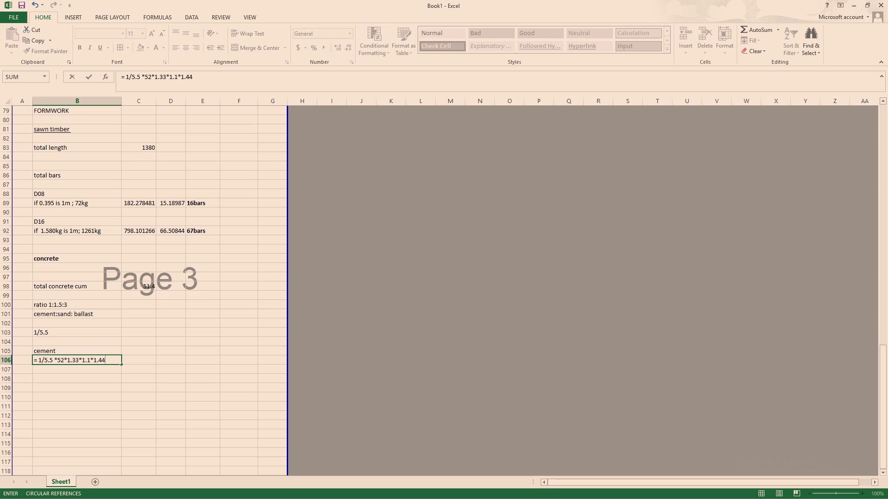
key("Return")
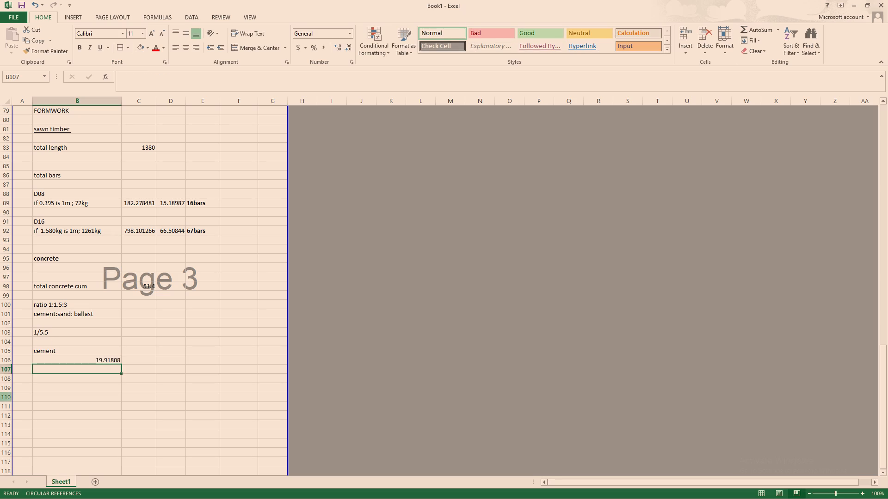
Add the label "sand" in cell B108, leaving a blank row below the cement quantity.
left_click(74, 381)
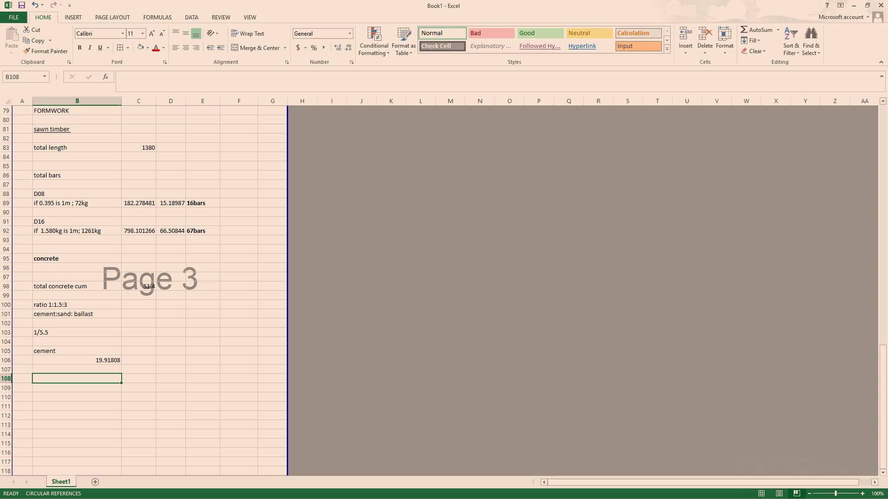
type("san")
type("d")
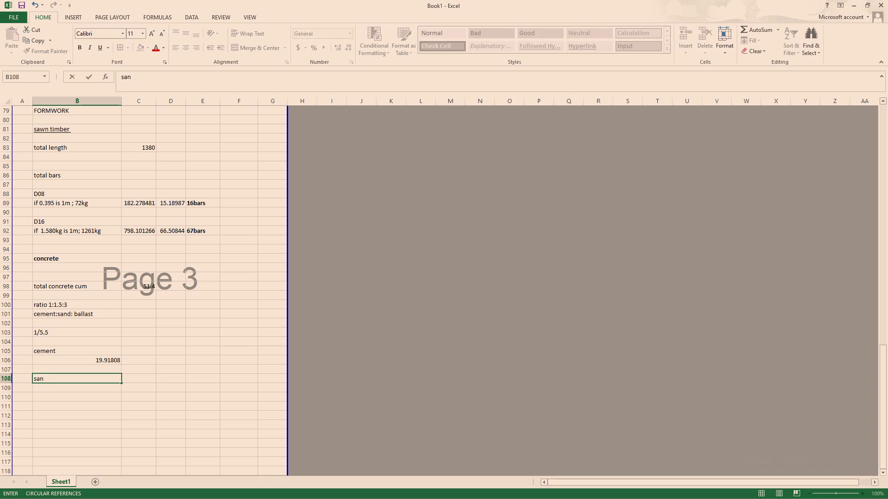
key("space")
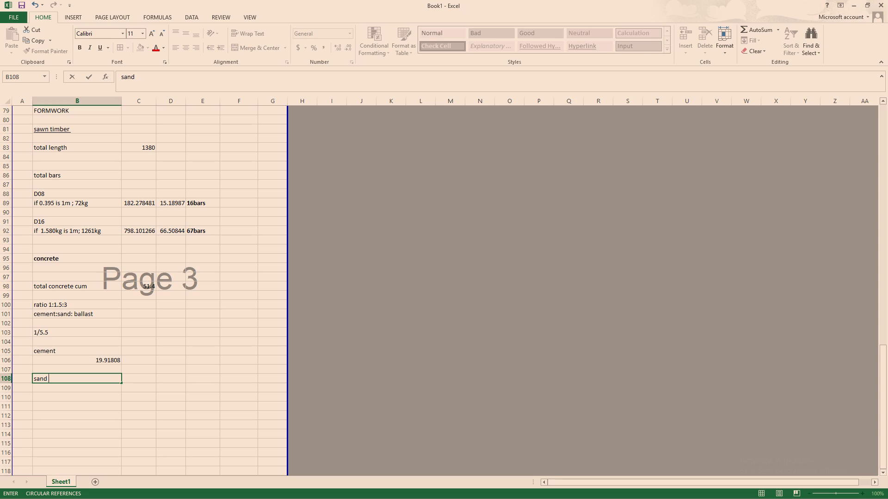
Enter the sand expression 1.5/5.5*52*1.3*1.10*1600 in cell B109, directly below the sand label.
left_click(49, 389)
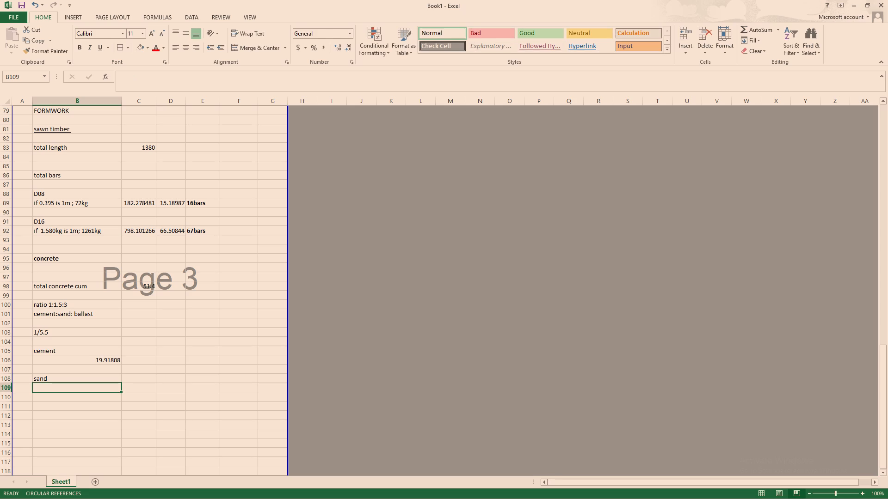
type("1.5")
type("?1")
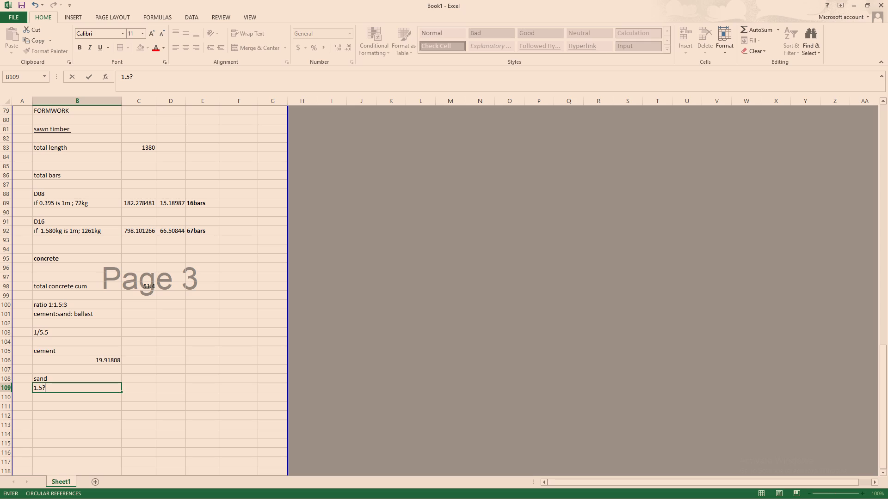
key("BackSpace")
key("BackSpace")
key("slash")
key("5")
type(".5")
key("shift+asterisk")
type("51")
key("BackSpace")
key("2")
key("k")
key("BackSpace")
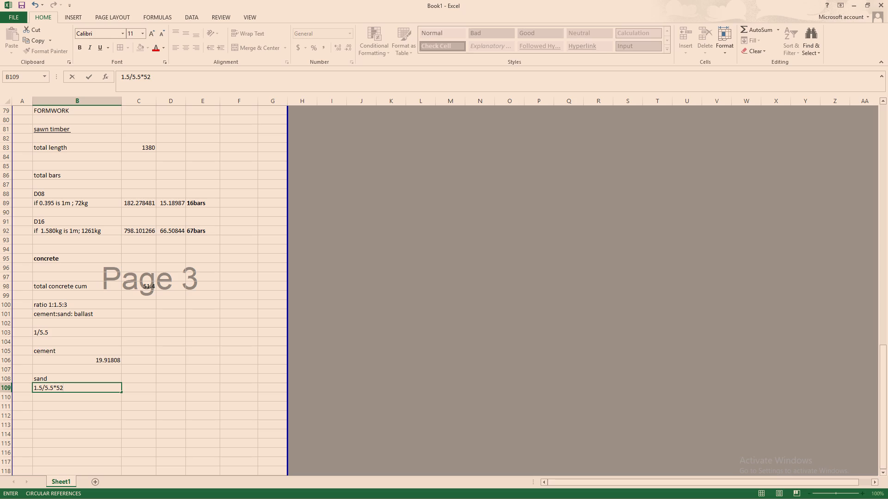
key("shift+asterisk")
key("1")
type(".1")
key("BackSpace")
key("3")
key("shift+asterisk")
key("1")
type(".1")
key("0")
key("space")
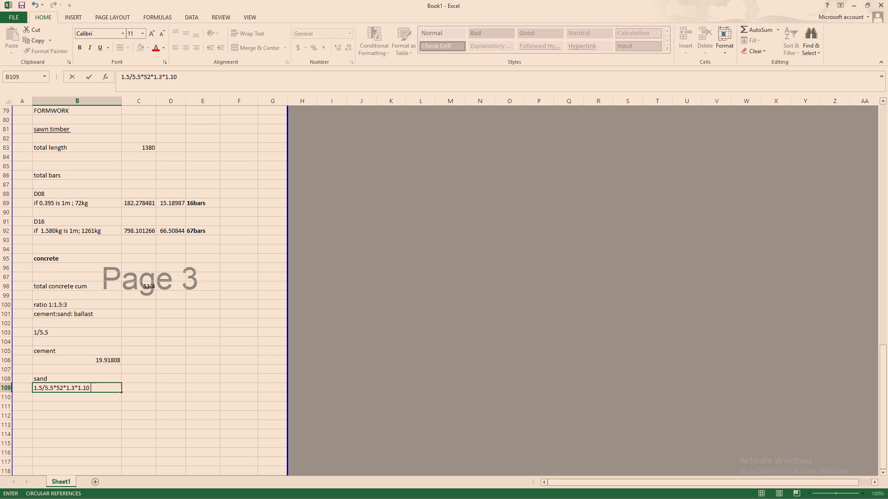
key("BackSpace")
key("shift+asterisk")
type("16")
type("00")
key("Return")
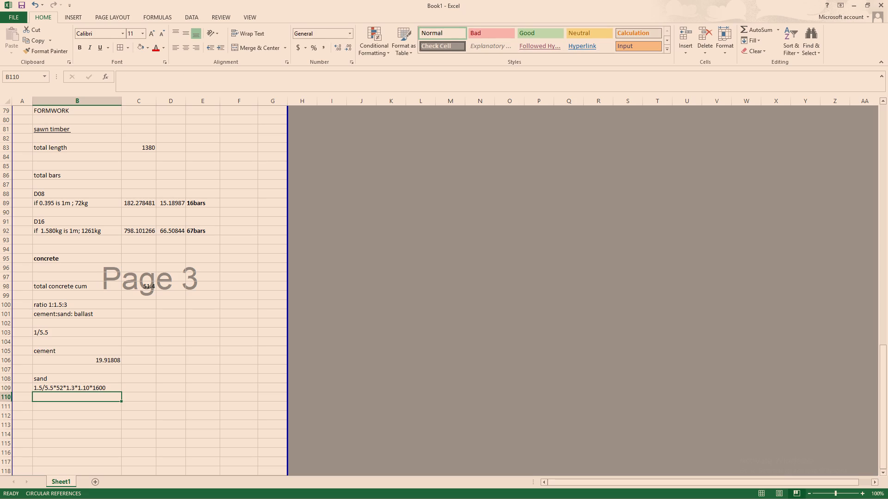
Turn the sand expression in cell B109 into a calculating formula by adding a leading equals sign.
left_click(111, 387)
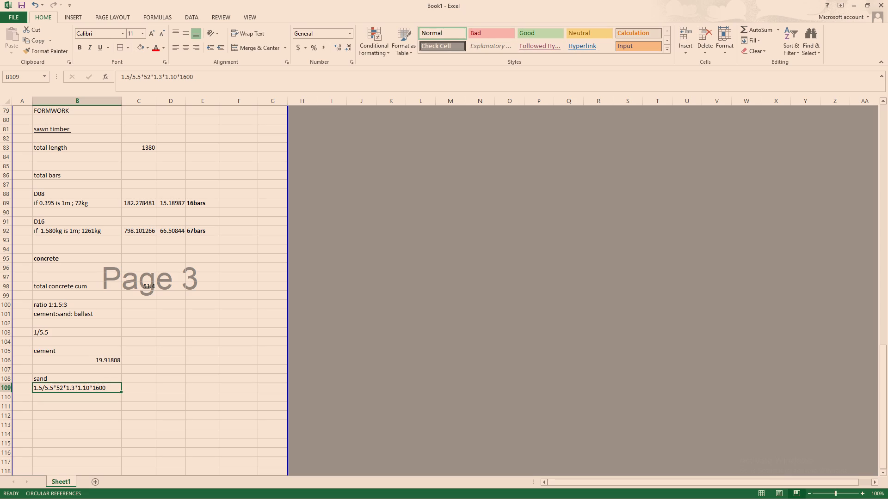
left_click(123, 78)
left_click(123, 76)
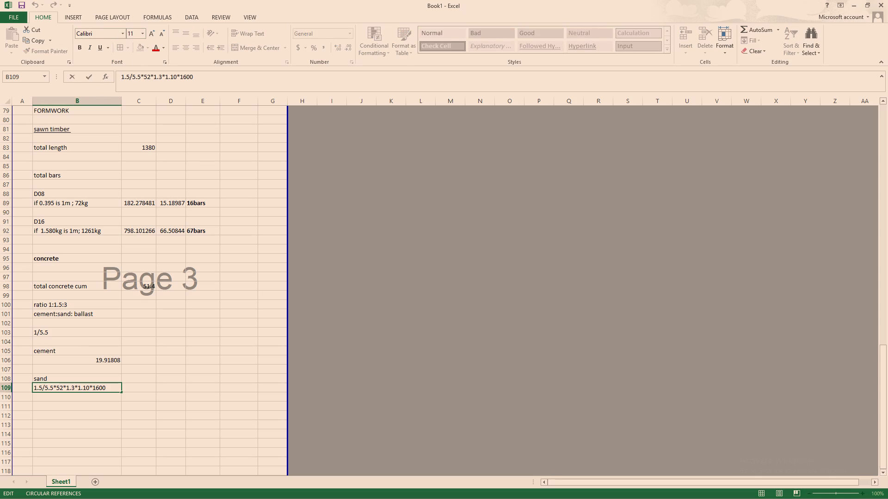
key("equal")
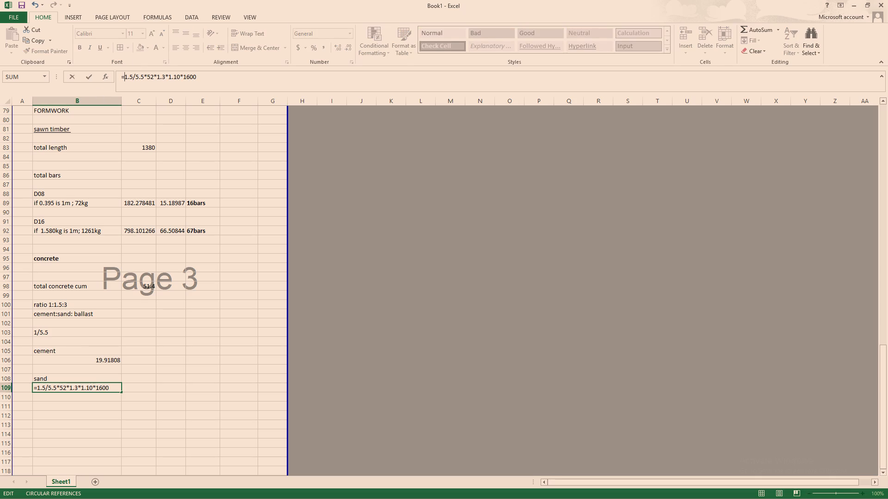
key("Return")
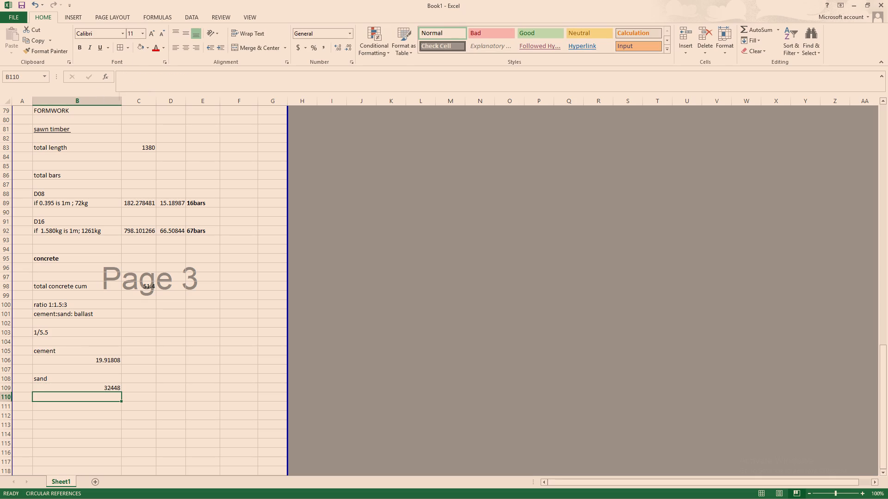
left_click(113, 391)
Add the label "ballast" in cell B111, leaving a blank row below the sand quantity.
left_click(76, 422)
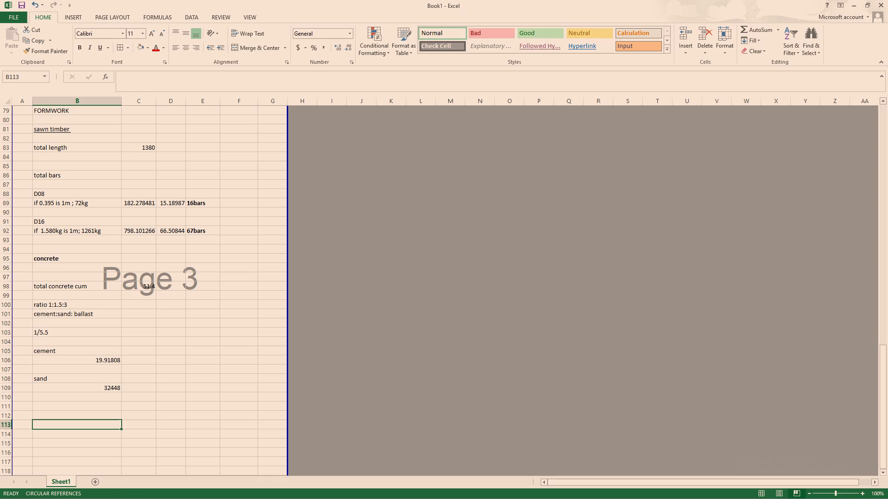
left_click(57, 408)
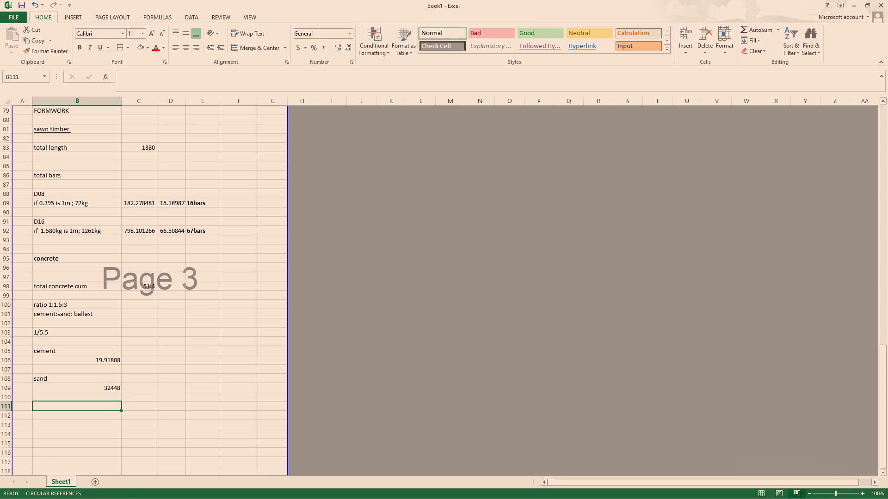
type("ballast")
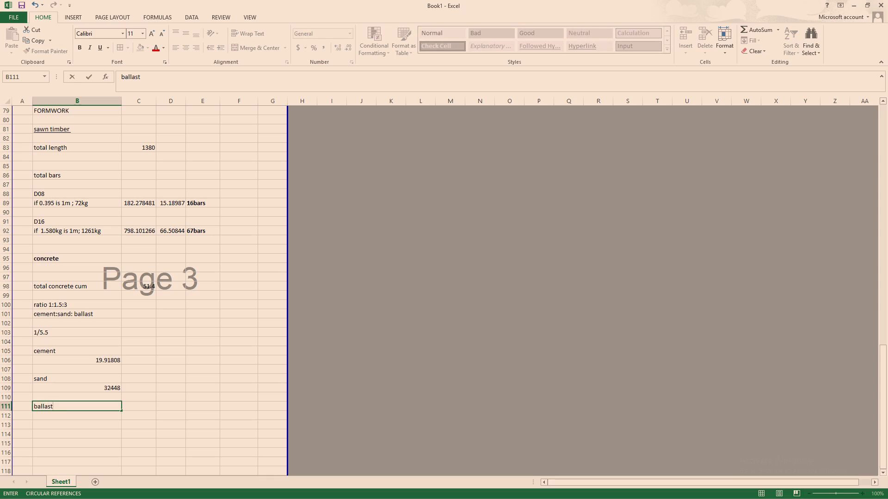
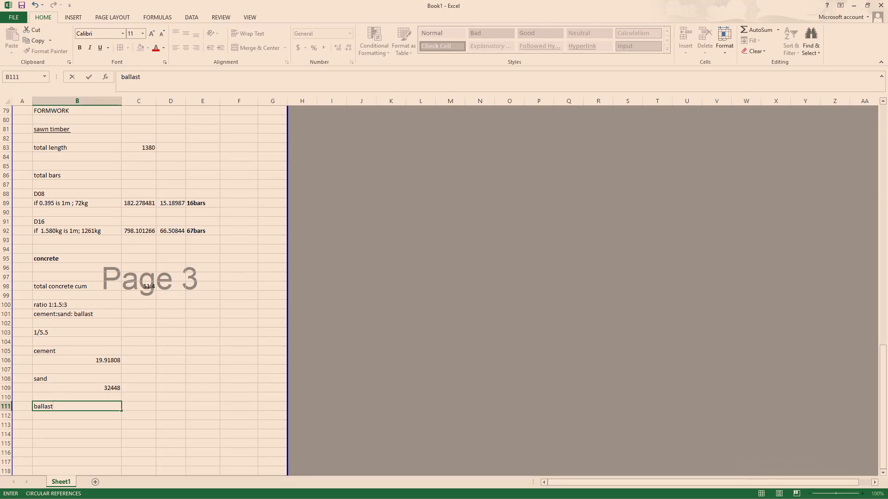
Enter the ballast formula =3/5.5*52*1.3*1.1*1600 in cell B113, leaving a blank row below the ballast label.
left_click(62, 426)
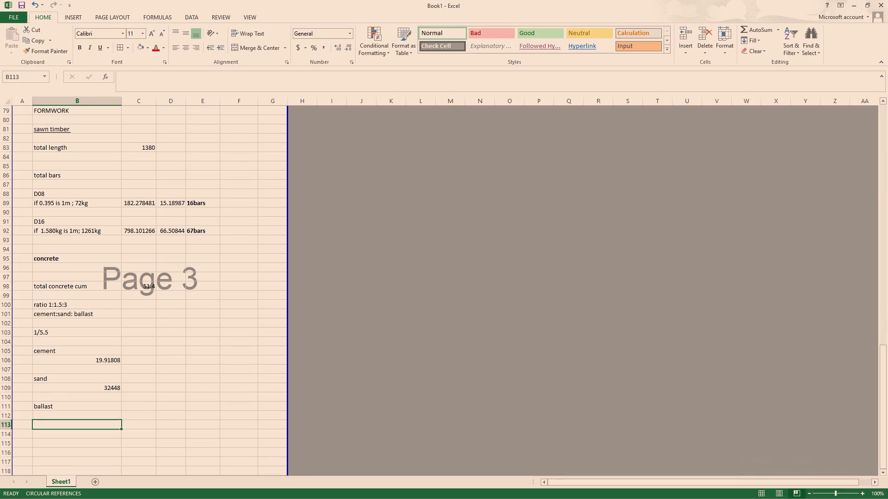
key("equal")
key("1")
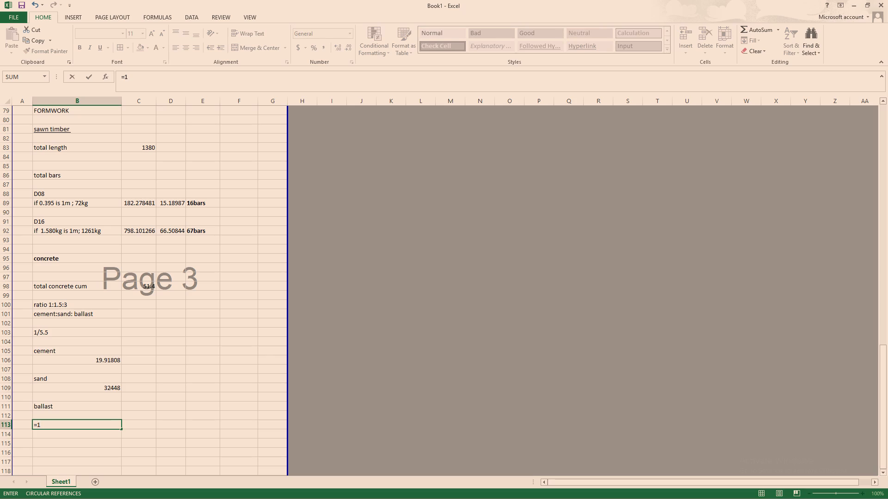
key("BackSpace")
key("3")
key("slash")
type("5.5")
key("shift+asterisk")
type("52")
key("shift+asterisk")
key("1")
key("period")
key("3")
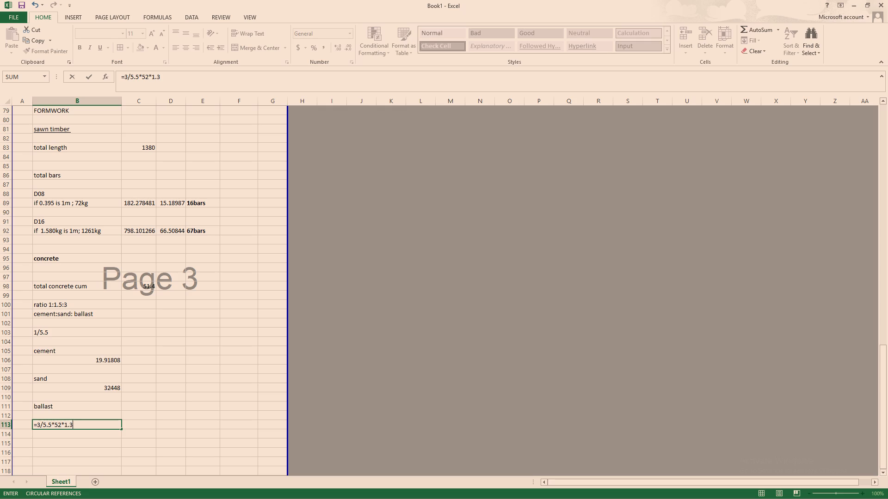
key("shift+asterisk")
type("1.1")
key("shift+asterisk")
type("1.")
key("BackSpace")
type("600")
key("Return")
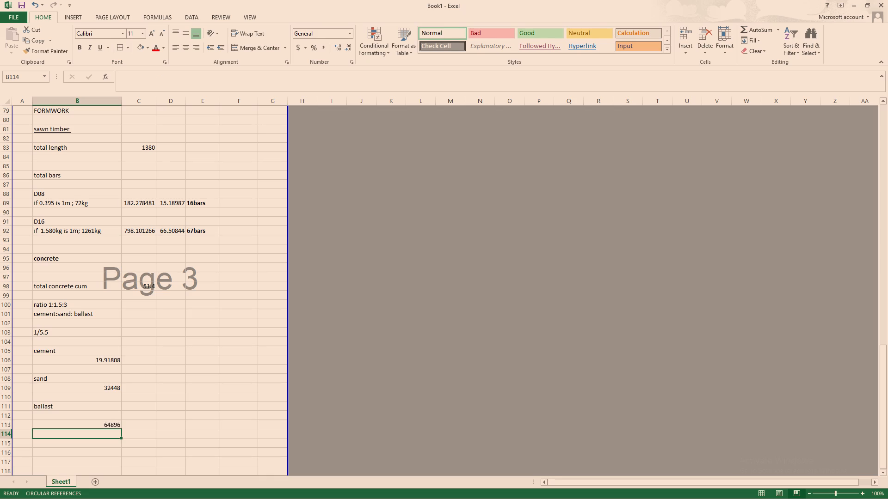
Select cell C113, beside the calculated ballast quantity.
left_click(147, 424)
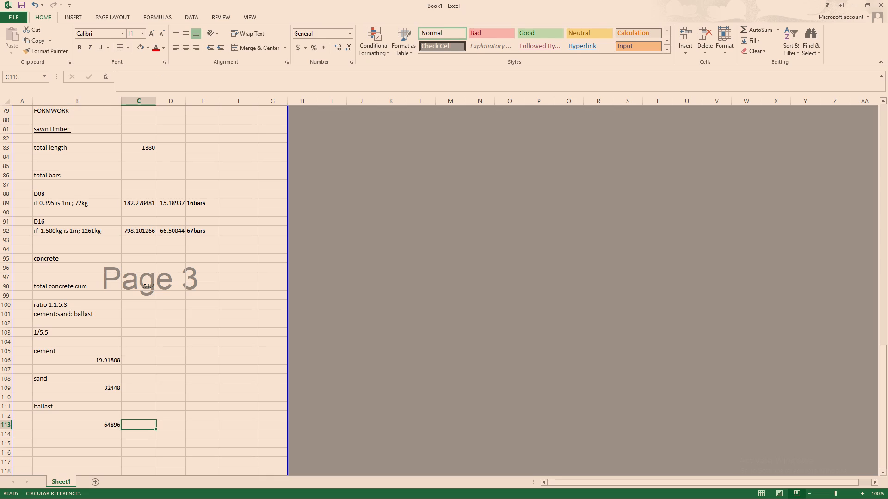
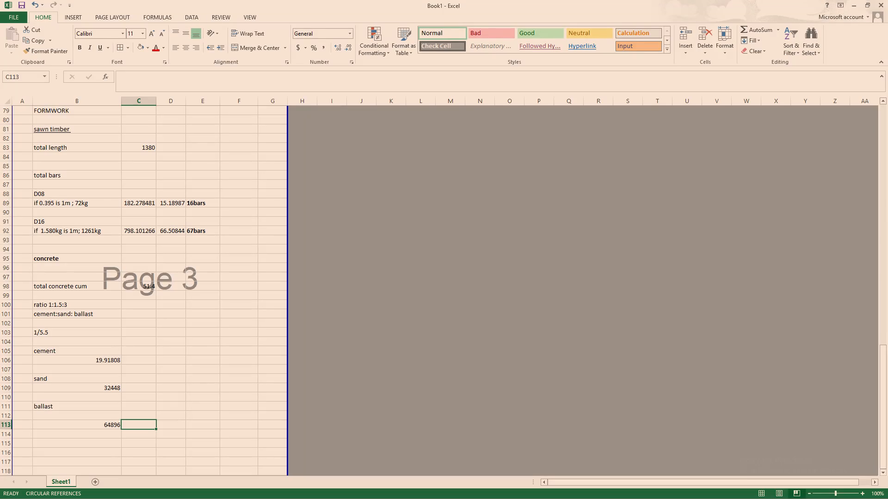
Convert the cement quantity to kilograms by entering =B106*1000 in cell C106.
left_click(106, 361)
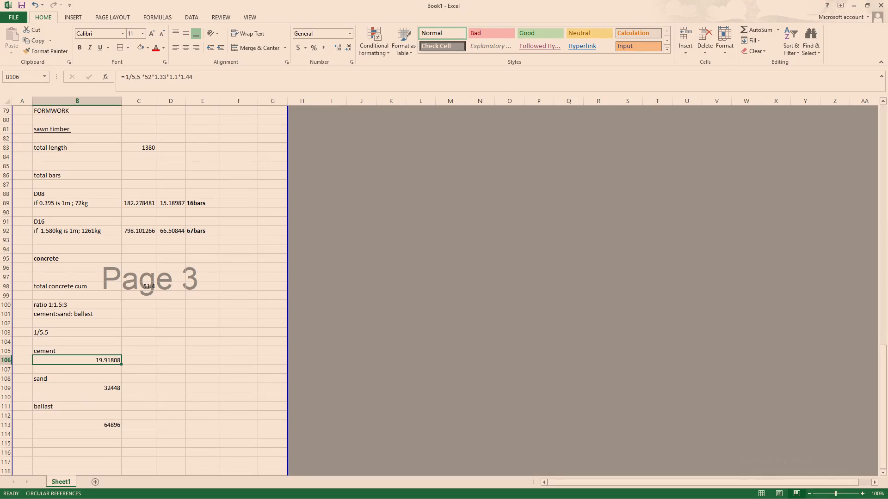
left_click(137, 358)
key("equal")
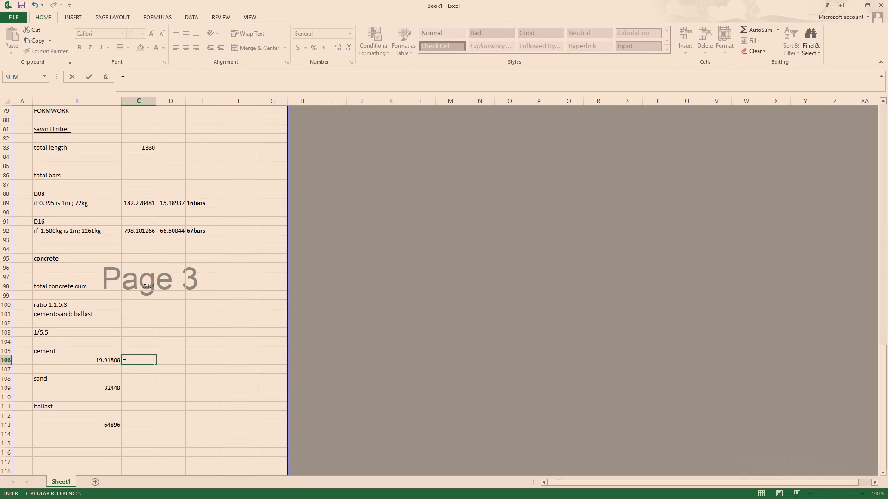
left_click(107, 360)
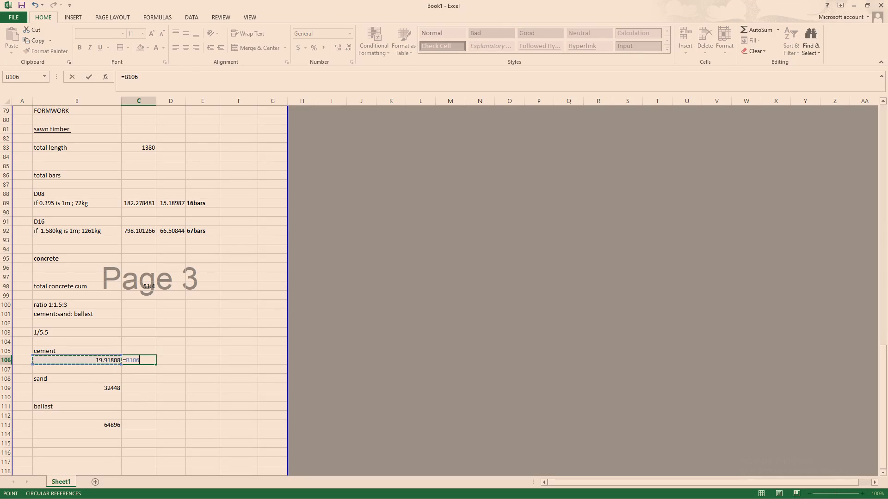
key("shift+asterisk")
type("1000")
key("Return")
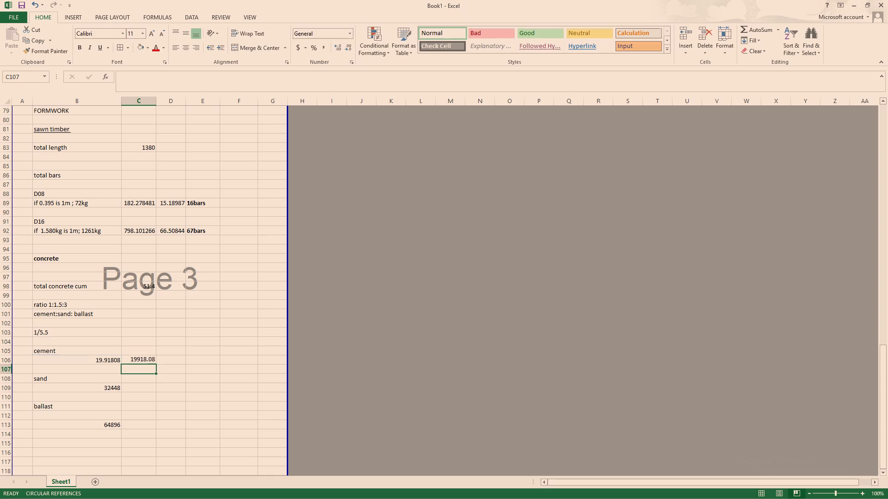
Calculate the number of 50 kg cement bags by entering =C106/50 in cell D106.
left_click(177, 360)
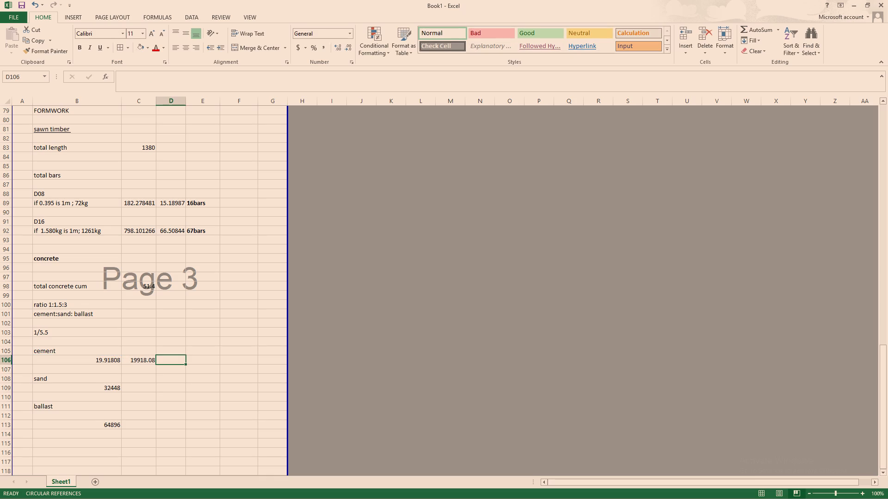
key("equal")
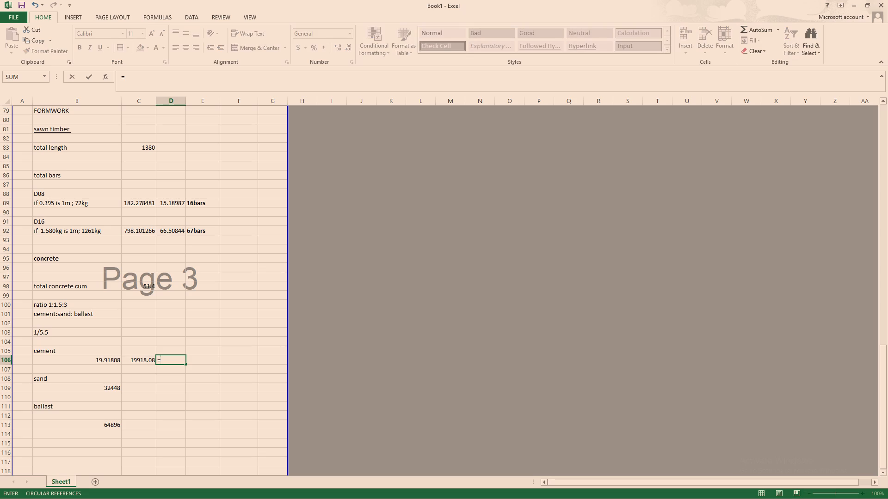
left_click(148, 359)
key("slash")
type("50")
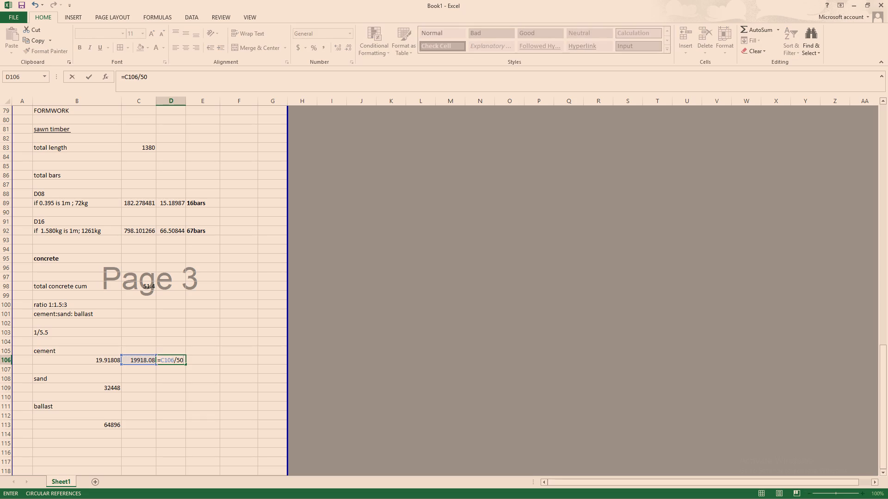
key("Return")
Enter the rounded-up cement quantity as 399bags in cell E106.
left_click(202, 360)
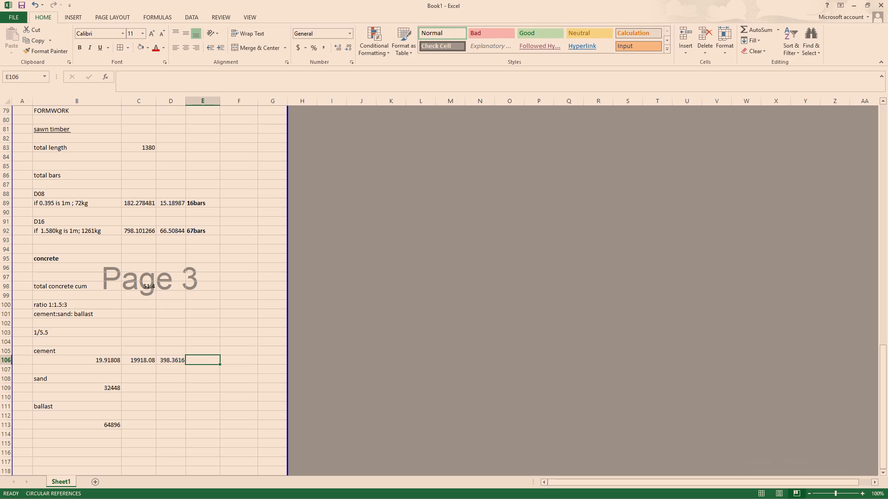
type("399")
key("b")
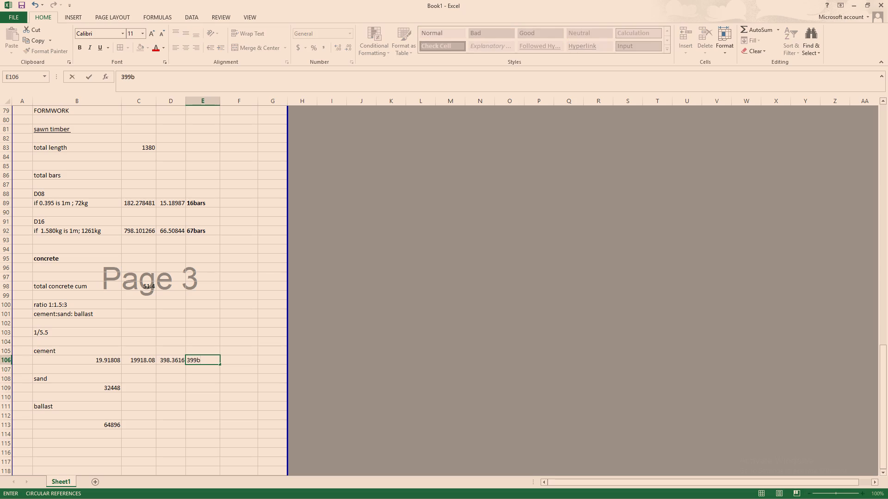
type("ags")
left_click(195, 390)
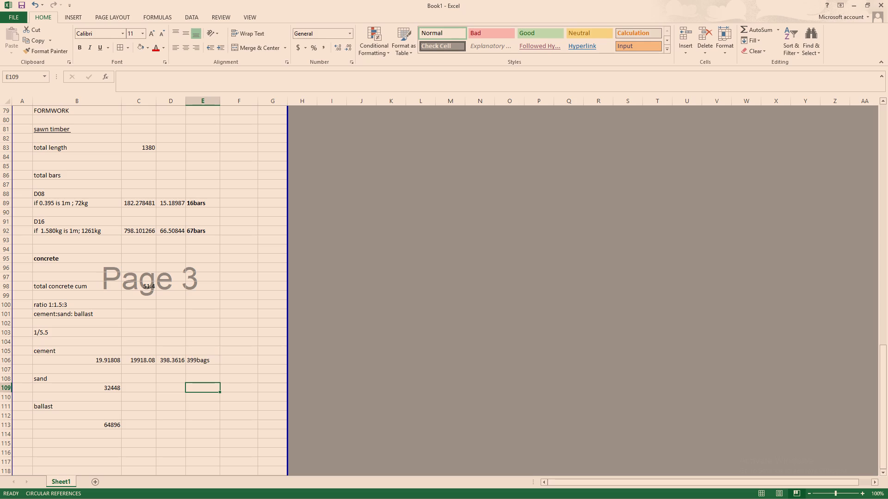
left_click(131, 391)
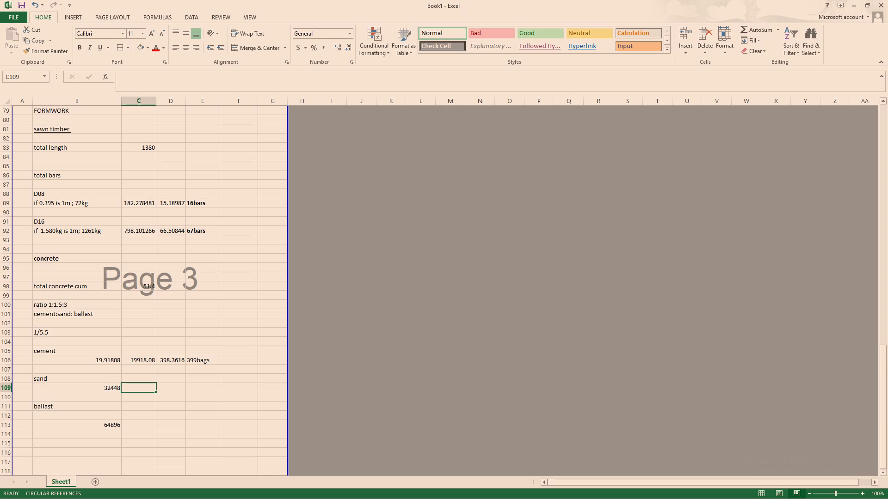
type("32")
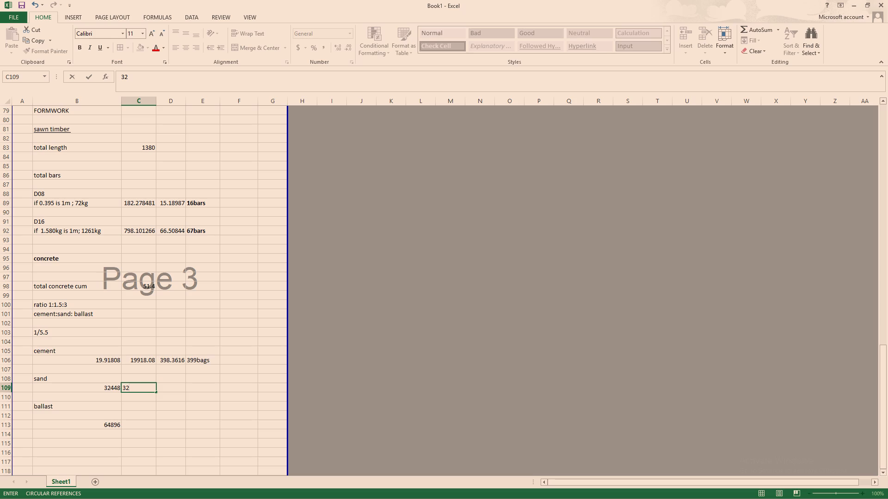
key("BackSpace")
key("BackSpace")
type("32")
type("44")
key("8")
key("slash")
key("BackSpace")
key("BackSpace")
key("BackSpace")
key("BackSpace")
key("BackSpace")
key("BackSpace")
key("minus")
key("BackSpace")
Convert the sand quantity to tonnes by entering =B109/1000 in cell C109.
key("equal")
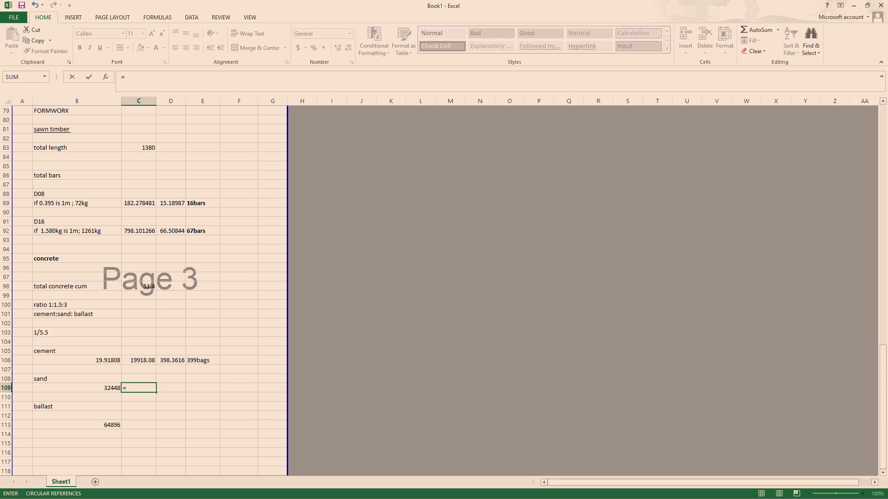
left_click(111, 390)
key("slash")
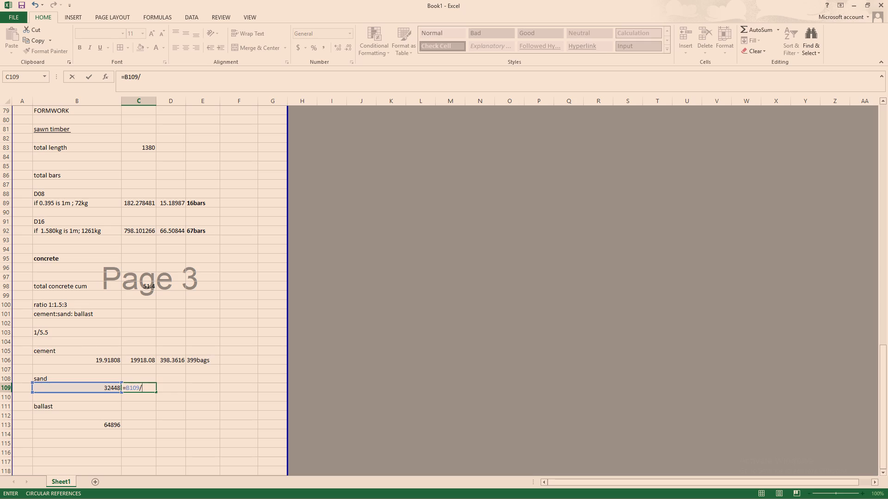
type("1000")
key("Return")
Convert the ballast quantity to tonnes by entering =B113/1000 in cell C113.
left_click(142, 425)
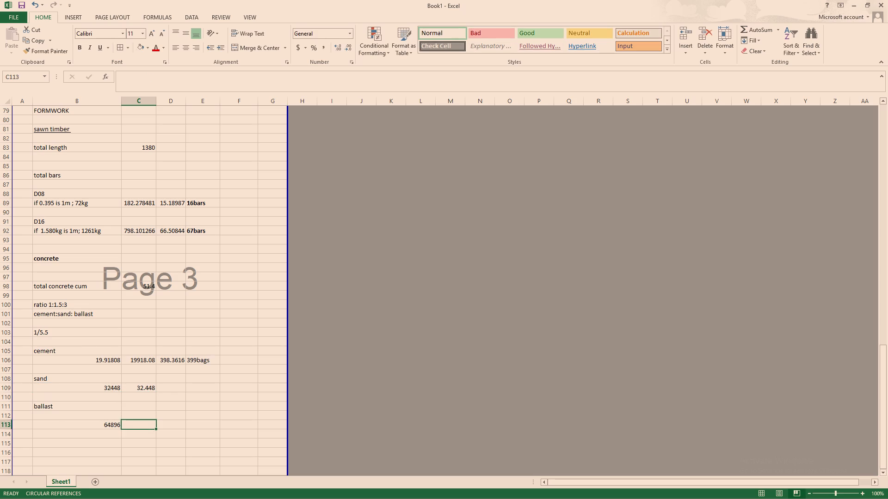
key("equal")
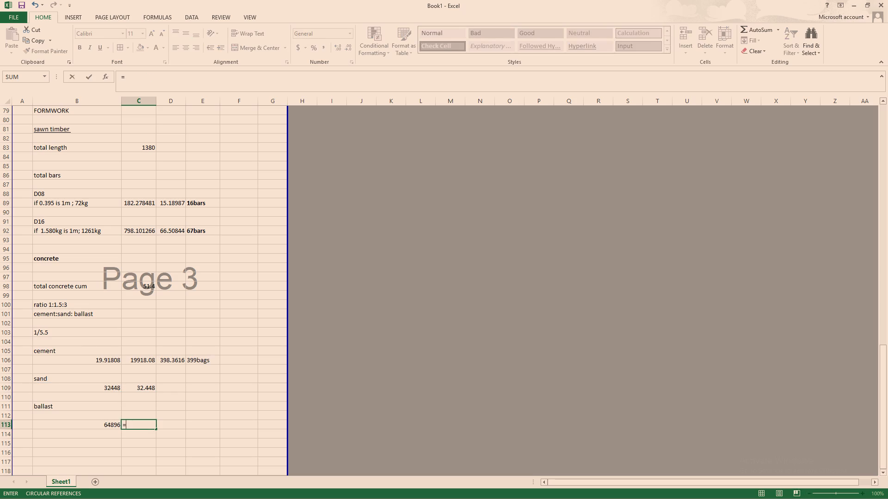
left_click(115, 425)
key("slash")
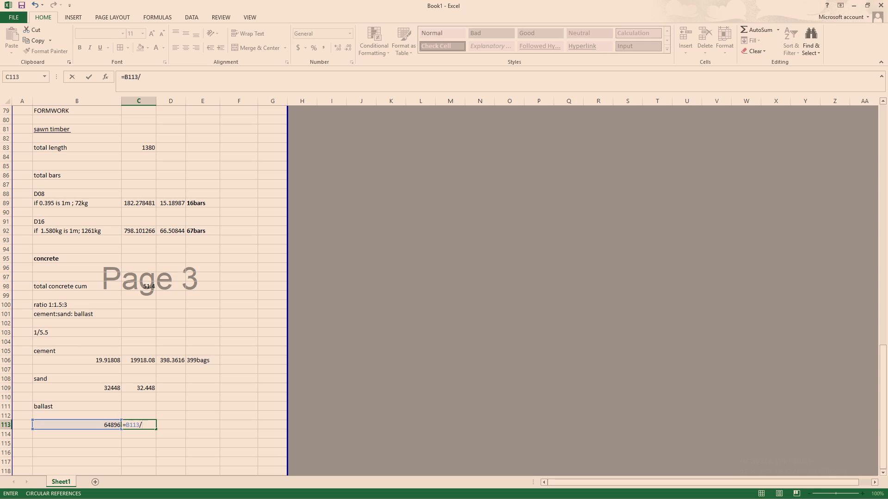
key("1")
type("000")
left_click(172, 426)
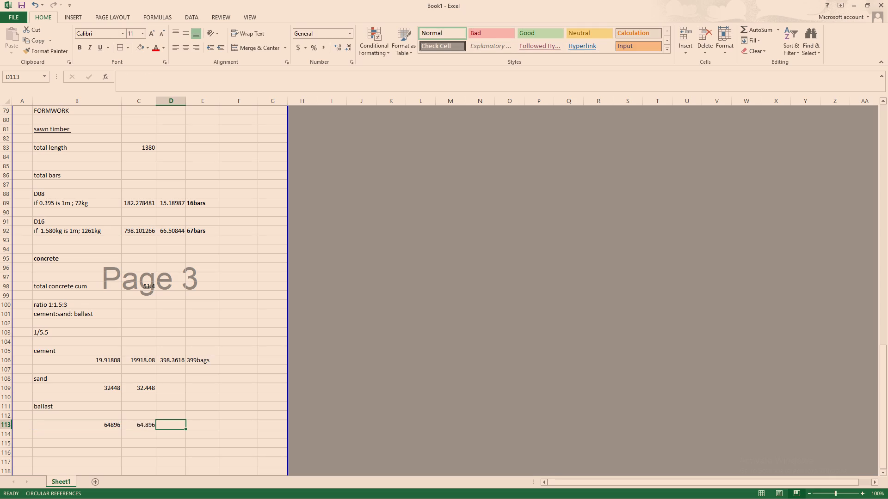
Calculate the sand lorry loads by entering =C109/15 in cell D109.
left_click(168, 389)
key("equal")
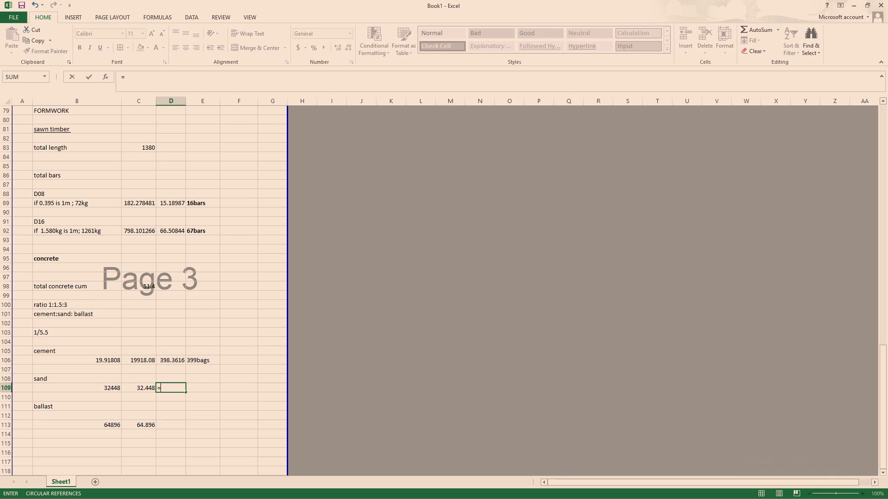
left_click(140, 386)
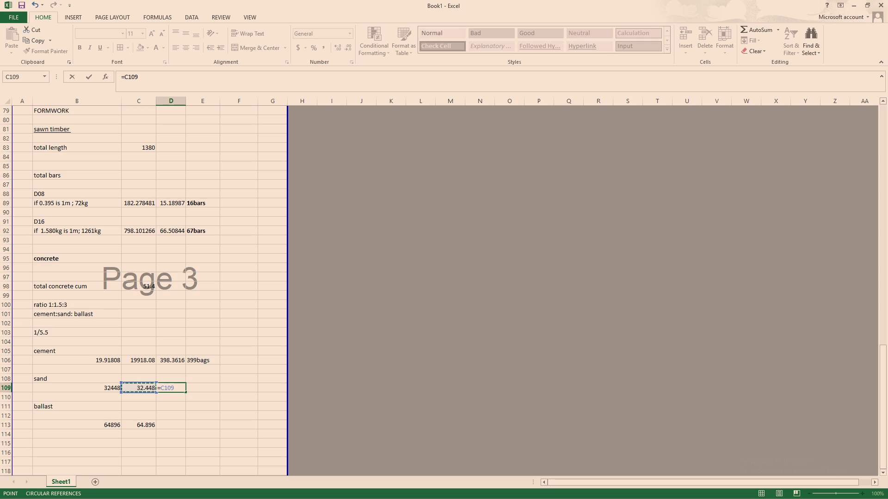
key("slash")
type("15")
key("Return")
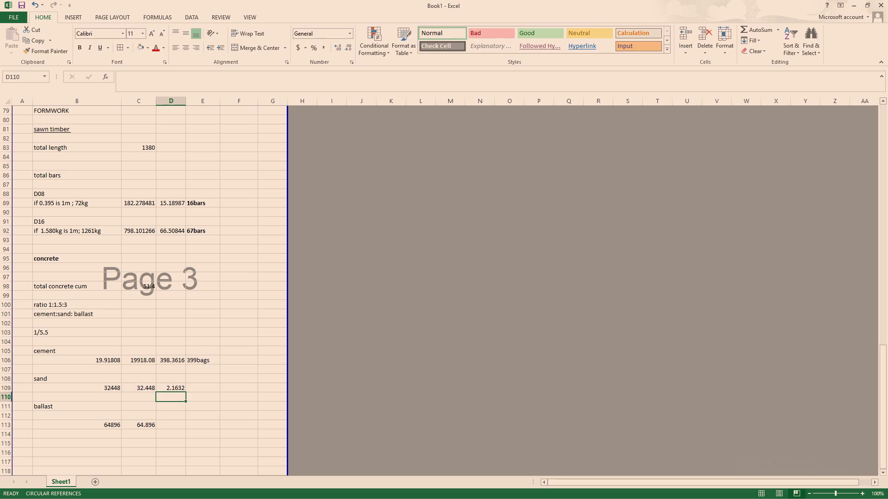
Enter the rounded-up sand quantity as 3 lorries in cell E109.
left_click(197, 389)
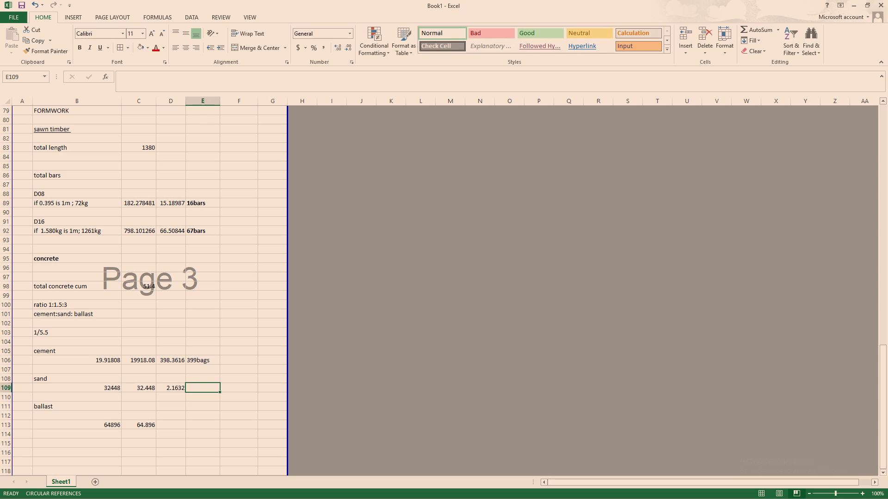
key("3")
key("space")
type("lorr")
type("ies")
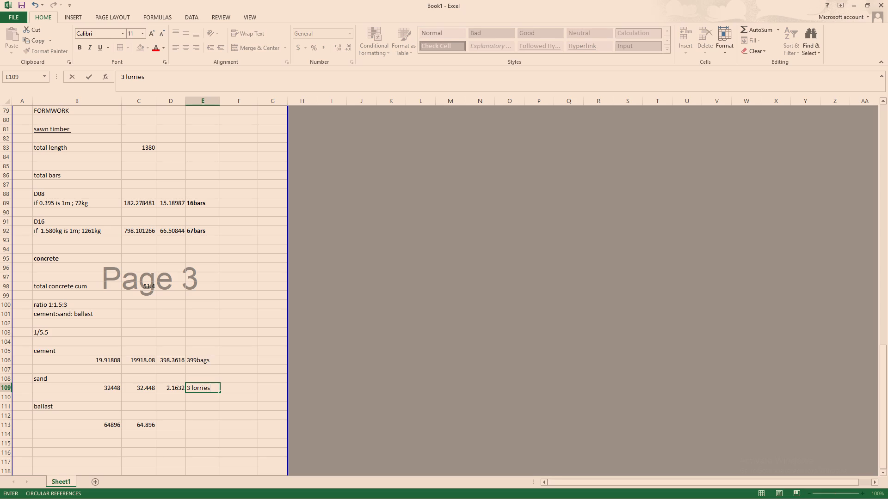
left_click(198, 426)
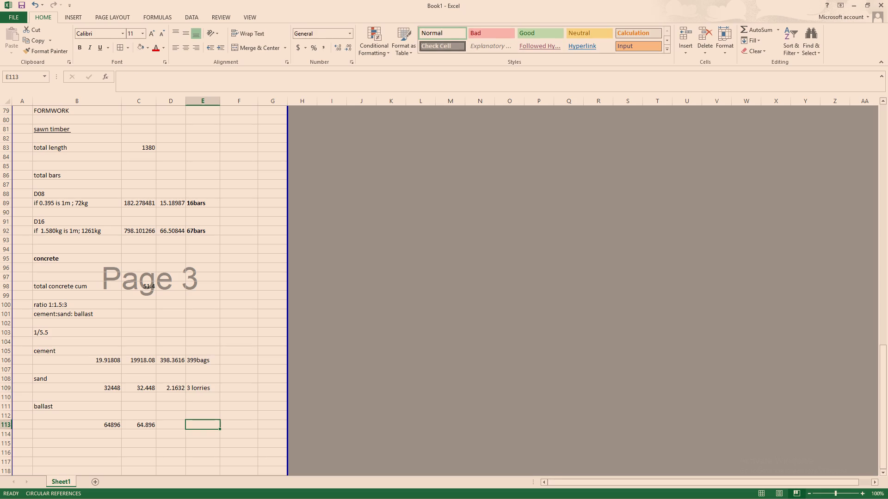
Calculate the ballast lorry loads by entering =C113/15 in cell D113.
left_click(169, 428)
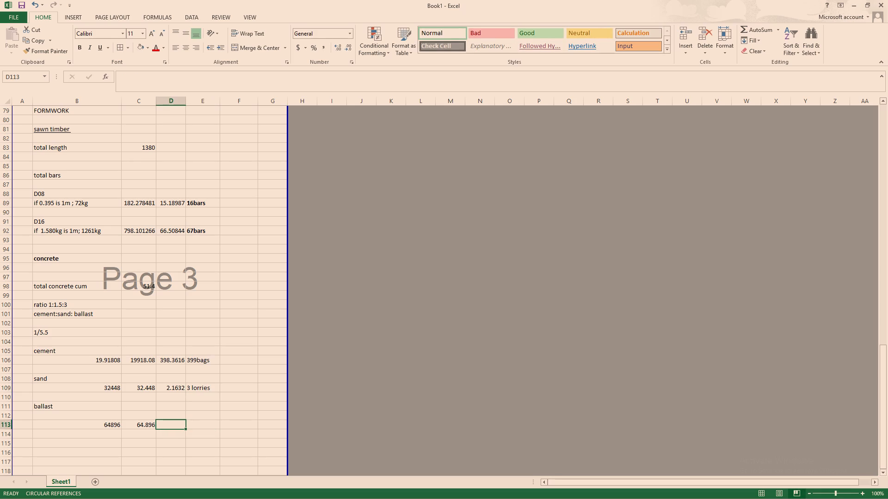
key("equal")
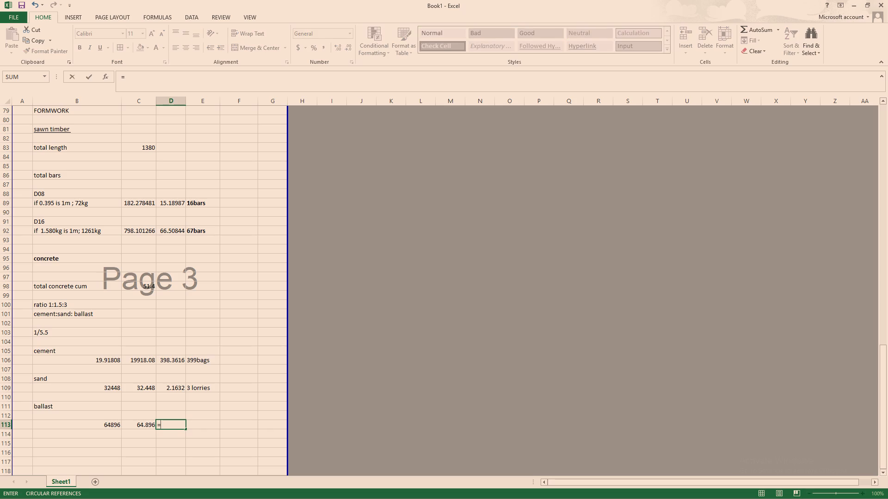
left_click(152, 426)
key("slash")
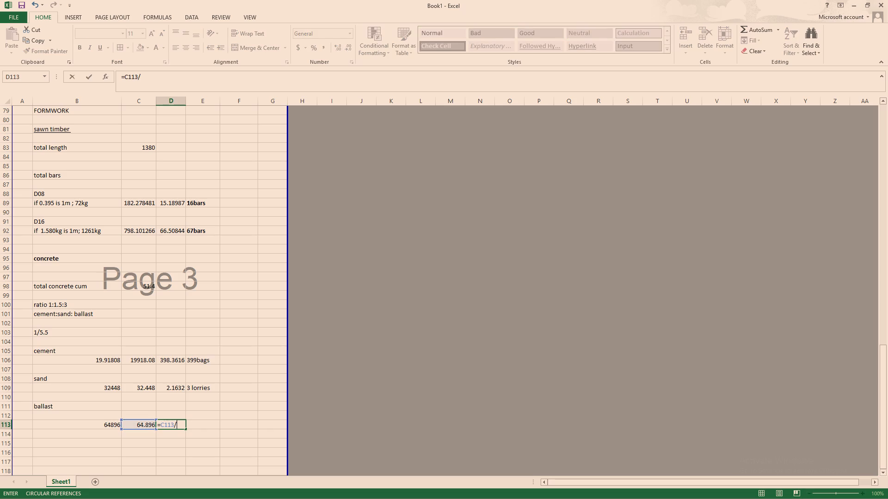
type("15")
left_click(204, 426)
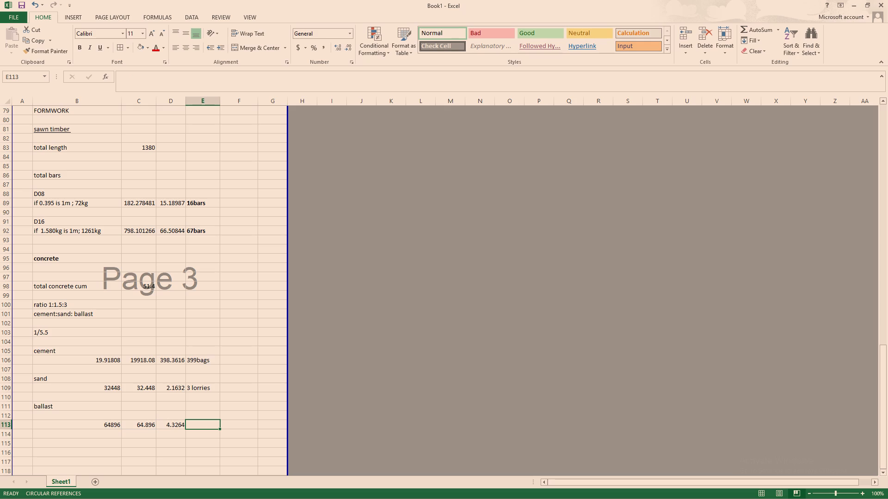
left_click(150, 425)
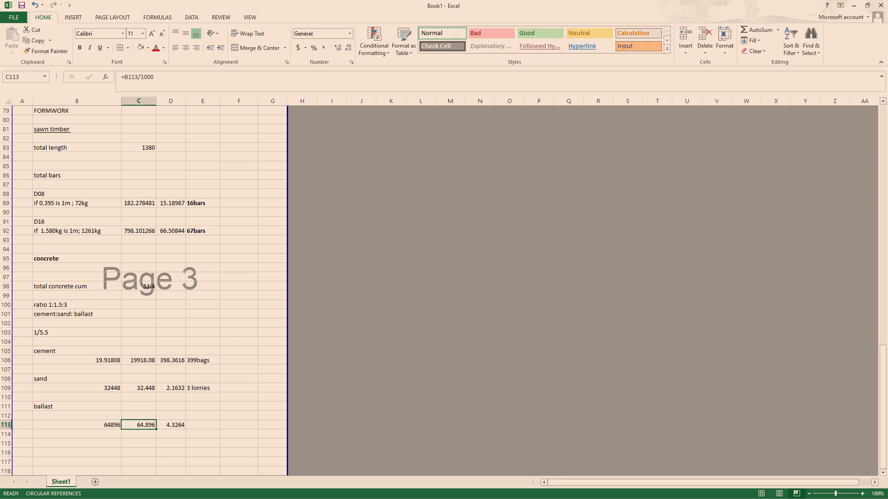
left_click(176, 427)
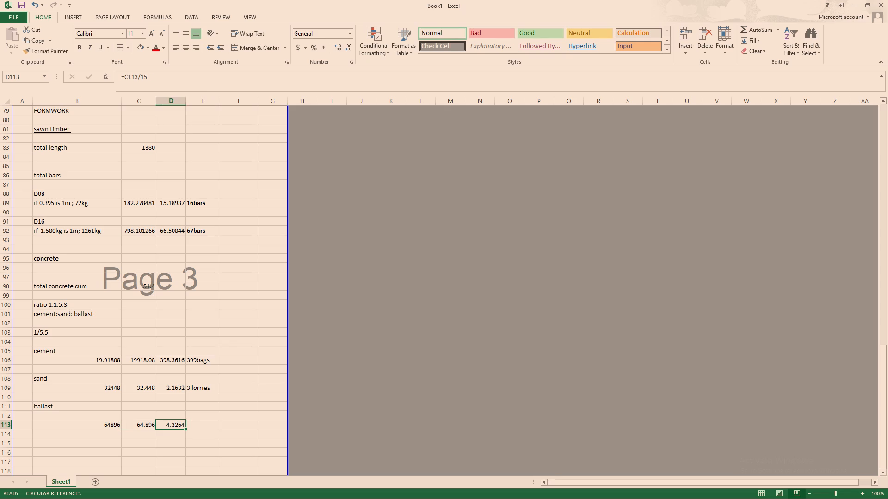
key("BackSpace")
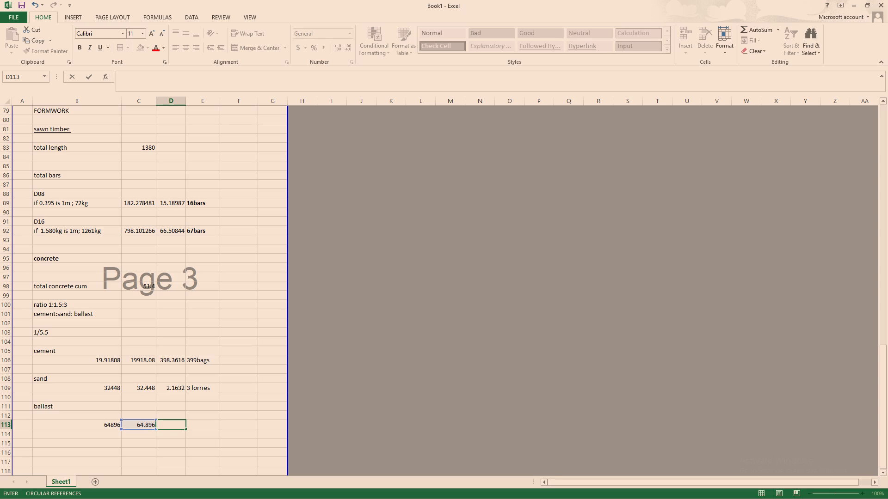
key("equal")
left_click(148, 425)
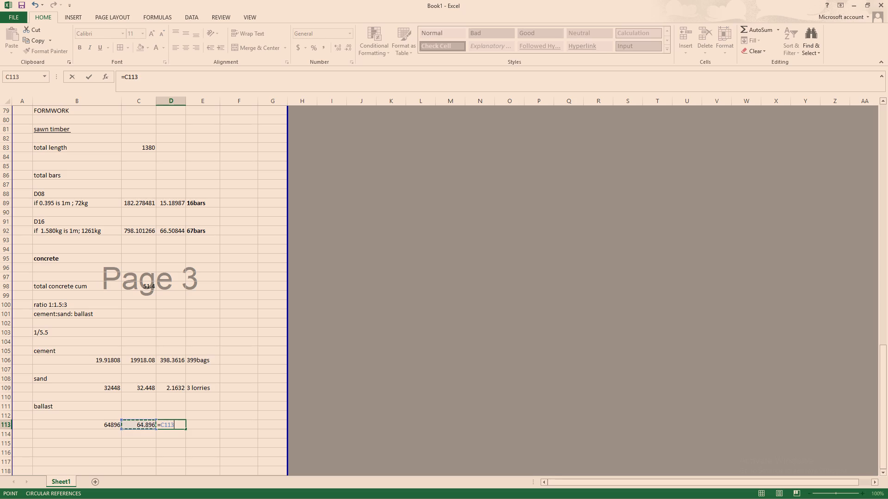
type("/15")
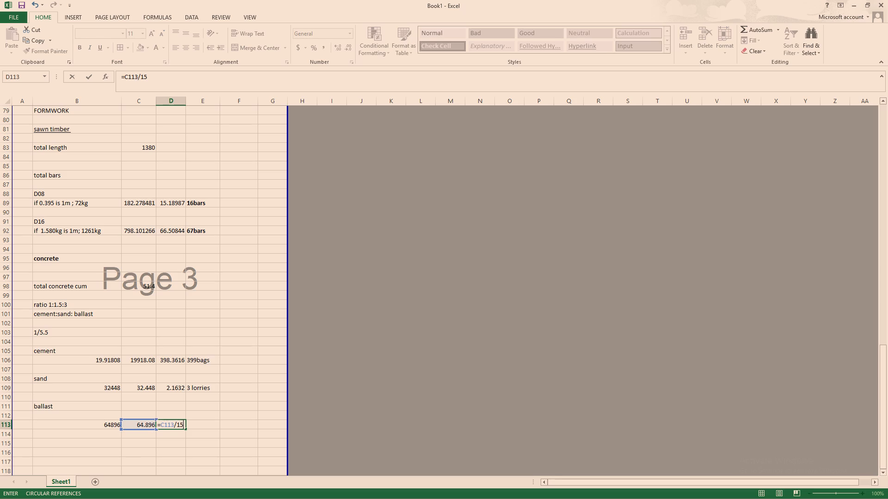
key("Return")
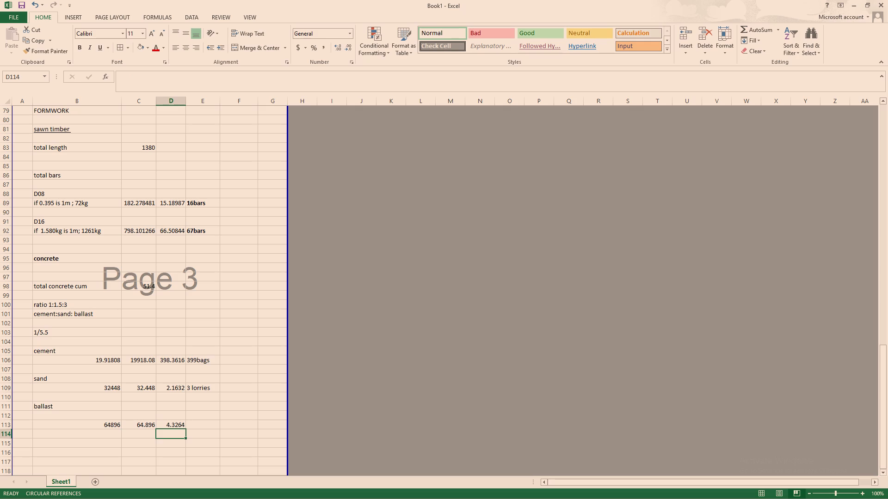
Enter the rounded-up ballast quantity as 5 lorries in cell E113.
left_click(197, 424)
key("5")
key("space")
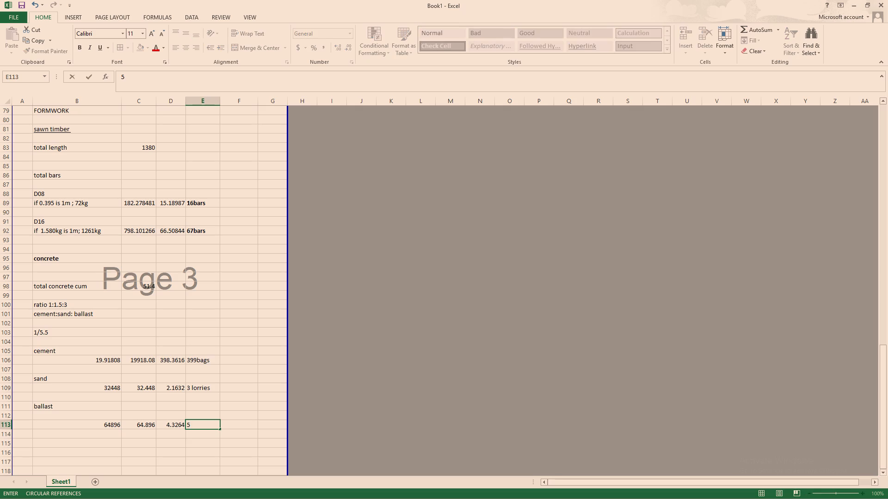
type("lorr")
type("ies")
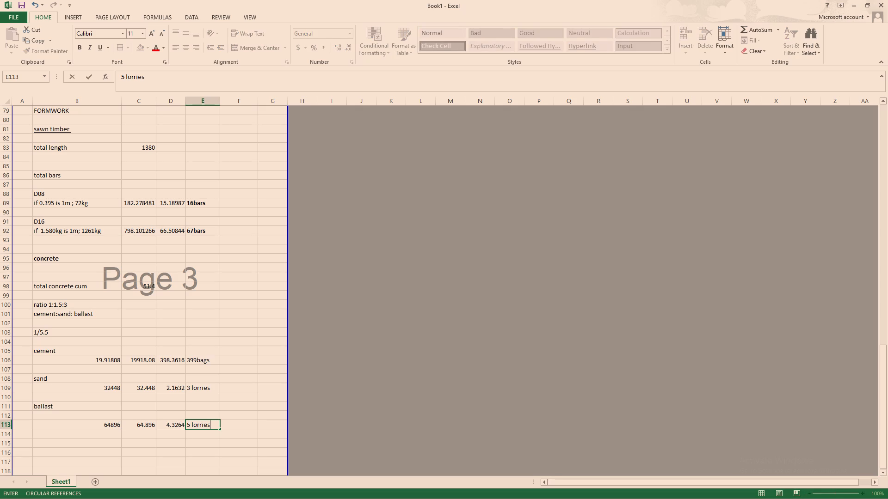
left_click(247, 427)
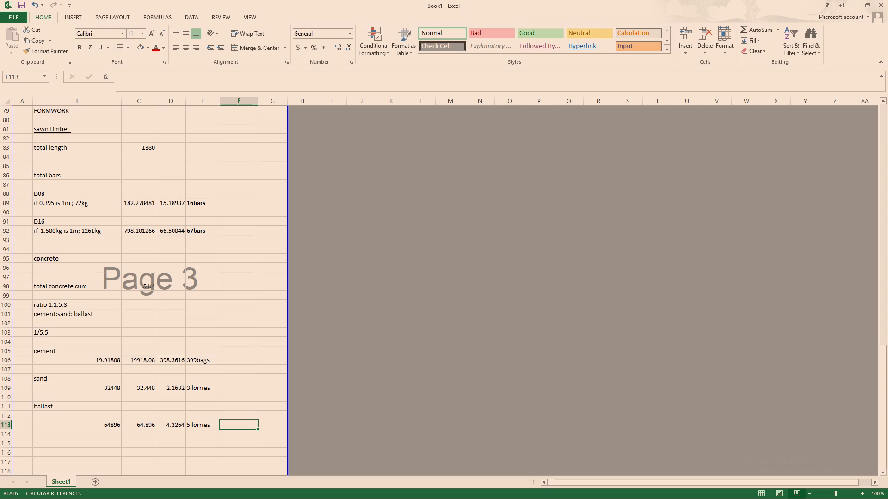
Make the final cement, sand and ballast quantities in cells E106, E109 and E113 bold.
left_click(193, 360)
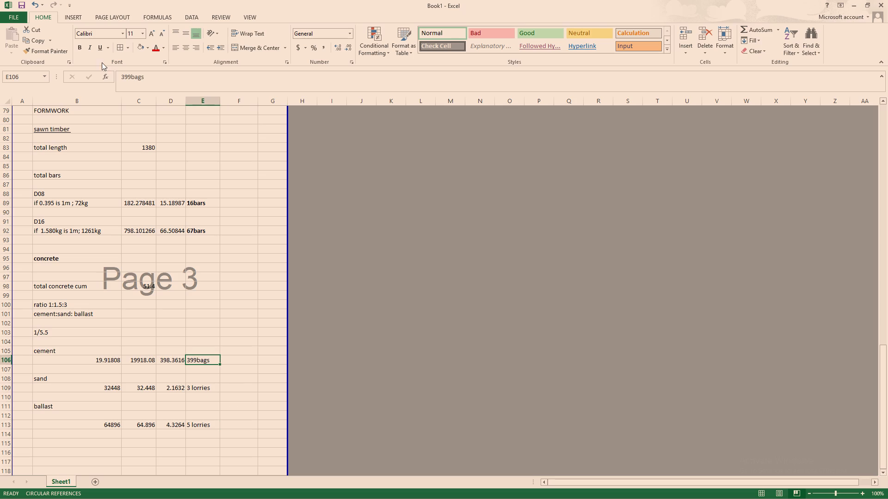
left_click(80, 43)
left_click(205, 388)
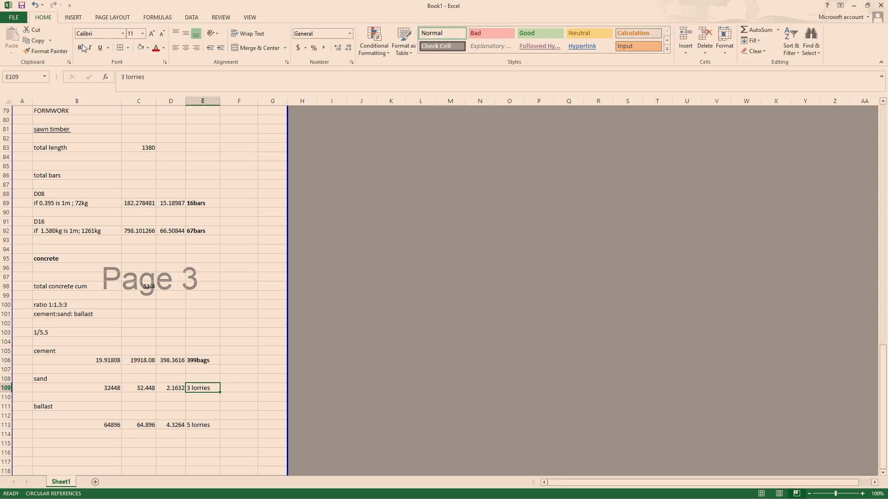
left_click(83, 45)
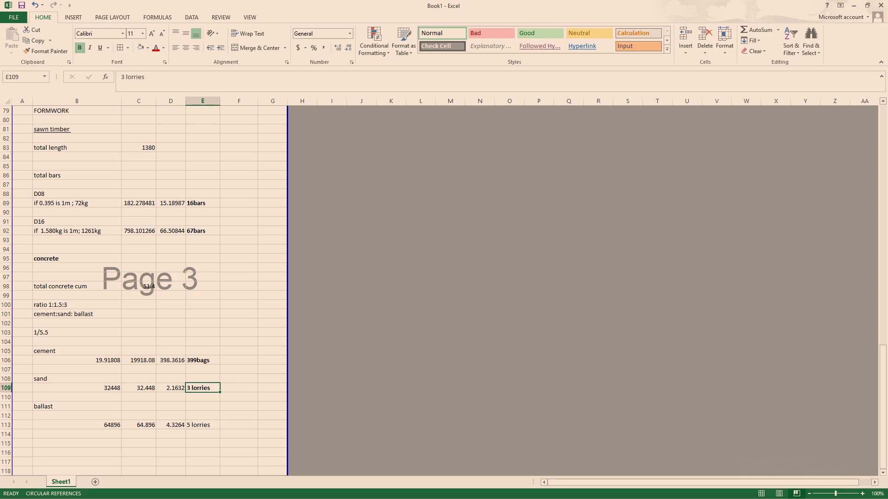
left_click(200, 423)
left_click(81, 43)
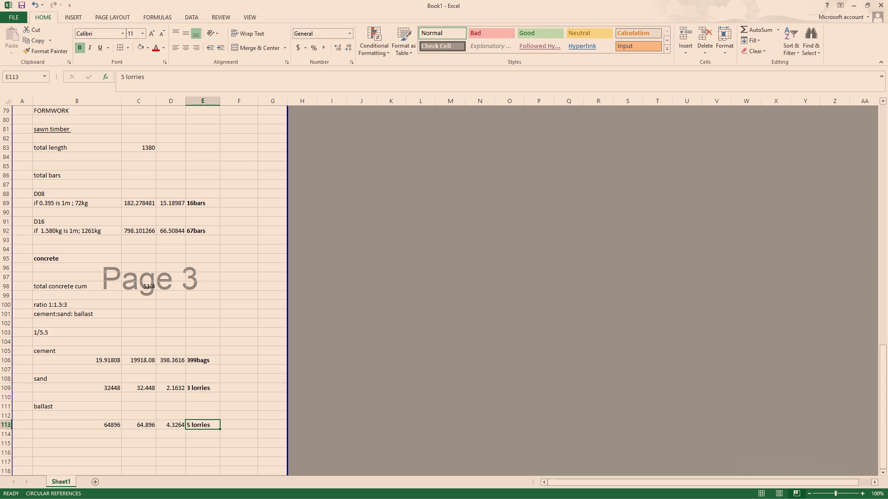
Underline the concrete heading in cell B95.
left_click(41, 262)
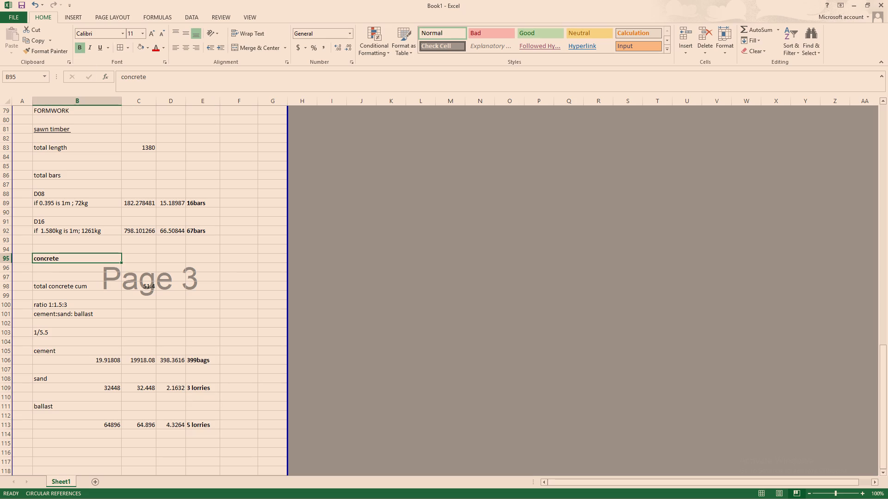
left_click(97, 44)
Add outer borders and inside vertical borders to the concrete calculation range A98:E113.
left_click(92, 298)
left_click_drag(18, 288, 234, 310)
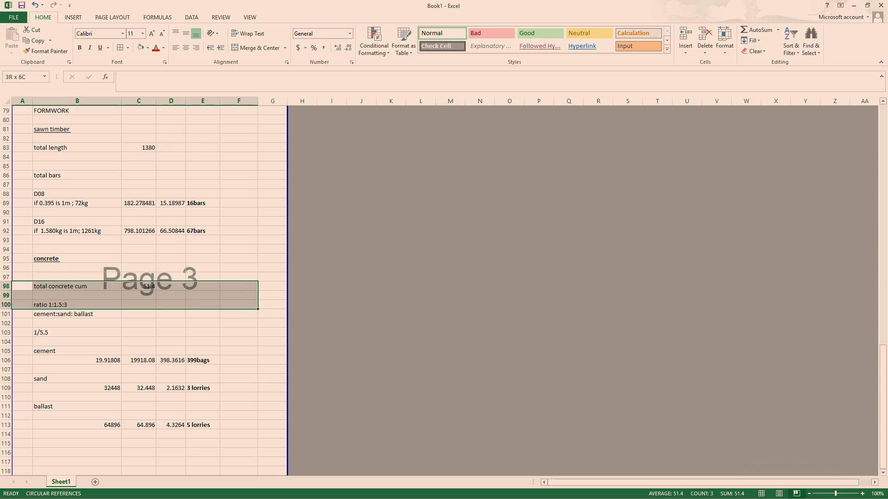
left_click_drag(234, 310, 211, 438)
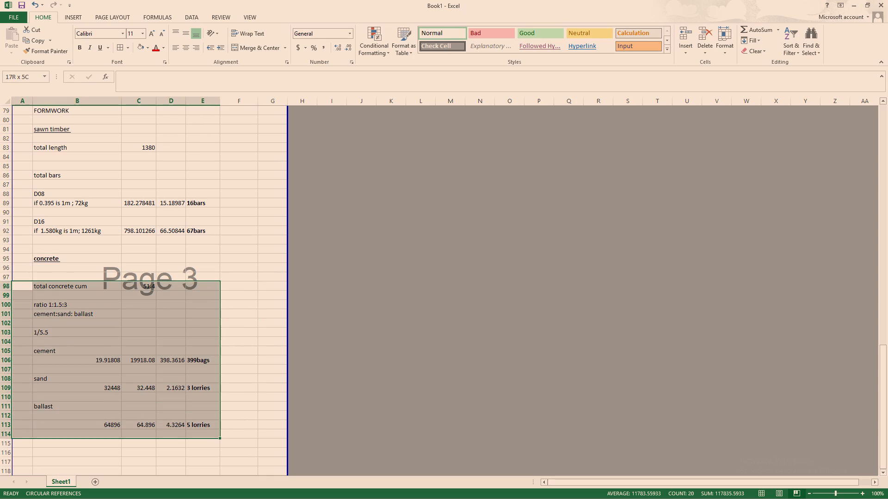
left_click_drag(211, 438, 211, 439)
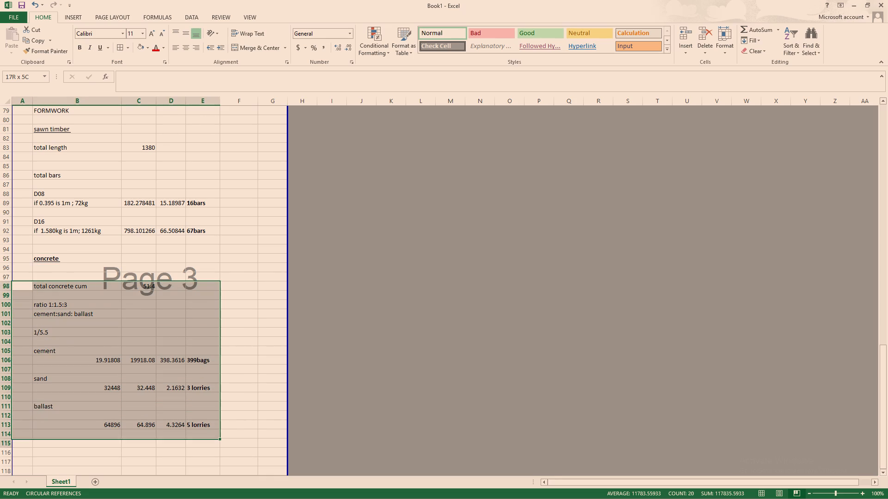
left_click_drag(211, 439, 212, 426)
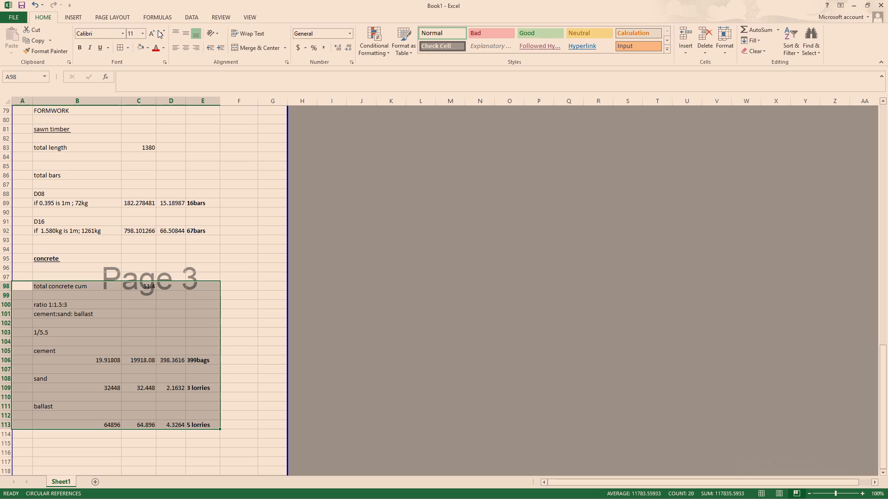
left_click(125, 49)
left_click(120, 46)
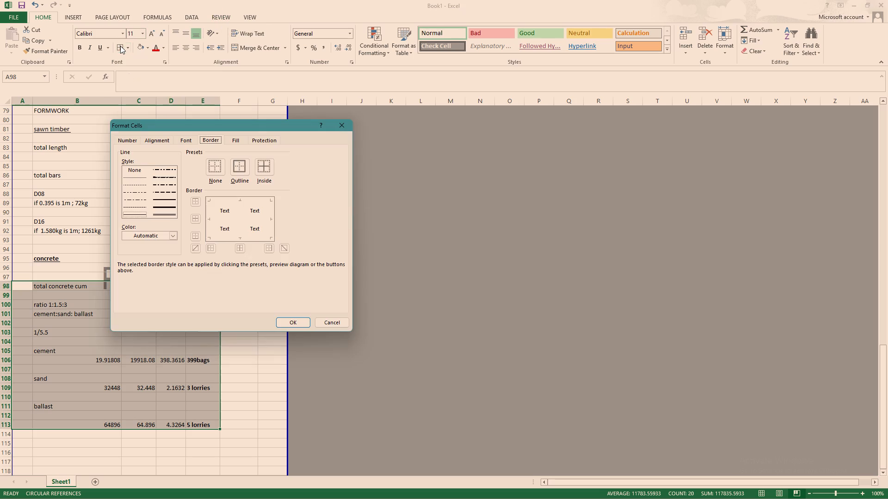
left_click(209, 217)
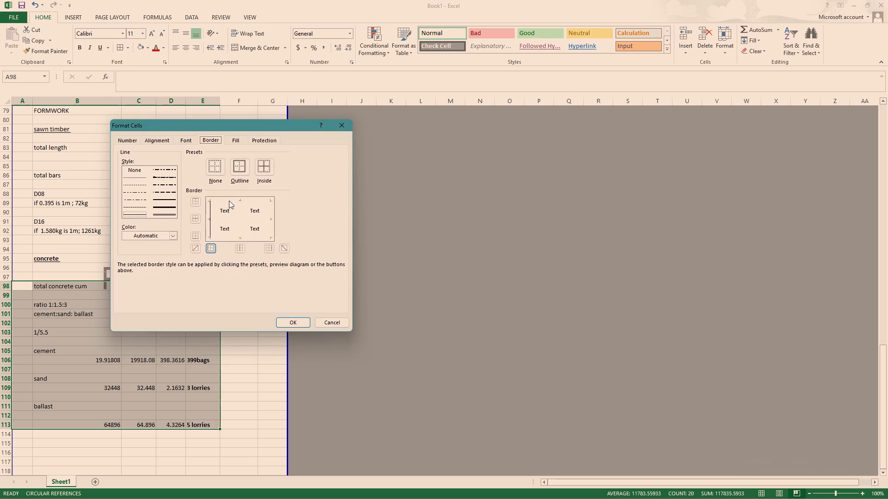
left_click(232, 199)
left_click(242, 237)
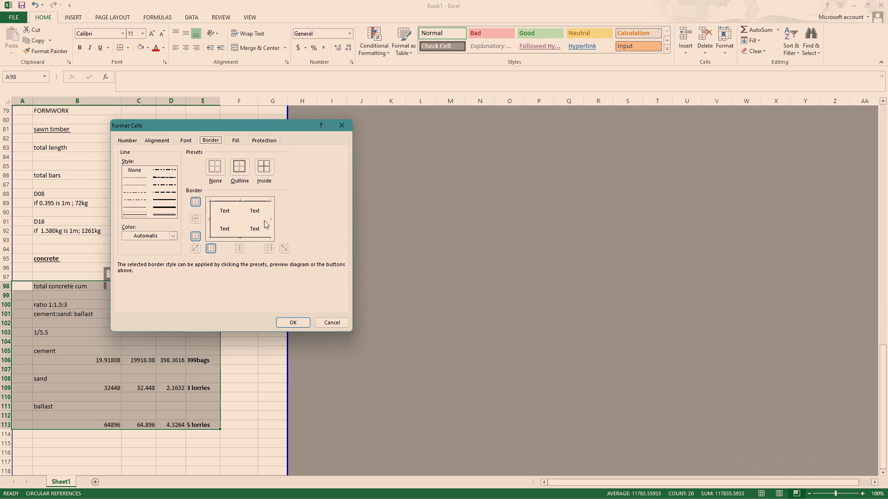
left_click(270, 219)
left_click(240, 209)
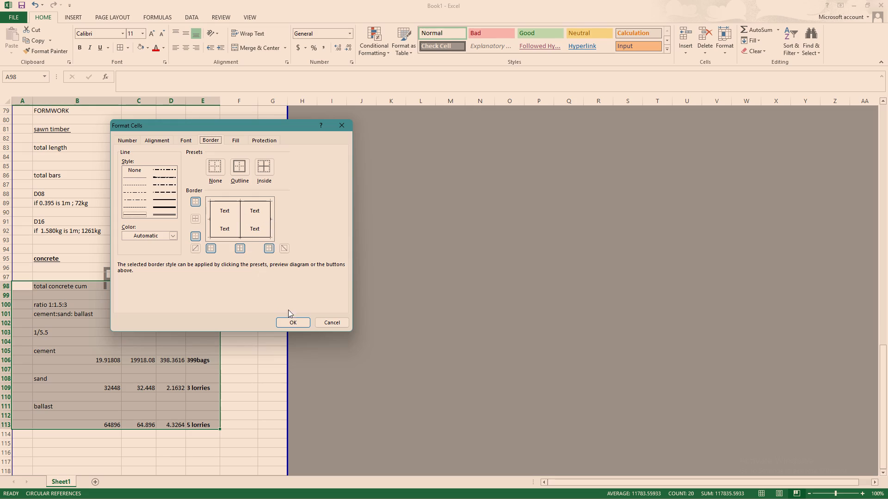
left_click(290, 318)
left_click(255, 358)
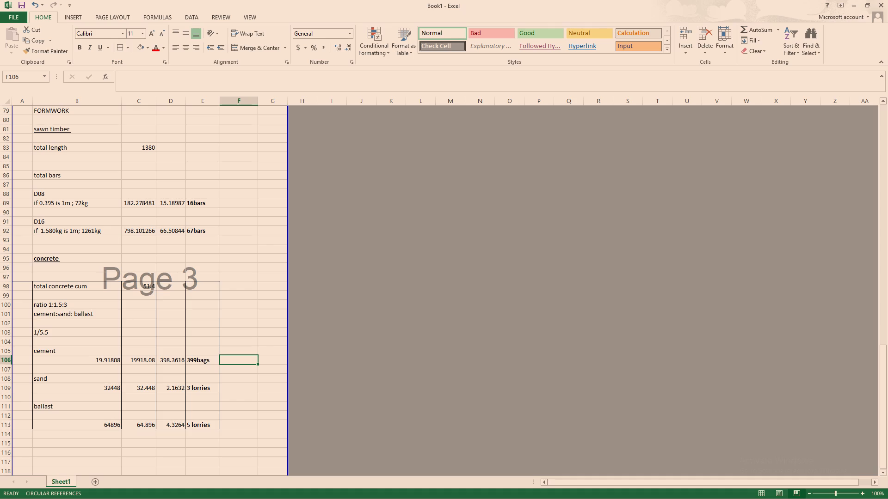
Italicise the ballast, sand and cement labels in cells B111, B108 and B105.
left_click(56, 407)
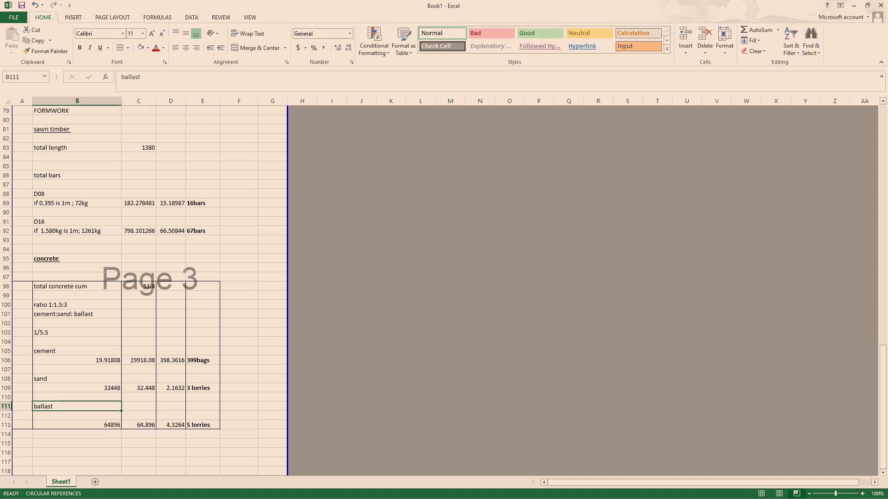
key("ctrl+i")
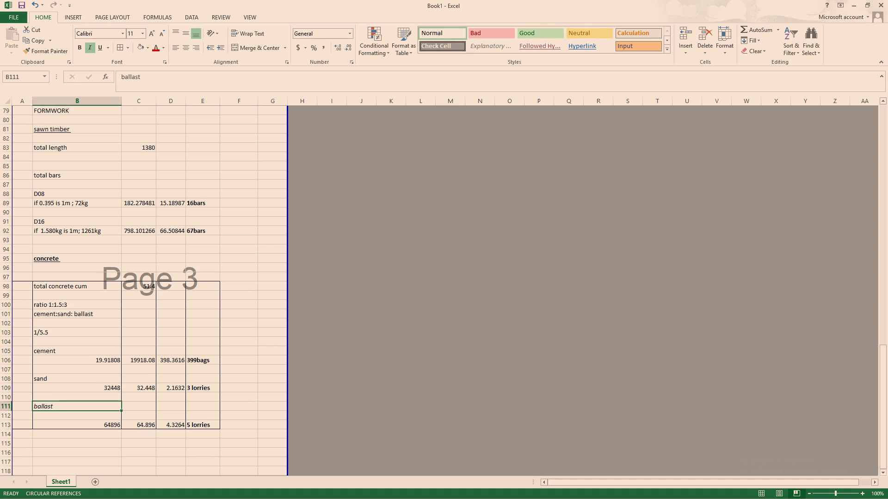
left_click(49, 381)
key("ctrl+i")
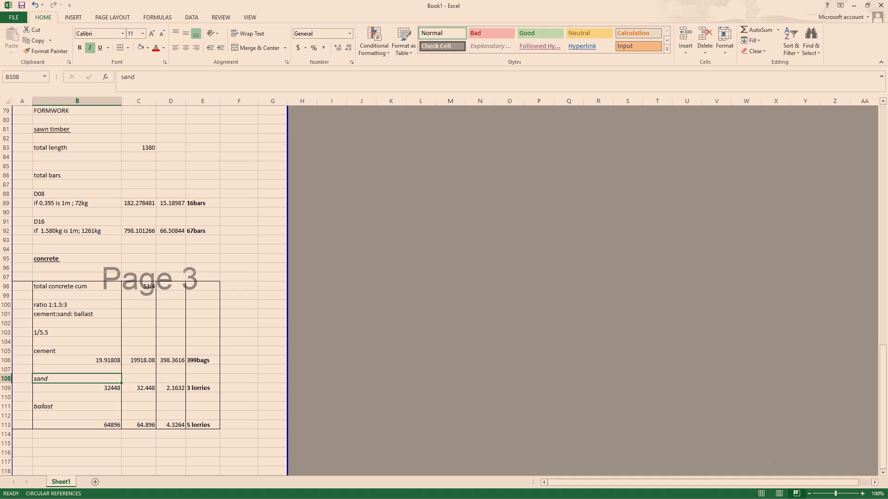
left_click(65, 351)
key("ctrl+i")
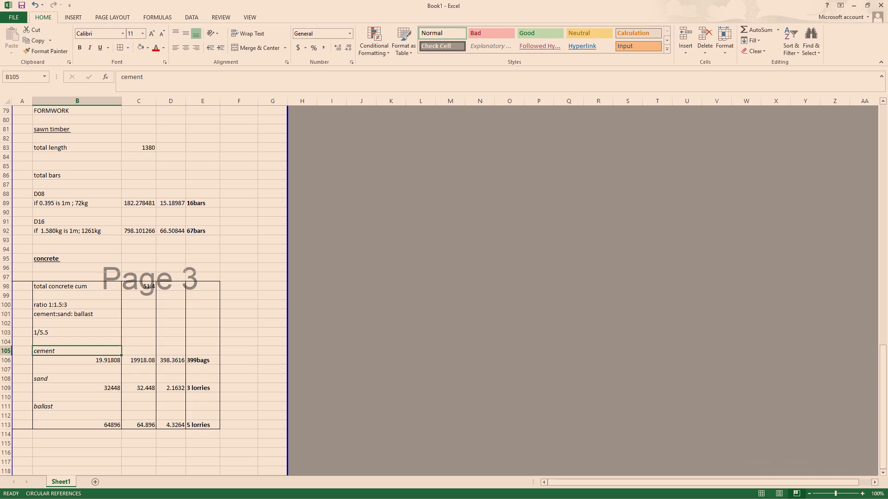
left_click(205, 339)
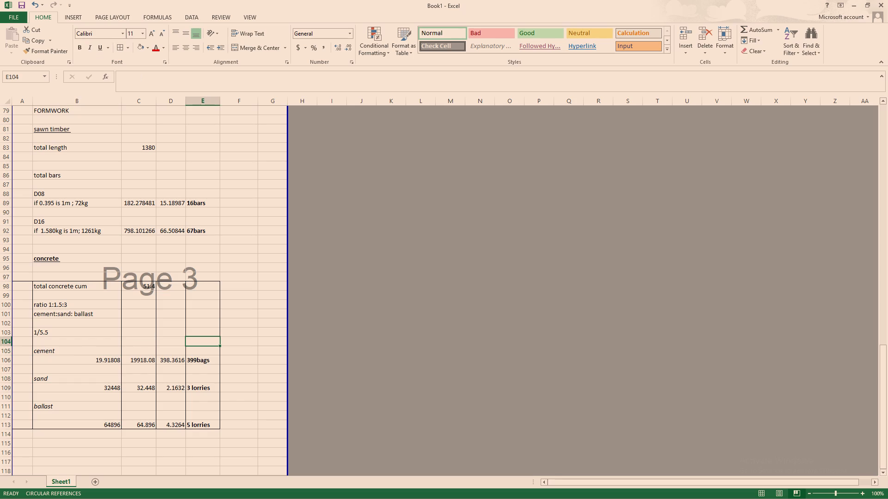
Make the FORMWORK heading in cell B79 and the MATERIAL SCHEDULE heading in cell B77 bold.
scroll(210, 350, "up", 1)
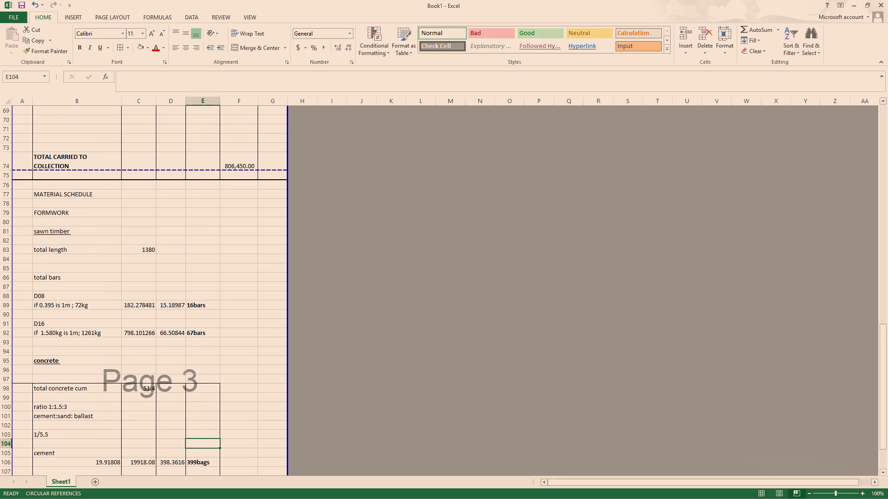
left_click(55, 214)
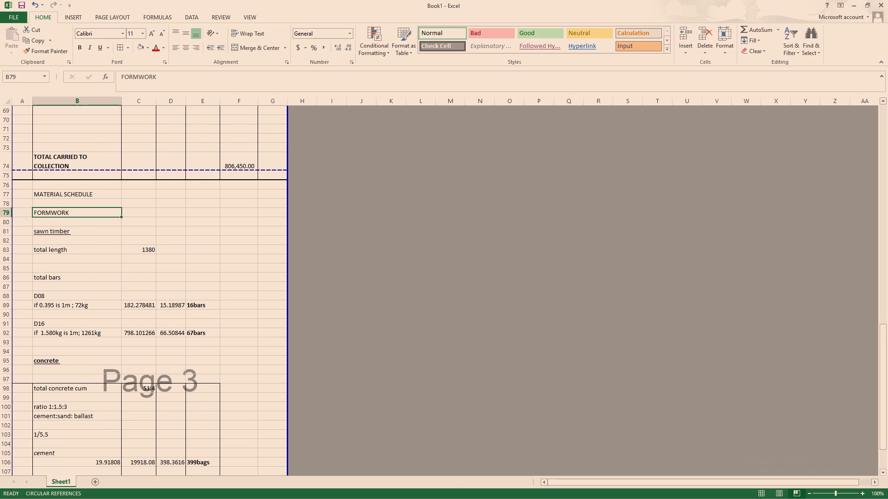
key("b")
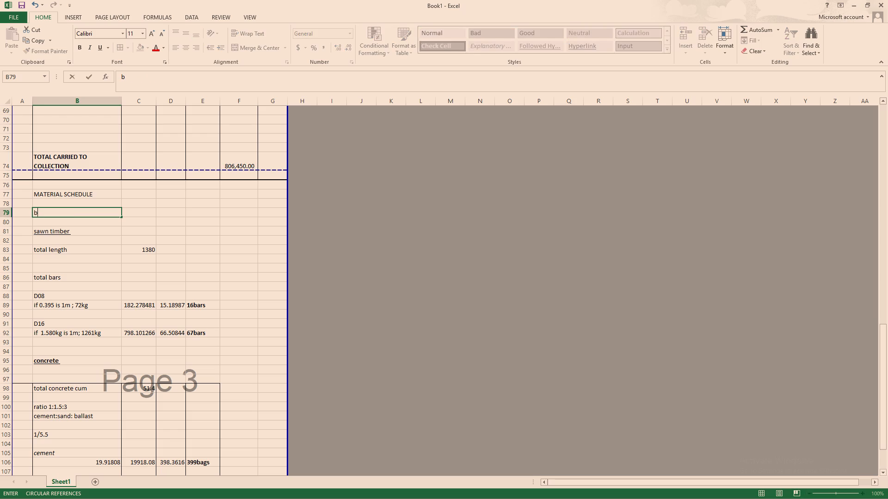
key("ctrl+z")
key("ctrl+b")
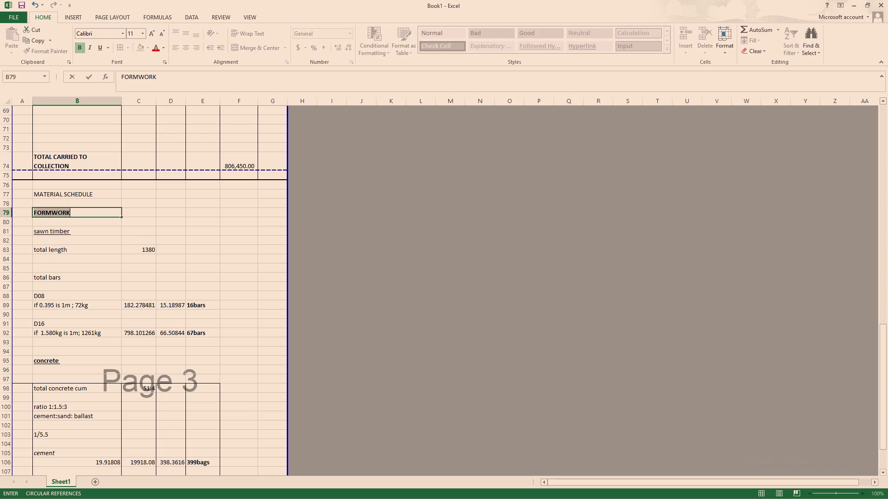
left_click(65, 195)
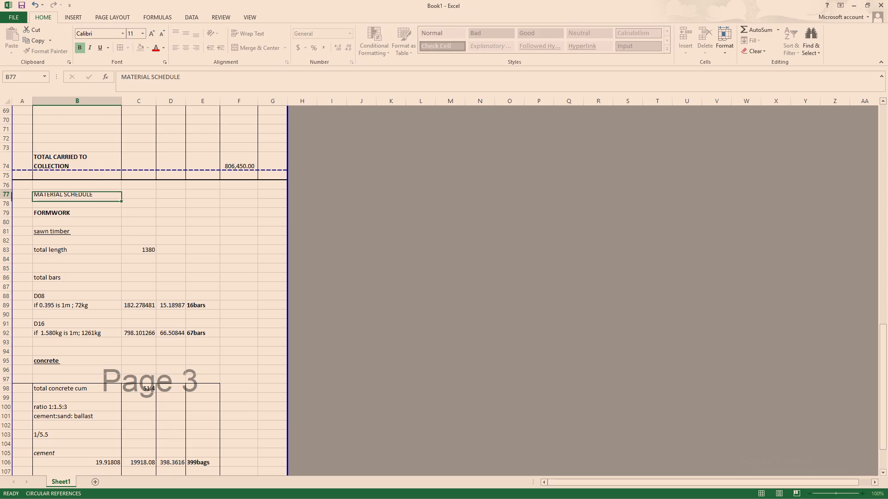
key("ctrl+b")
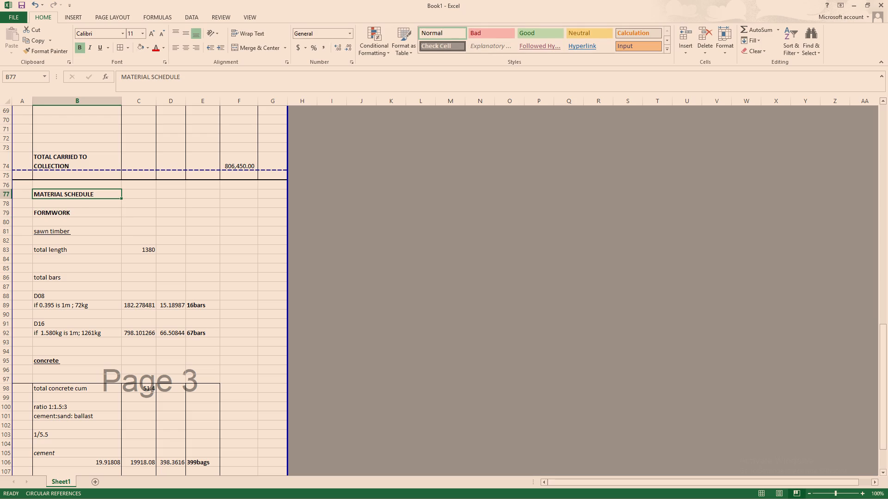
left_click(84, 243)
left_click_drag(211, 227, 207, 228)
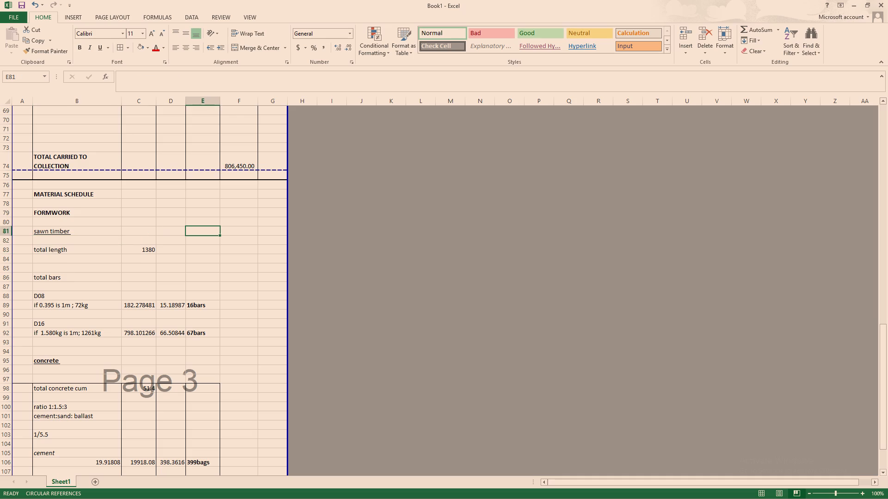
Replace the bars heading in cell B86 with STEEL BARS.
left_click(40, 276)
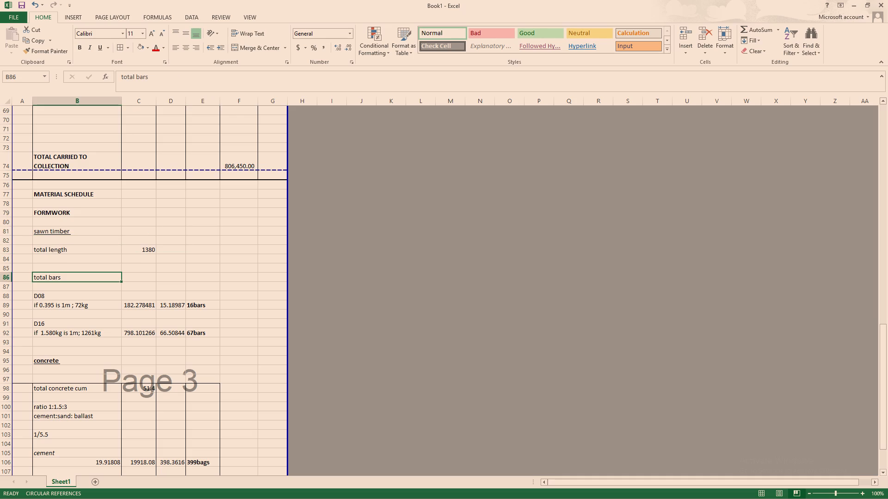
key("BackSpace")
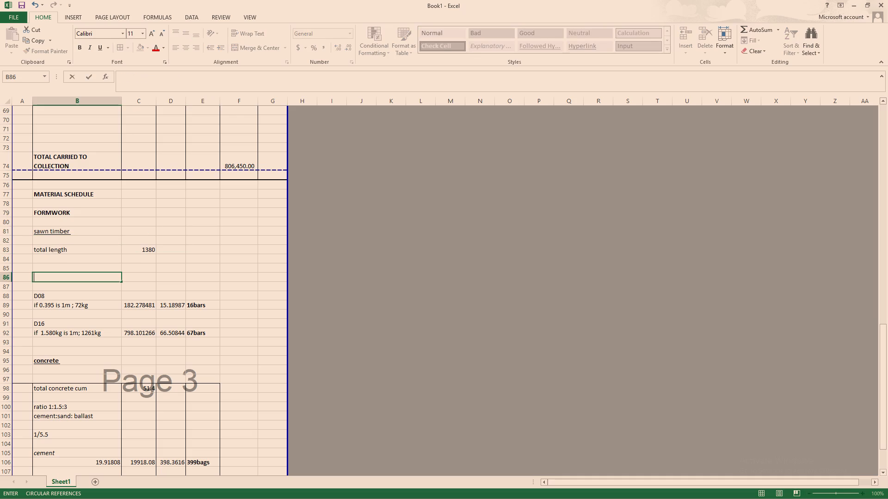
type("STE")
type("EL BARS")
left_click(138, 281)
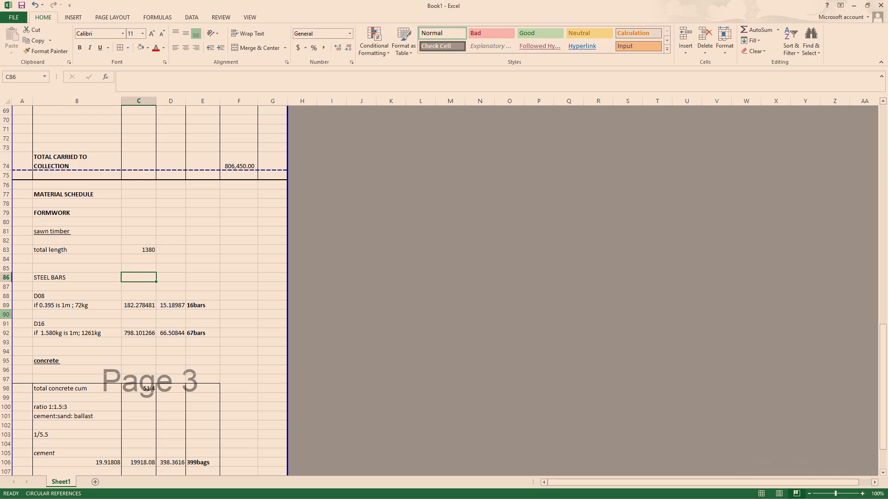
Make the D08 and D16 bar labels in cells B88 and B91 bold.
left_click(40, 293)
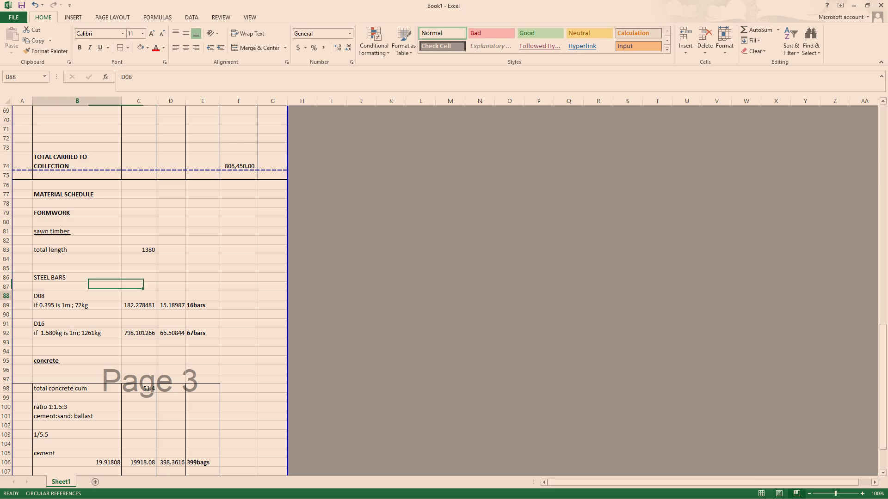
left_click(81, 48)
left_click(44, 324)
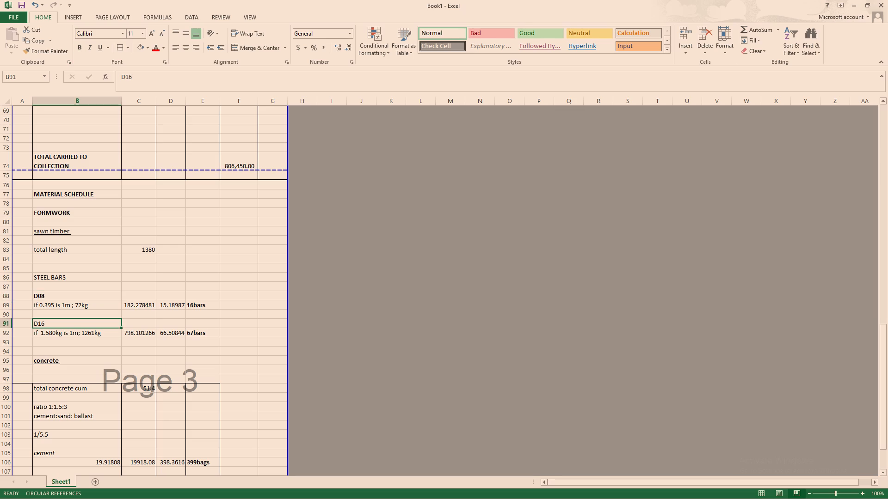
left_click(75, 49)
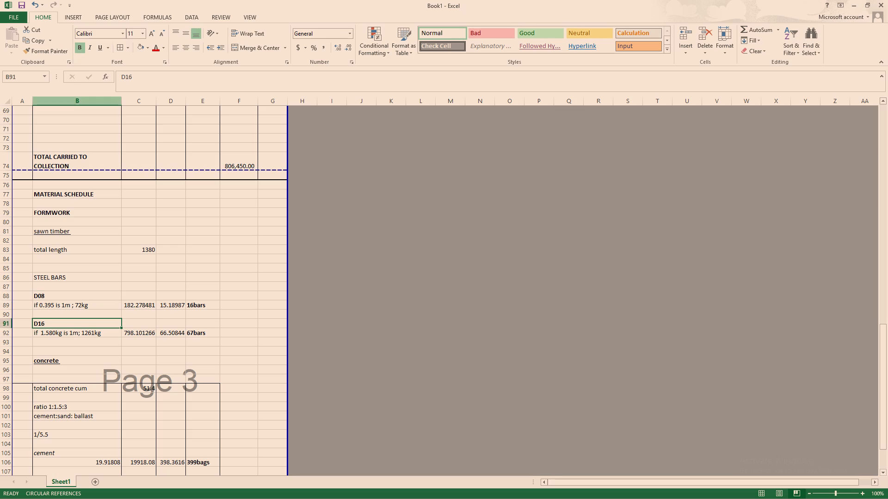
left_click(194, 275)
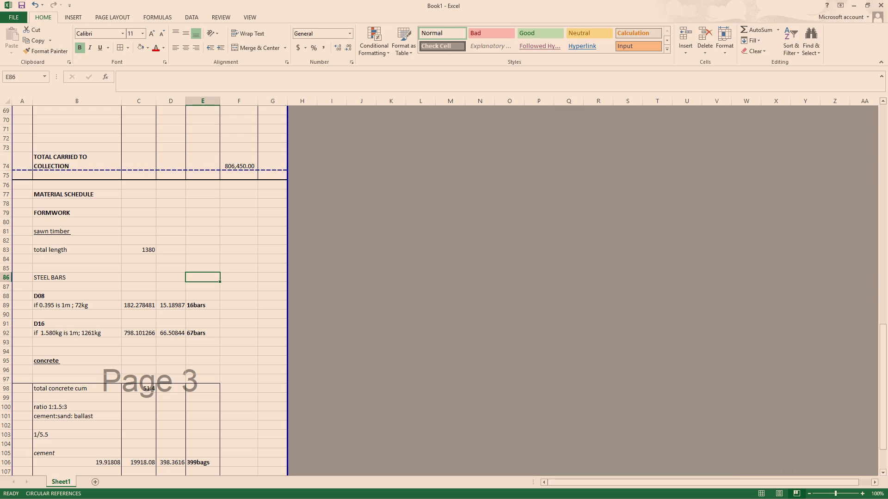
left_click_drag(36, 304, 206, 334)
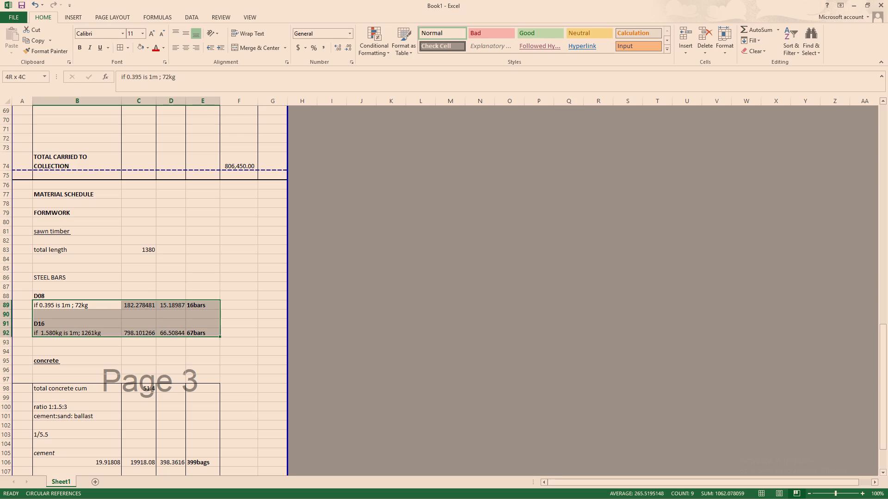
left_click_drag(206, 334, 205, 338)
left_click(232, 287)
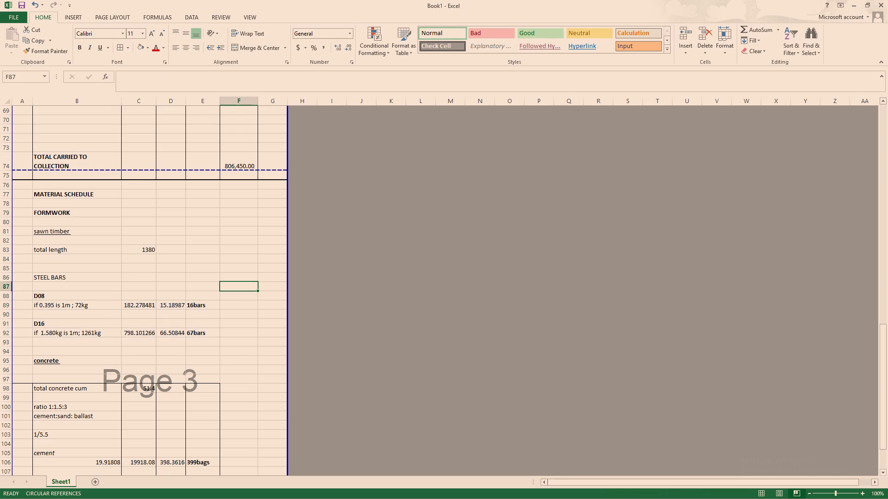
Add outer borders and inside vertical borders to the steel bars calculation range B86:E92.
left_click_drag(40, 277, 205, 334)
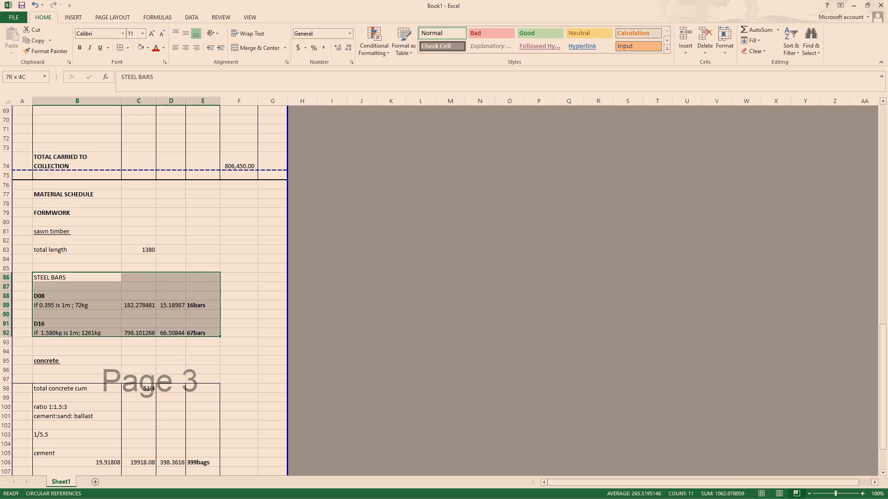
left_click_drag(205, 334, 203, 334)
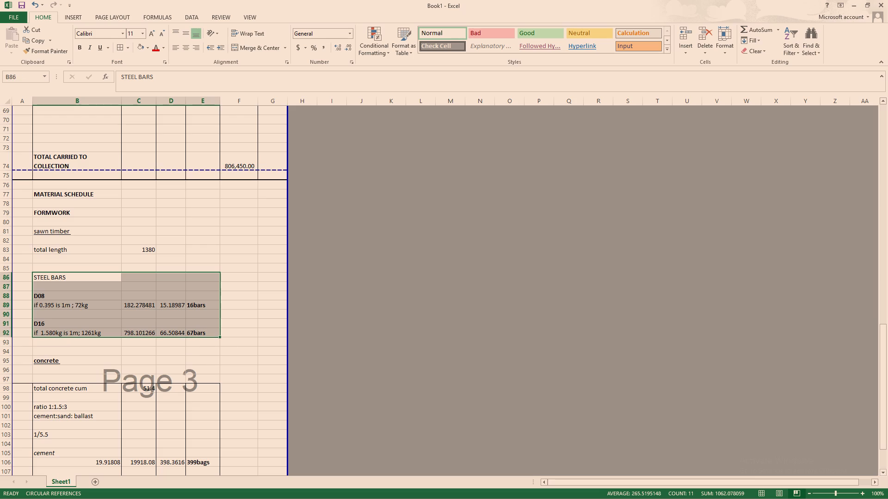
left_click(121, 45)
left_click(208, 202)
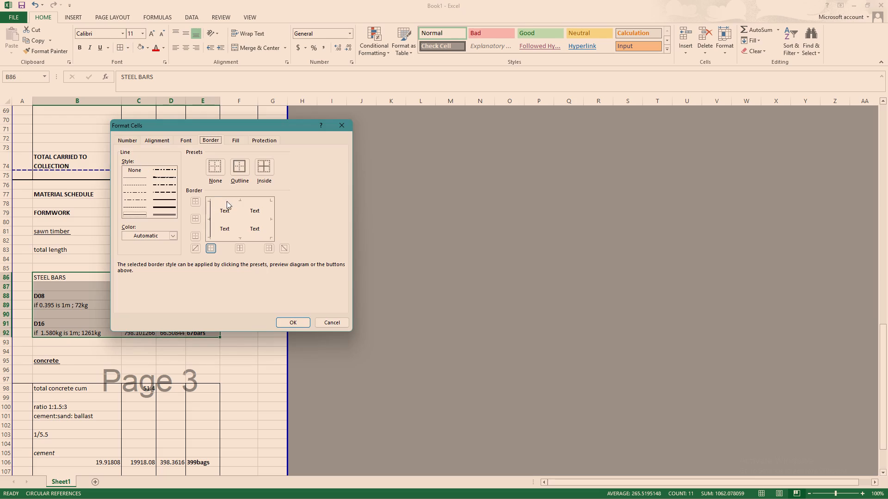
left_click(237, 201)
left_click(270, 219)
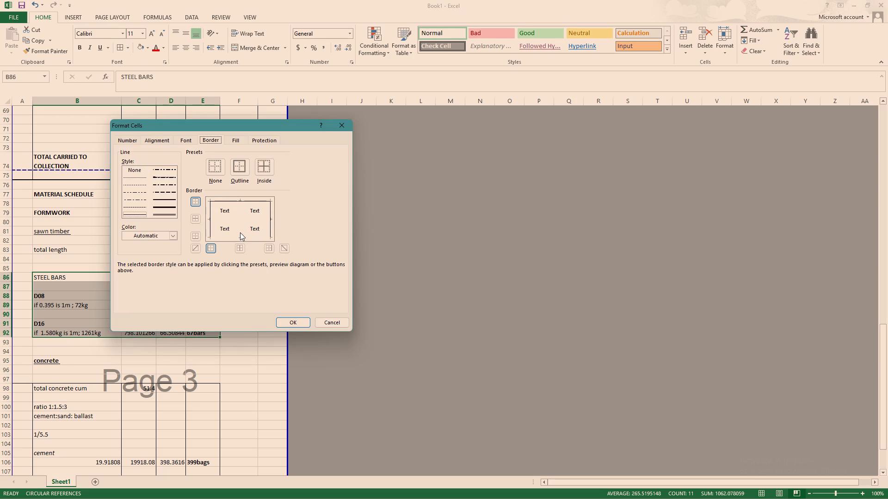
left_click(240, 232)
left_click(240, 217)
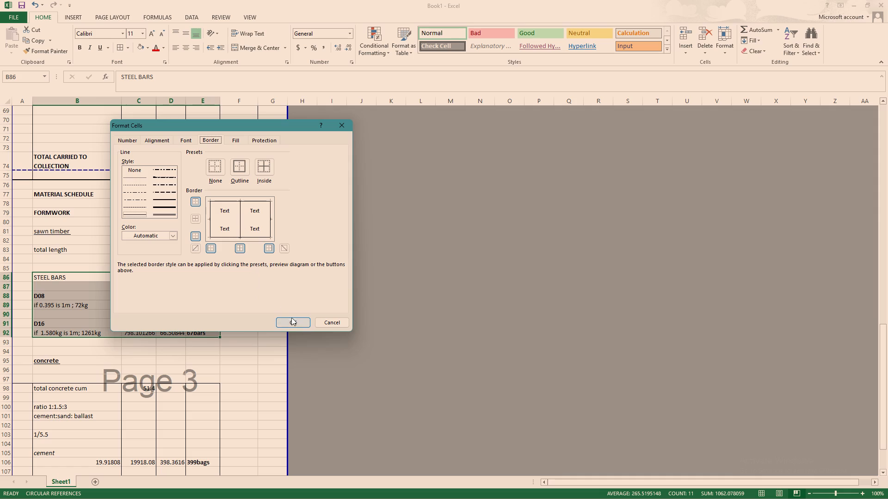
left_click(292, 319)
left_click(247, 270)
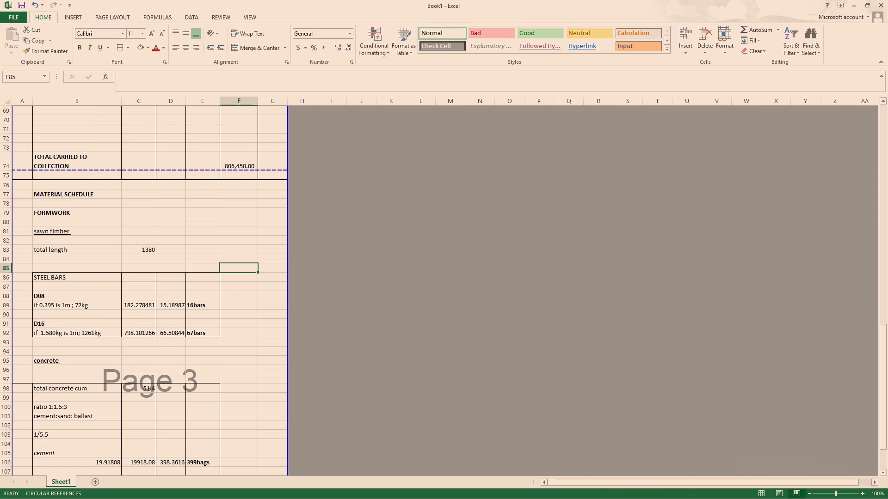
Underline the STEEL BARS heading in cell B86 and make it bold.
left_click_drag(34, 278, 71, 278)
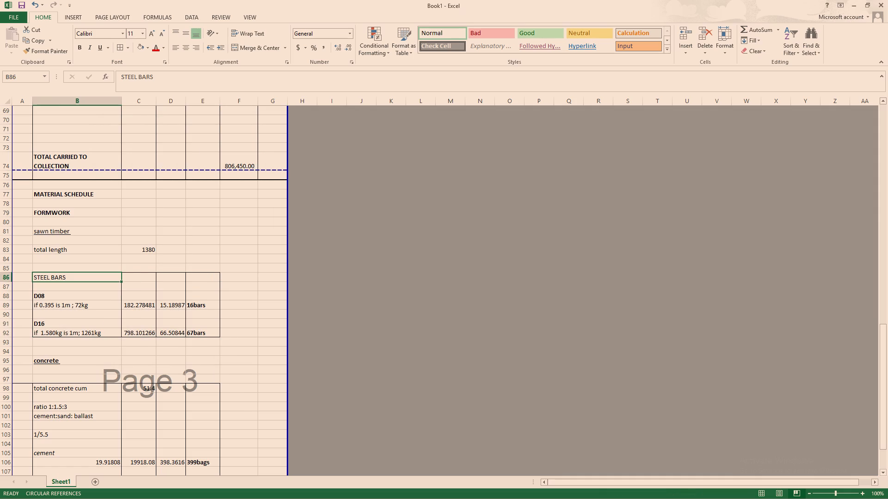
left_click_drag(71, 278, 76, 278)
left_click(101, 45)
left_click(190, 255)
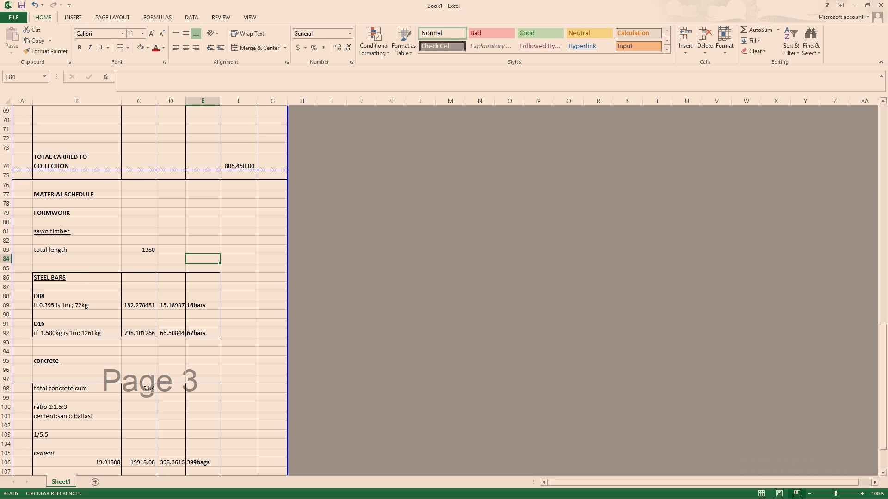
left_click(60, 279)
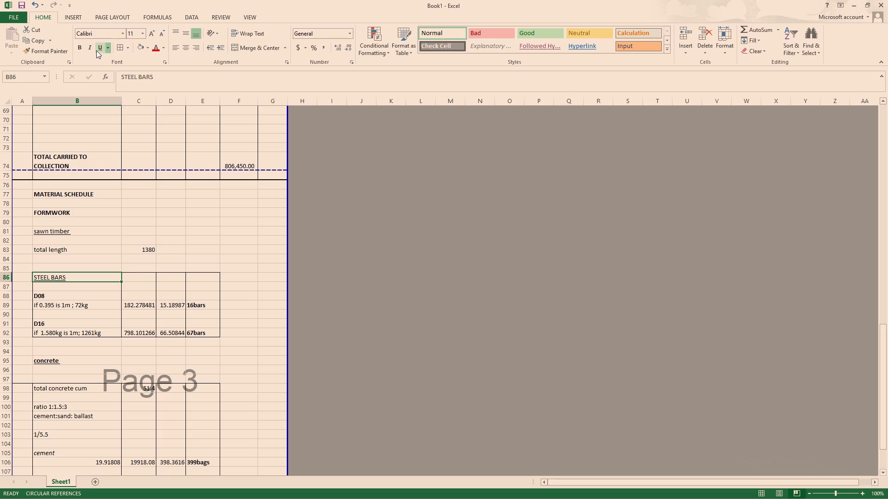
left_click(82, 49)
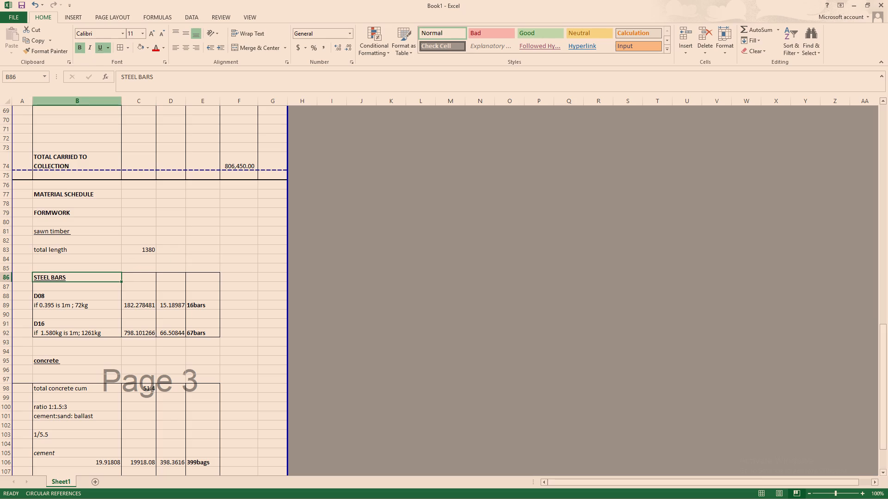
left_click(218, 250)
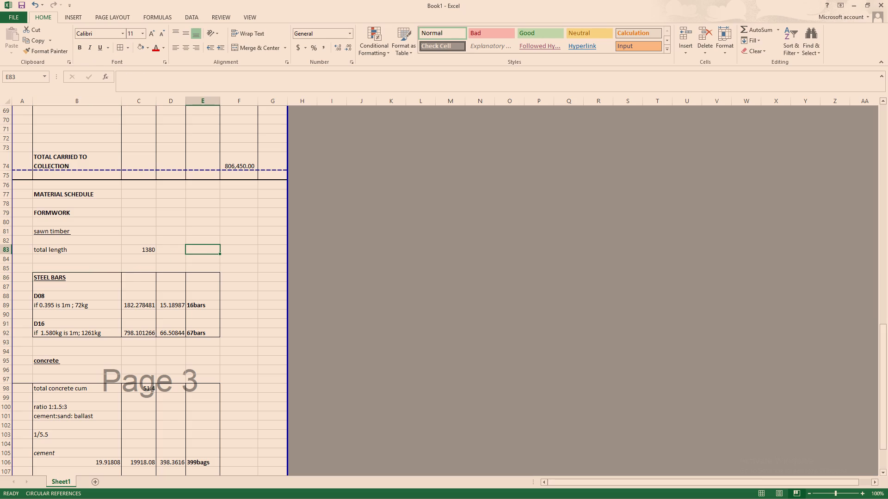
Remove the bold from the FORMWORK heading in cell B79 and underline it.
left_click(90, 213)
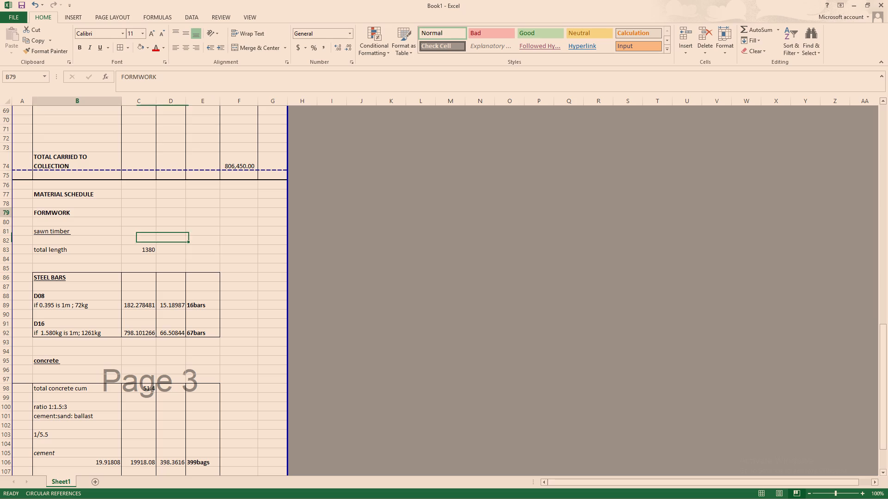
left_click(79, 47)
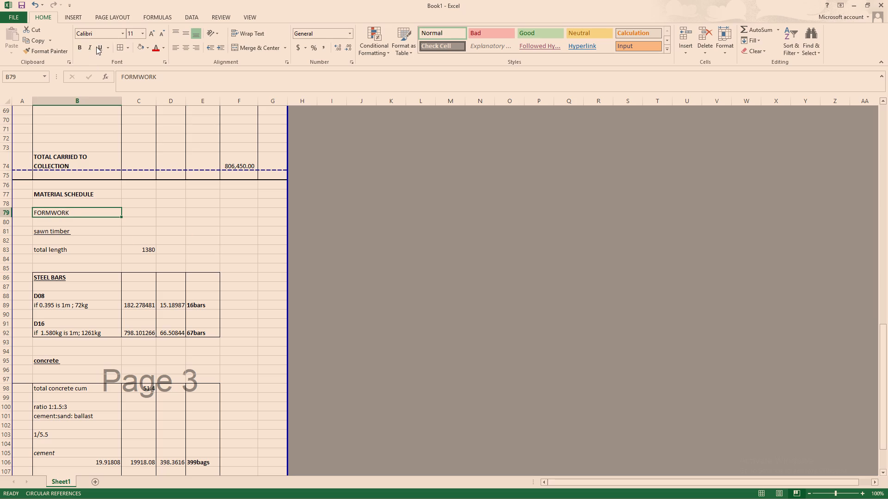
left_click(96, 46)
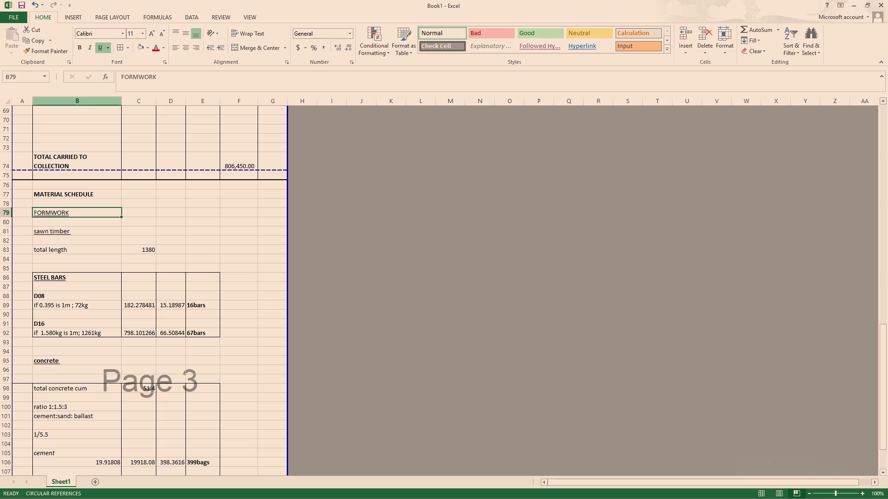
left_click(206, 241)
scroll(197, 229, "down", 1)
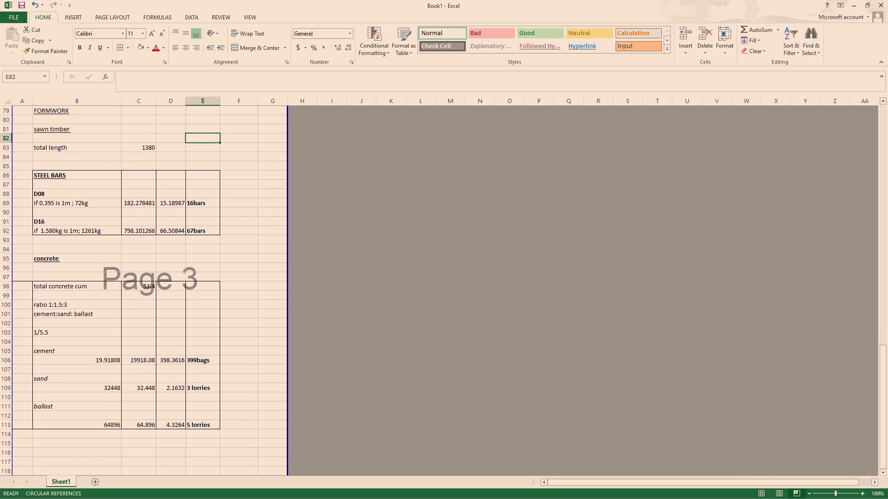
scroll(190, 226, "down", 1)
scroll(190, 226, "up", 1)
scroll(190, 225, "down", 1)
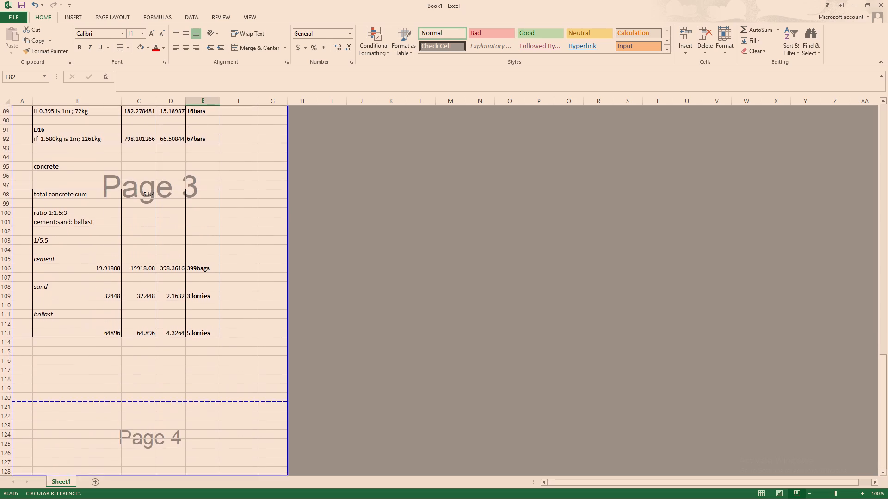
Label the two formwork items in the bill, column bases and columns, as A in cell A58 and B in A60.
scroll(189, 225, "up", 3)
scroll(108, 147, "up", 2)
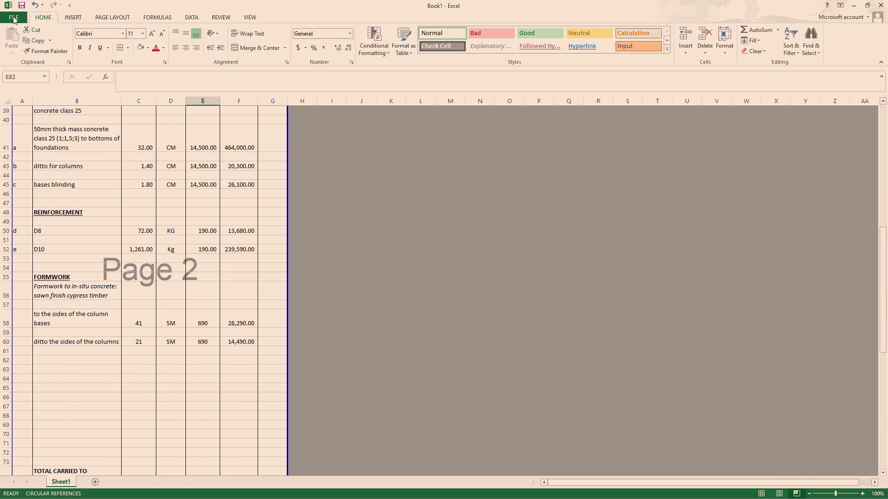
left_click_drag(589, 487, 594, 498)
scroll(98, 249, "up", 1)
scroll(79, 255, "down", 1)
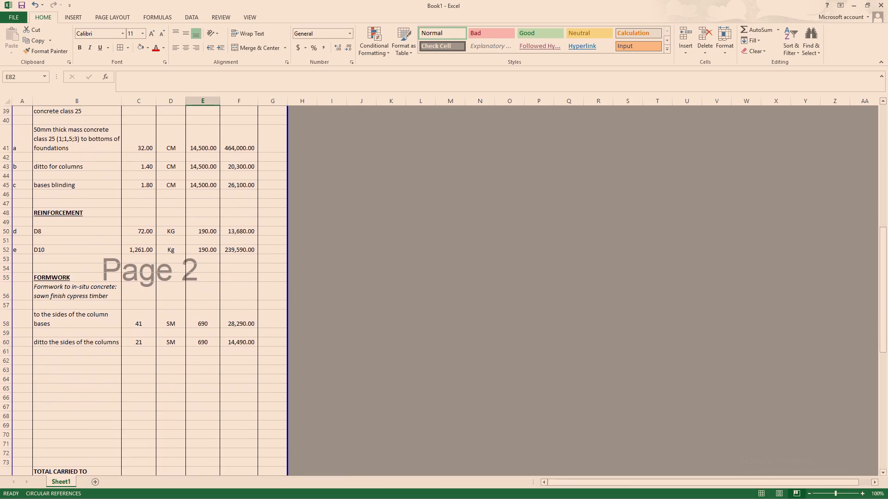
scroll(12, 297, "down", 2)
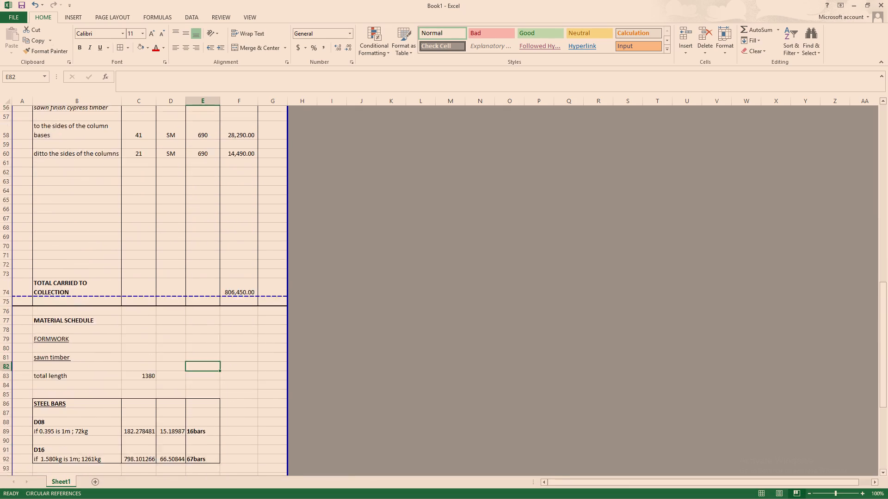
scroll(11, 294, "up", 1)
left_click(24, 208)
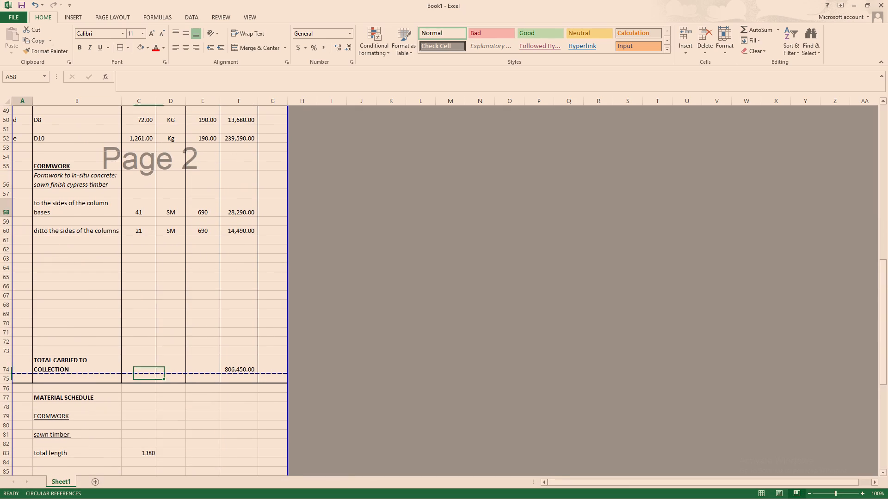
key("a")
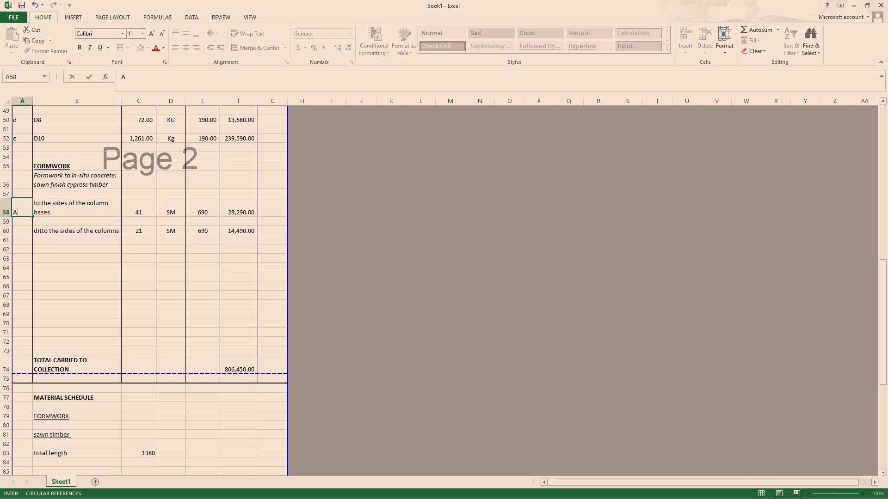
left_click(25, 232)
key("b")
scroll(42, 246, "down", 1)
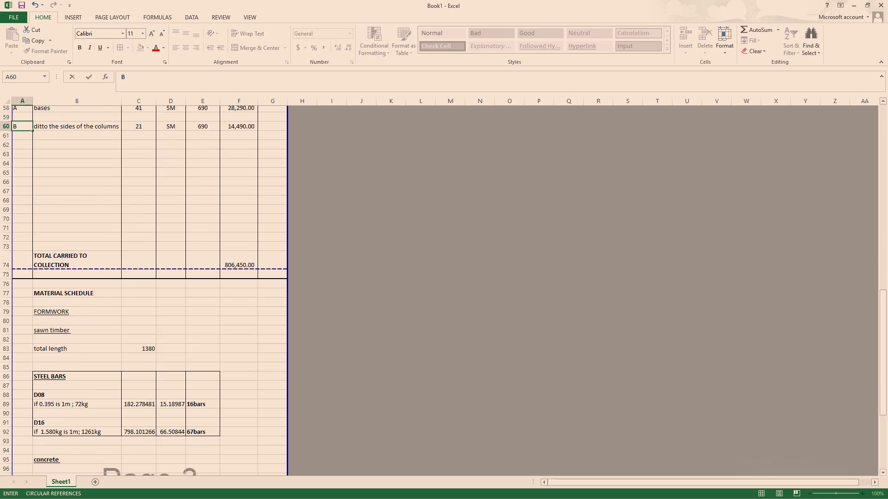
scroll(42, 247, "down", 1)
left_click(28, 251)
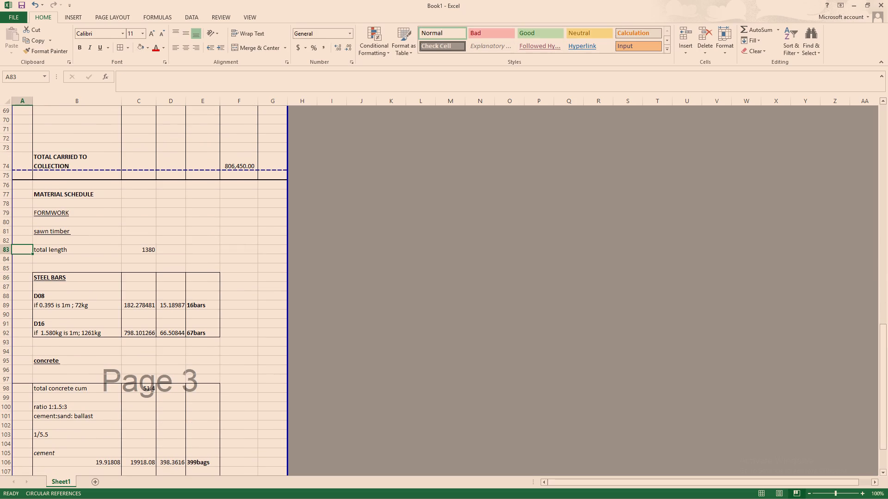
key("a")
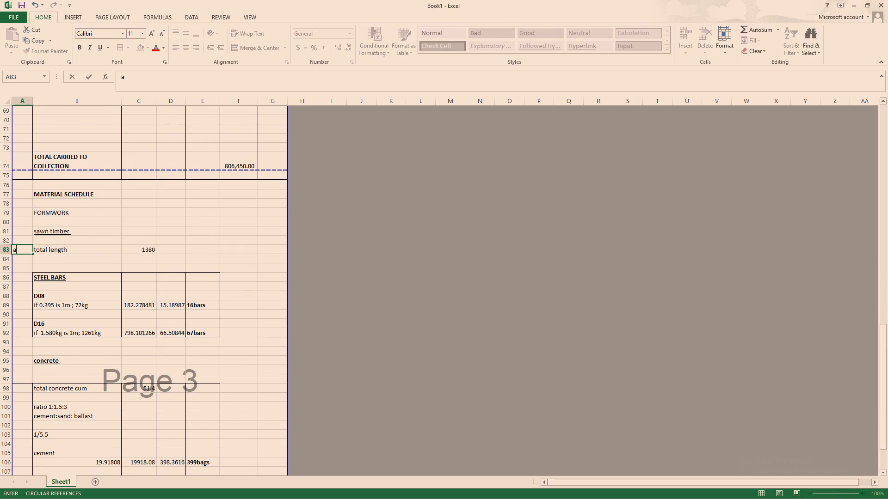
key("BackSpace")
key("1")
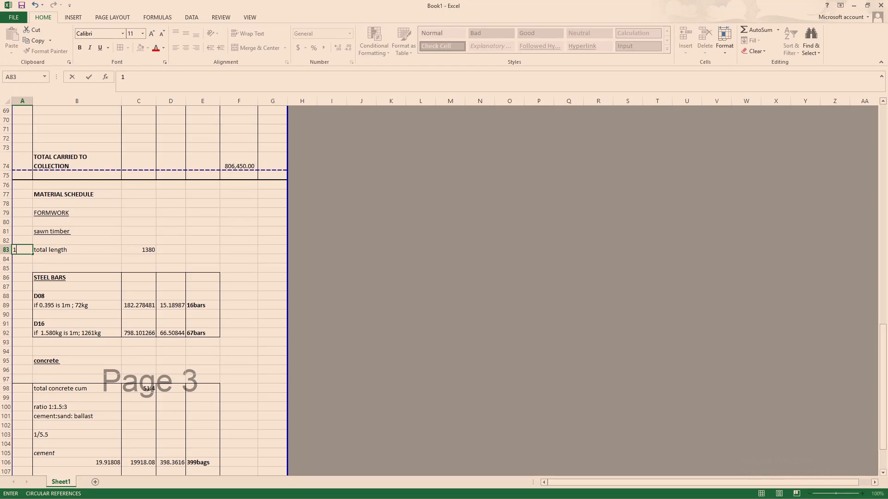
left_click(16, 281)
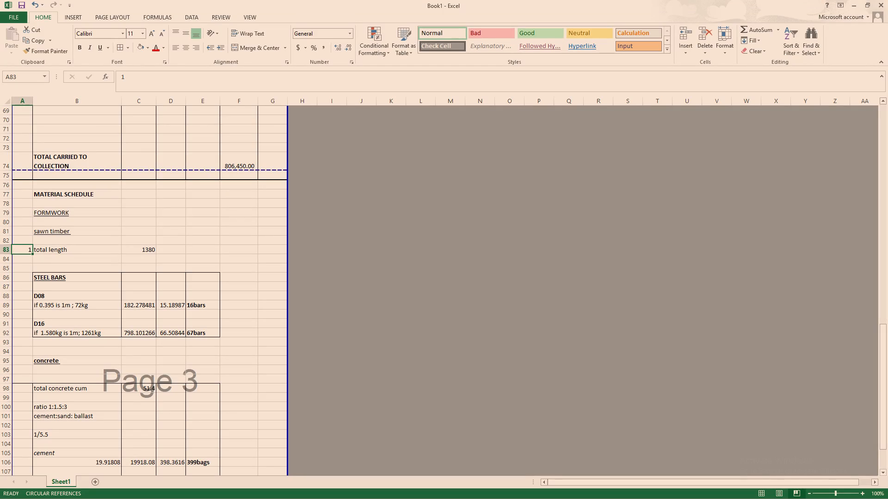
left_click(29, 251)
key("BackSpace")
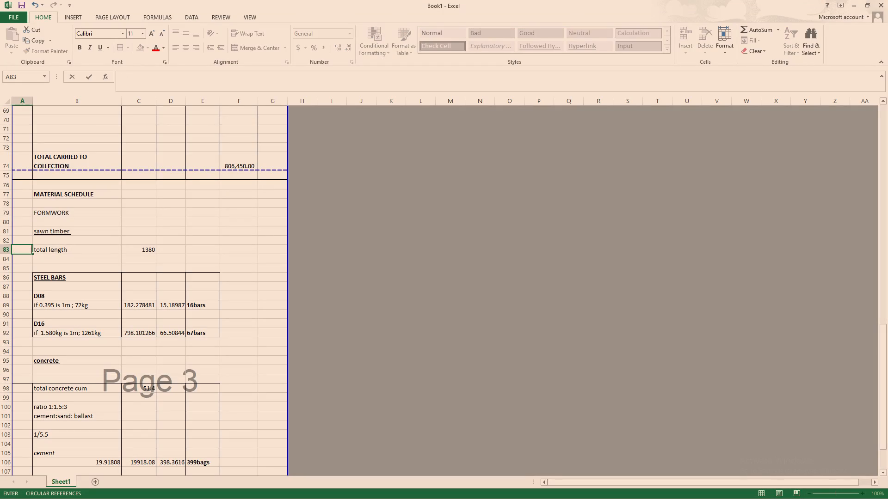
Number the material schedule's FORMWORK heading 1 in cell A79 and label its total length row a in A83.
left_click(20, 213)
key("1")
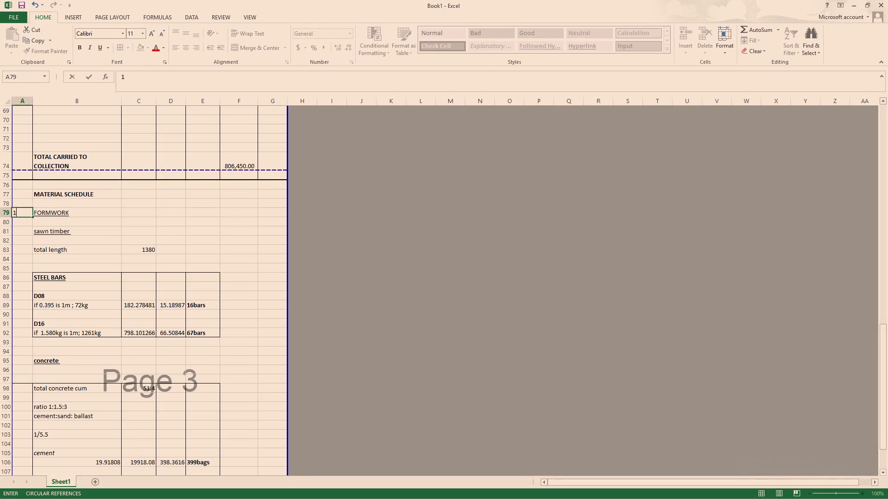
left_click(21, 246)
key("a")
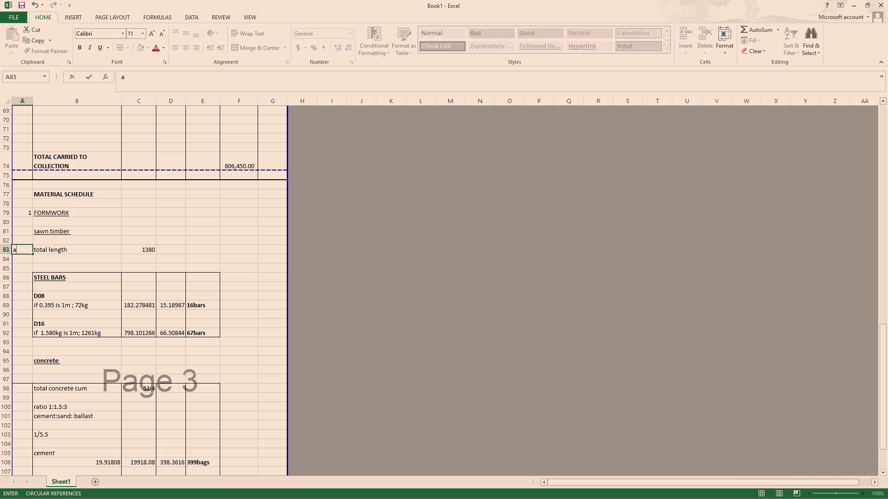
Number the STEEL BARS heading 2 in cell A86 and label the D08 and D16 calculation rows a in A89 and b in A92.
left_click(17, 274)
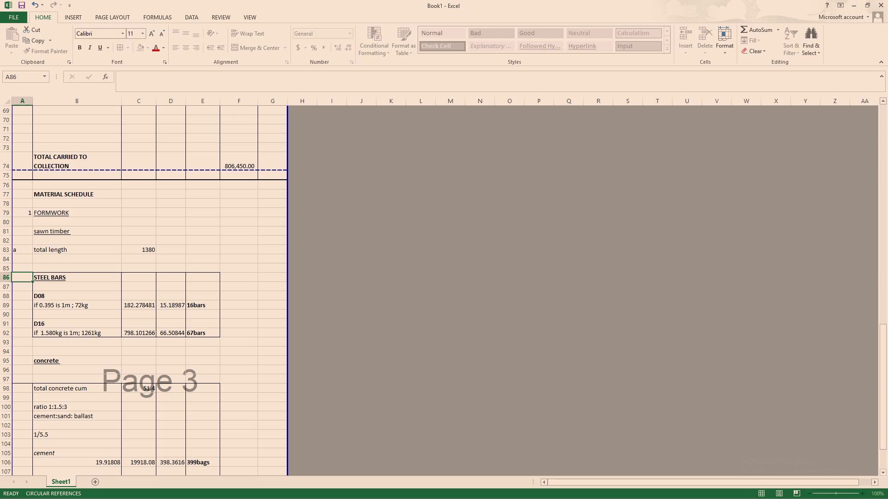
key("2")
left_click(25, 304)
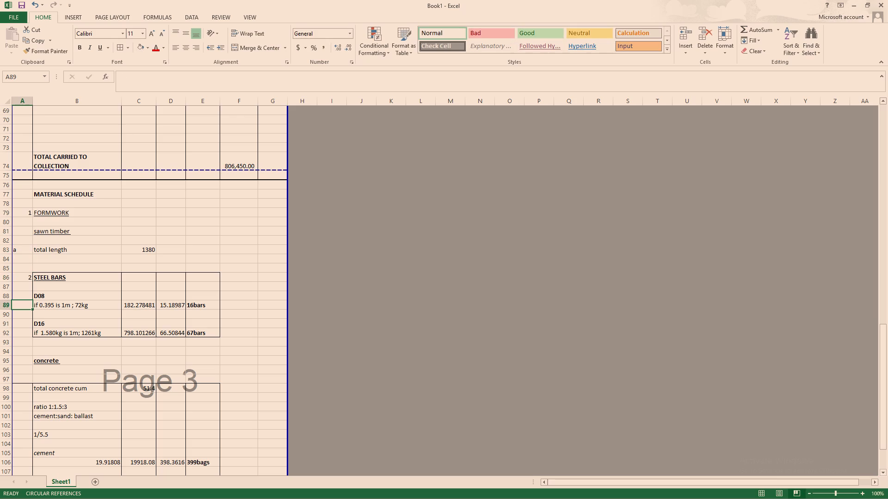
key("a")
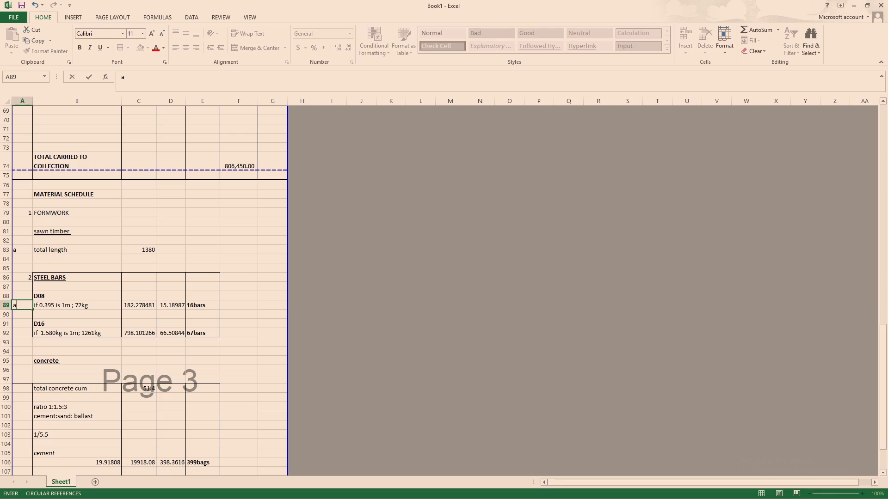
left_click(26, 332)
key("b")
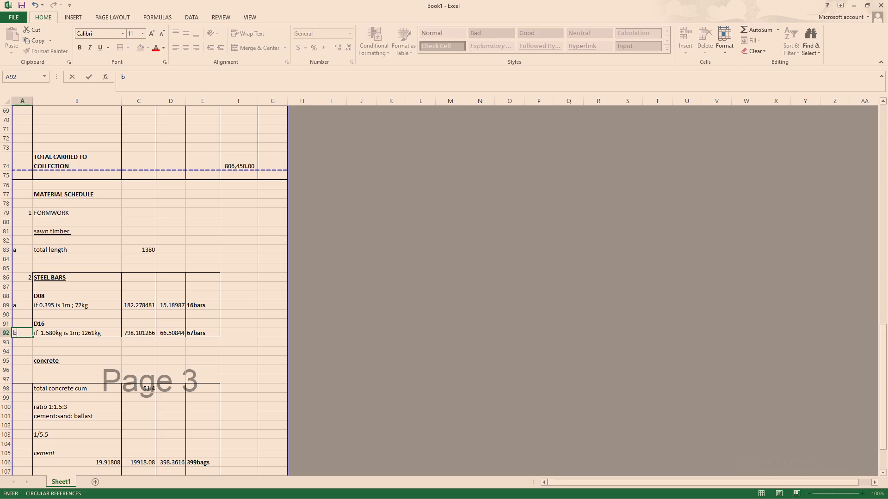
Number the concrete heading 3 in cell A95 and label cement, sand and ballast a, b and c in A105, A108 and A111.
left_click(25, 355)
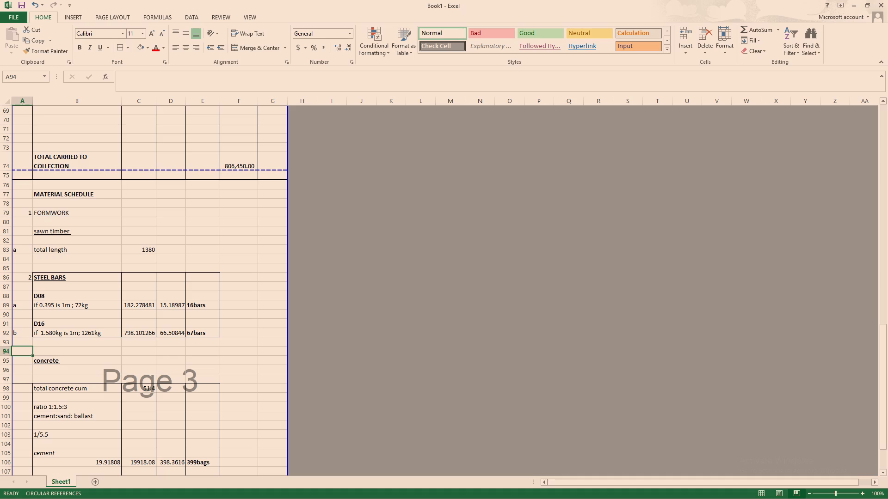
scroll(18, 400, "down", 1)
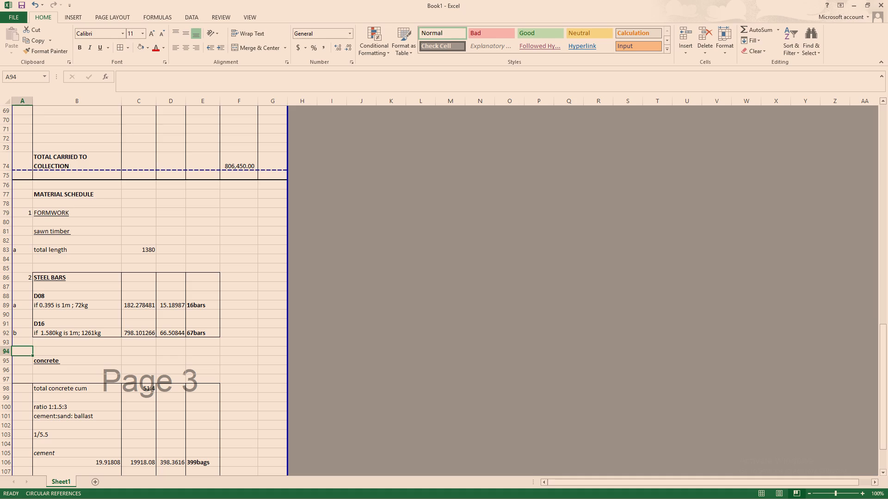
left_click(24, 359)
key("3")
left_click(30, 392)
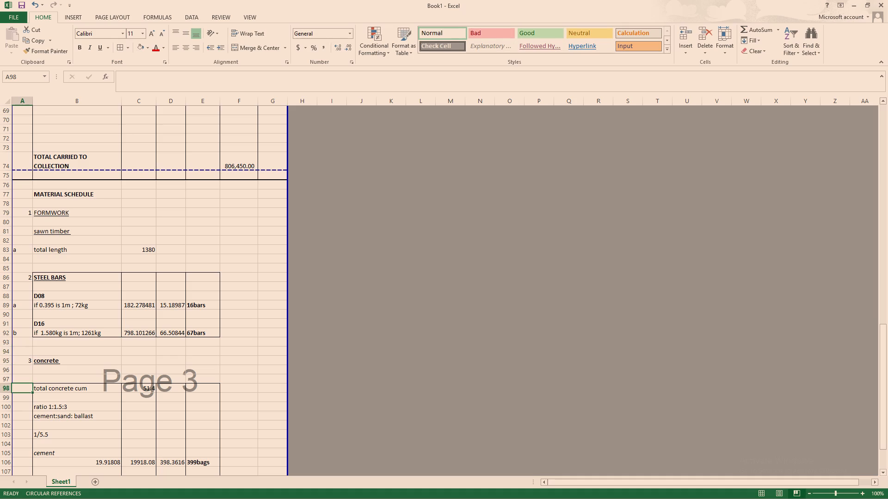
left_click(26, 414)
scroll(27, 411, "down", 1)
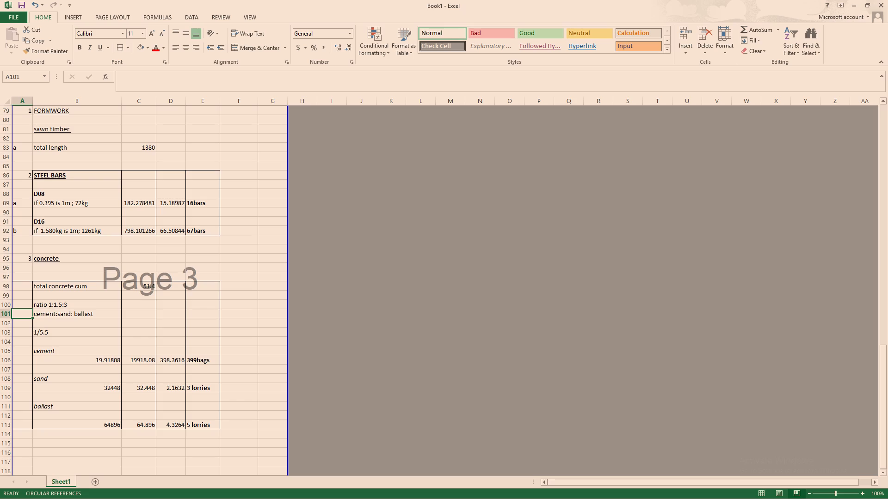
left_click(23, 352)
key("a")
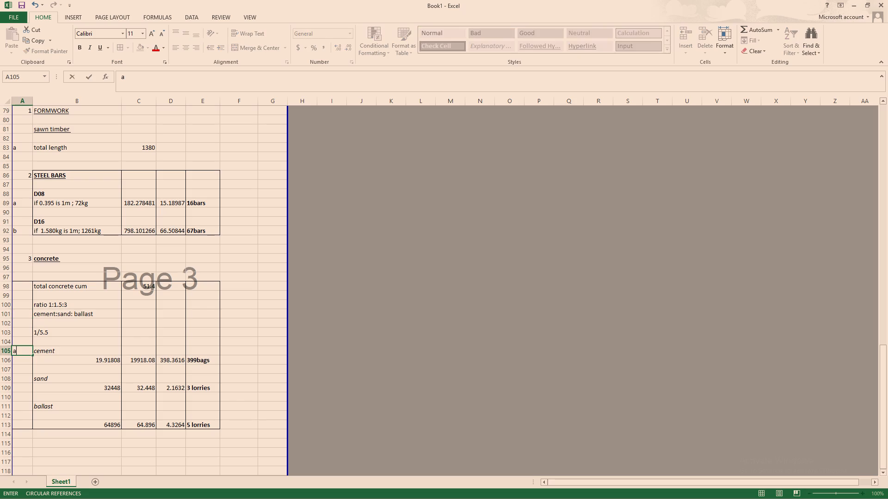
left_click(27, 382)
key("b")
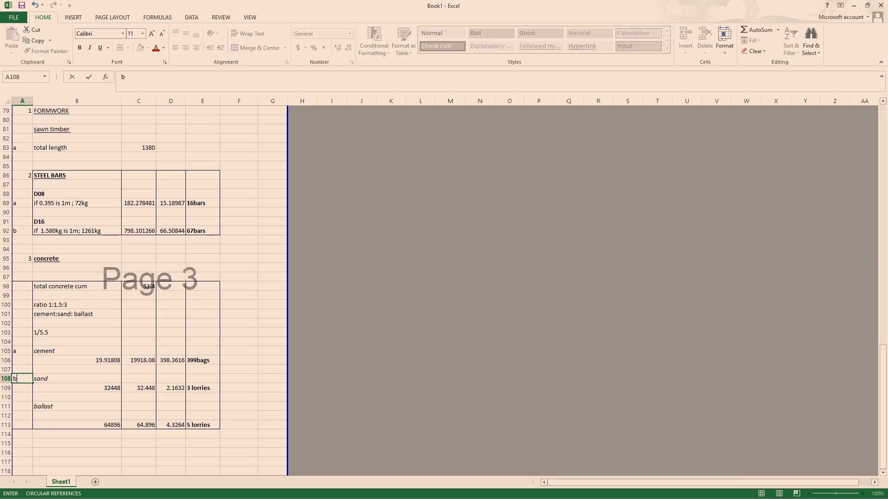
left_click(29, 408)
key("c")
left_click(53, 418)
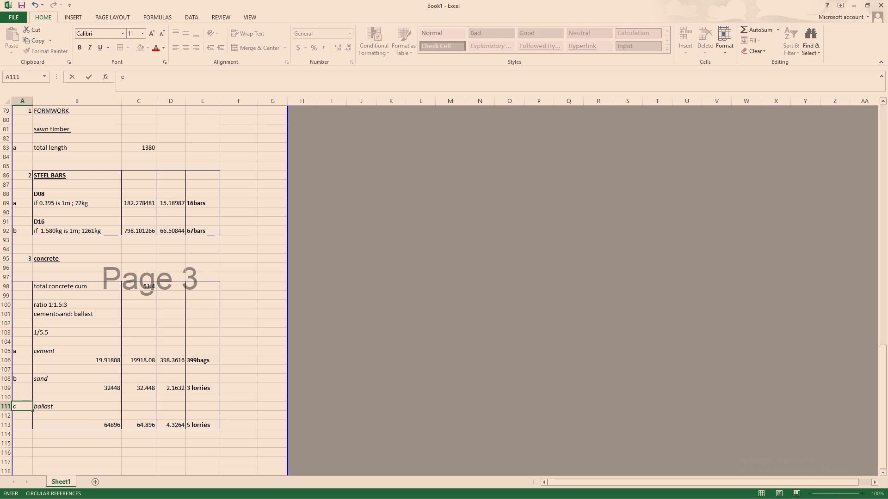
Review the item numbering and layout of the material schedule and the bill of quantities across all pages.
scroll(48, 412, "up", 1)
scroll(48, 411, "down", 1)
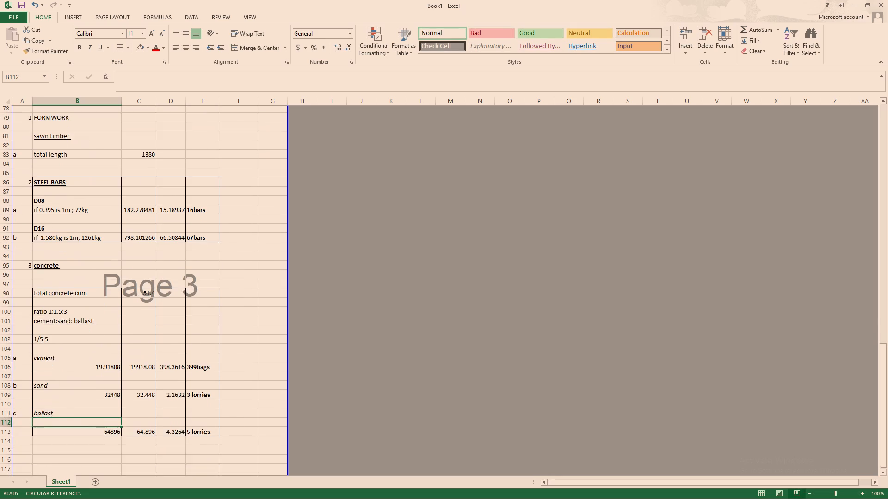
scroll(40, 397, "down", 1)
left_click(47, 360)
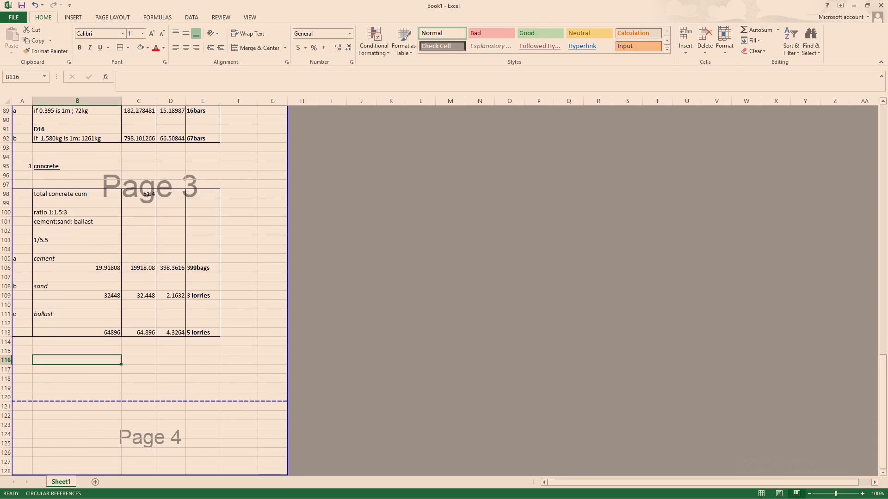
scroll(72, 316, "up", 5)
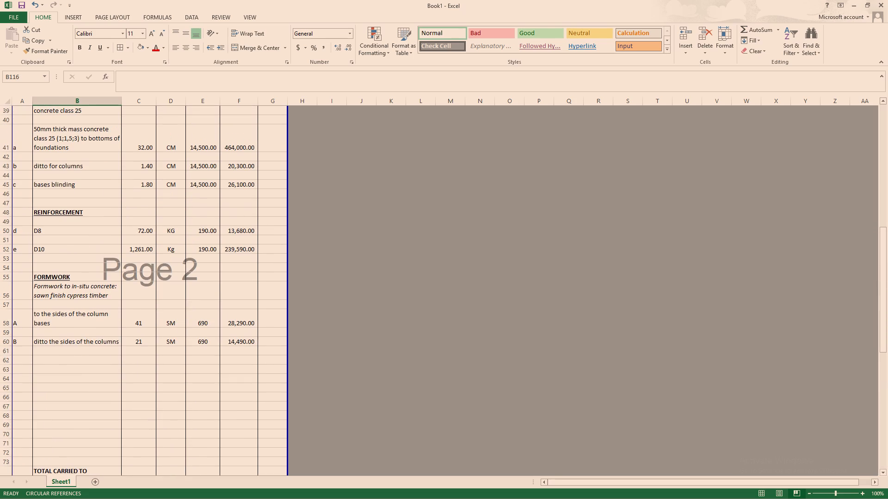
scroll(72, 316, "up", 2)
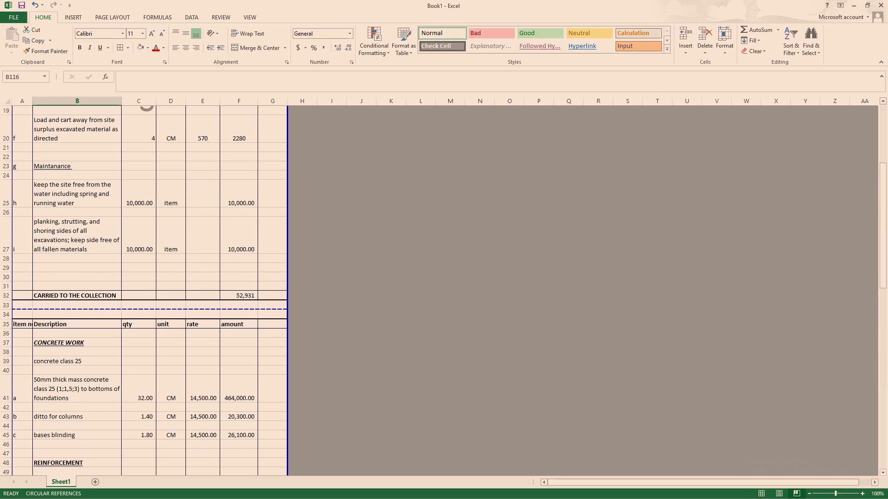
scroll(72, 316, "up", 4)
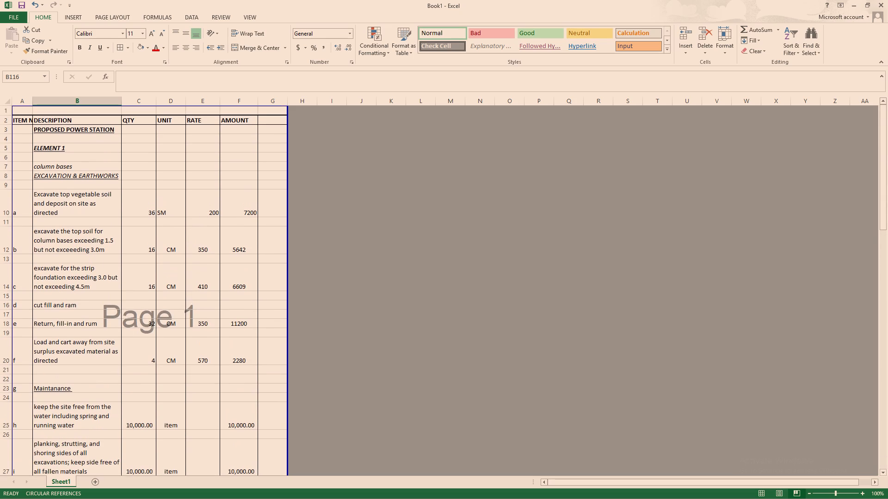
scroll(72, 316, "up", 2)
scroll(72, 316, "down", 4)
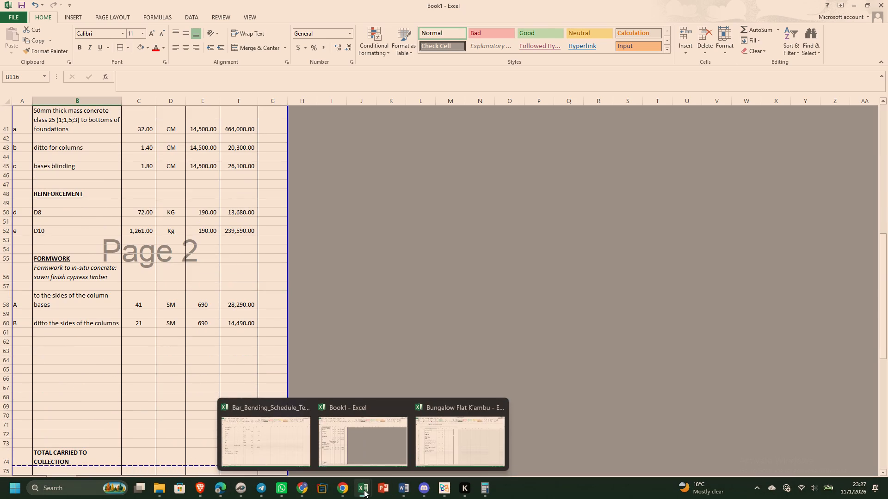
Switch to the Bar_Bending_Schedule_Template workbook and underline the COLUMN BASES- heading in cell B23.
left_click(270, 452)
scroll(108, 335, "up", 2)
scroll(108, 335, "down", 1)
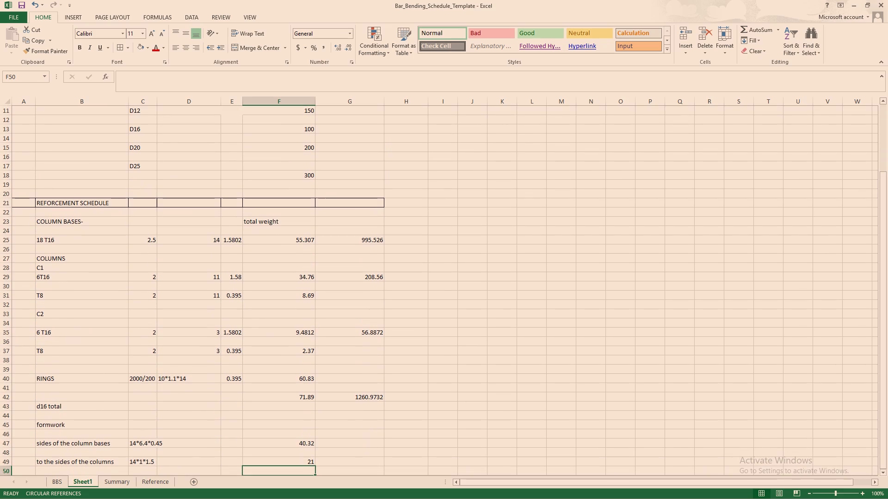
left_click(49, 224)
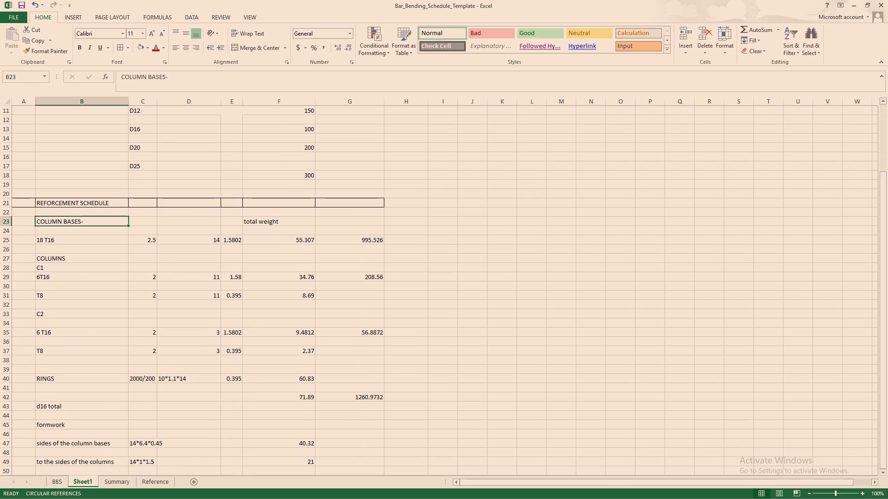
left_click(102, 49)
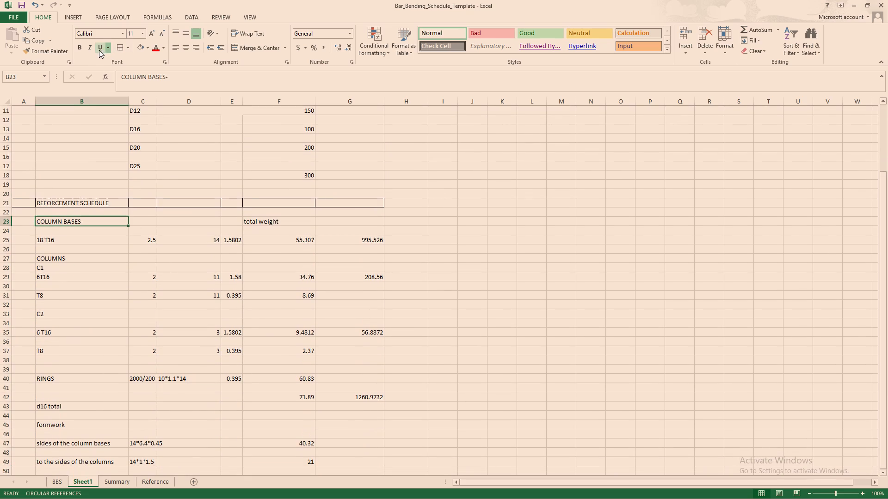
Italicise the COLUMN BASES- heading in B23, and underline and italicise the total weight heading in F23.
left_click(91, 47)
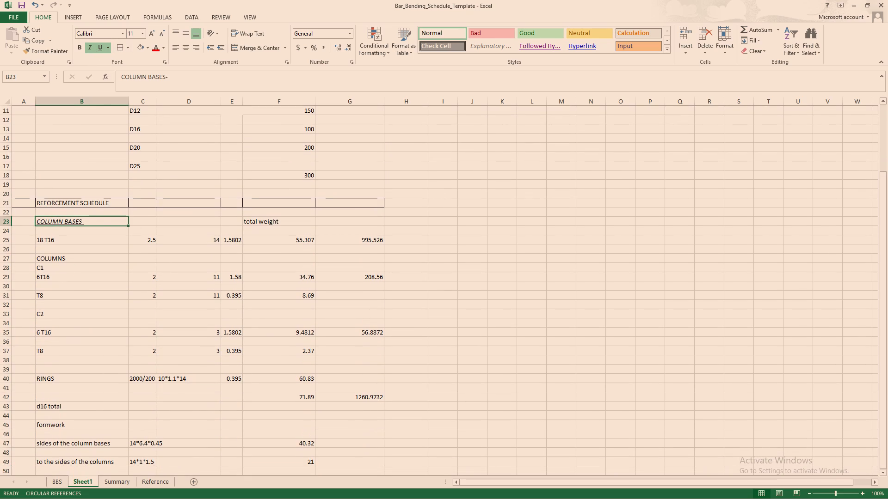
left_click(256, 223)
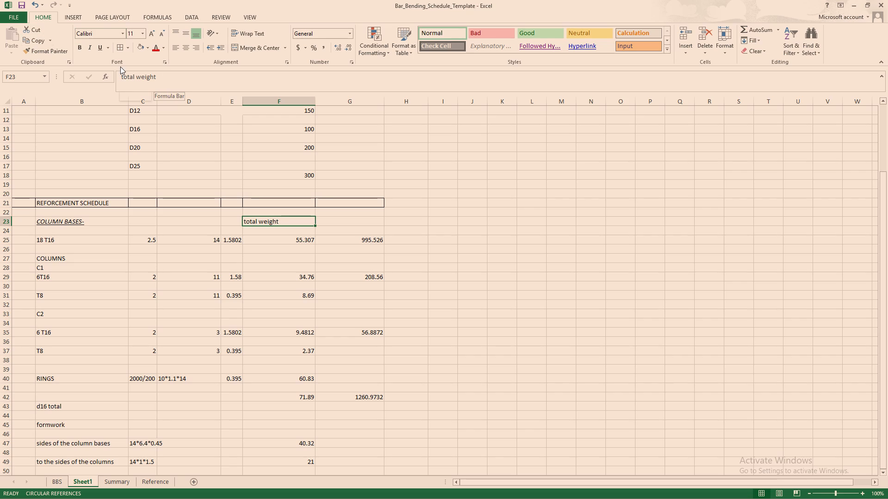
left_click(103, 49)
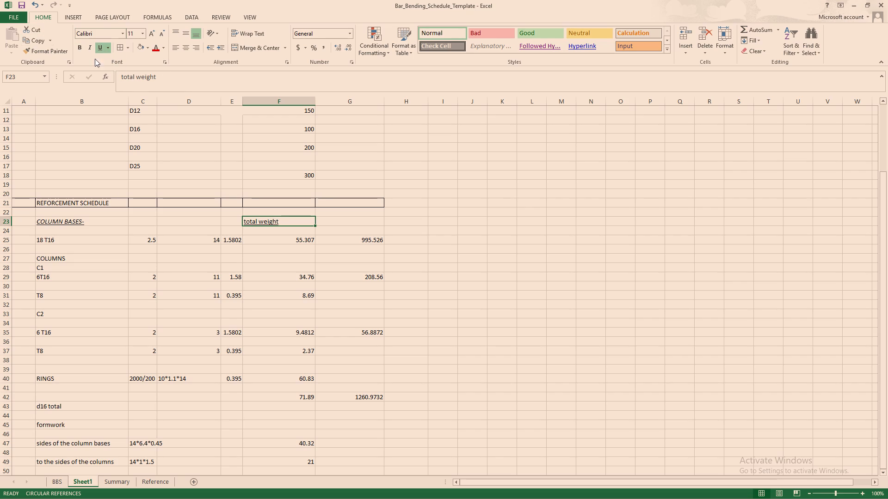
left_click(88, 48)
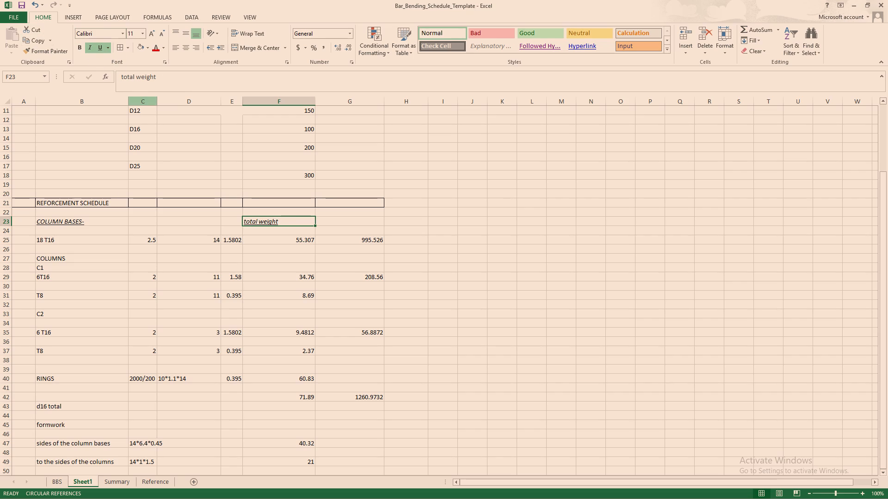
Enter the column heading length in cell C24, above the 18 T16 row.
left_click(50, 235)
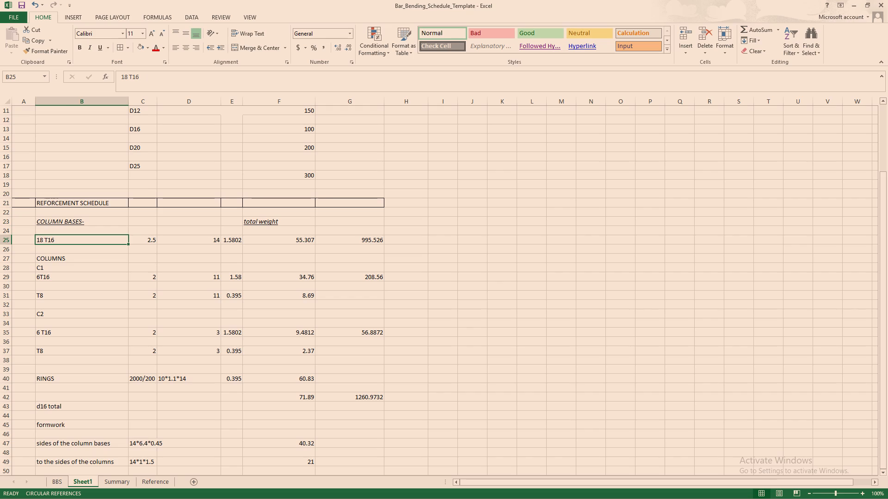
left_click(154, 230)
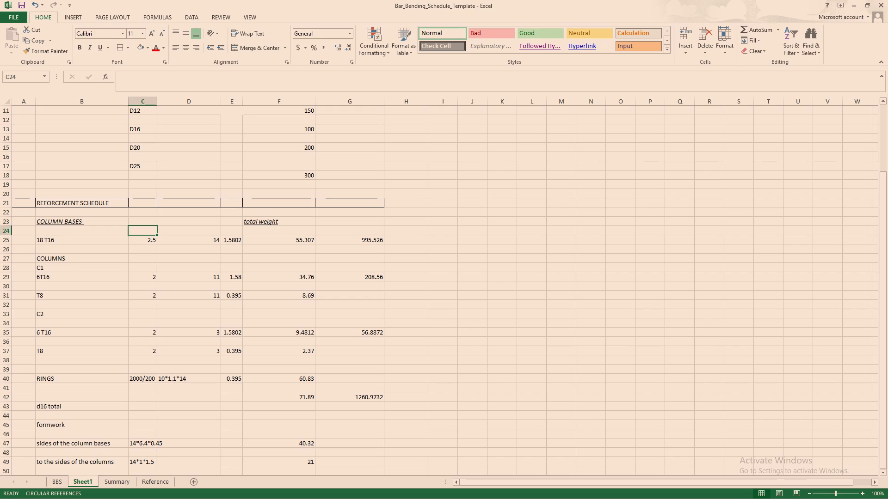
key("l")
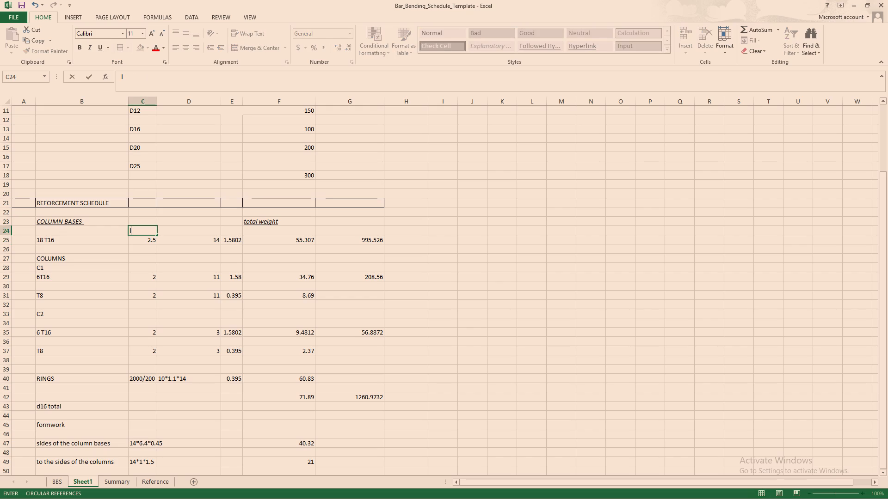
type("enght")
key("BackSpace")
key("BackSpace")
type("ht")
Enter the column heading no of colms in cell D24.
left_click(202, 234)
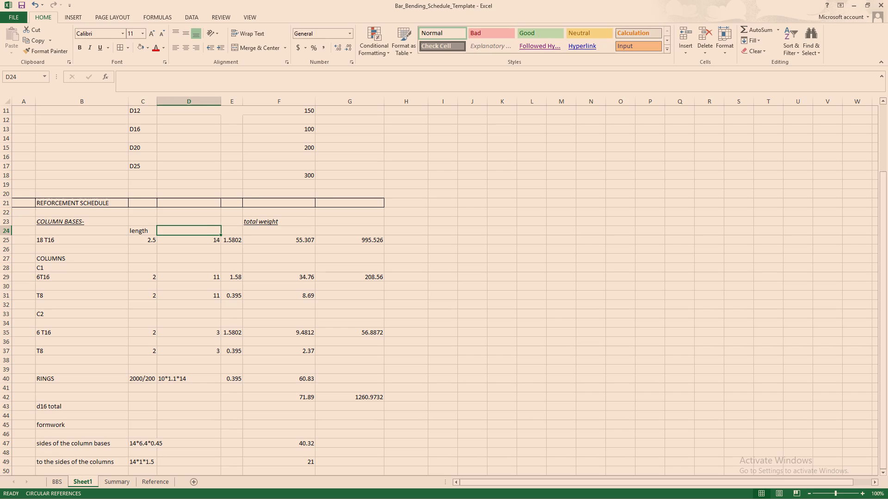
type("no")
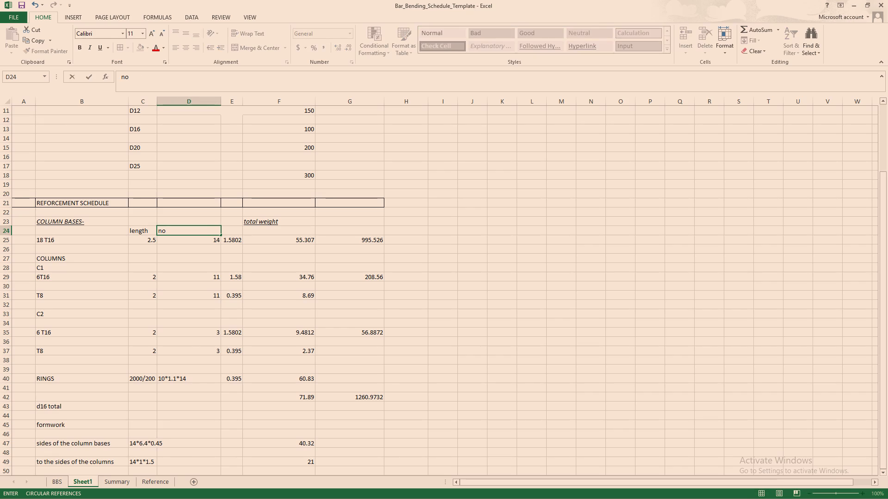
key("BackSpace")
key("space")
key("BackSpace")
type("o")
key("space")
type("of x")
key("BackSpace")
type("colms")
Add the column headings m factor in cell E24 and total weight in cell G24.
left_click(230, 231)
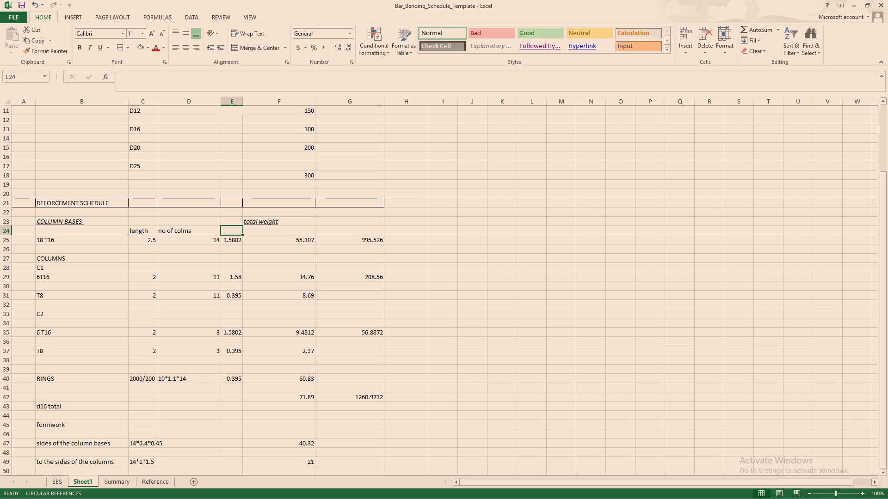
type("m")
key("space")
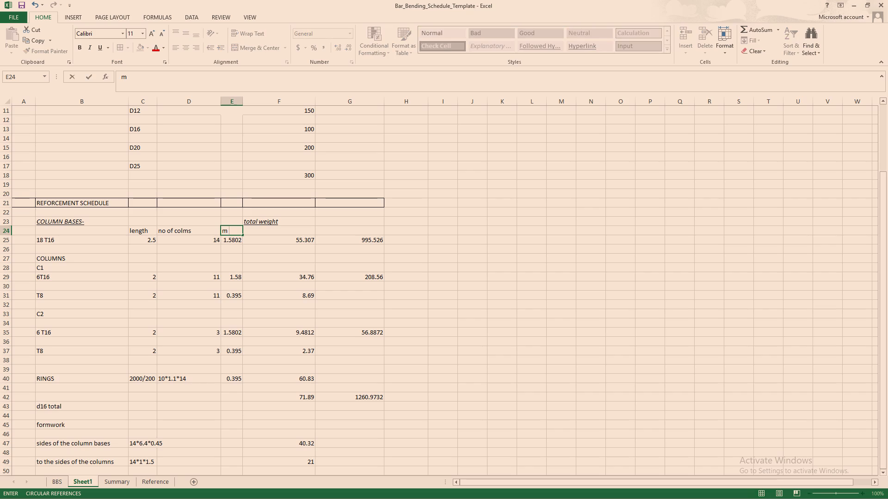
key("f")
type("actor")
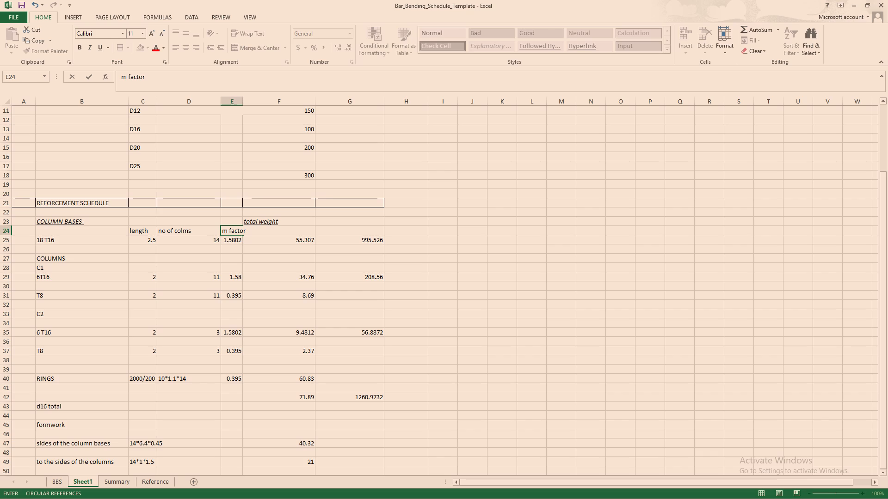
left_click(307, 230)
left_click(350, 231)
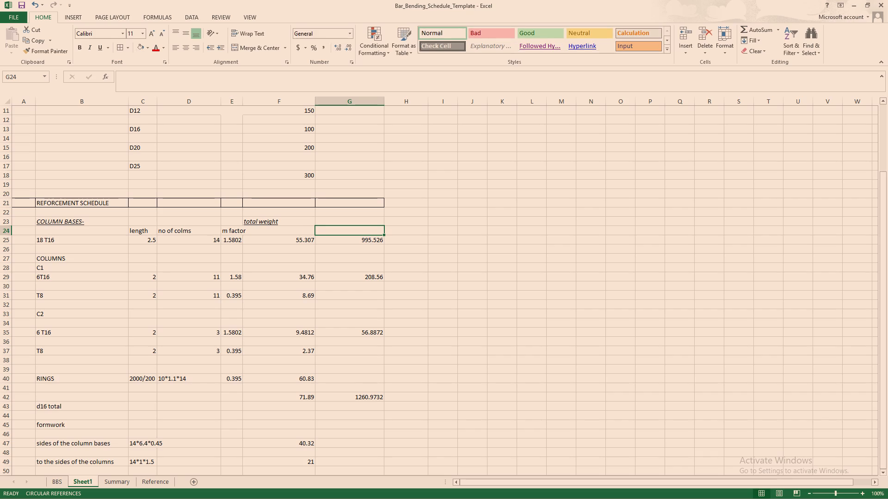
key("t")
type("otal weight")
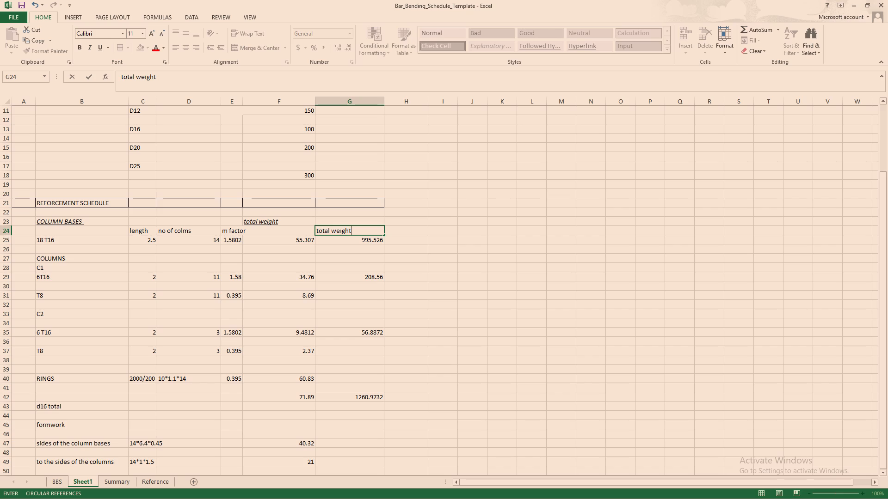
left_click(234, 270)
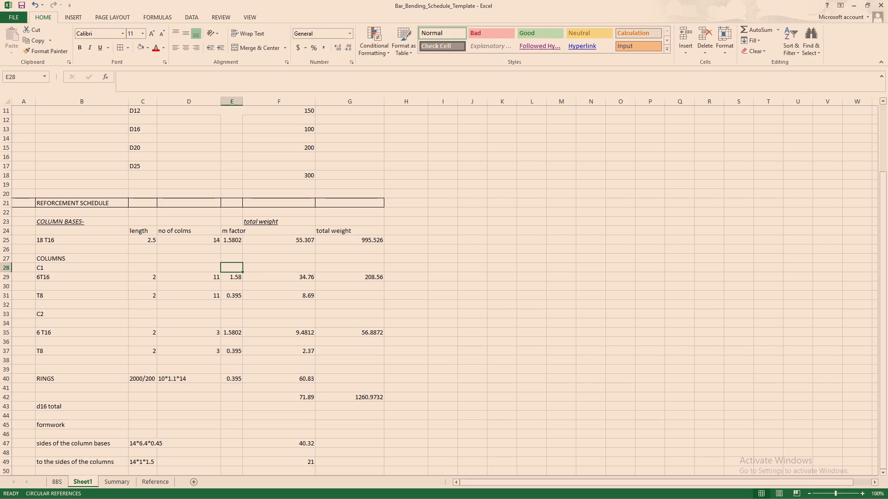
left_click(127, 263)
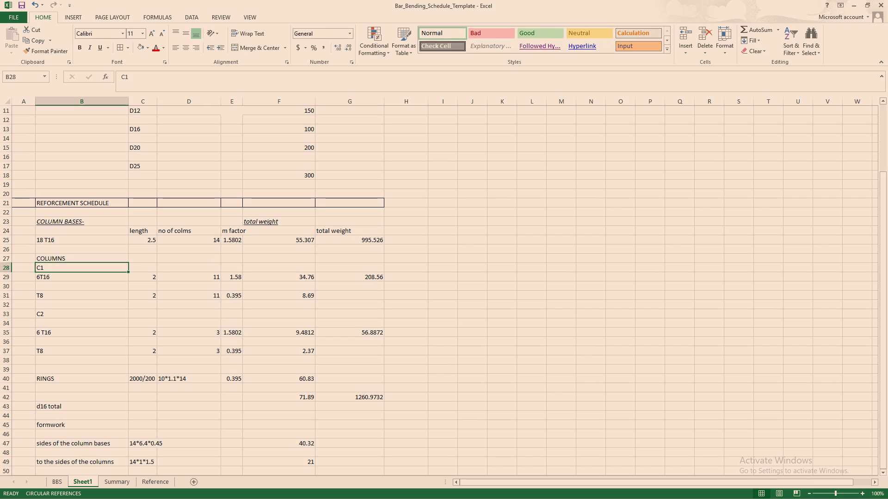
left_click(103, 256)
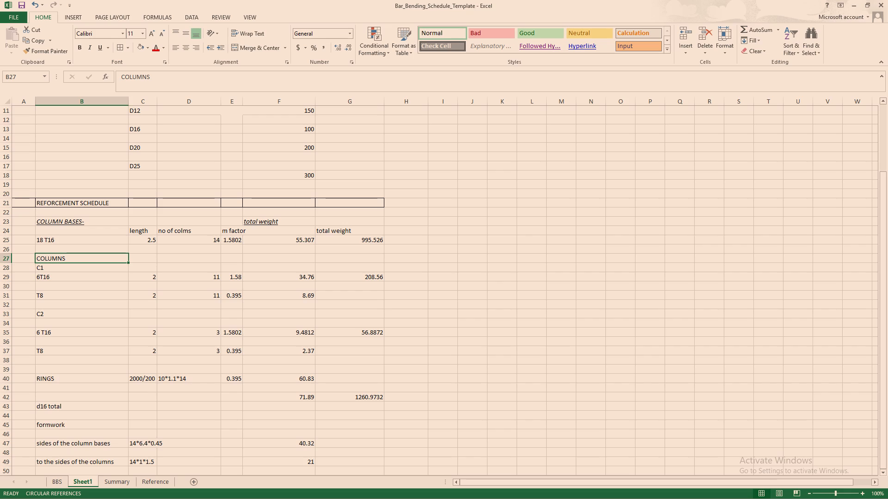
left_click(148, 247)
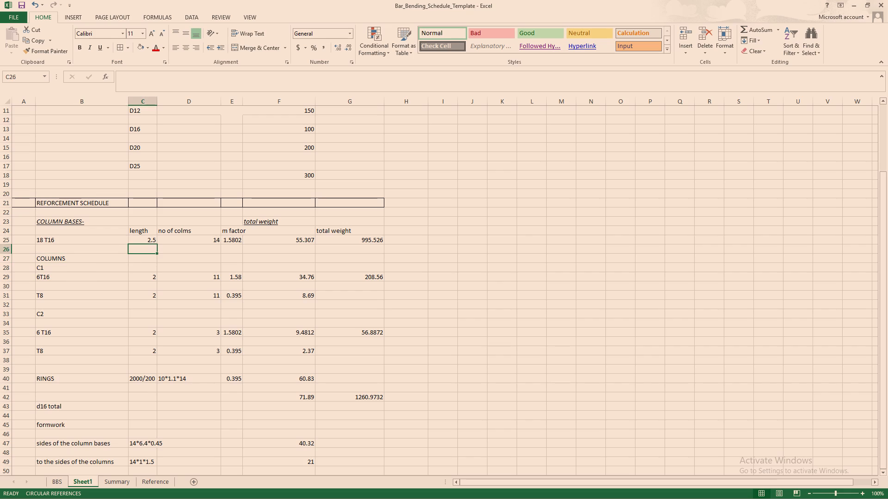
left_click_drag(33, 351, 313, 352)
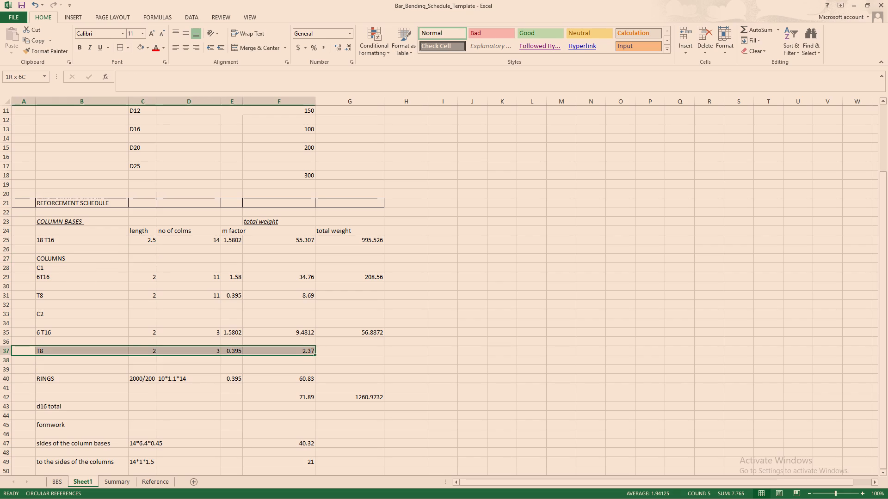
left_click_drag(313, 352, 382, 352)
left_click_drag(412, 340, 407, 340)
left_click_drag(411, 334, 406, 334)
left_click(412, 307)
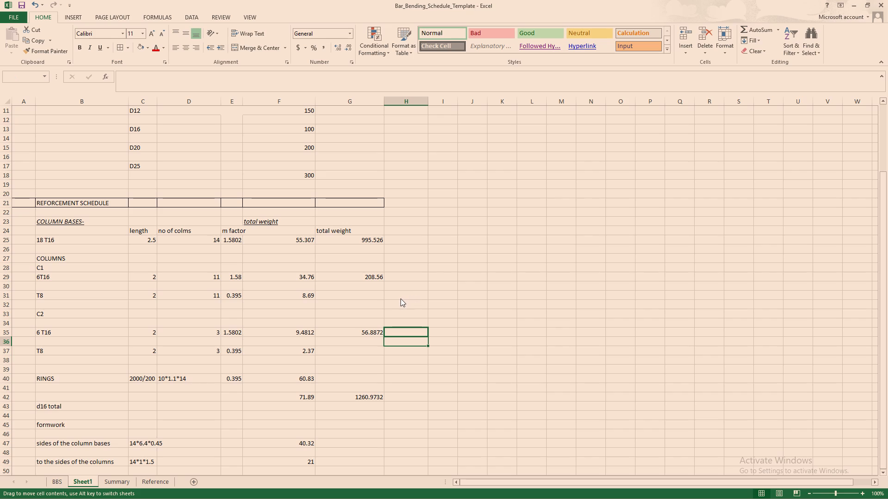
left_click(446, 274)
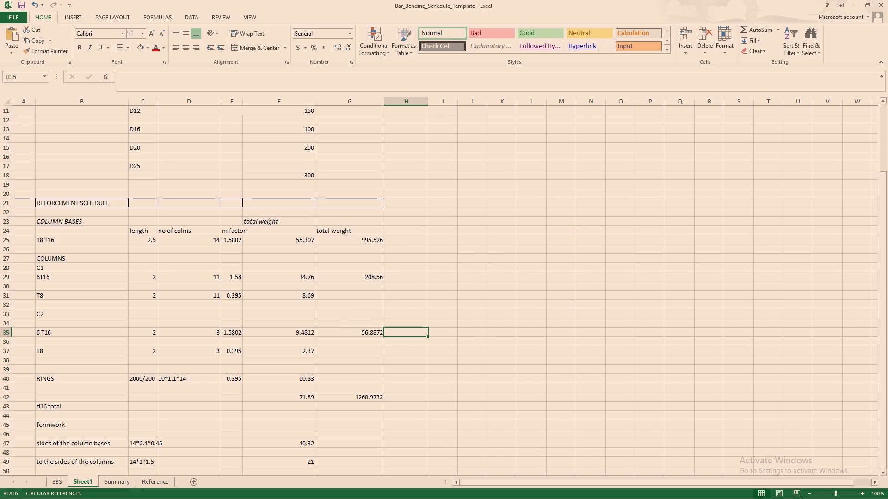
Underline and italicise the RINGS label in cell B40.
left_click(50, 377)
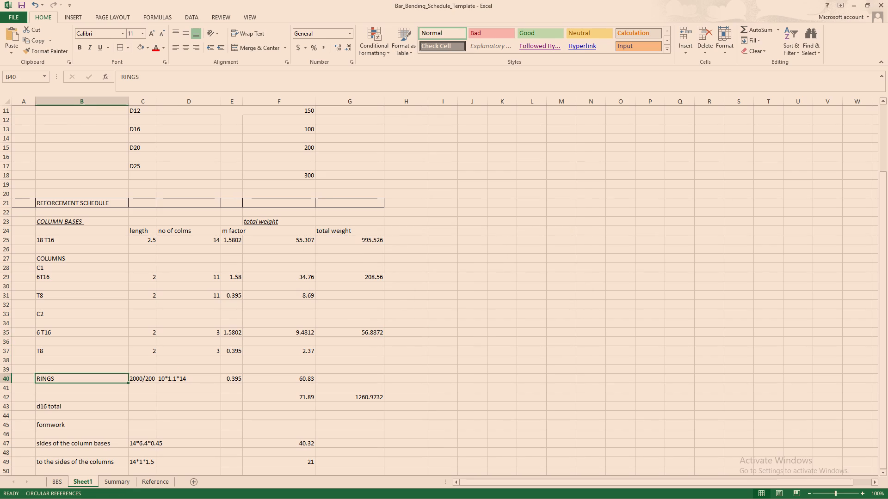
key("shift+b")
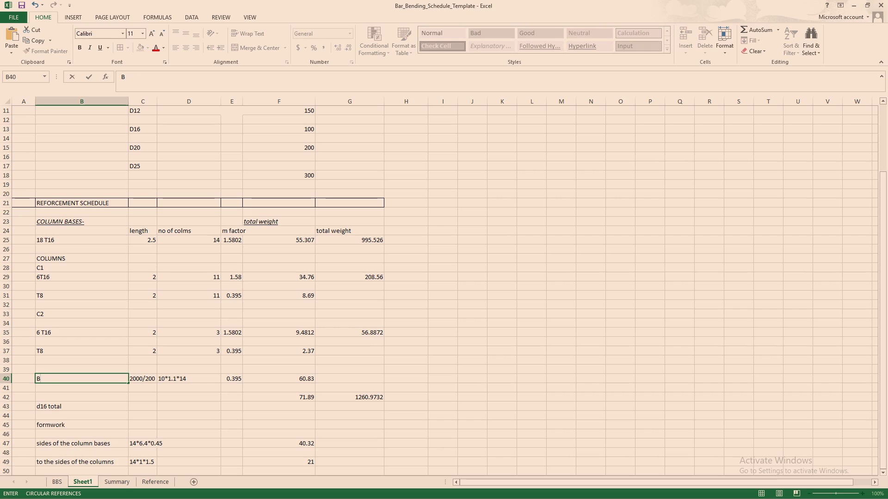
key("ctrl+z")
key("ctrl+u")
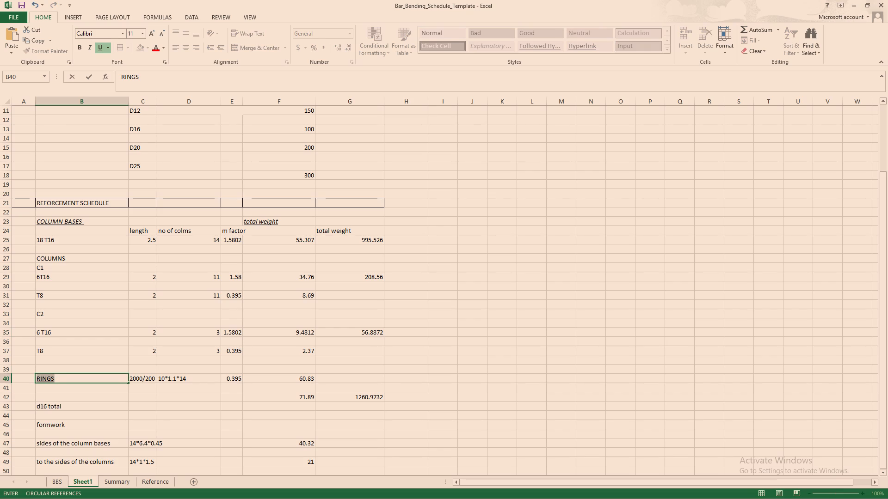
key("ctrl+i")
scroll(115, 375, "down", 1)
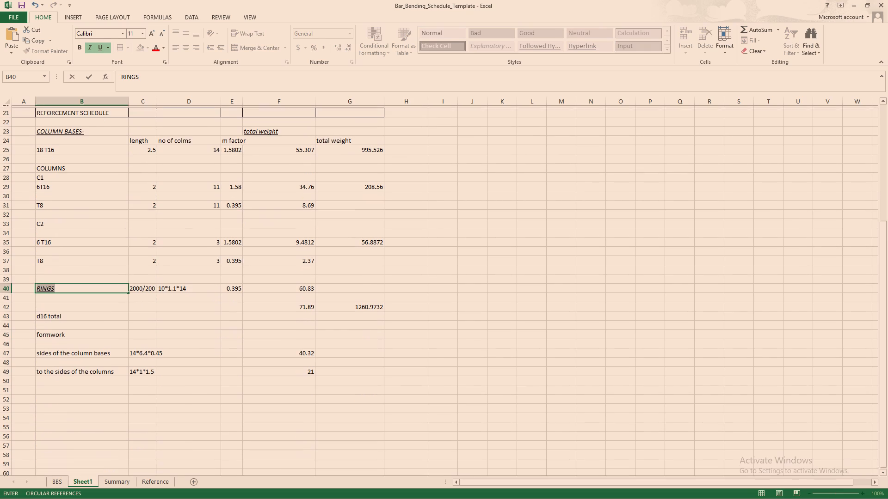
left_click(47, 334)
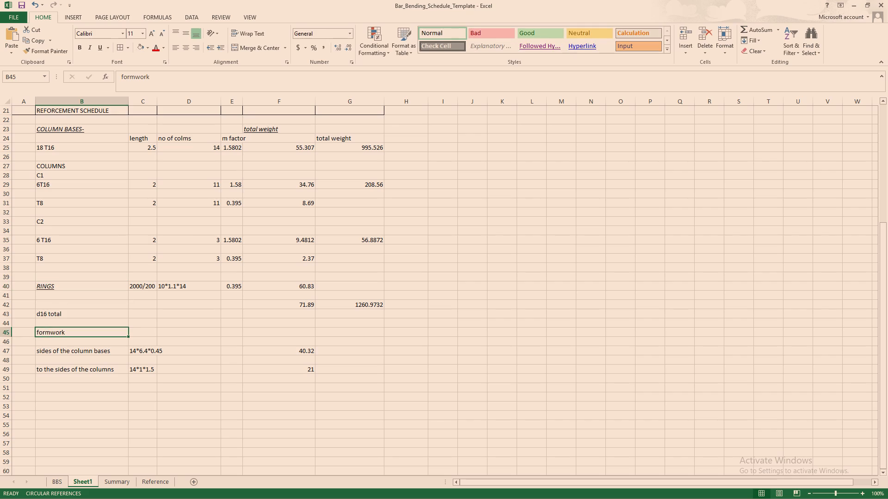
Label the 18 T16 column base row as item a in cell A25.
left_click(25, 150)
key("a")
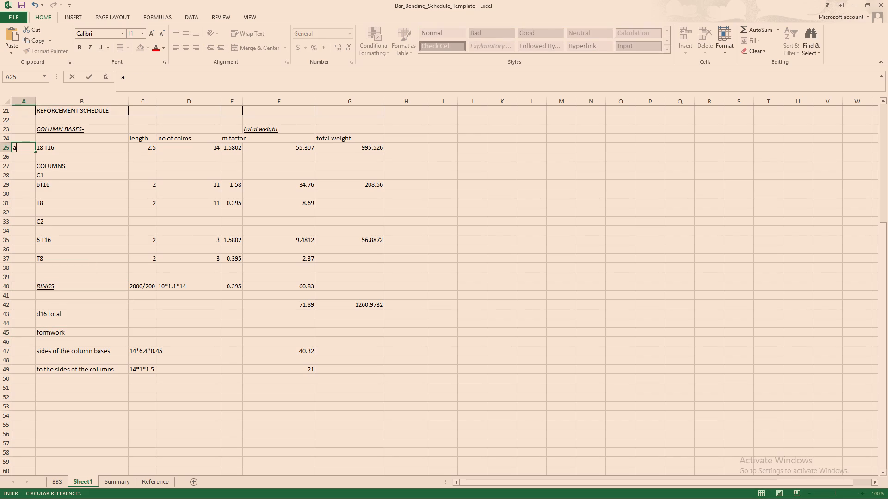
Underline the COLUMNS heading in cell B27.
left_click(49, 166)
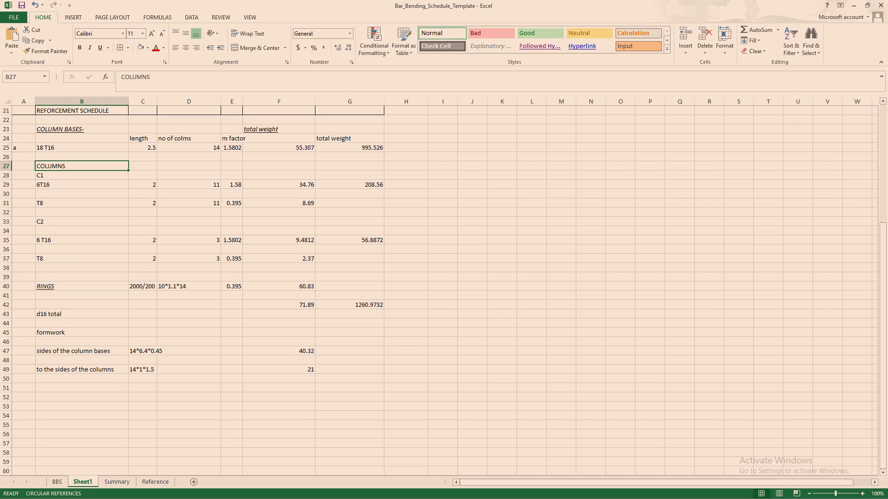
key("ctrl+u")
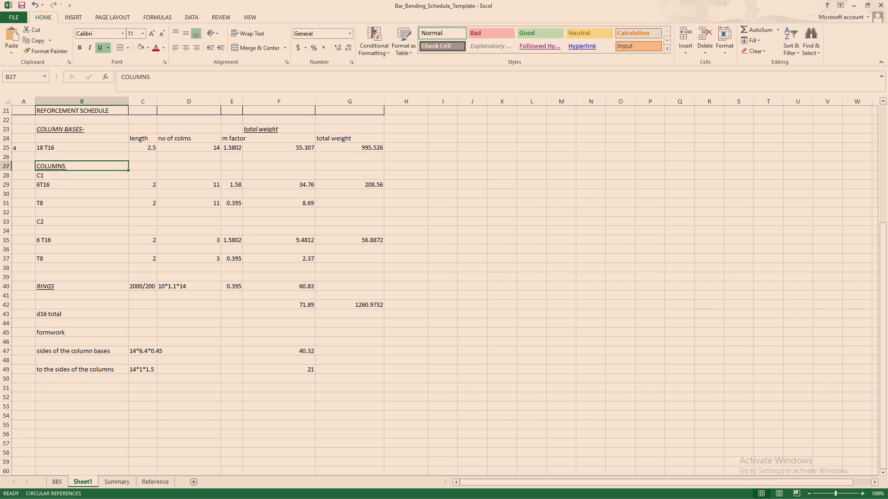
Label the C1 and C2 column bar rows b, c, d and e in cells A29, A31, A35 and A37.
left_click(29, 187)
key("b")
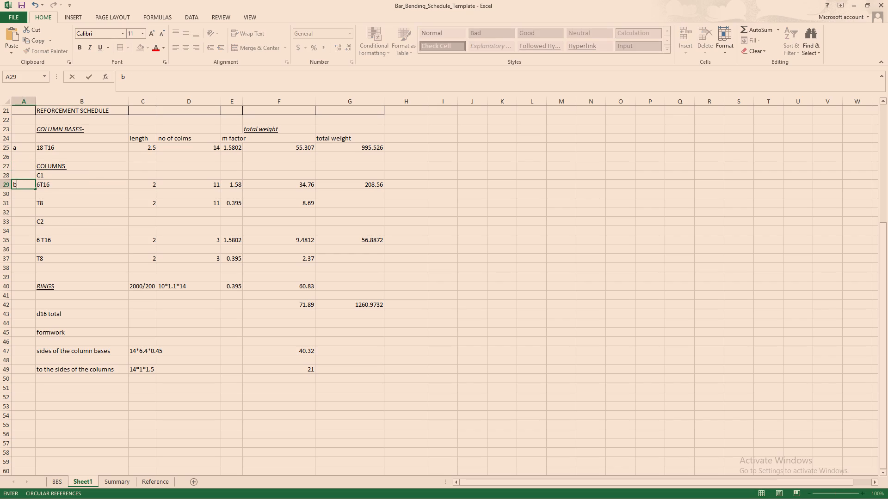
left_click(19, 204)
key("c")
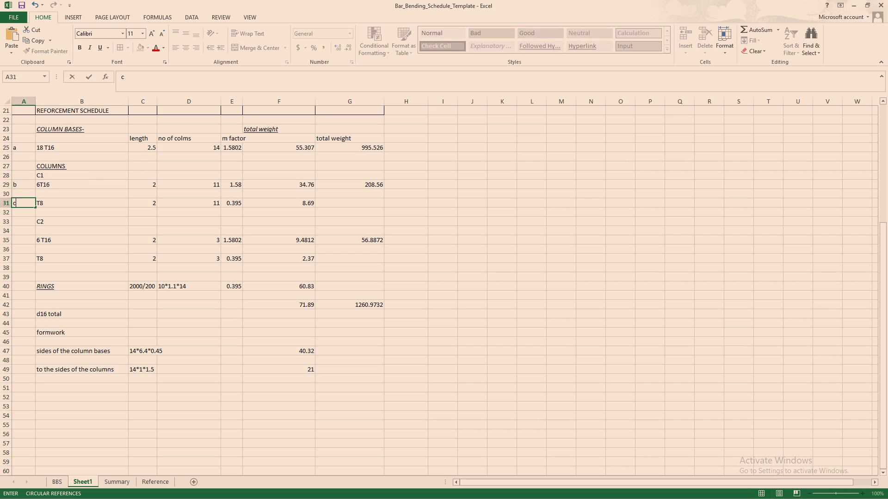
left_click(31, 241)
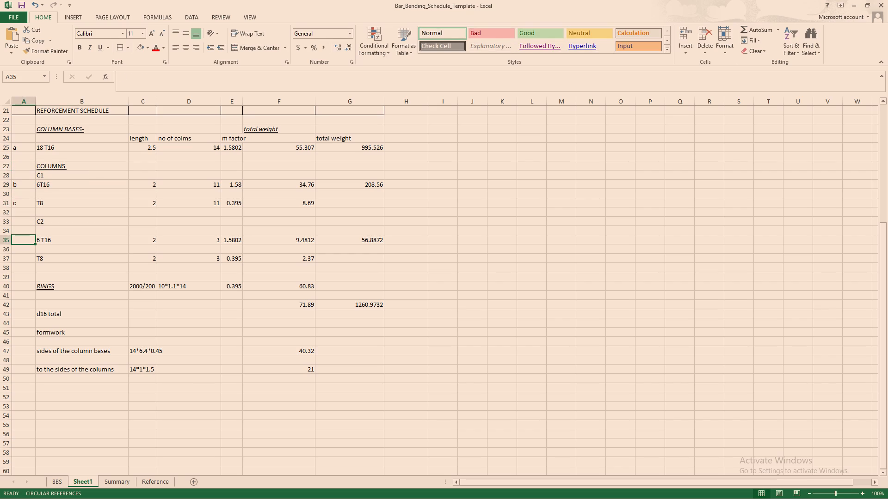
key("d")
left_click(29, 258)
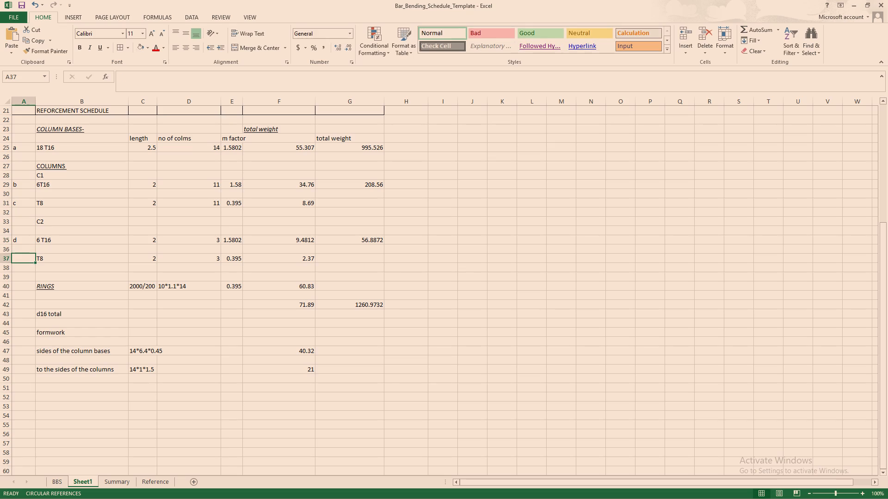
key("e")
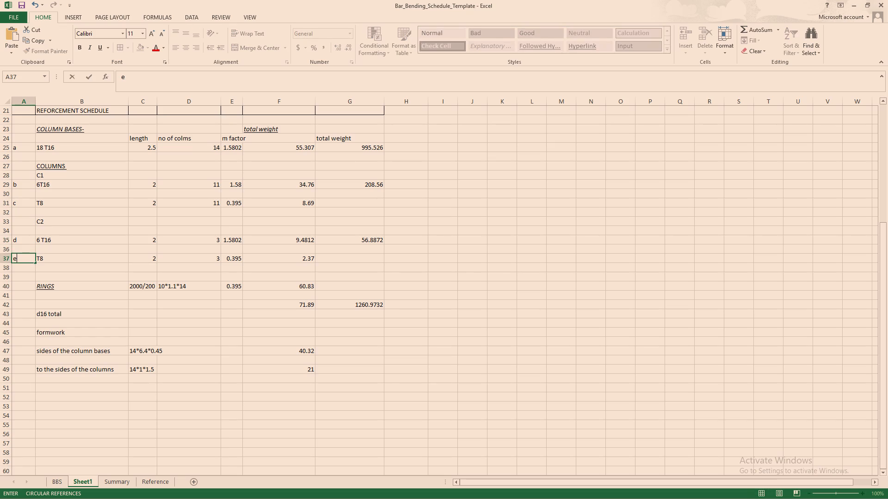
Label the d16 total row f and the two formwork side rows g and h in cells A43, A47 and A49.
left_click(23, 315)
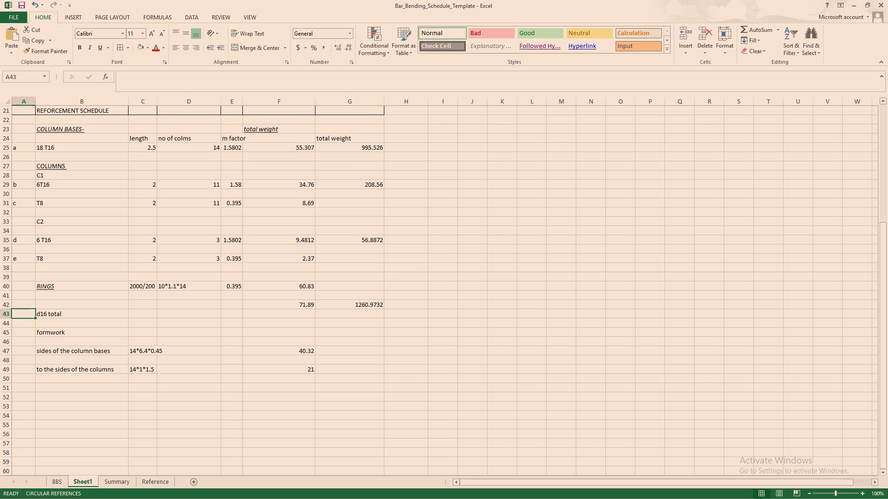
key("f")
left_click(25, 335)
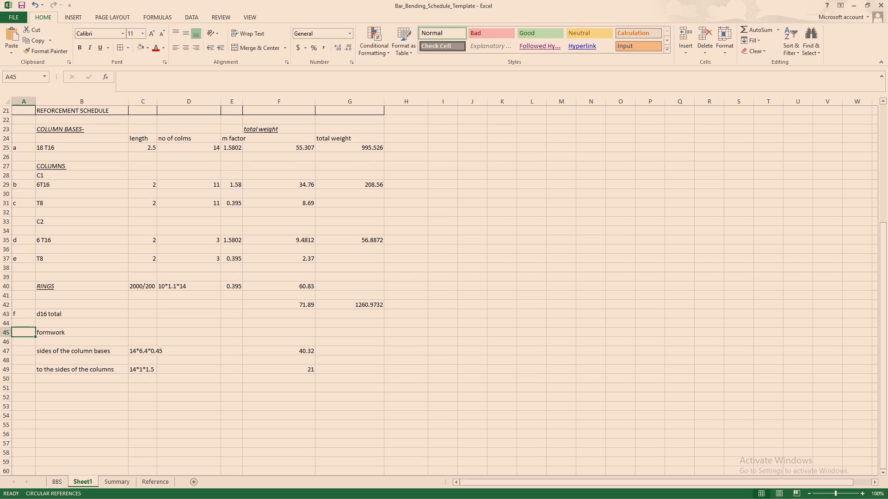
left_click(31, 349)
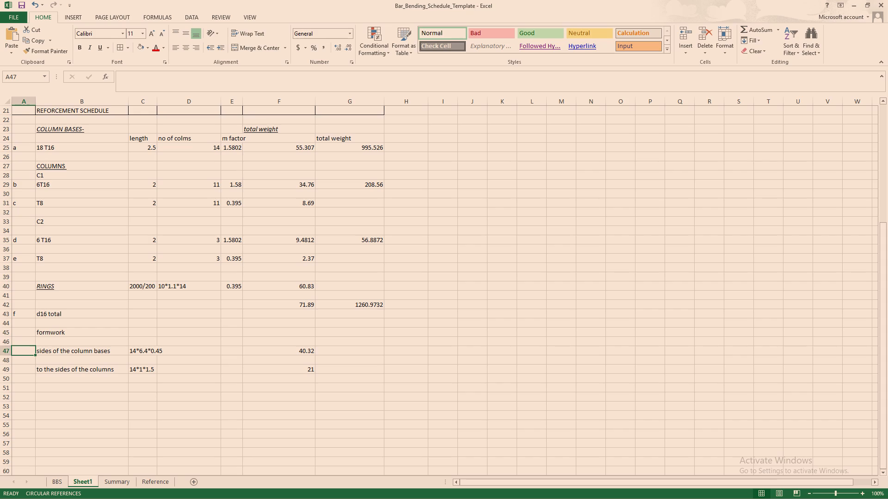
key("g")
left_click(27, 370)
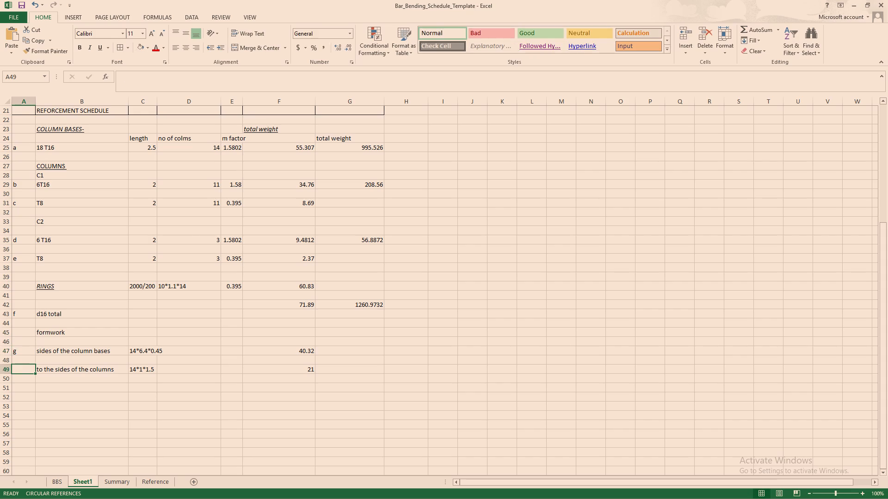
key("h")
left_click(79, 382)
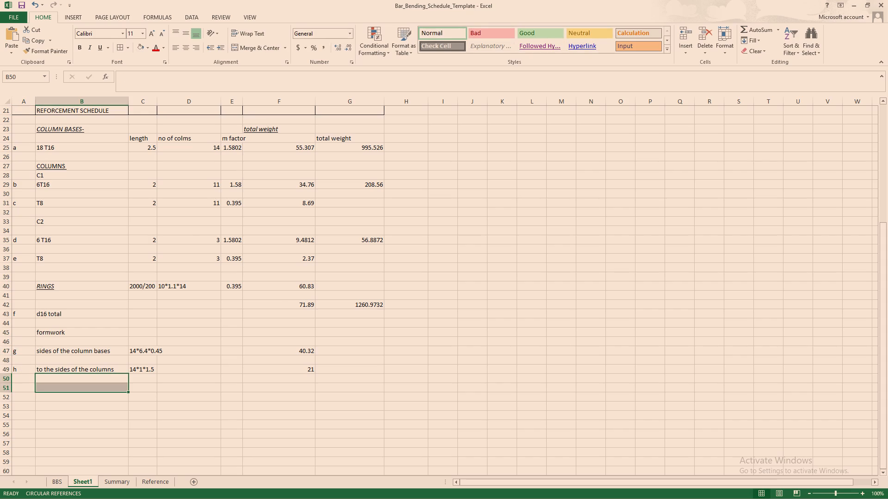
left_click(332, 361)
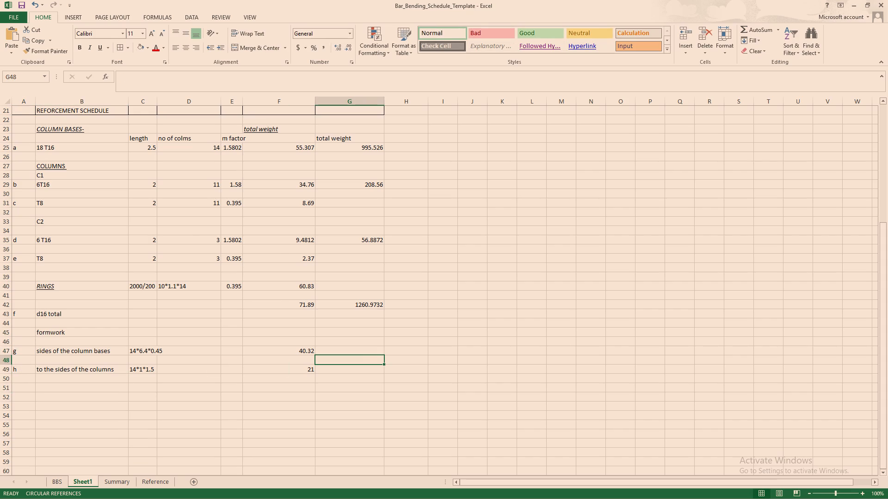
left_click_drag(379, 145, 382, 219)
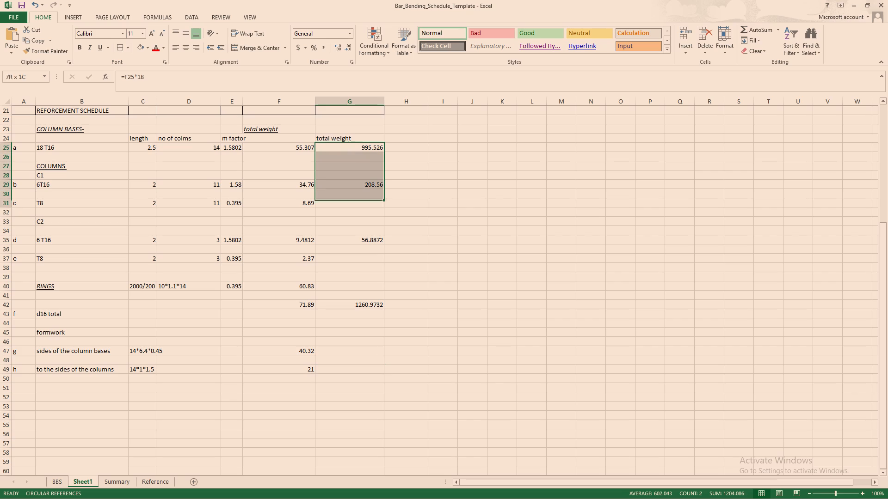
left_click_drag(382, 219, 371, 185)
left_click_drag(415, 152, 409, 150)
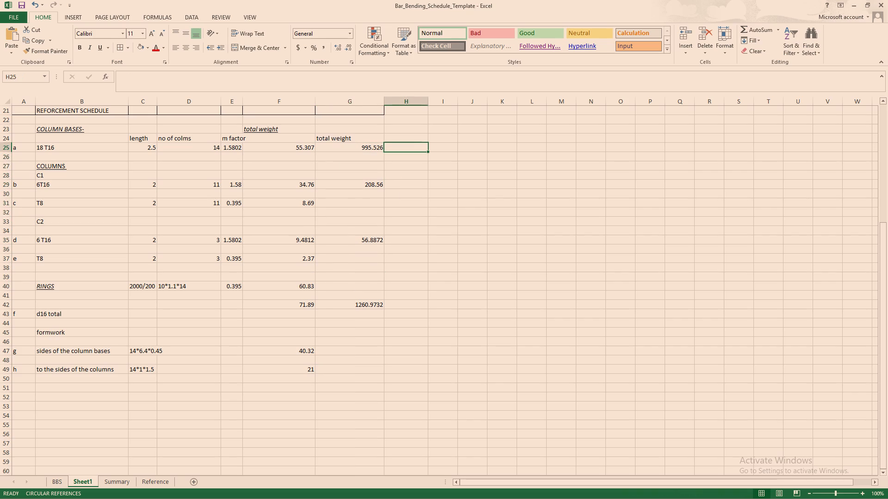
Format the total weights of the 18 T16 and C1 6T16 bars in G25 and G29 to zero decimal places.
left_click(373, 146)
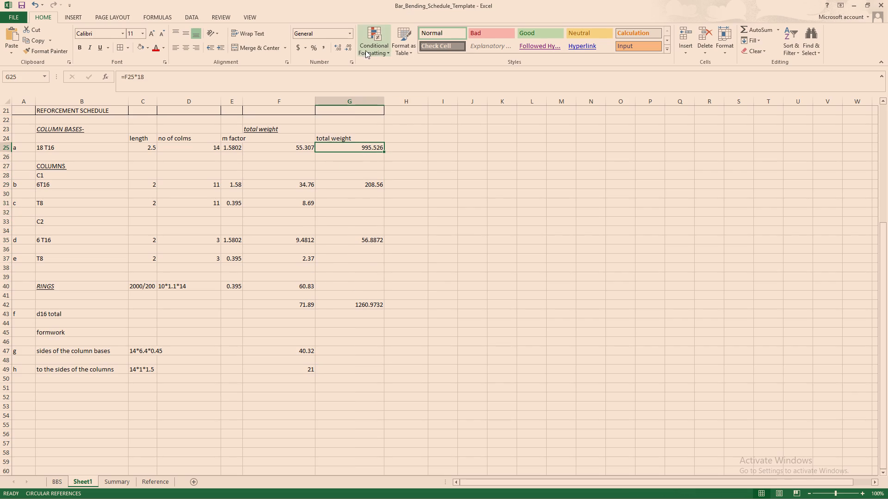
left_click(351, 44)
left_click(350, 44)
left_click(350, 44)
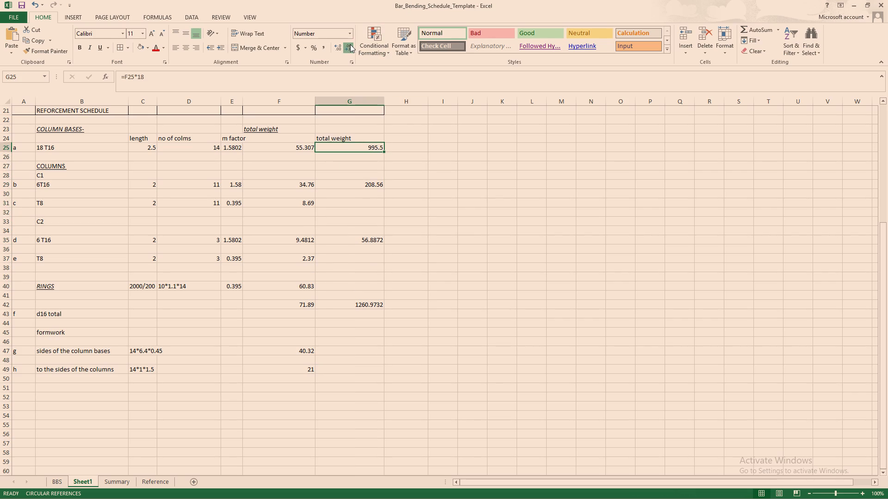
left_click(370, 184)
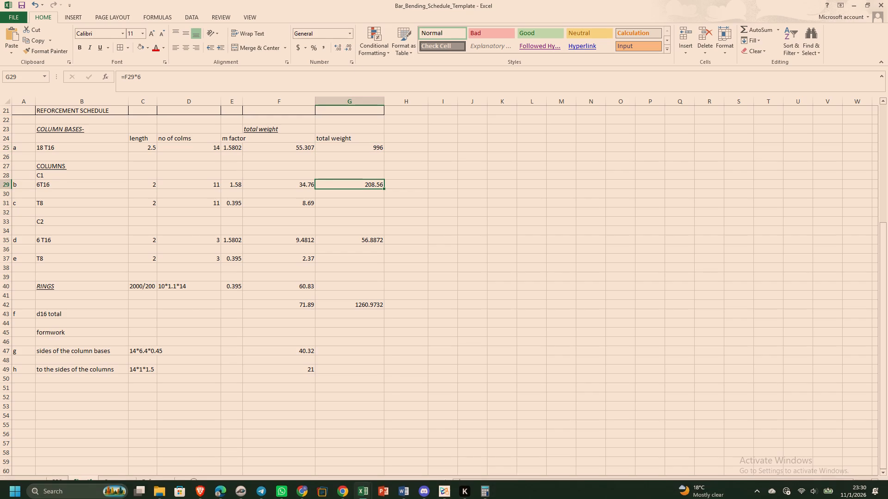
left_click(348, 44)
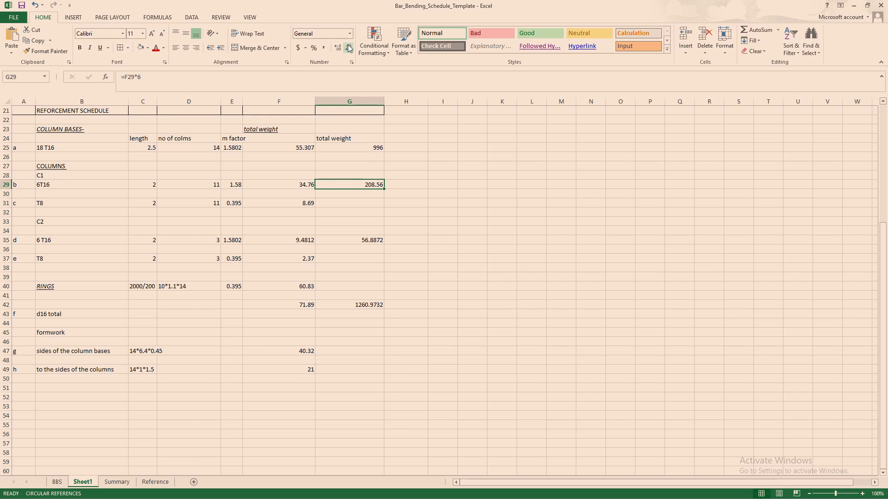
left_click(350, 44)
Format the C2 6 T16 total weight in G35 and the summed total in G42 to zero decimal places.
left_click(373, 241)
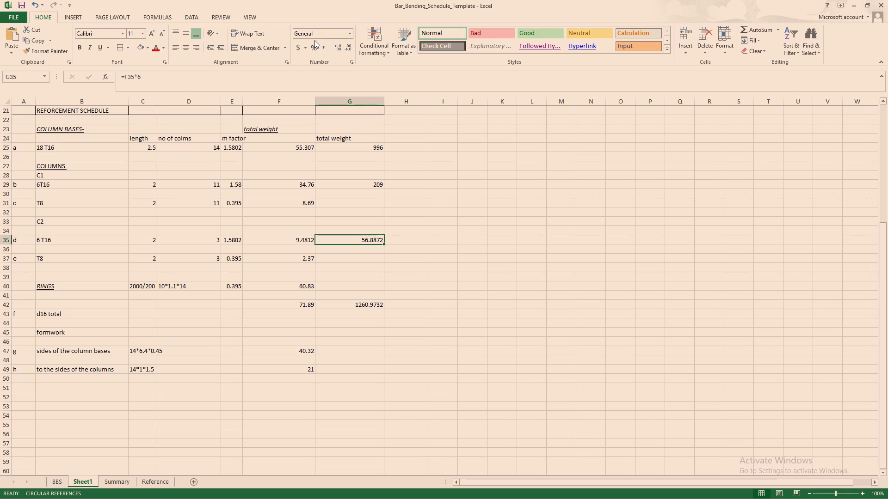
double_click(348, 41)
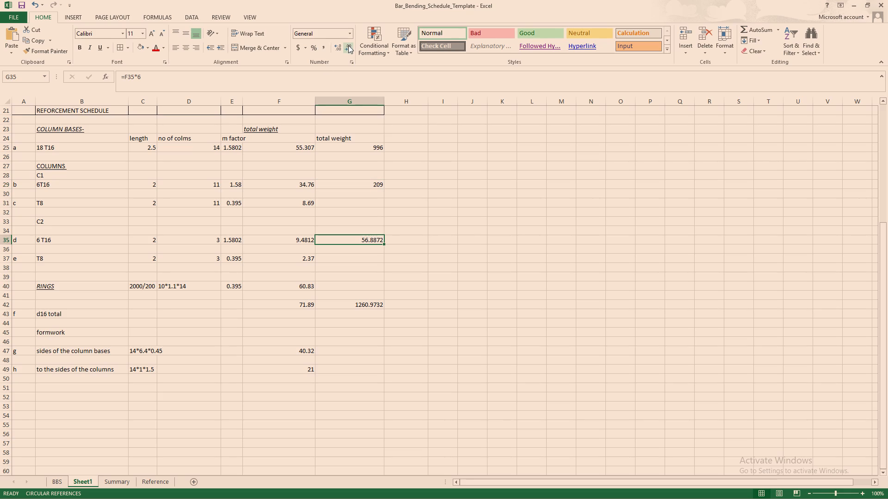
double_click(348, 45)
double_click(348, 45)
left_click(374, 304)
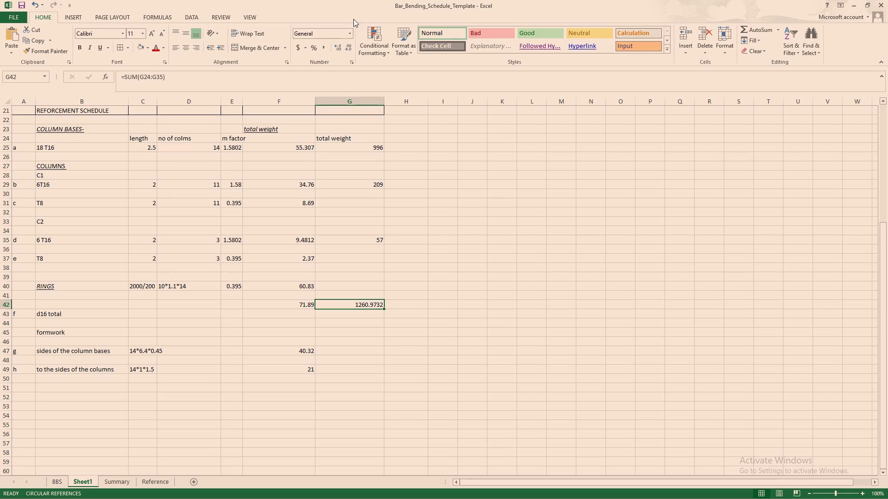
triple_click(351, 45)
left_click(351, 45)
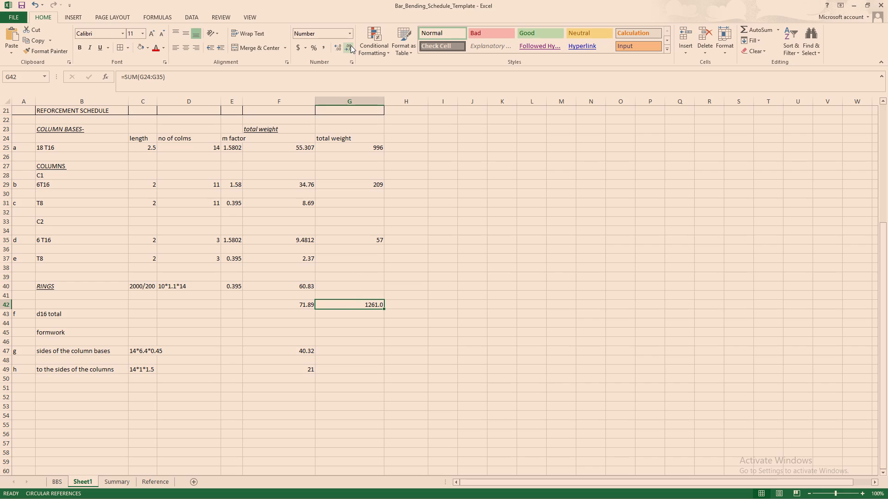
left_click(351, 45)
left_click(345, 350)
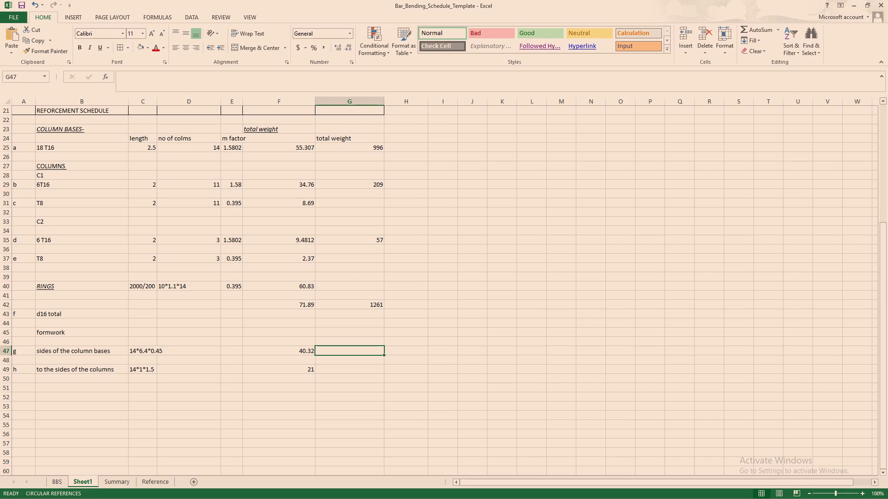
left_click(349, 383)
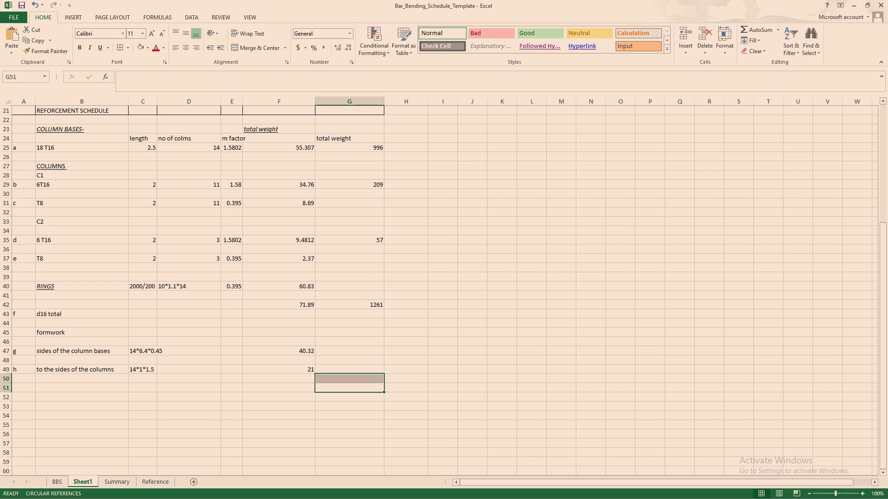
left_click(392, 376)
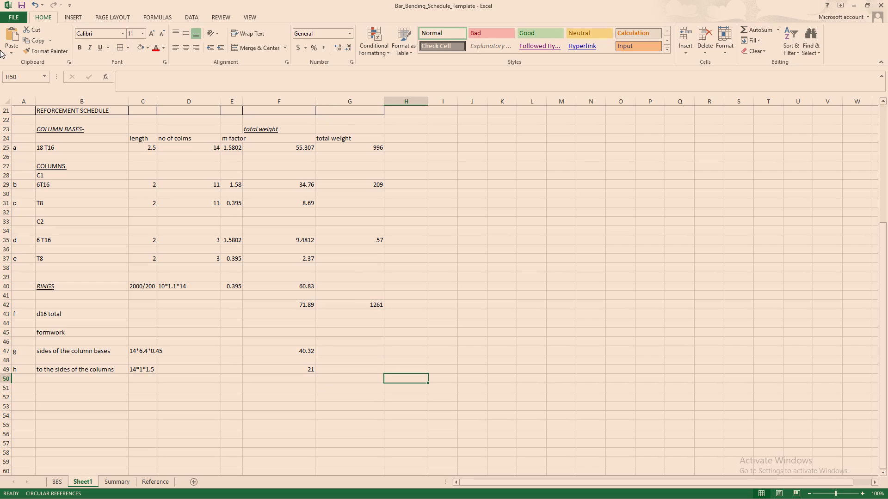
Save the bar bending schedule workbook.
left_click(4, 18)
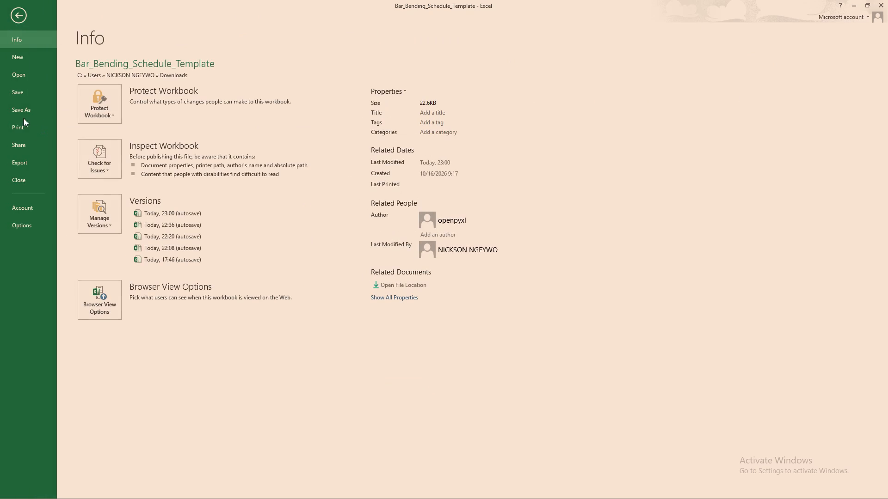
left_click(21, 94)
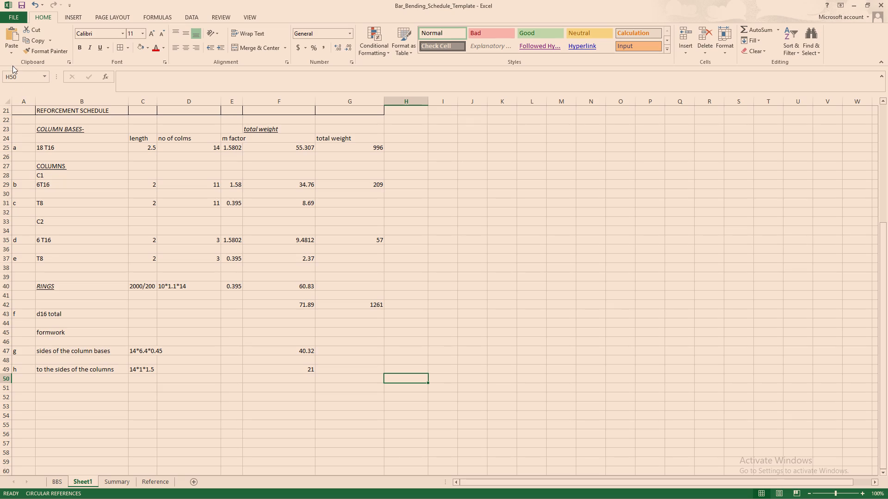
Save a copy of the bar bending workbook in the Downloads folder as Bar_Bending_Schedule_Template Sample.
left_click(12, 10)
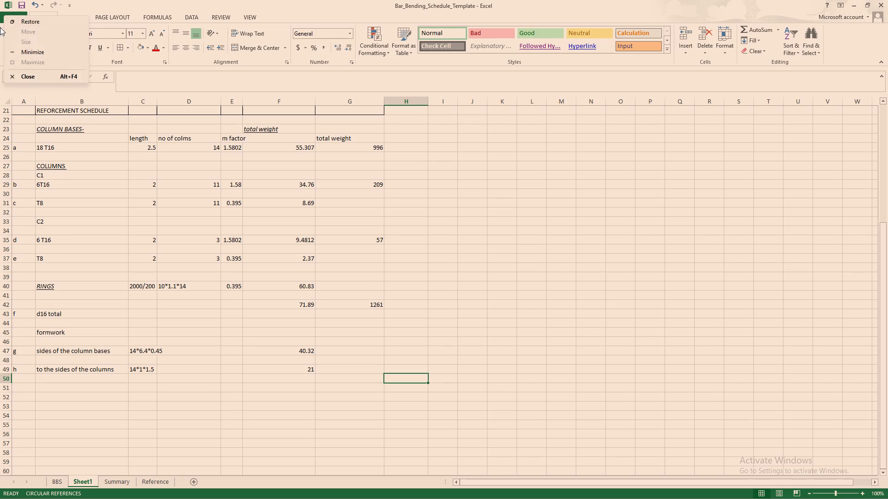
left_click_drag(102, 242, 88, 226)
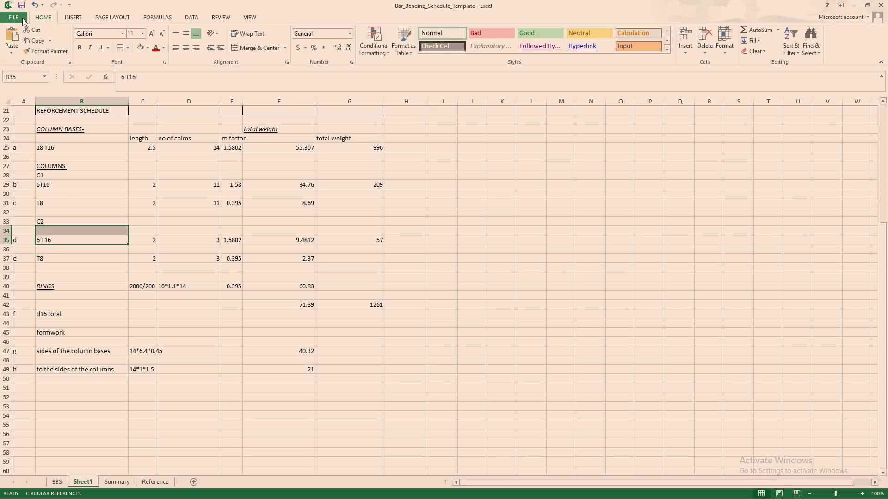
left_click(21, 17)
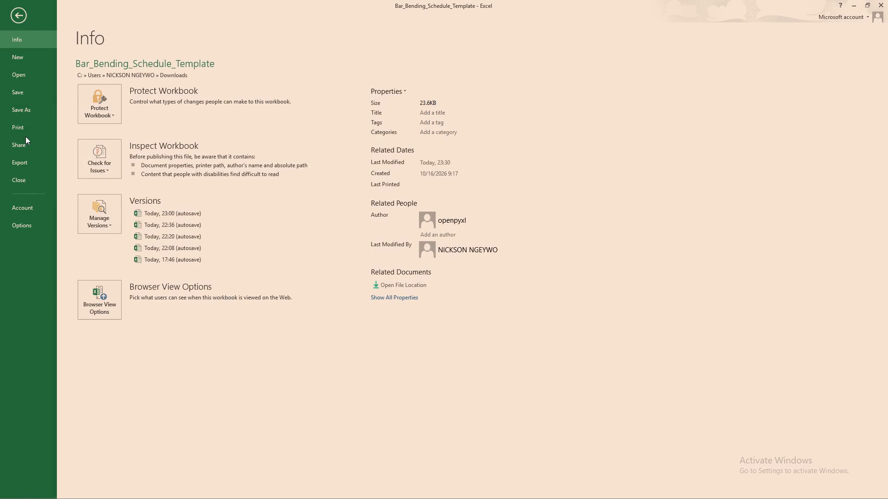
left_click(25, 111)
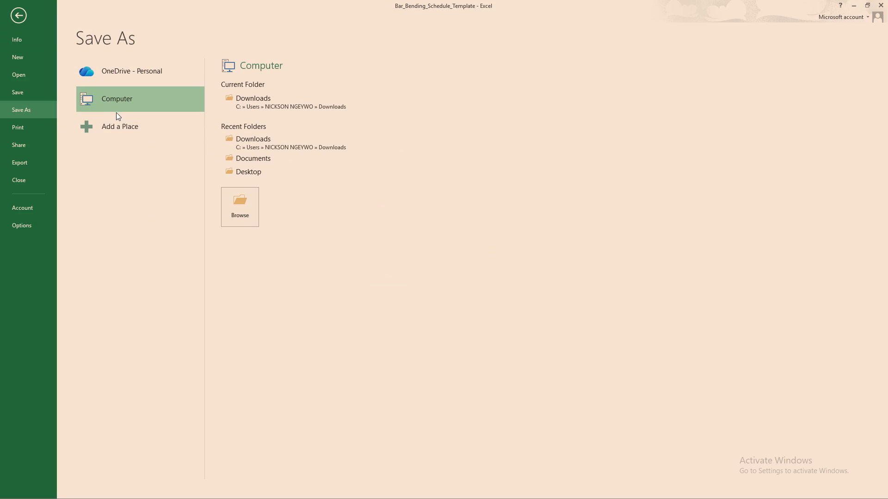
left_click(256, 101)
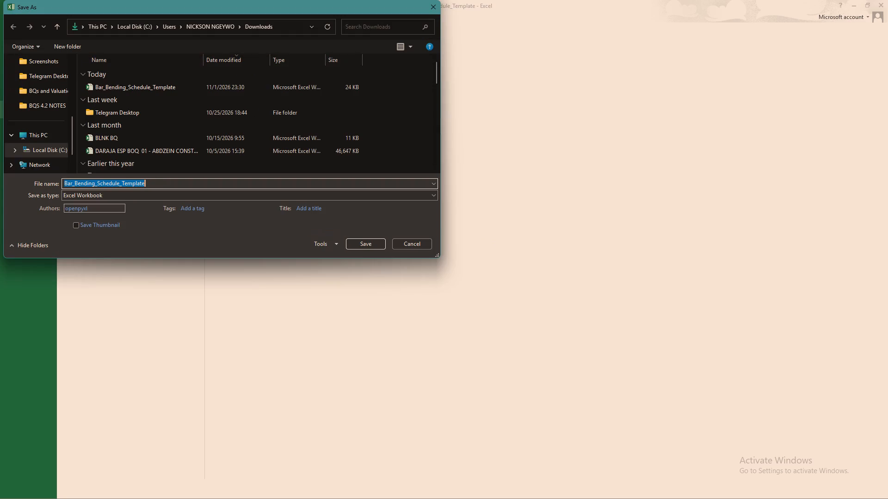
left_click(147, 183)
key("space")
type("Sa")
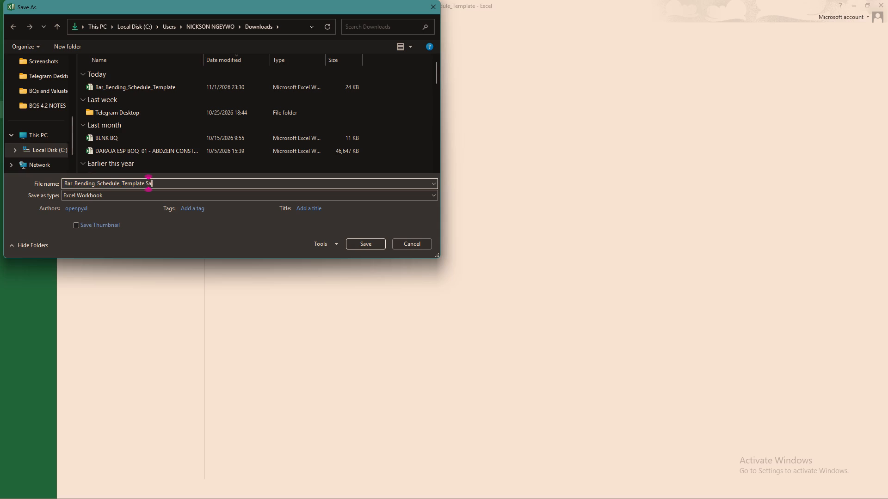
type("mple")
left_click(371, 242)
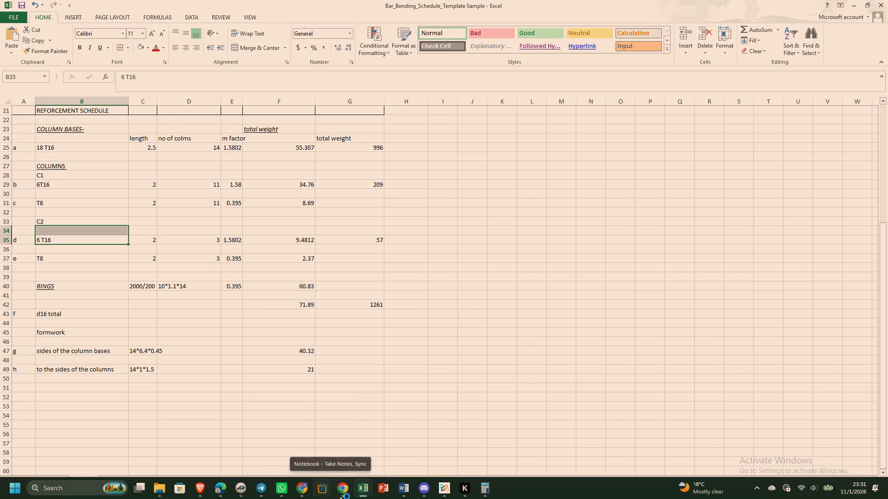
Save the Book1 bill of quantities workbook in the computer's Downloads folder under the name Material schedule111.
left_click(266, 448)
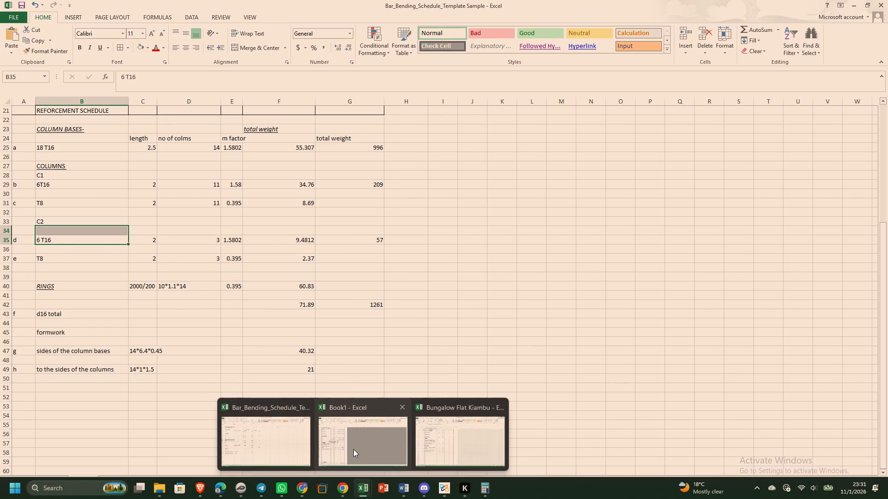
left_click(353, 449)
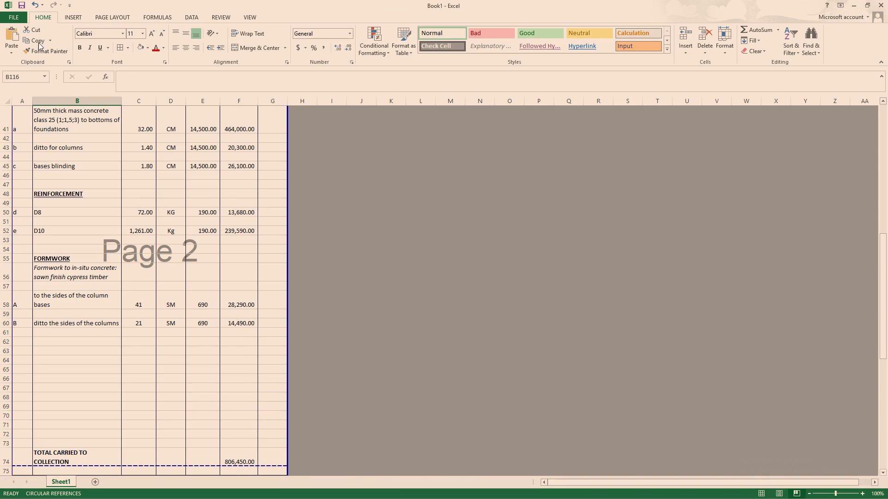
left_click(13, 12)
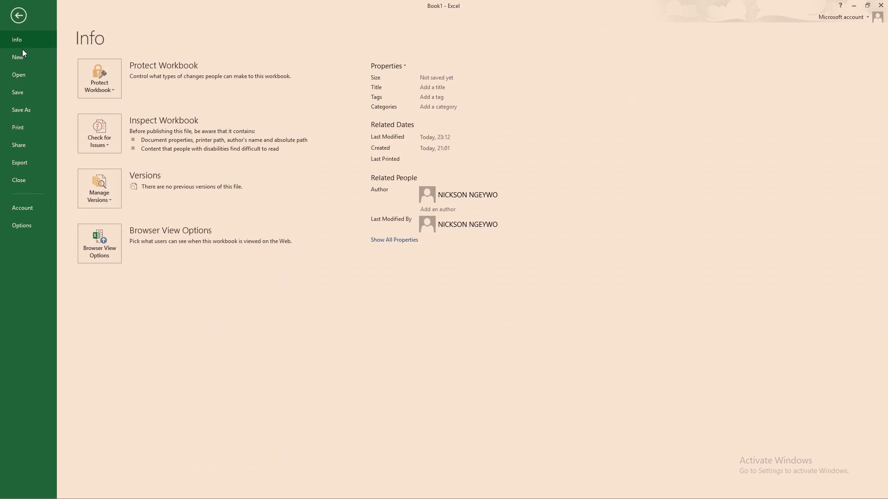
left_click(30, 103)
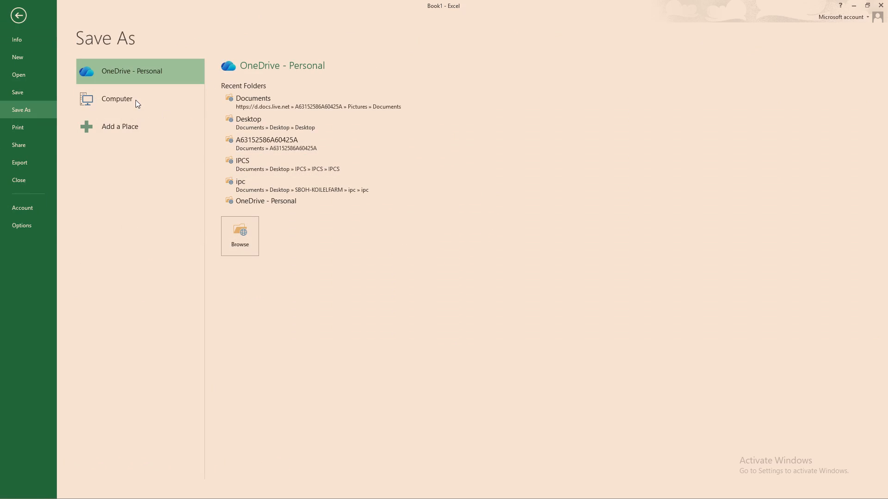
left_click(136, 100)
left_click(253, 98)
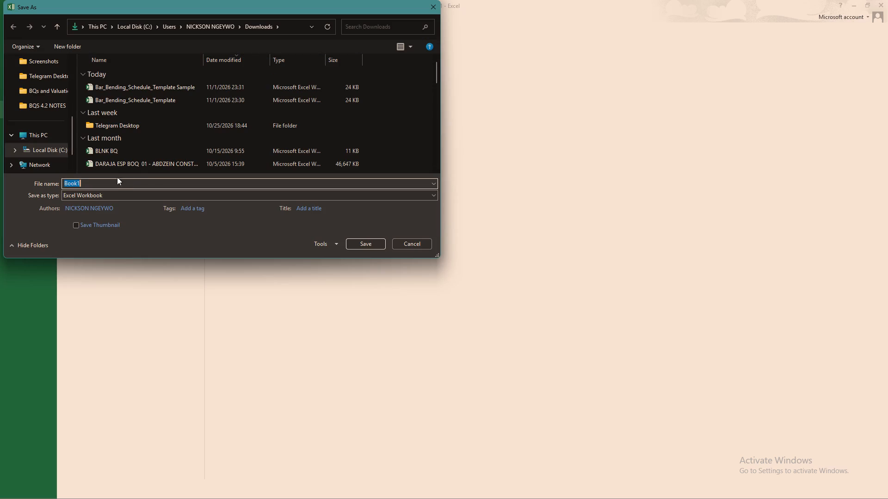
key("BackSpace")
key("shift+m")
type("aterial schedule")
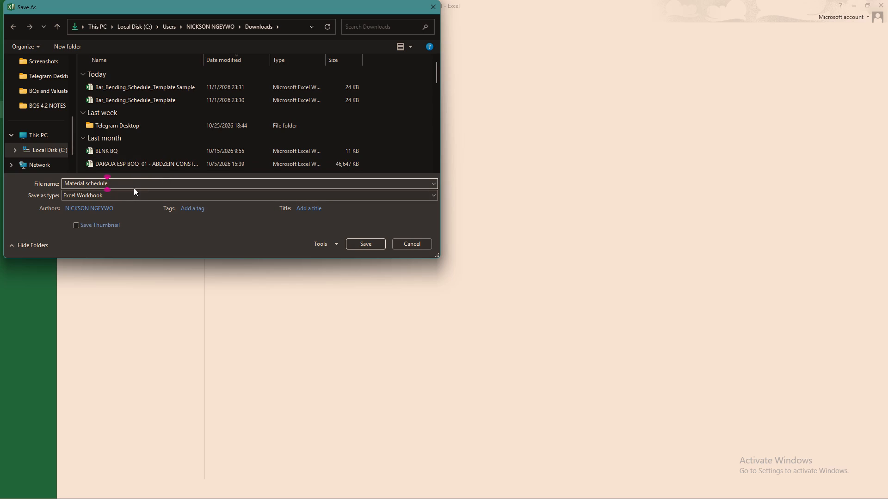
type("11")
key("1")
Complete saving the bill of quantities workbook in the Downloads folder as Material schedule111.
left_click(361, 245)
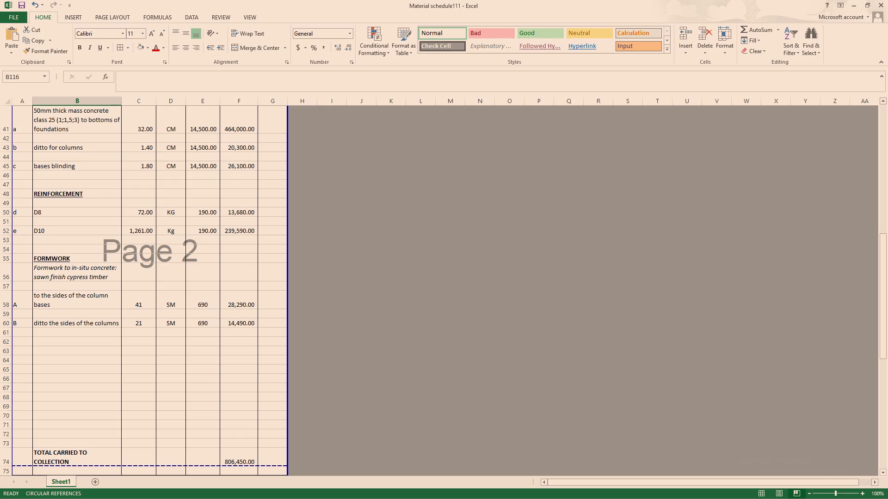
Close the saved Material schedule111 and Bar_Bending_Schedule_Template Sample workbooks.
left_click(878, 9)
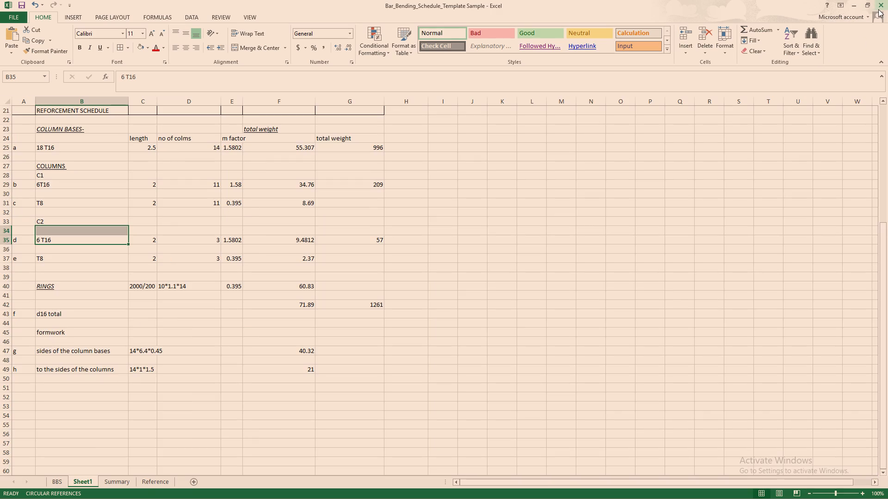
left_click(878, 9)
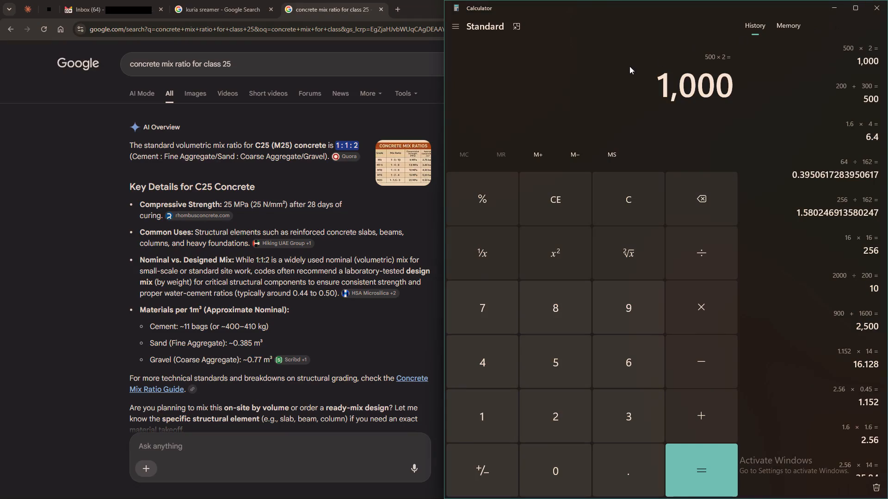
Minimize the Calculator window to clear it from the screen.
left_click(840, 6)
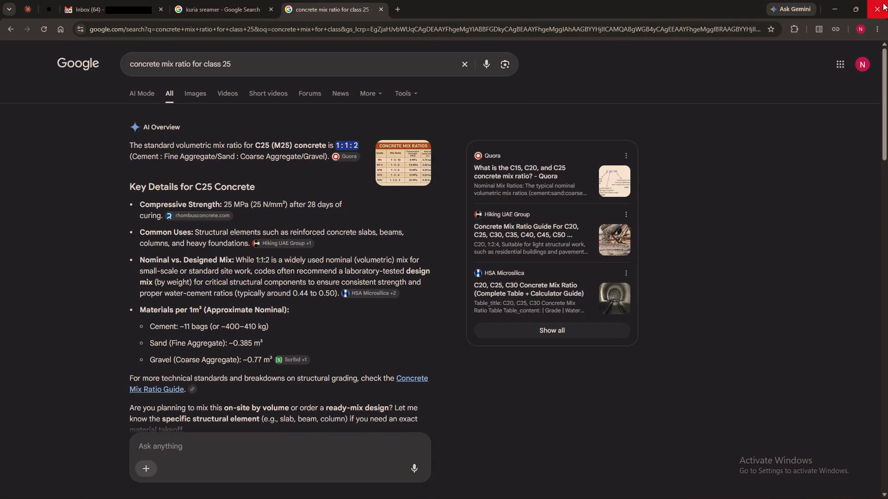
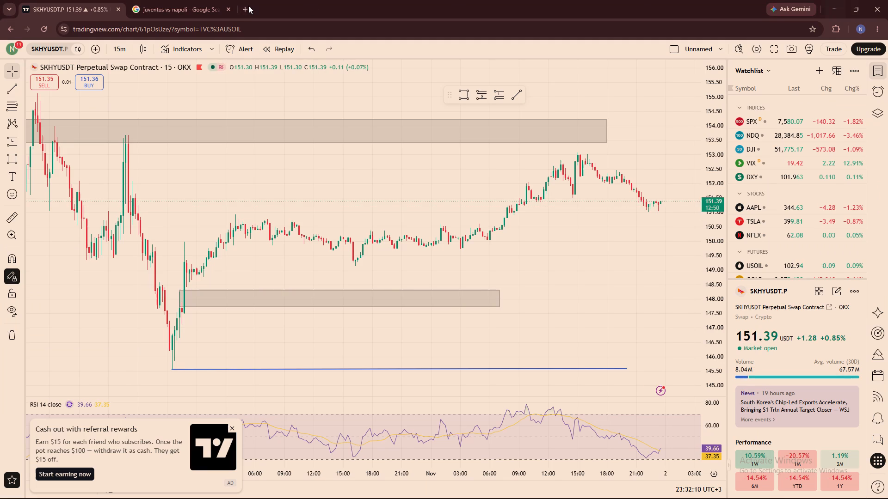
Close the juventus vs napoli search page in the browser and minimize the browser window.
left_click(230, 8)
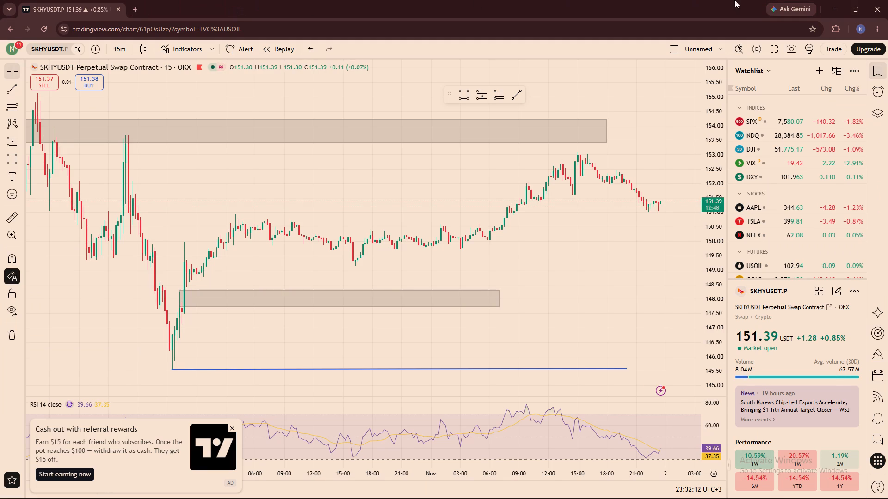
left_click(831, 7)
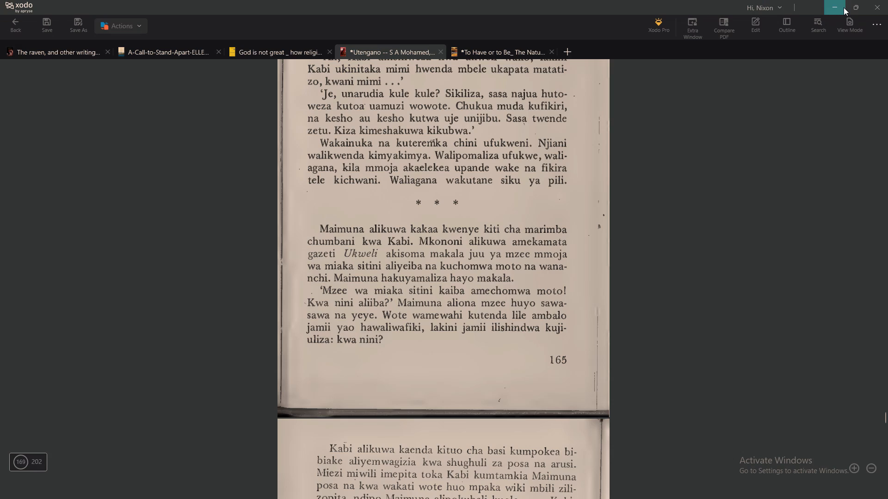